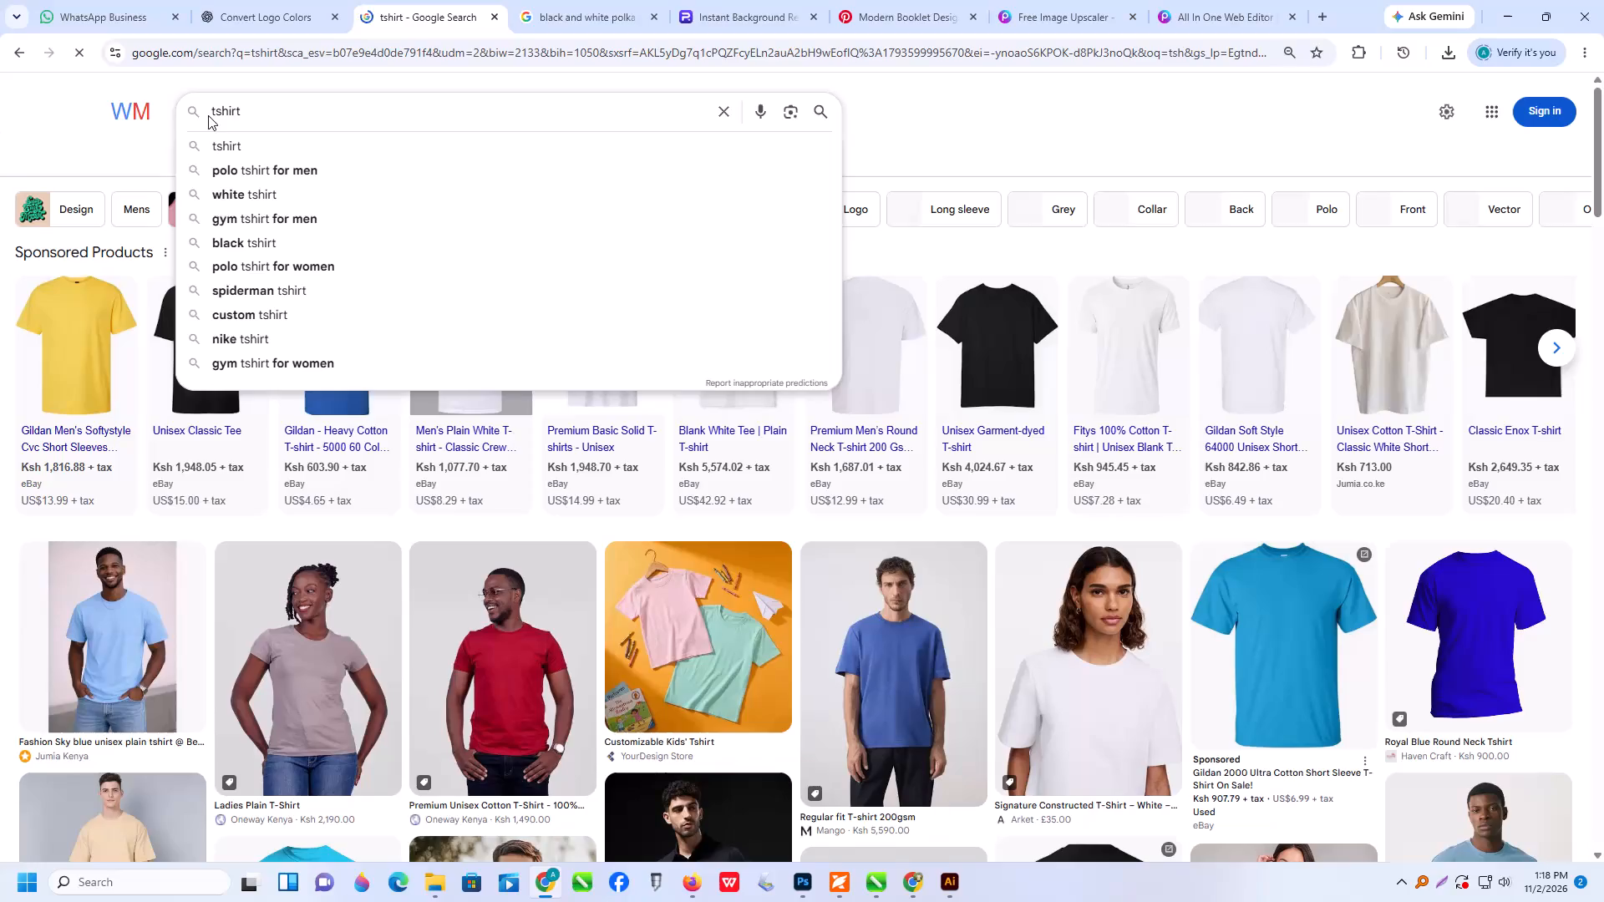
# Search Google Images for "white tshirt front and back".
pyautogui.click(213, 115)
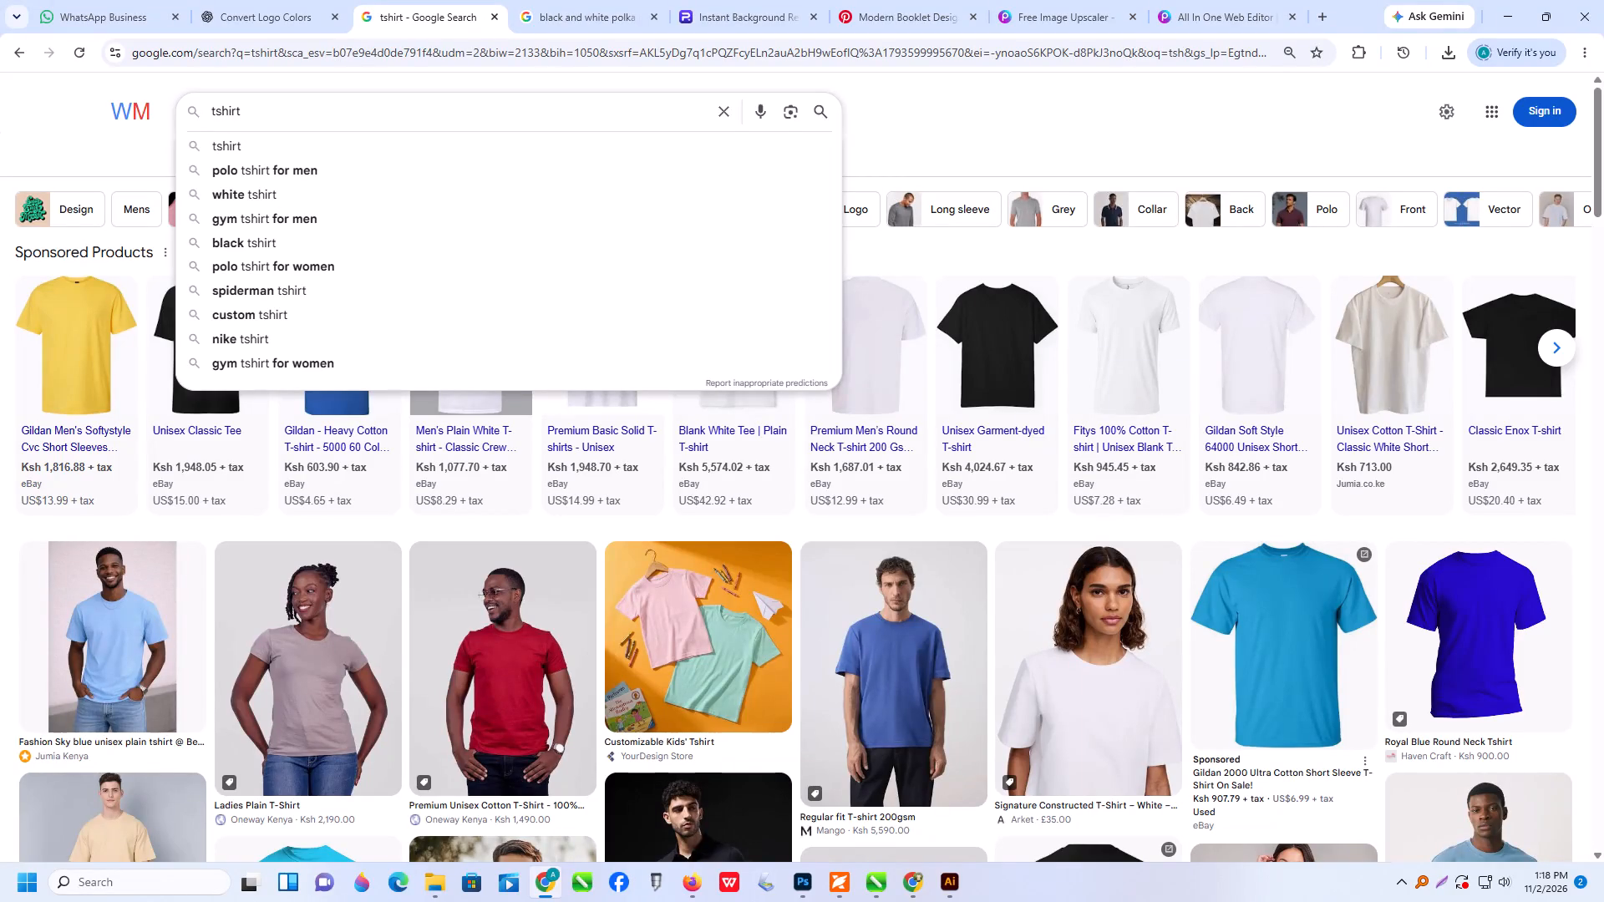
pyautogui.click(294, 194)
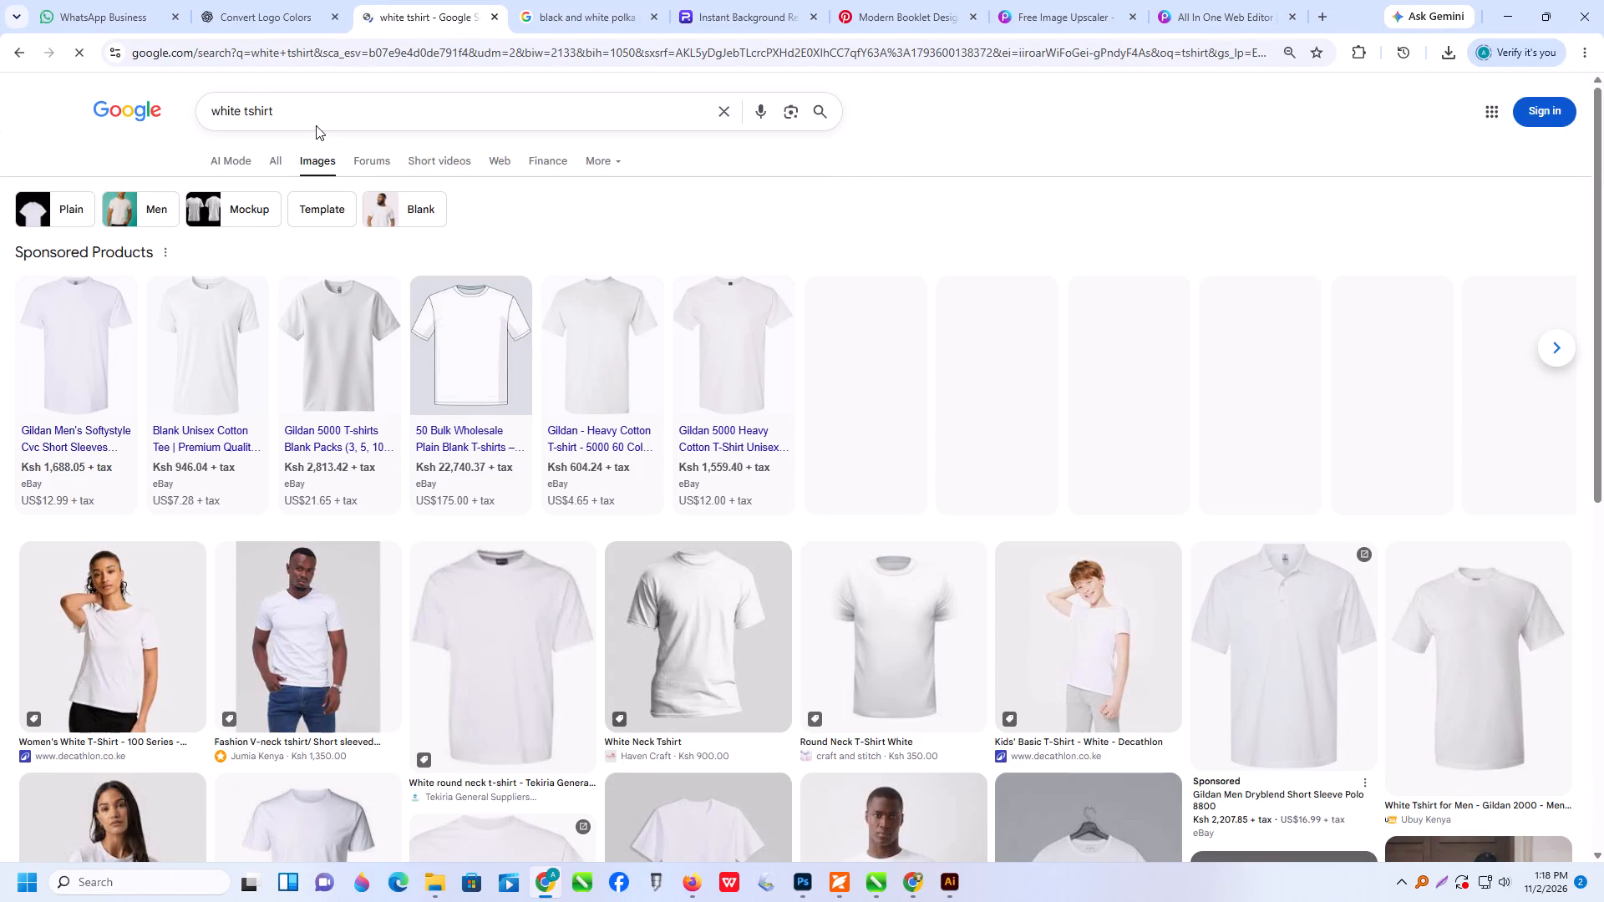
pyautogui.click(317, 123)
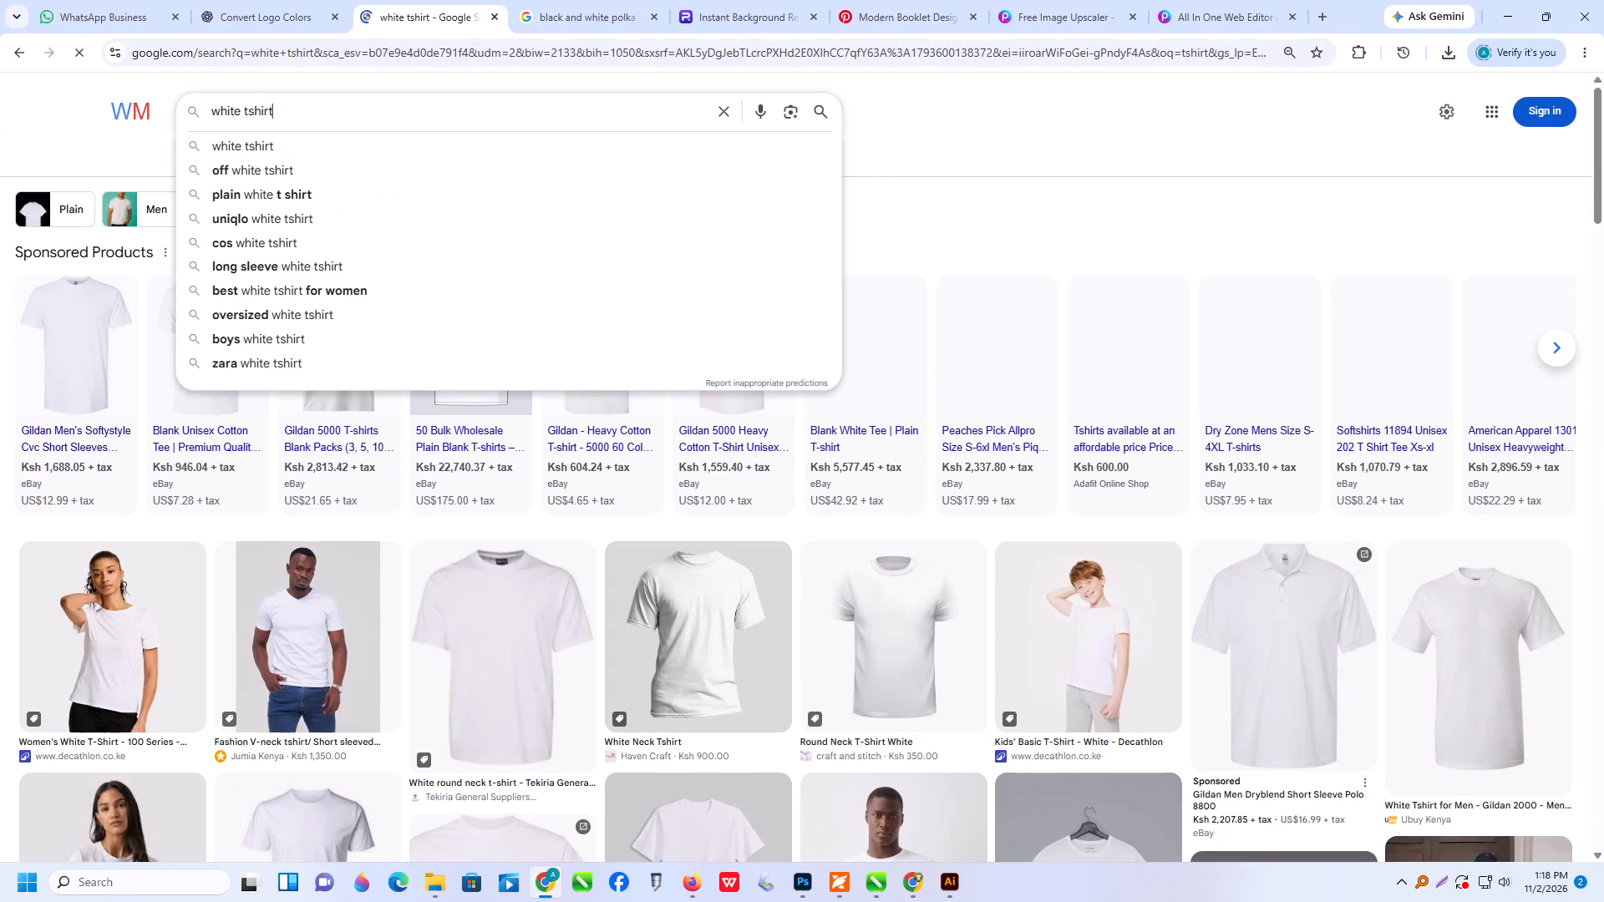
pyautogui.press('space')
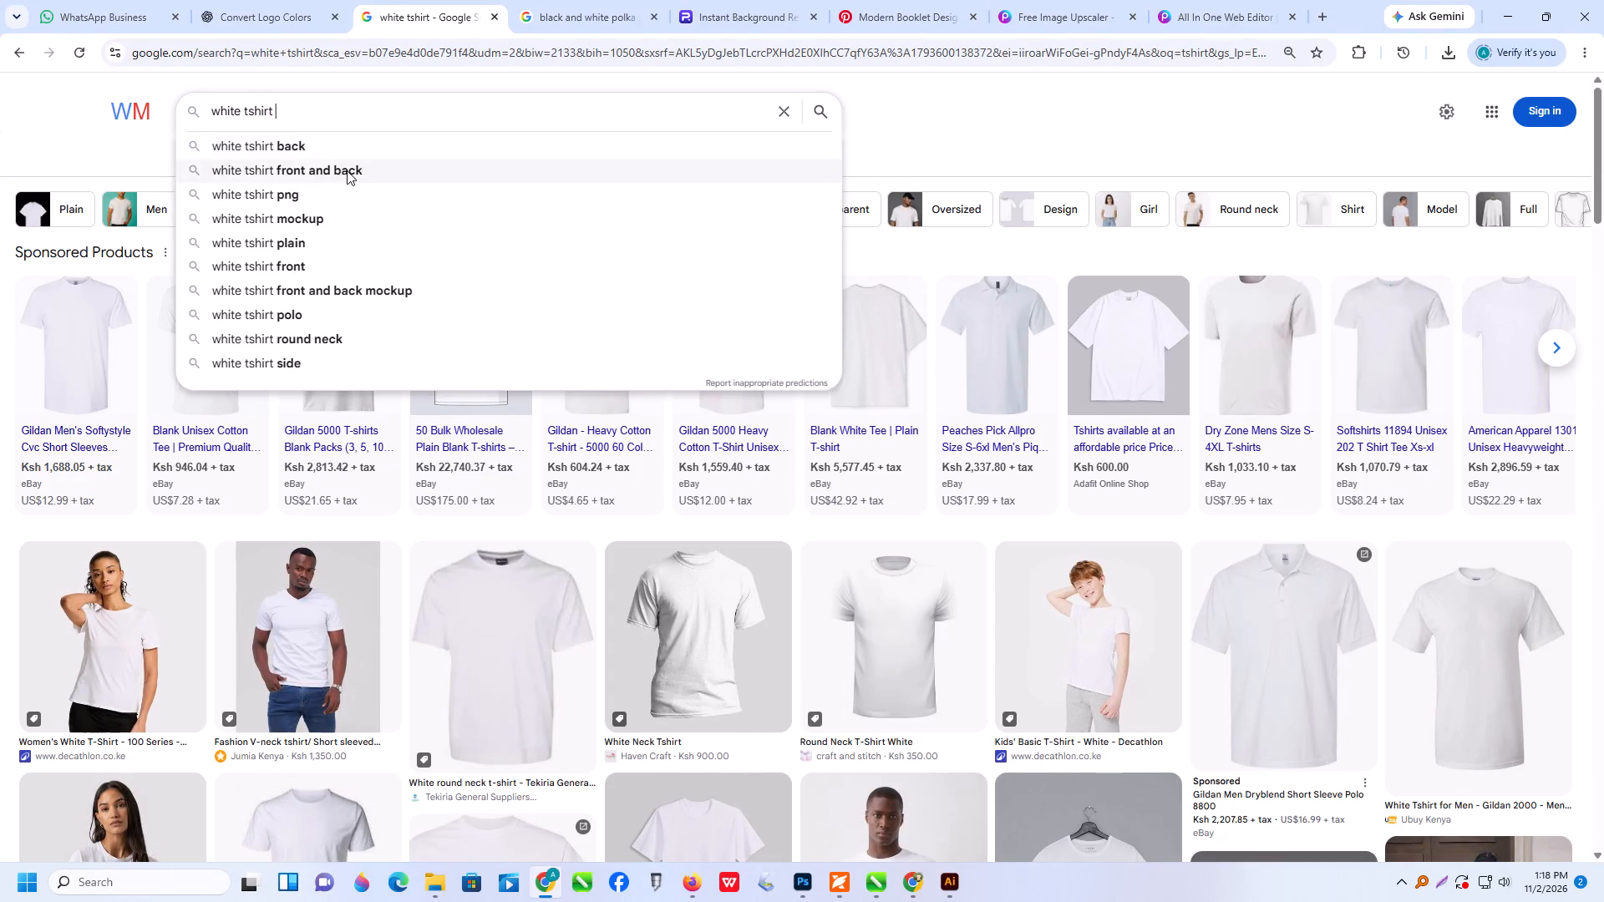
pyautogui.click(347, 170)
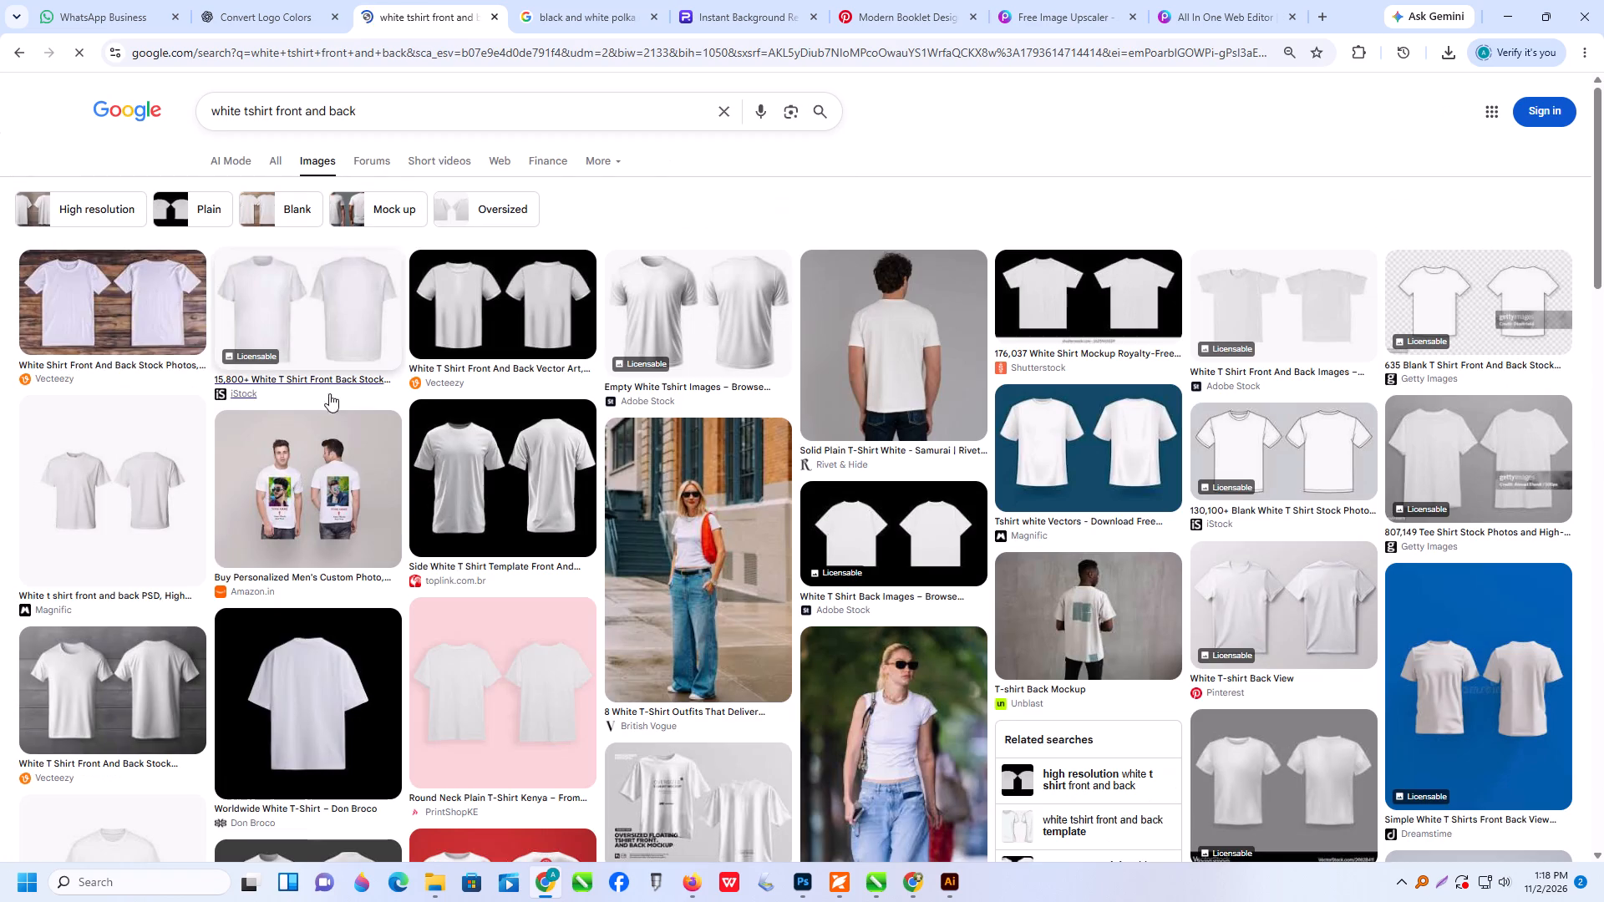
# Copy the Adobe Stock preview image of the blank white T-shirt shown from front and back.
pyautogui.click(695, 317)
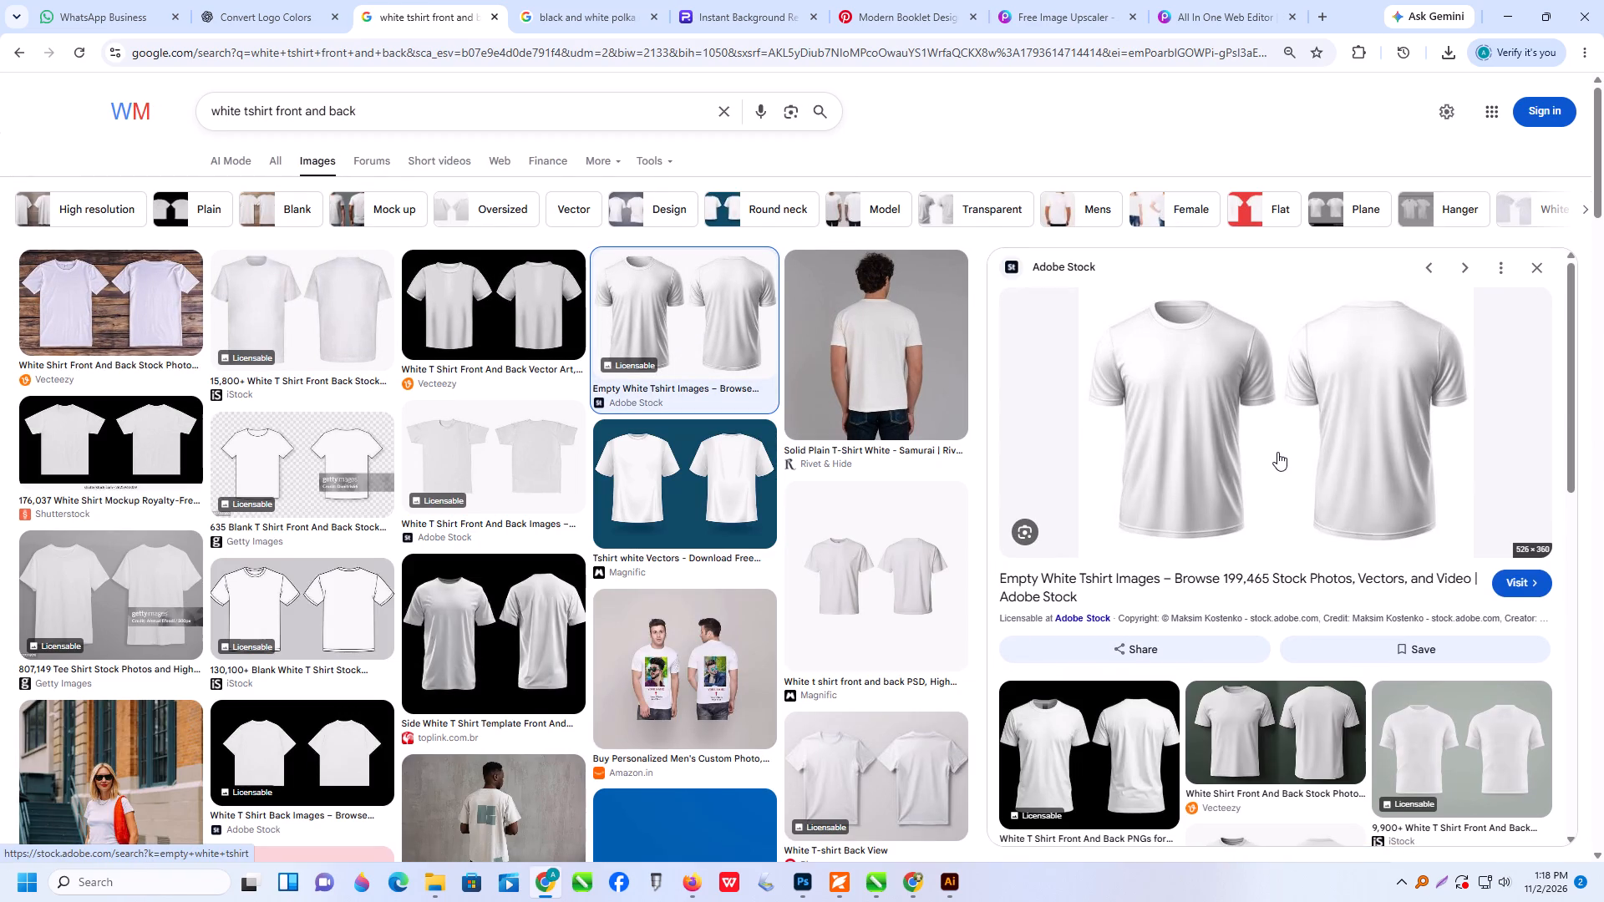
pyautogui.rightClick(1229, 371)
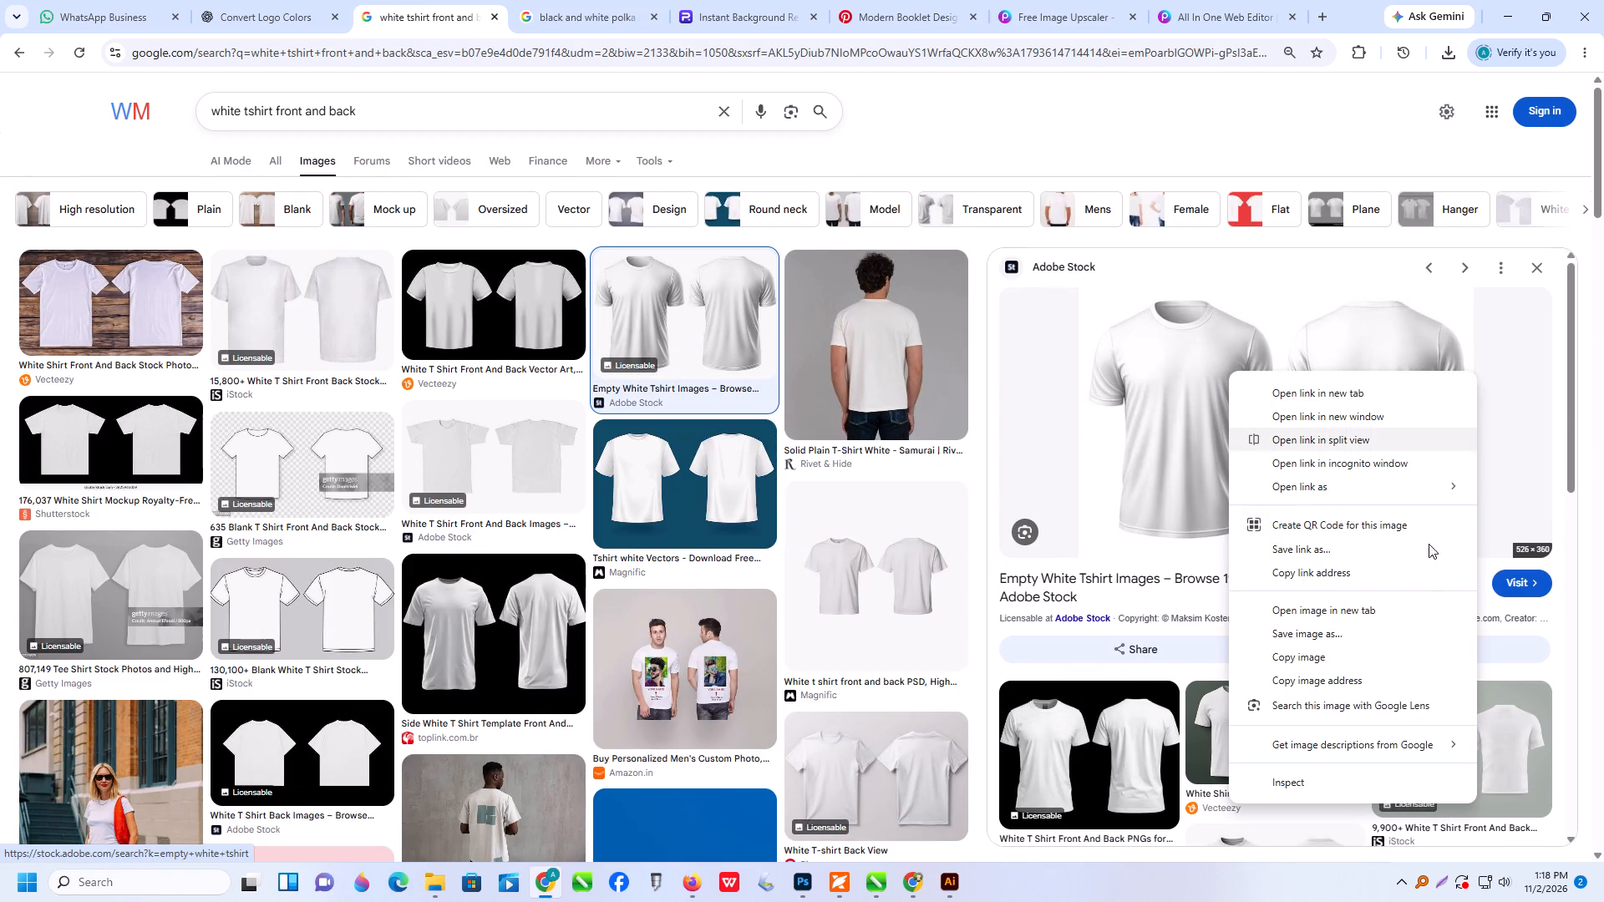
pyautogui.click(1307, 656)
# Switch to Illustrator and create a new portrait A4 document, 21 x 29.7 cm, in CMYK colour mode.
pyautogui.click(1506, 22)
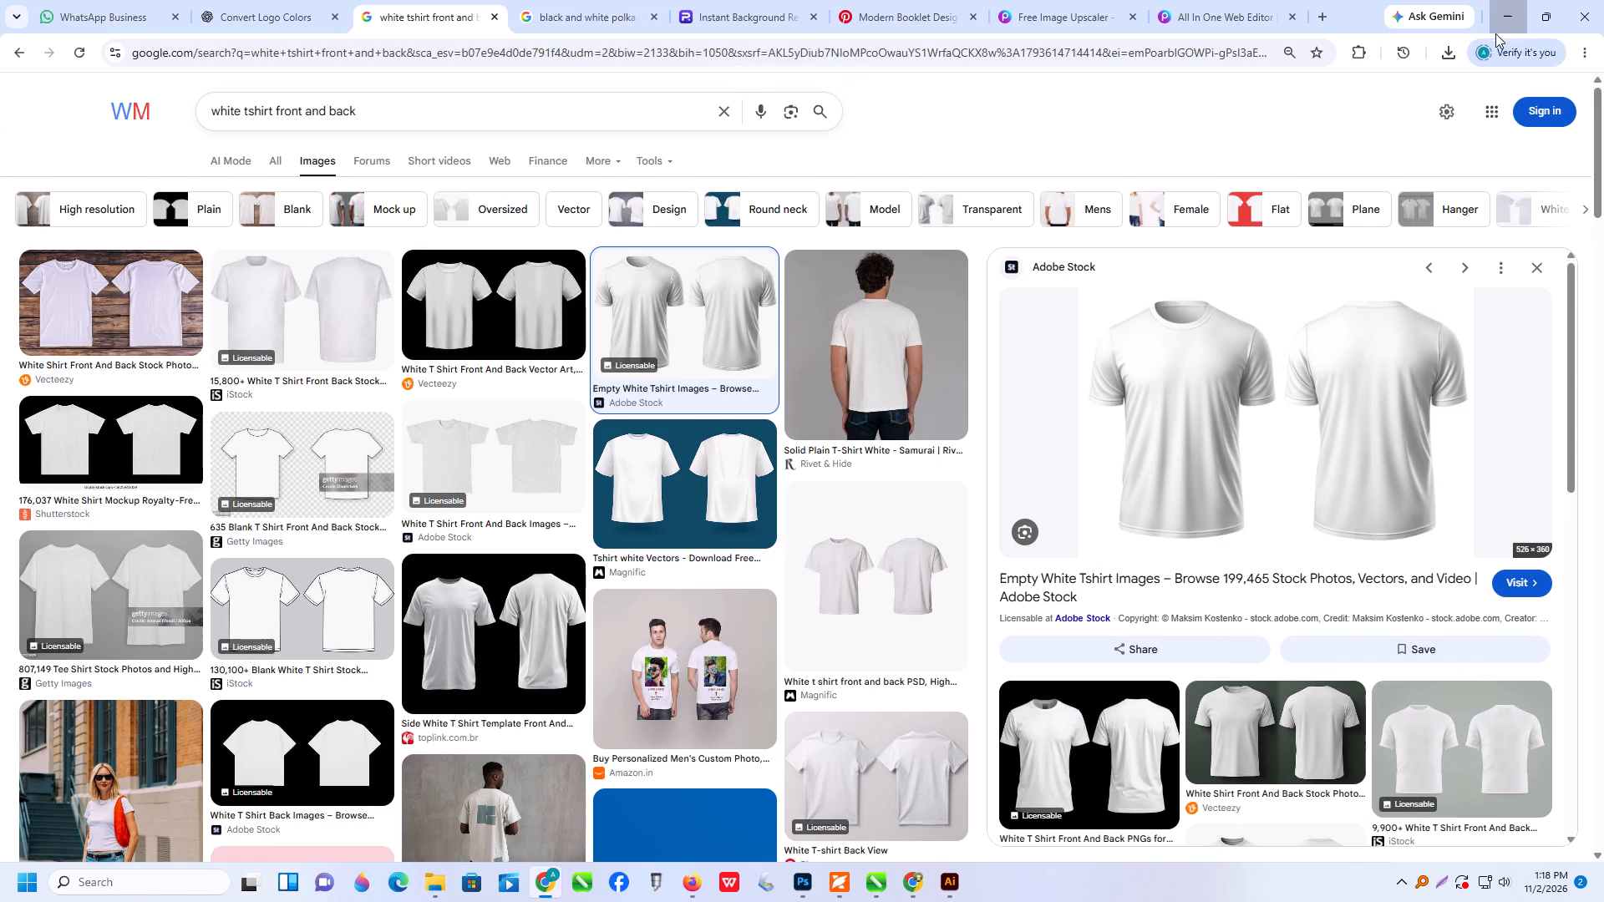
pyautogui.click(877, 425)
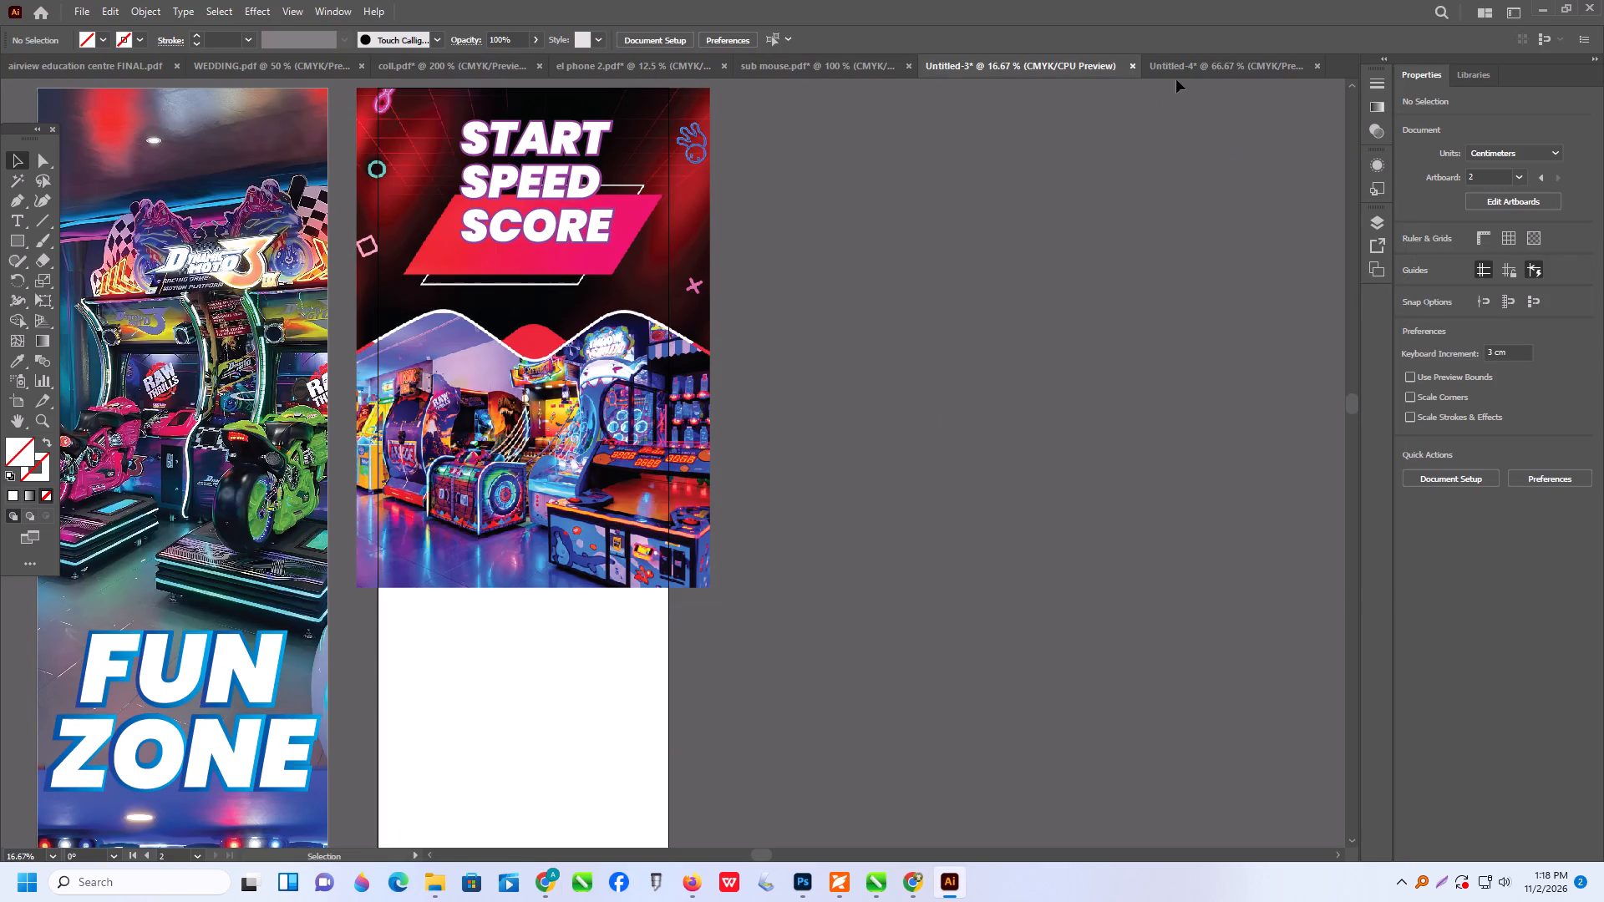
pyautogui.click(1203, 67)
pyautogui.keyDown('alt'); pyautogui.scroll(-1, 355, 611); pyautogui.keyUp('alt')
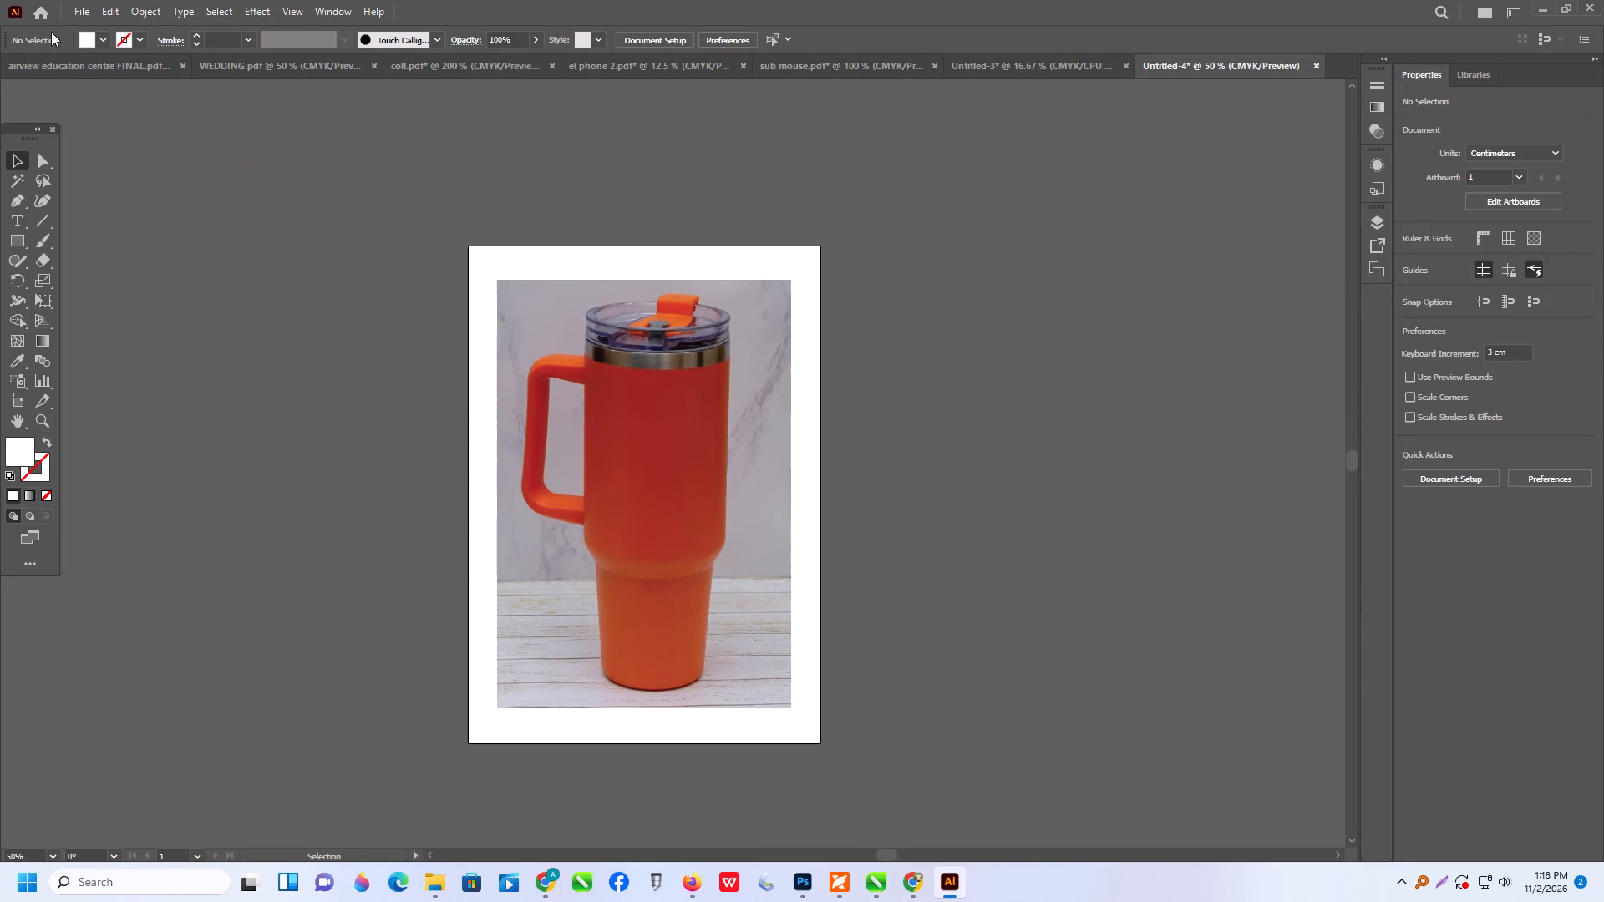
pyautogui.click(79, 8)
pyautogui.click(107, 26)
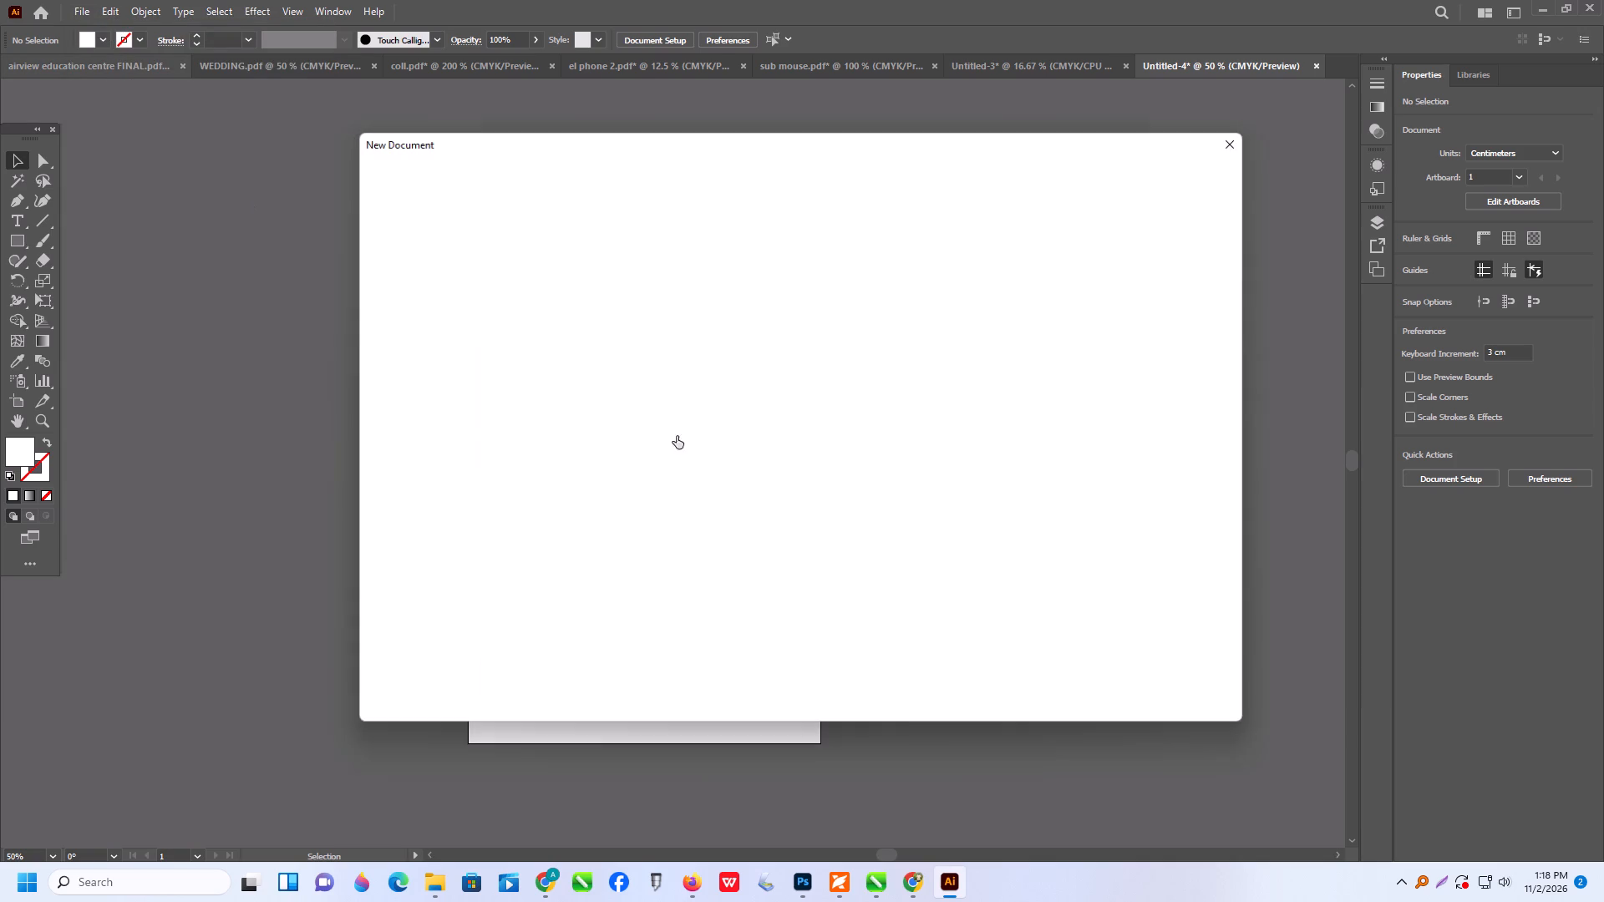
pyautogui.click(1124, 690)
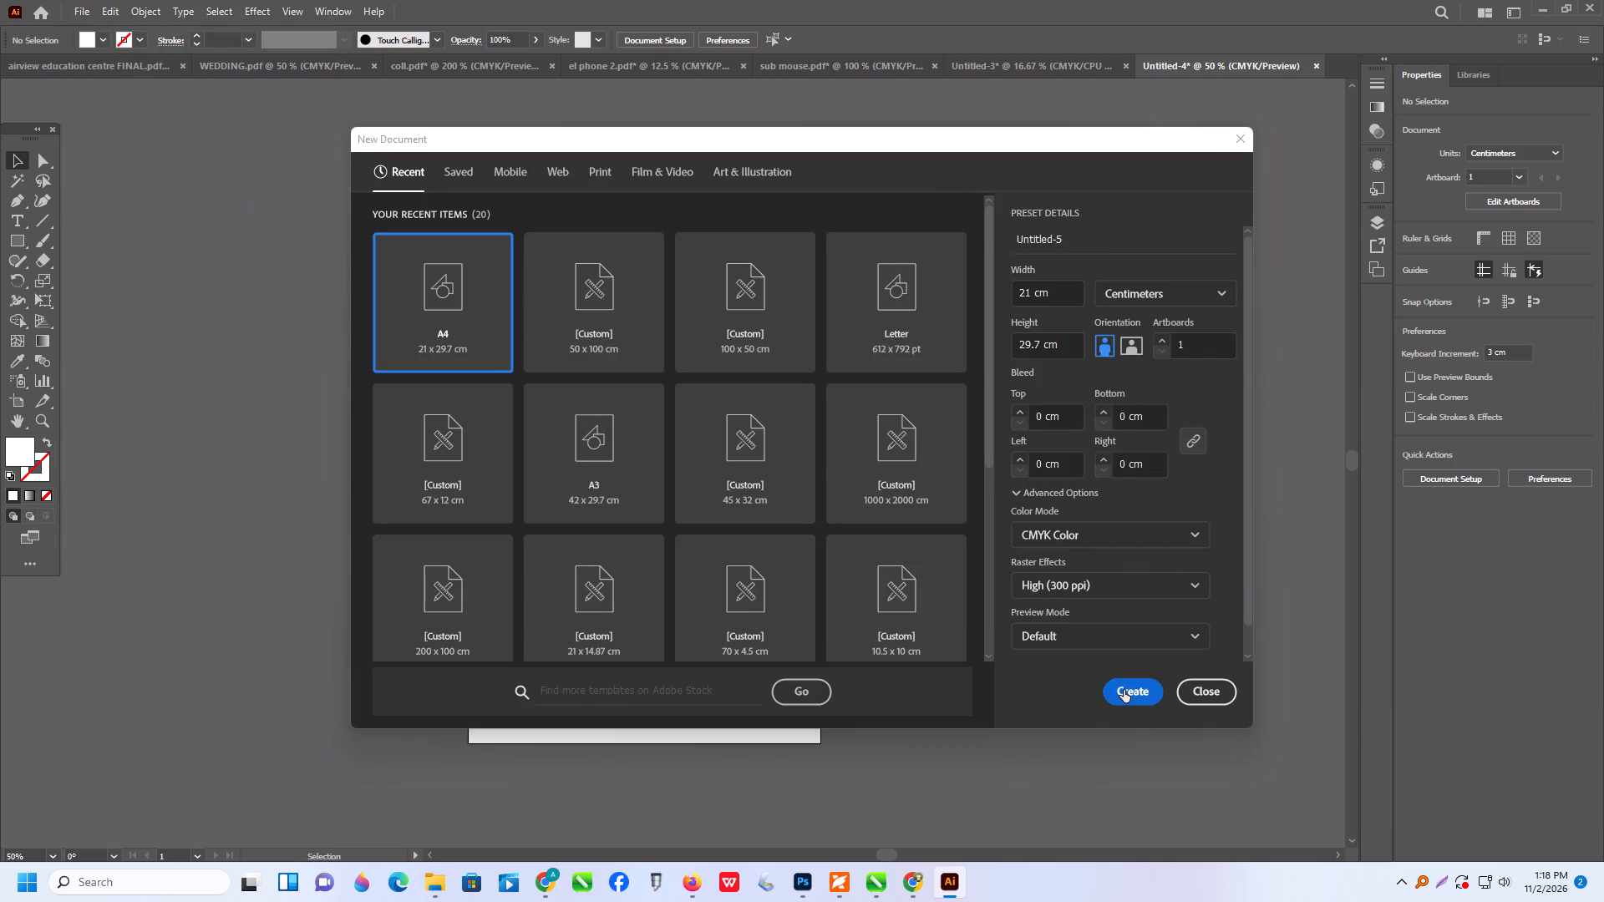
# Paste the copied T-shirt image and place it in the artboard's upper half, centred at about X 10.2 cm, Y 12.7 cm.
pyautogui.keyDown('alt'); pyautogui.scroll(-1, 480, 626); pyautogui.keyUp('alt')
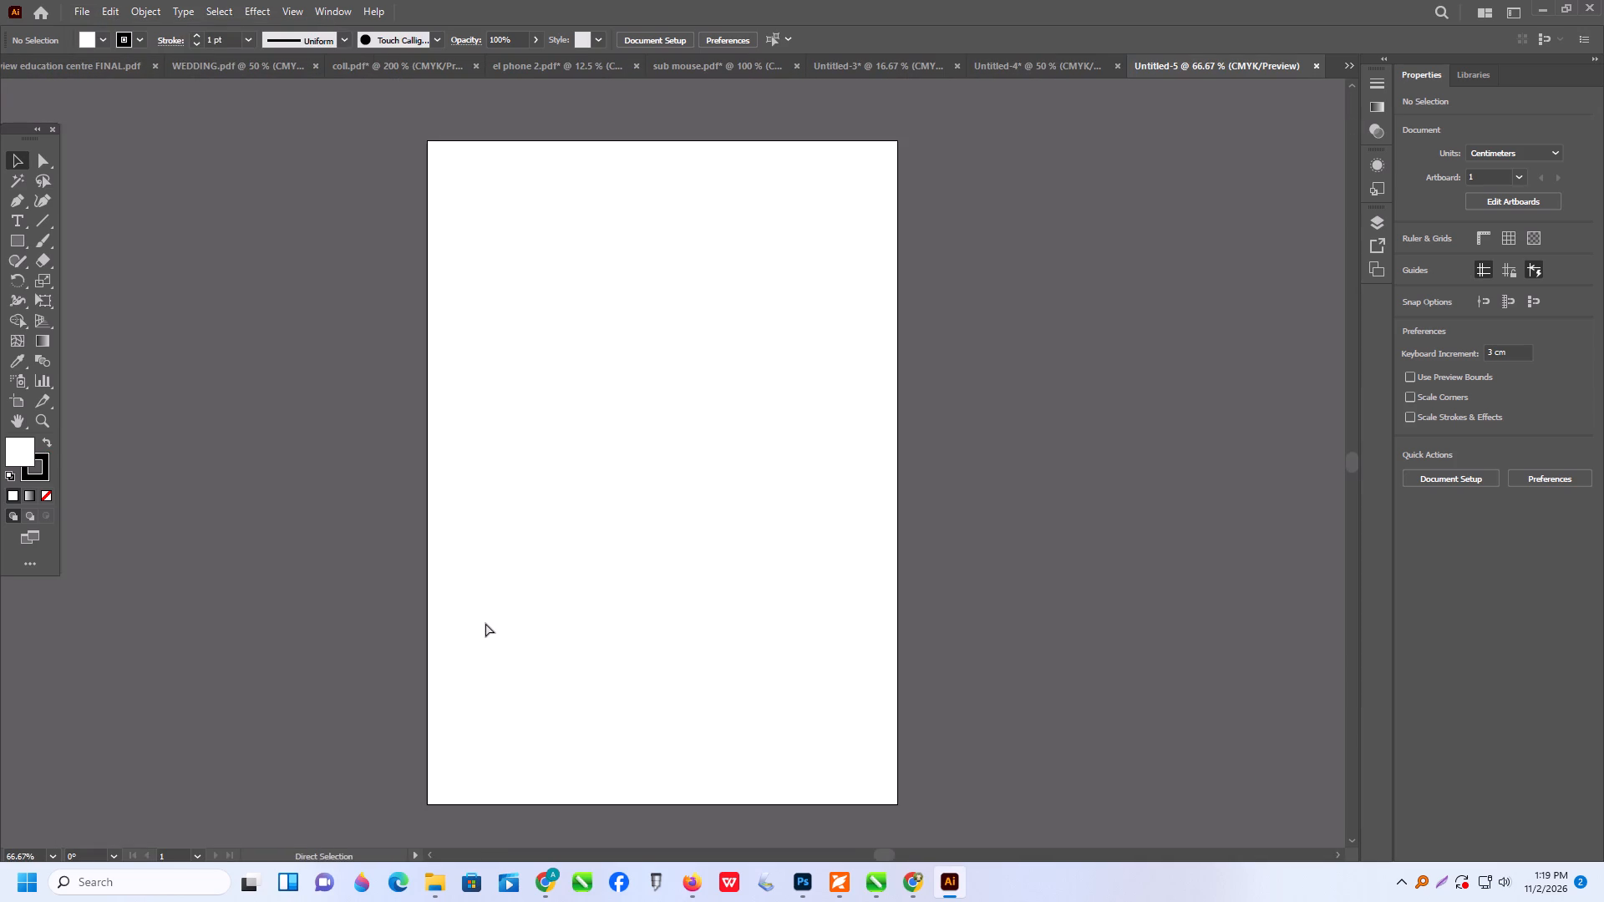
pyautogui.hotkey('ctrl', 'v')
pyautogui.moveTo(738, 458); pyautogui.dragTo(721, 419)
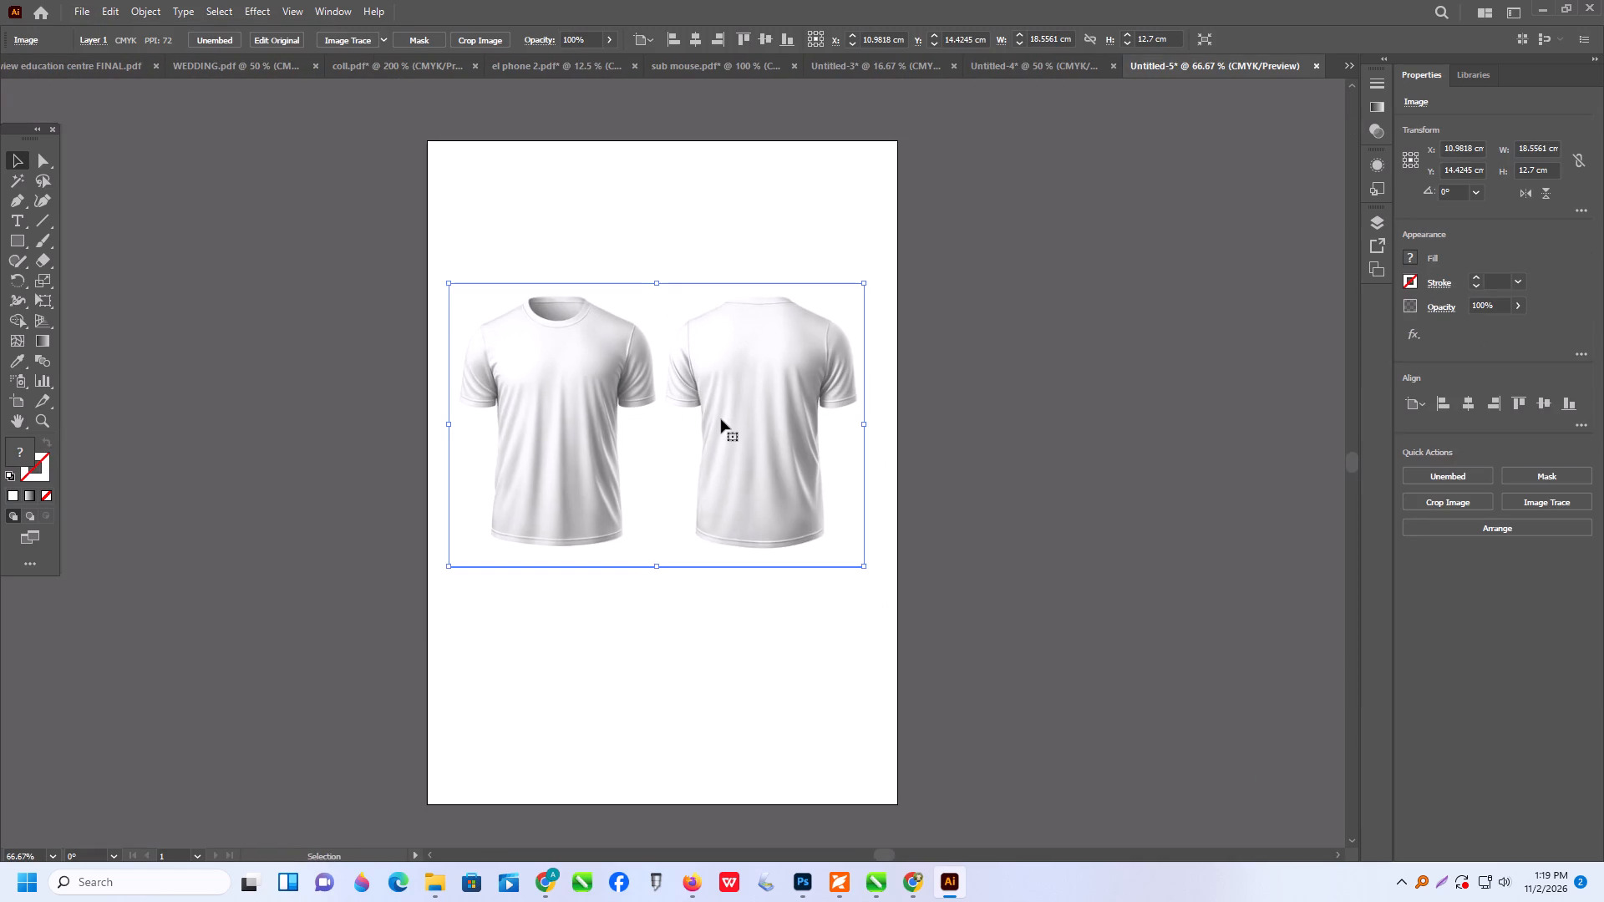
pyautogui.keyDown('alt'); pyautogui.scroll(1, 690, 454); pyautogui.keyUp('alt')
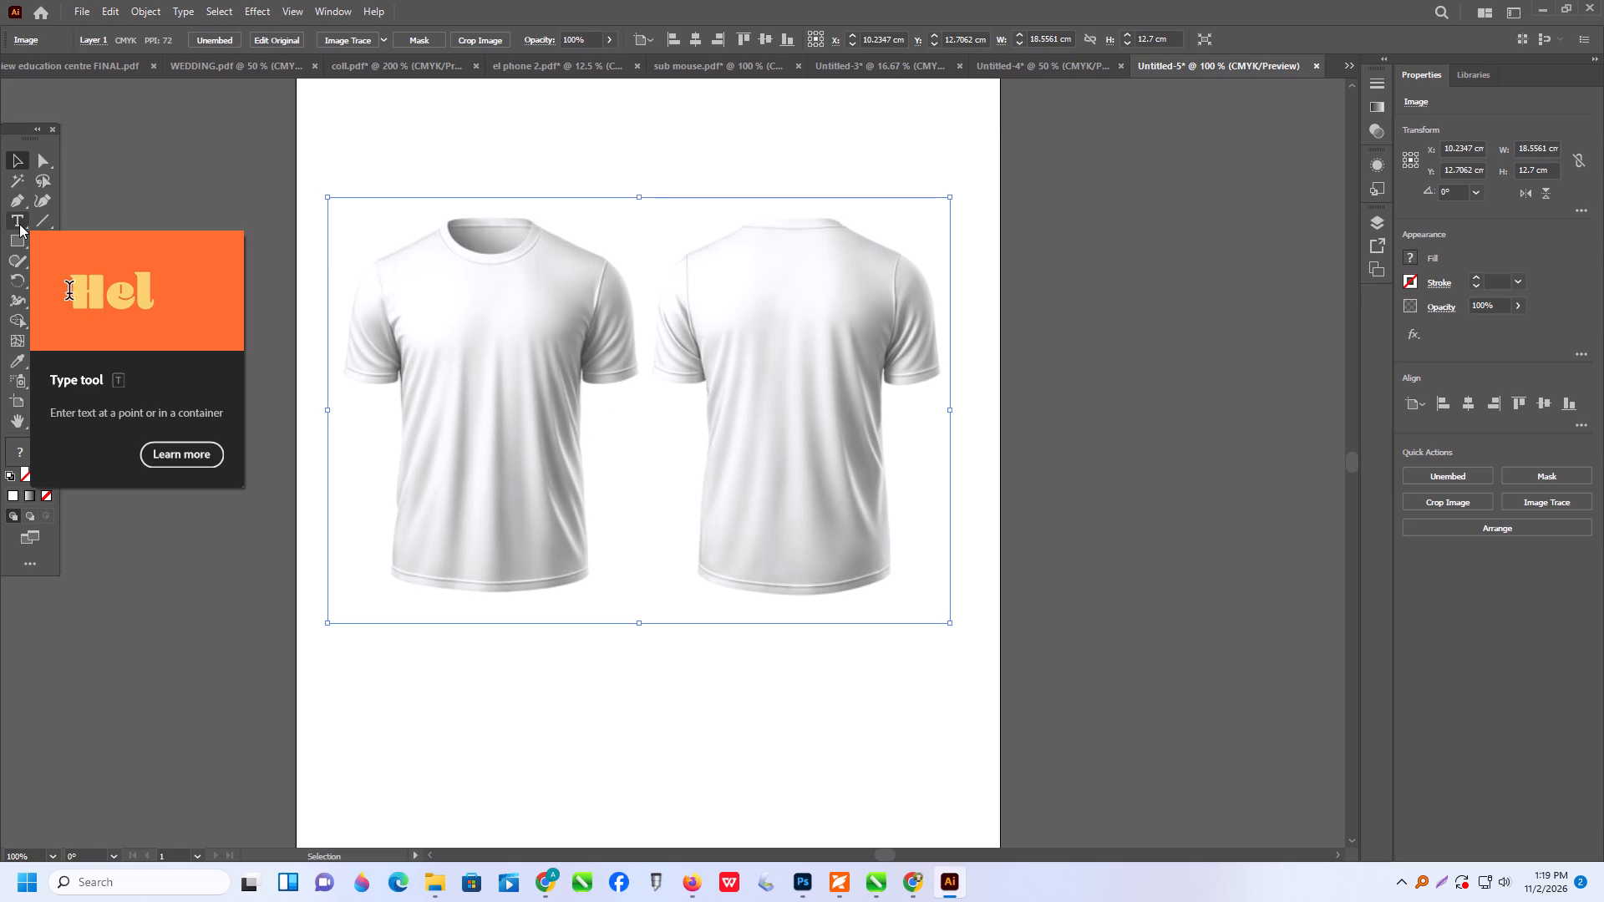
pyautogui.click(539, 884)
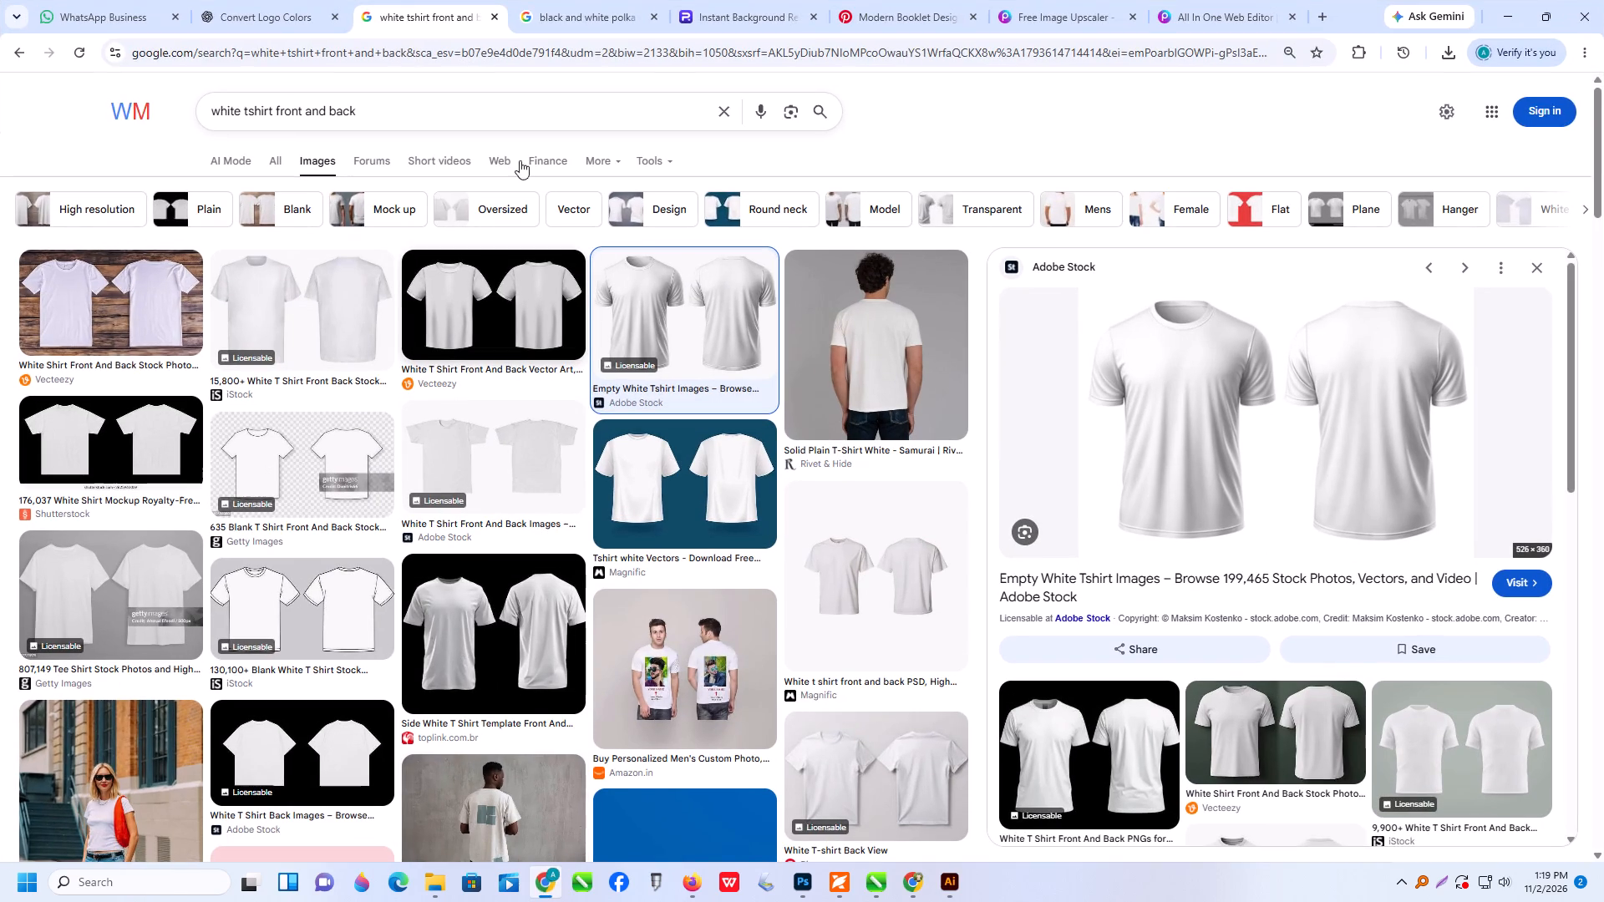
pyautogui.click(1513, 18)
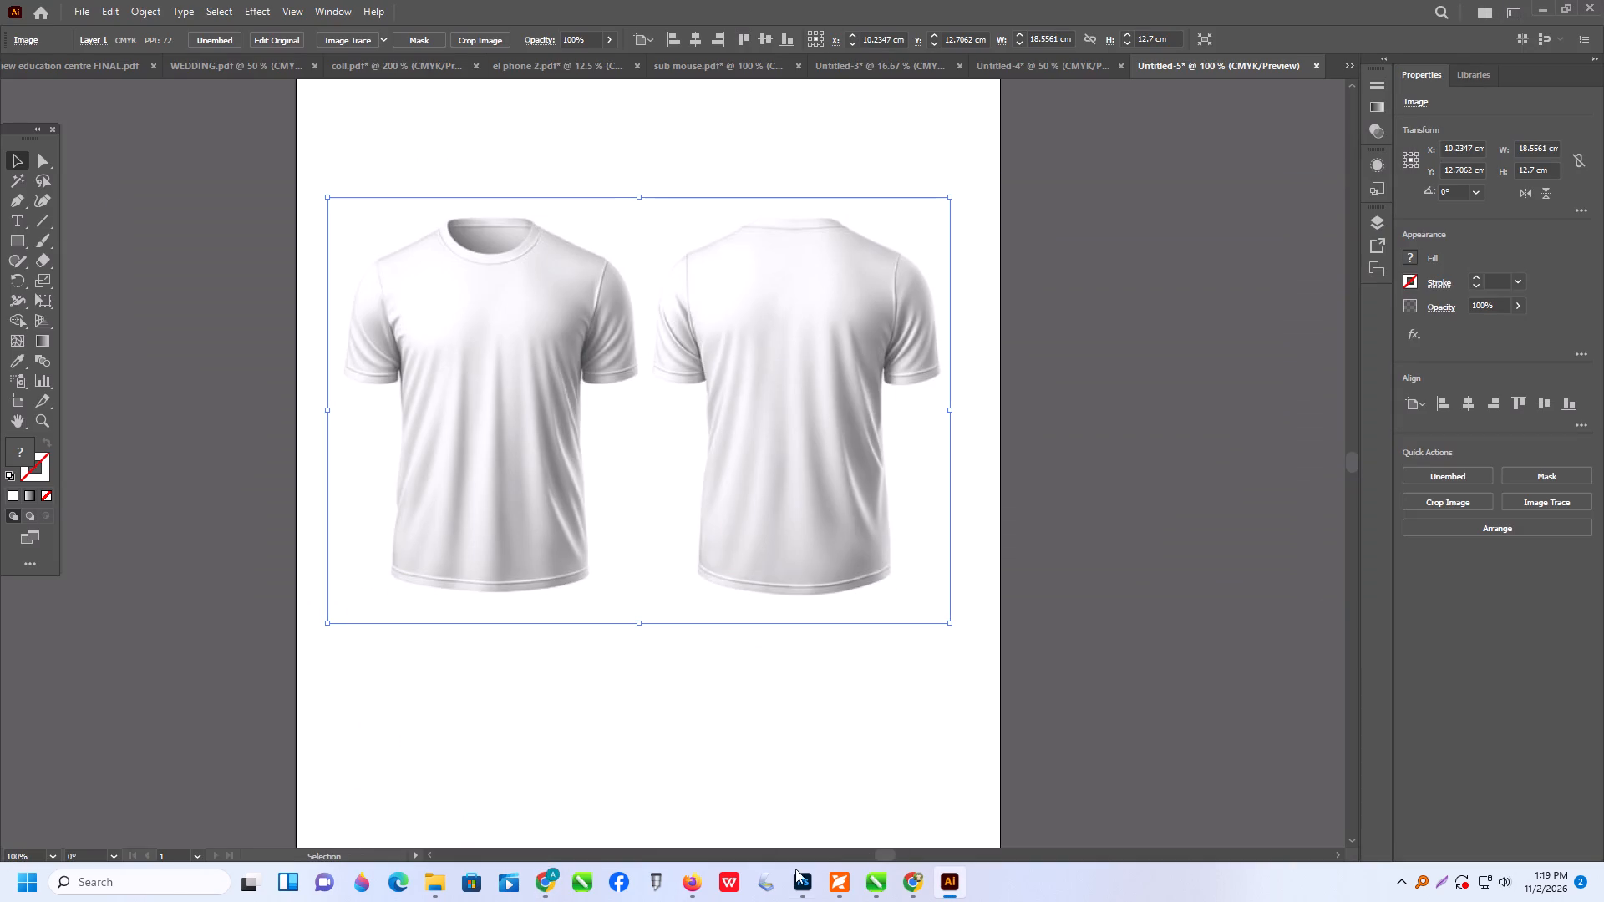
# Switch to File Explorer and search Local Disk (D:) for MAYA instead of dudu.
pyautogui.click(440, 880)
pyautogui.click(354, 813)
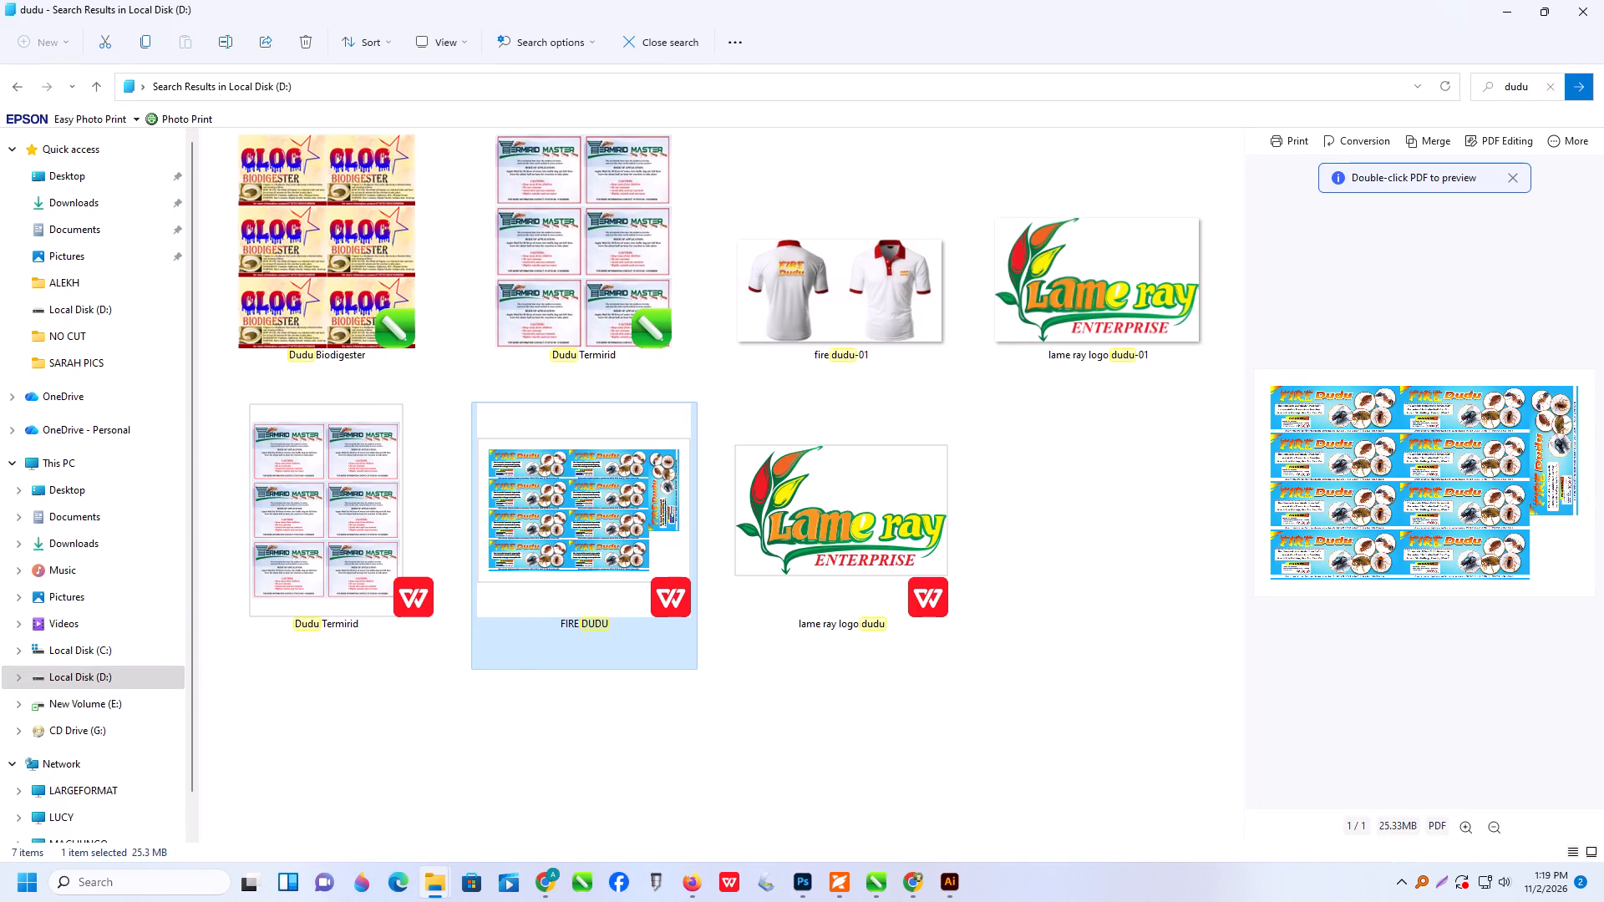
pyautogui.tripleClick(1523, 90)
pyautogui.click(1521, 89)
pyautogui.press('BackSpace')
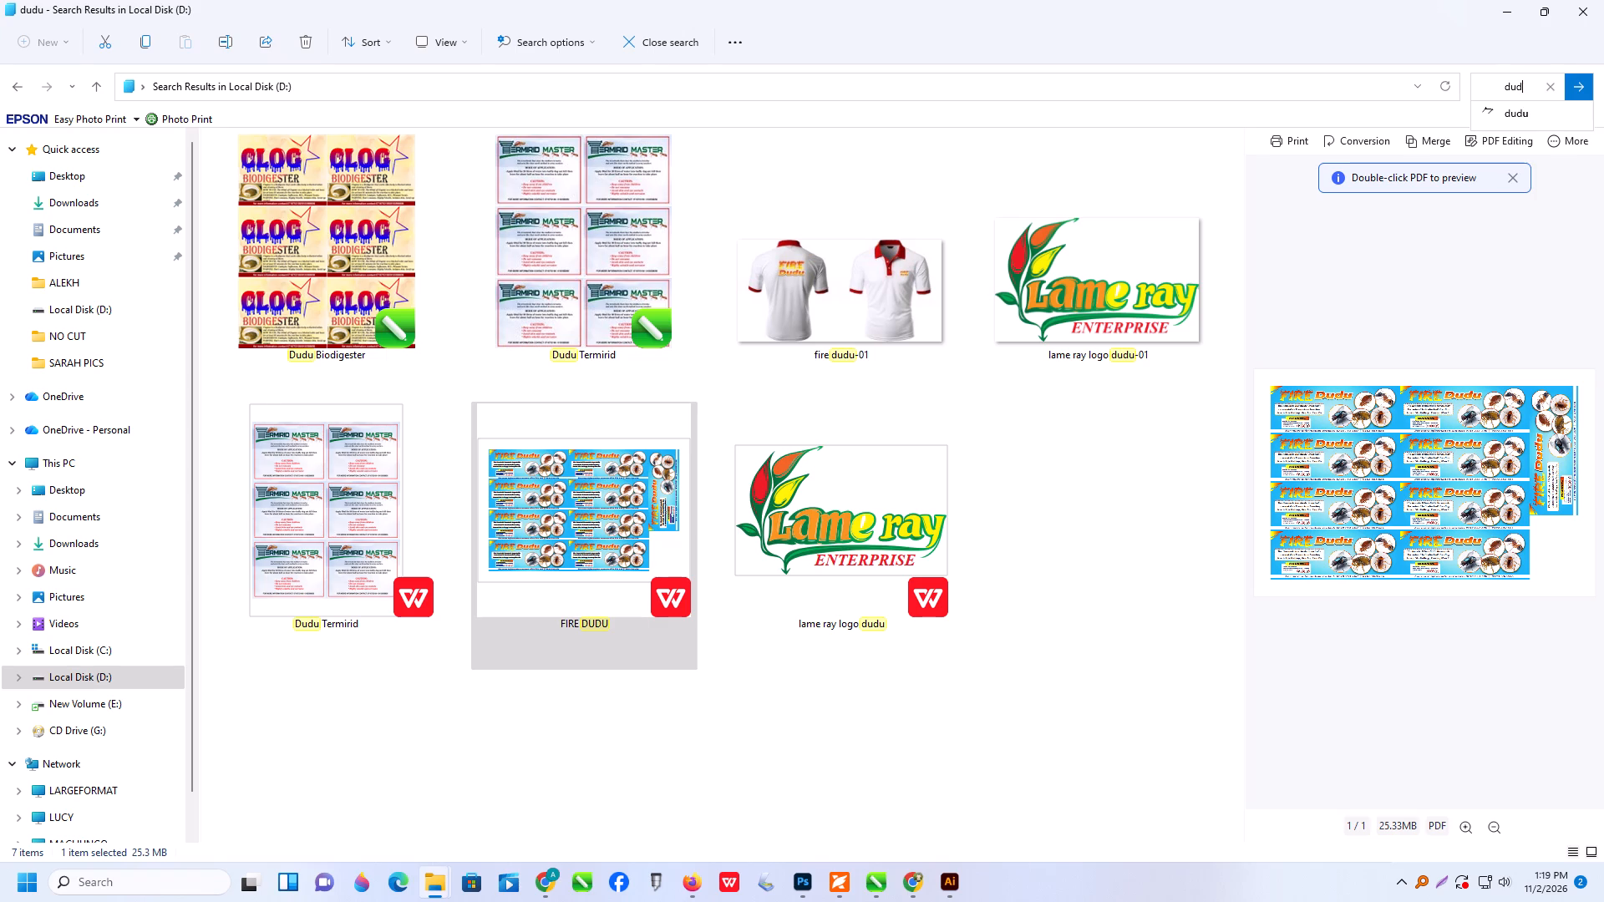
pyautogui.press('BackSpace')
pyautogui.press('BackSpace')
pyautogui.press('BackSpace')
pyautogui.press('BackSpace')
pyautogui.press('BackSpace')
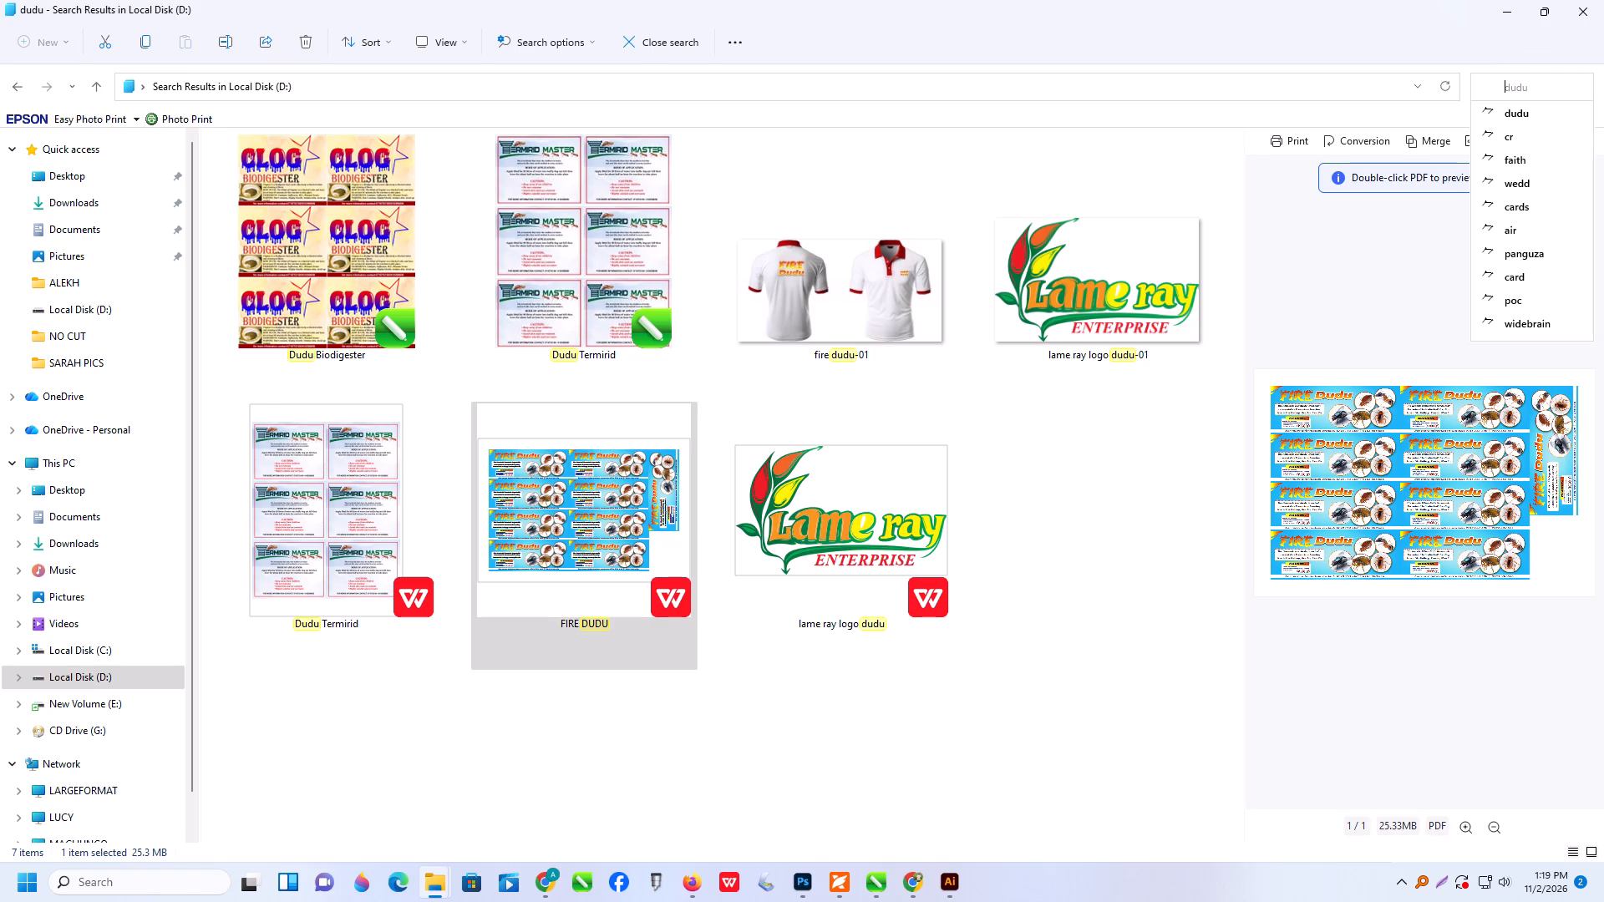
pyautogui.write('MAYA')
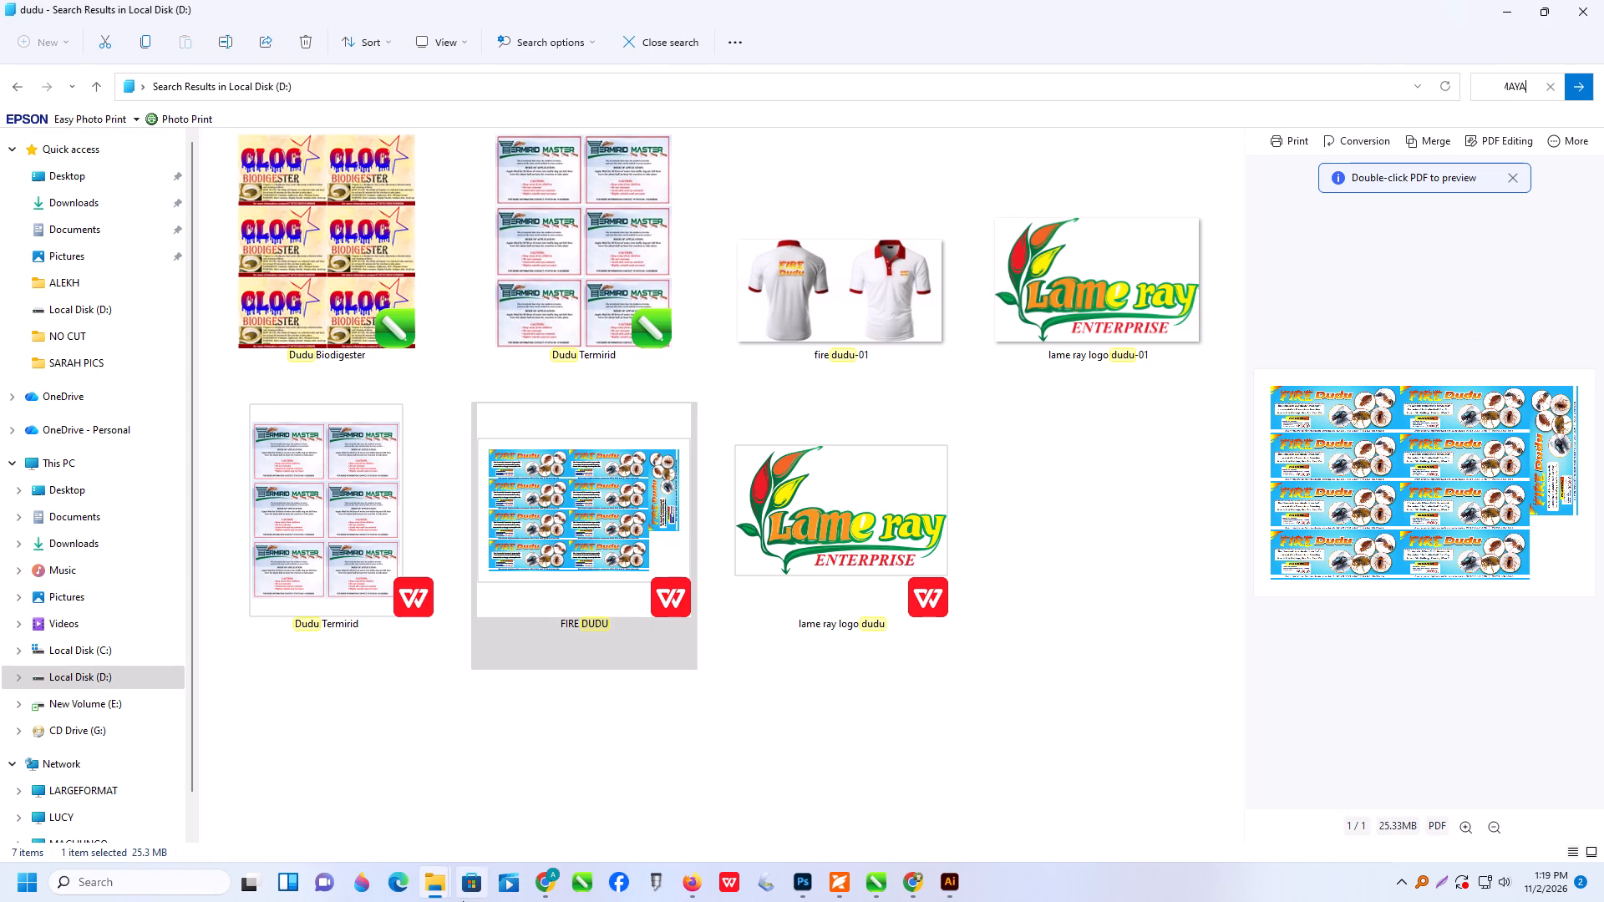
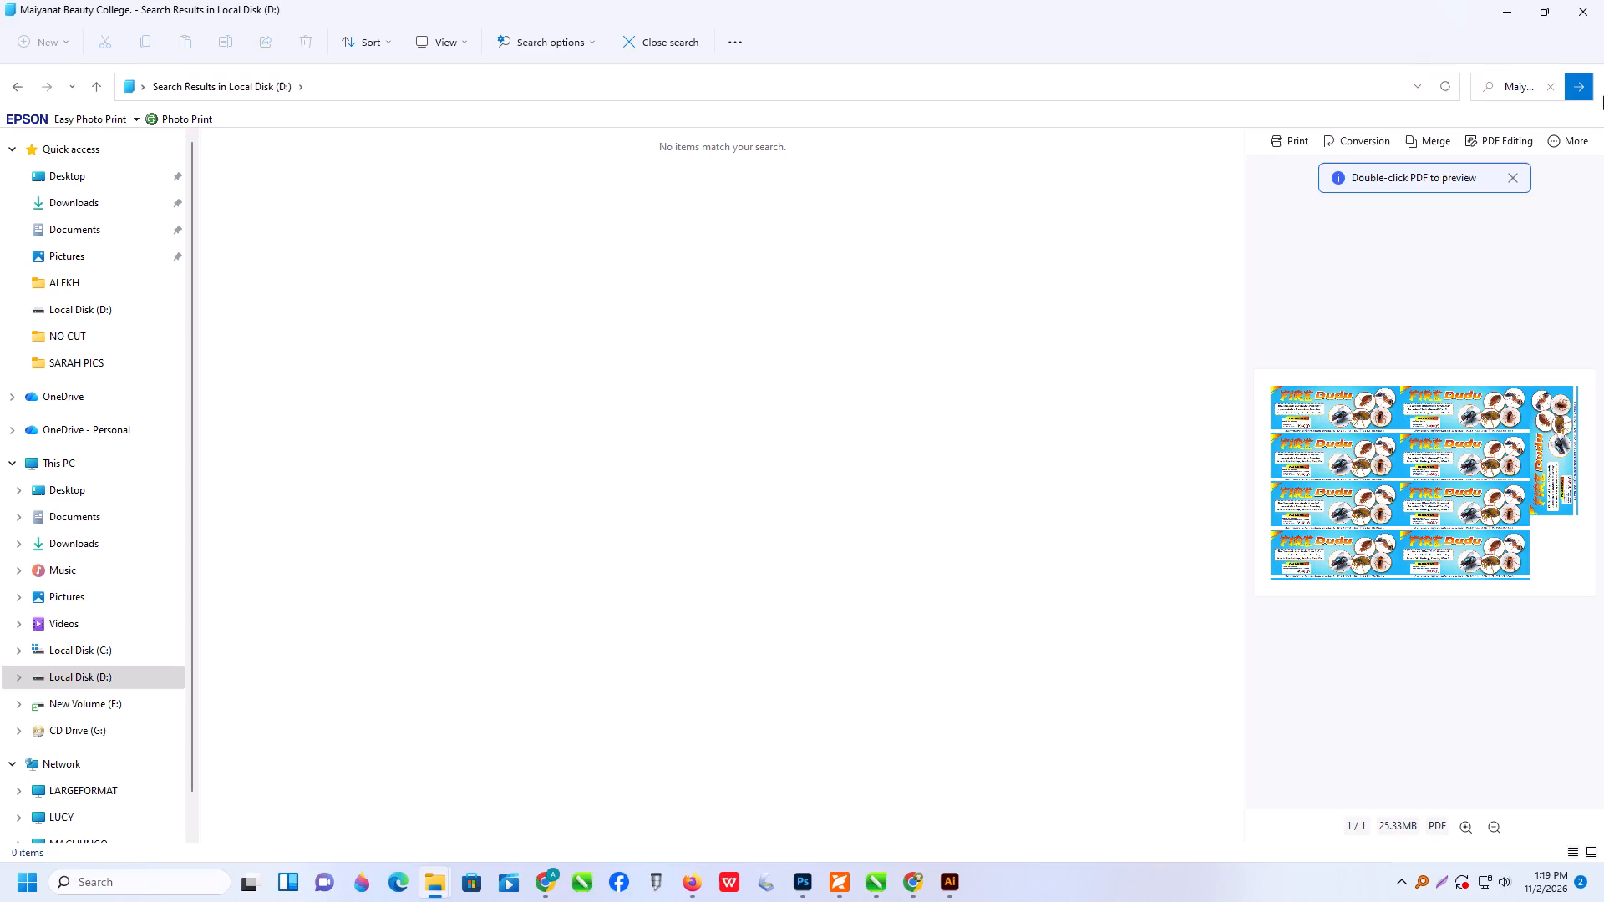
# Search New Volume (E:) for Maiyanat Beauty College.
pyautogui.click(115, 700)
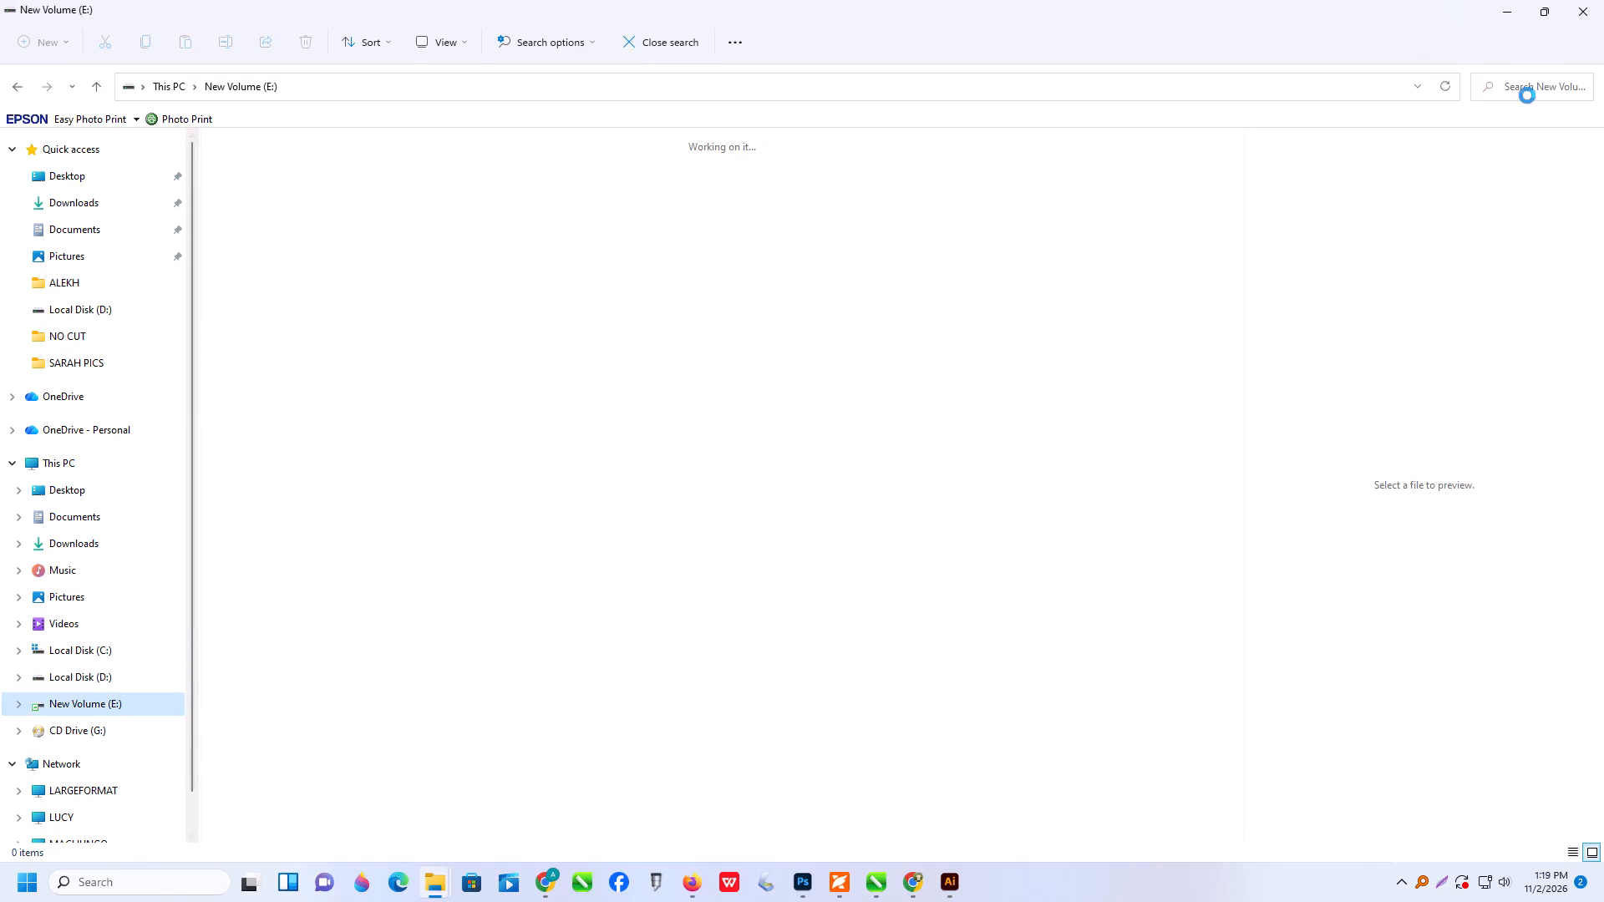
pyautogui.click(1528, 88)
pyautogui.click(1529, 110)
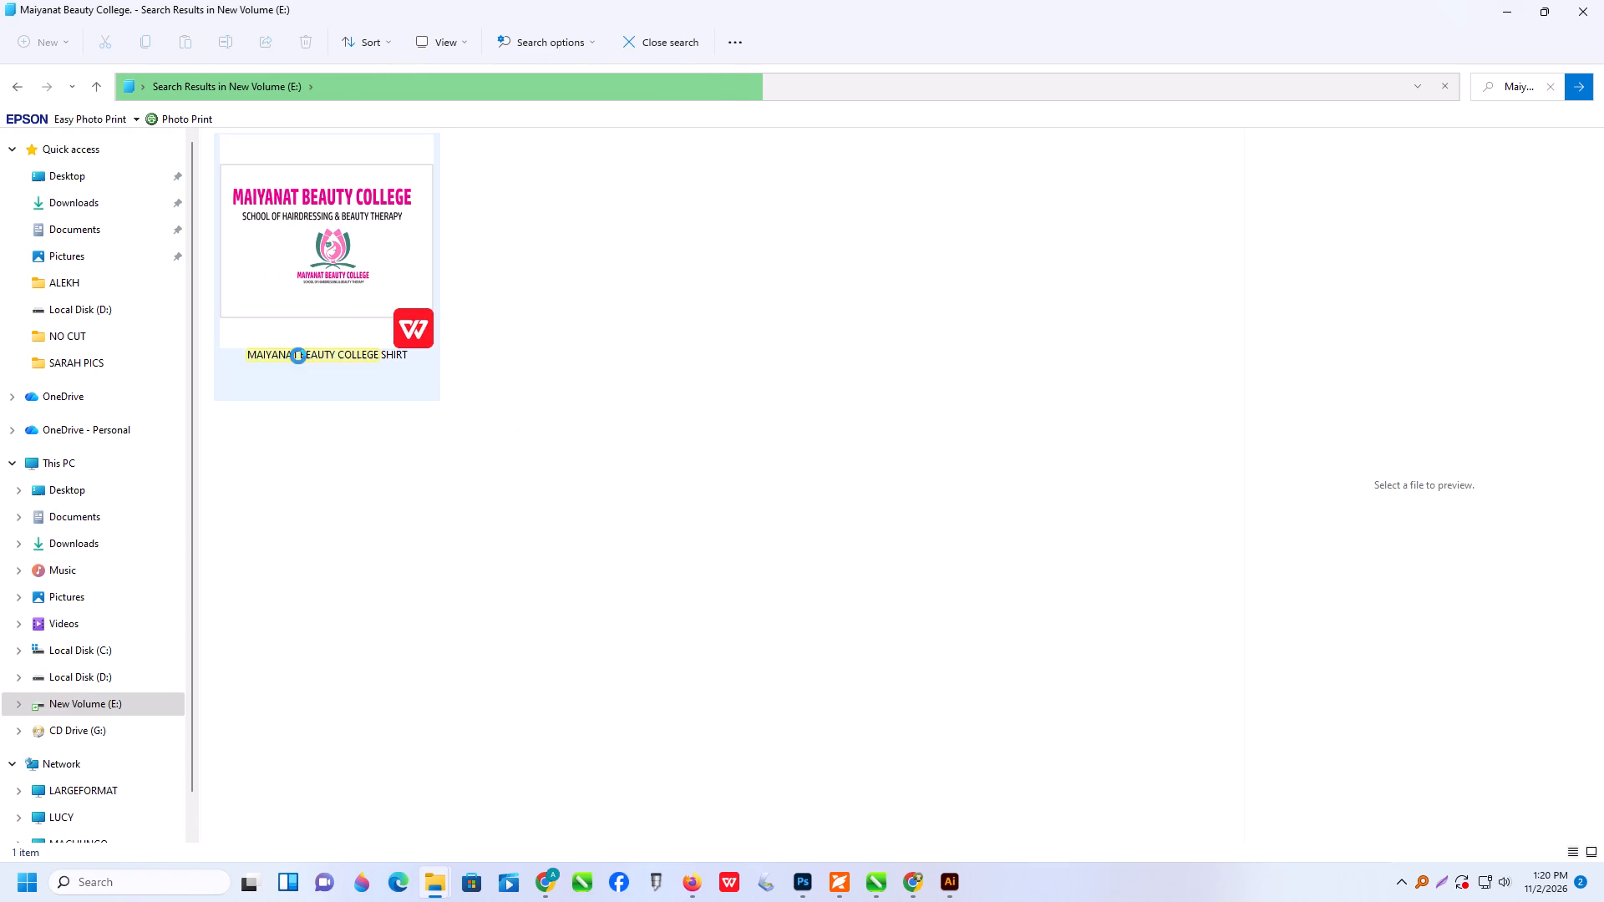
# Open the MAIYANAT BEAUTY COLLEGE SHIRT PDF in Adobe Illustrator 2023, importing all of its pages.
pyautogui.rightClick(398, 232)
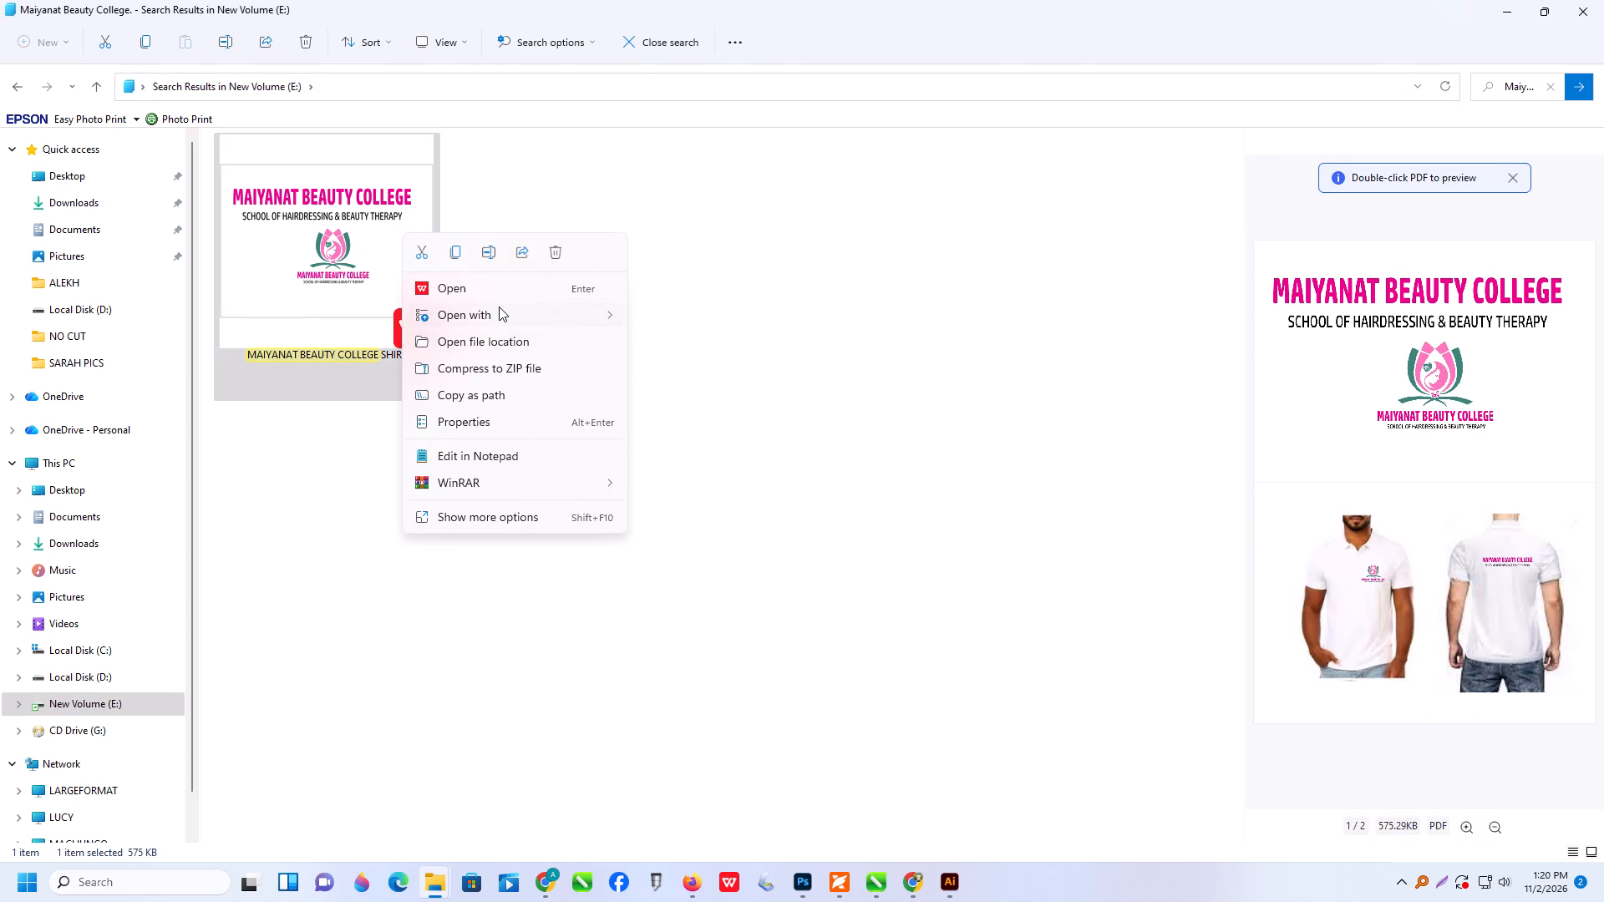
pyautogui.click(499, 307)
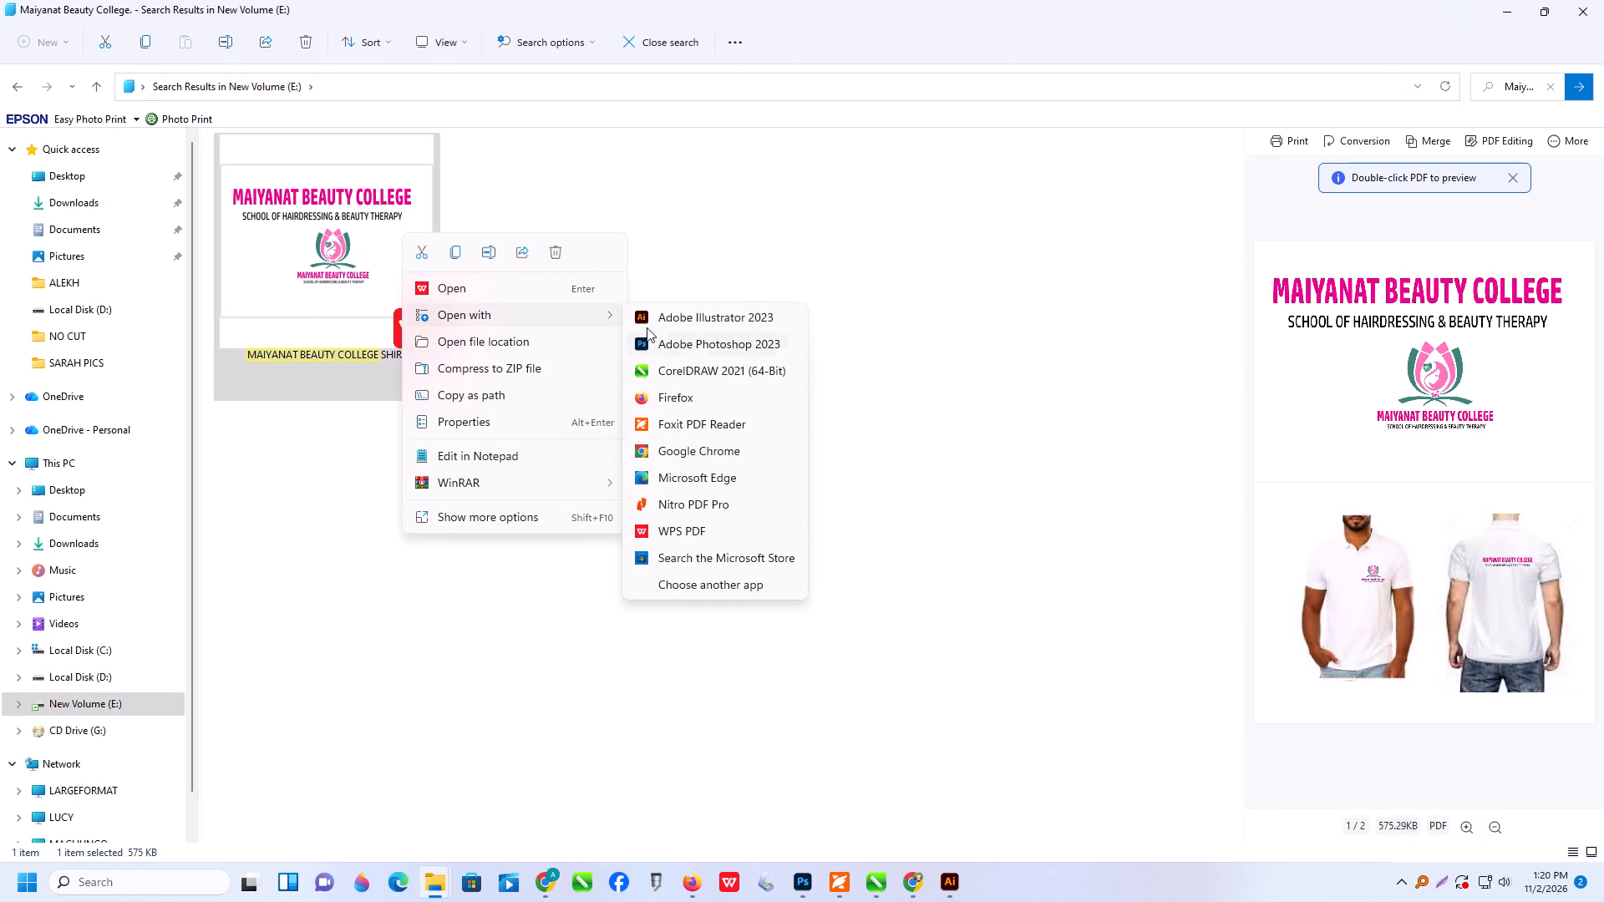
pyautogui.click(659, 317)
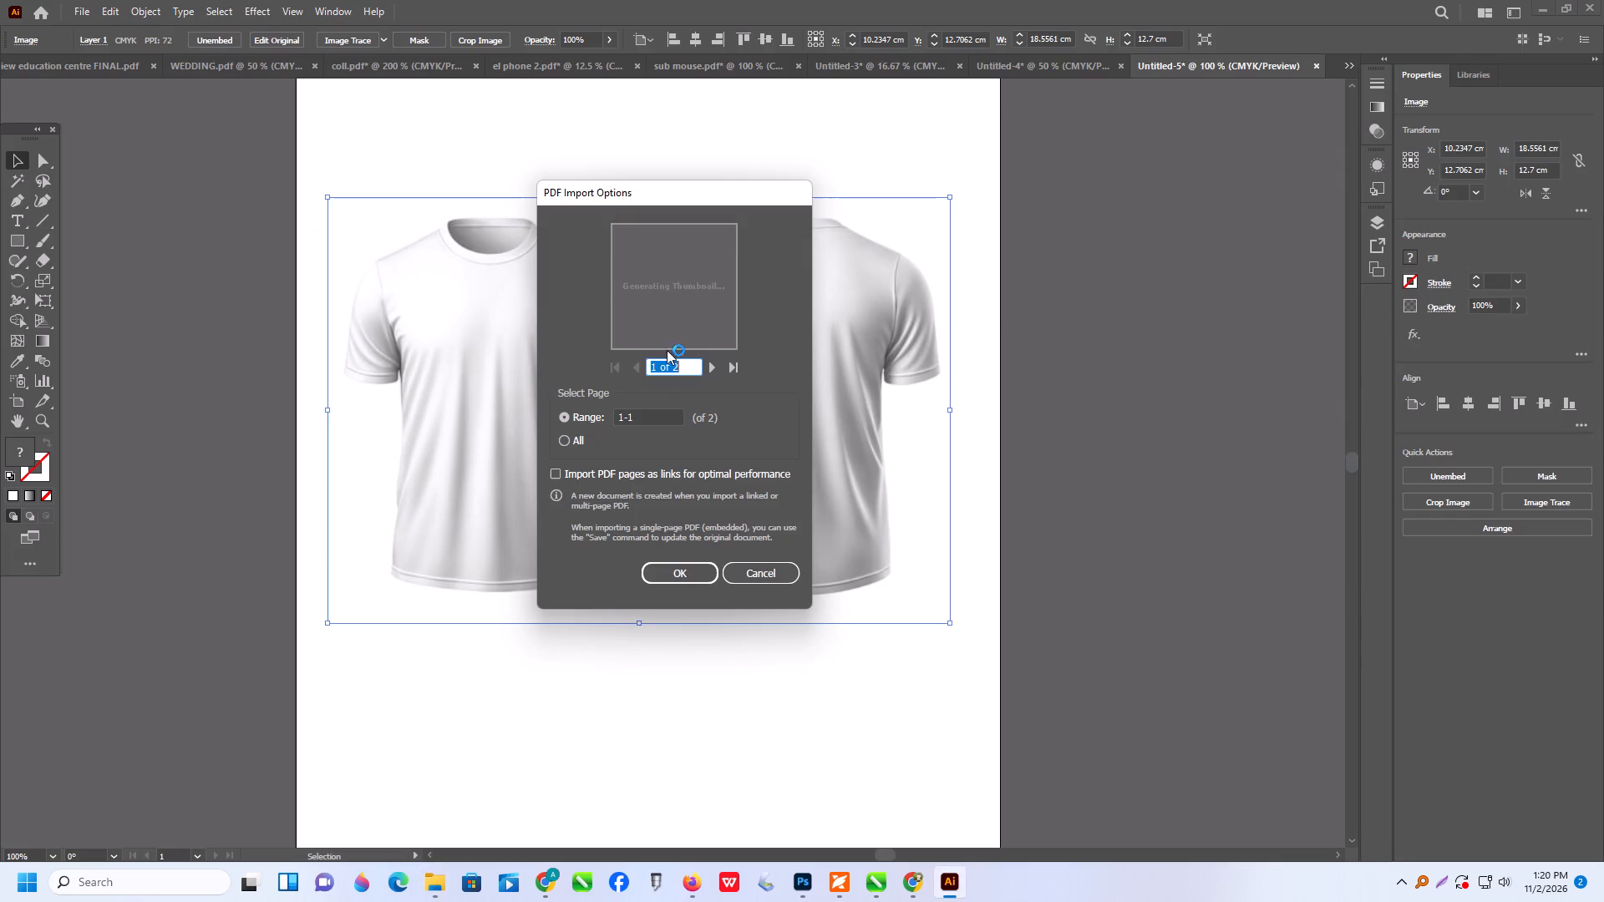
pyautogui.click(567, 446)
pyautogui.click(689, 580)
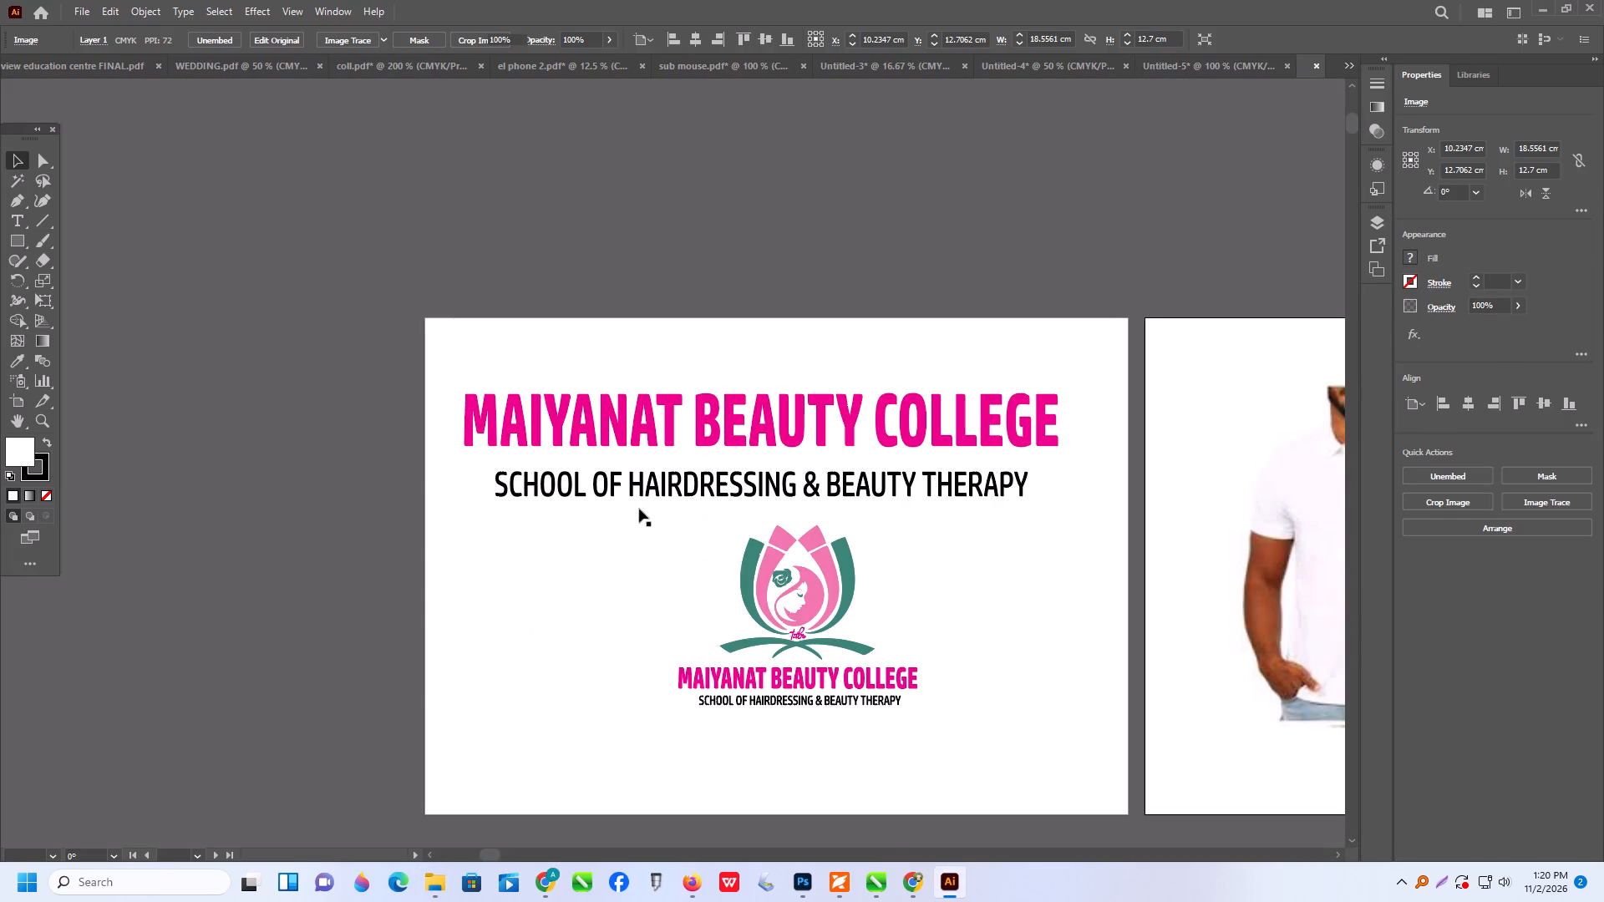
# Delete the linked page showing the front and back polo shirts from the second artboard.
pyautogui.keyDown('alt'); pyautogui.scroll(-3, 507, 502); pyautogui.keyUp('alt')
pyautogui.keyDown('alt'); pyautogui.scroll(2, 1197, 502); pyautogui.keyUp('alt')
pyautogui.keyDown('alt'); pyautogui.scroll(2, 990, 483); pyautogui.keyUp('alt')
pyautogui.keyDown('alt'); pyautogui.scroll(-2, 948, 465); pyautogui.keyUp('alt')
pyautogui.click(841, 601)
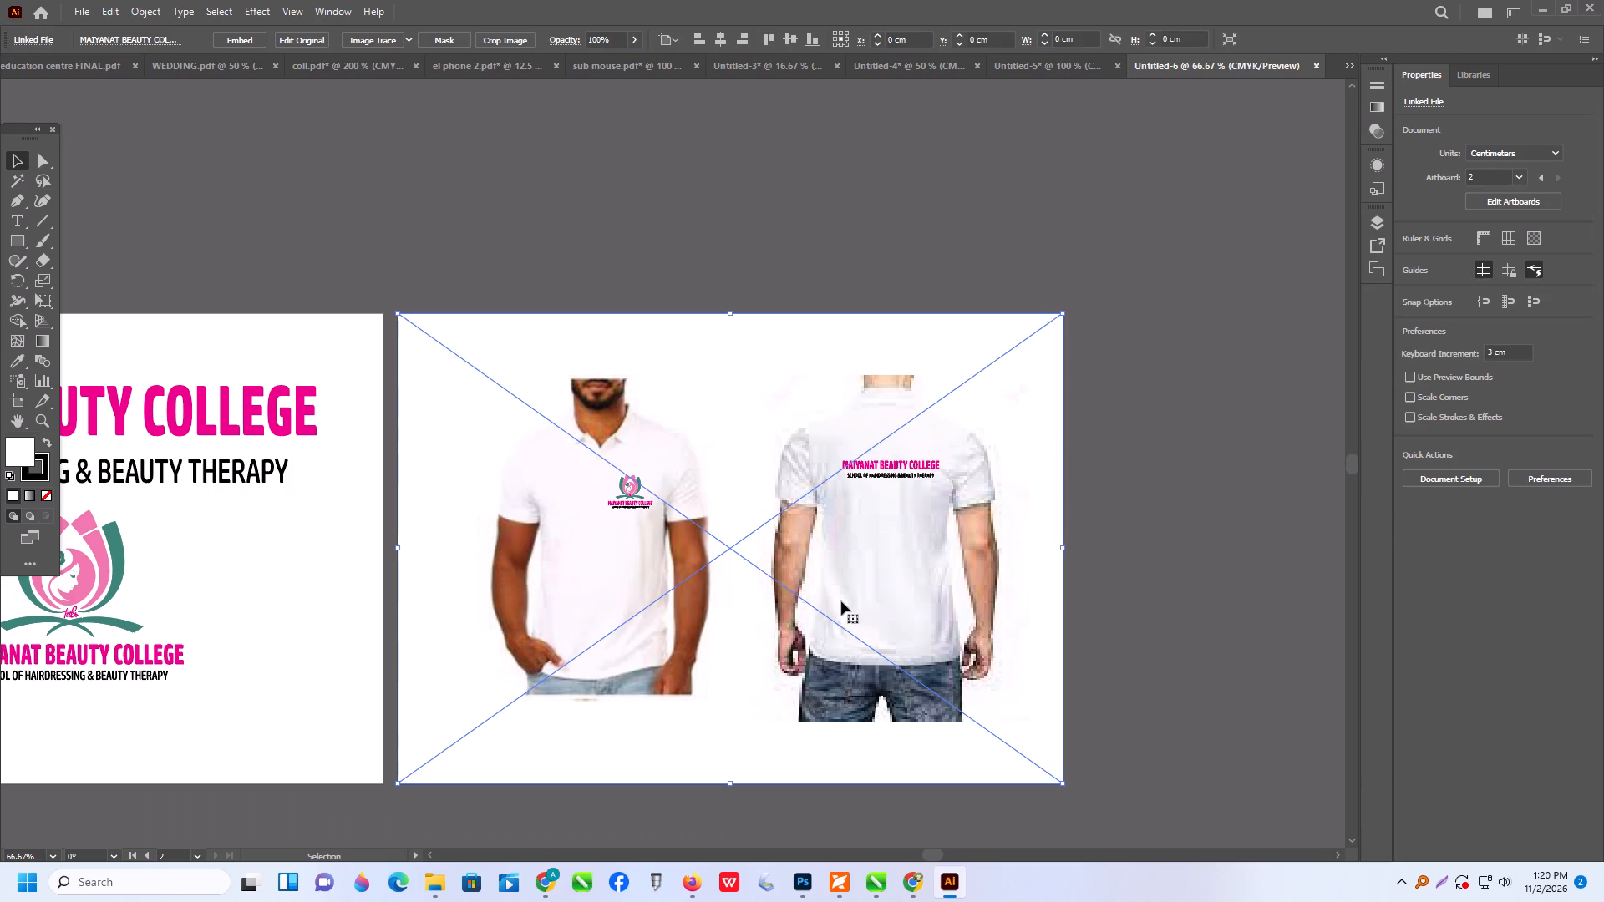
pyautogui.press('Delete')
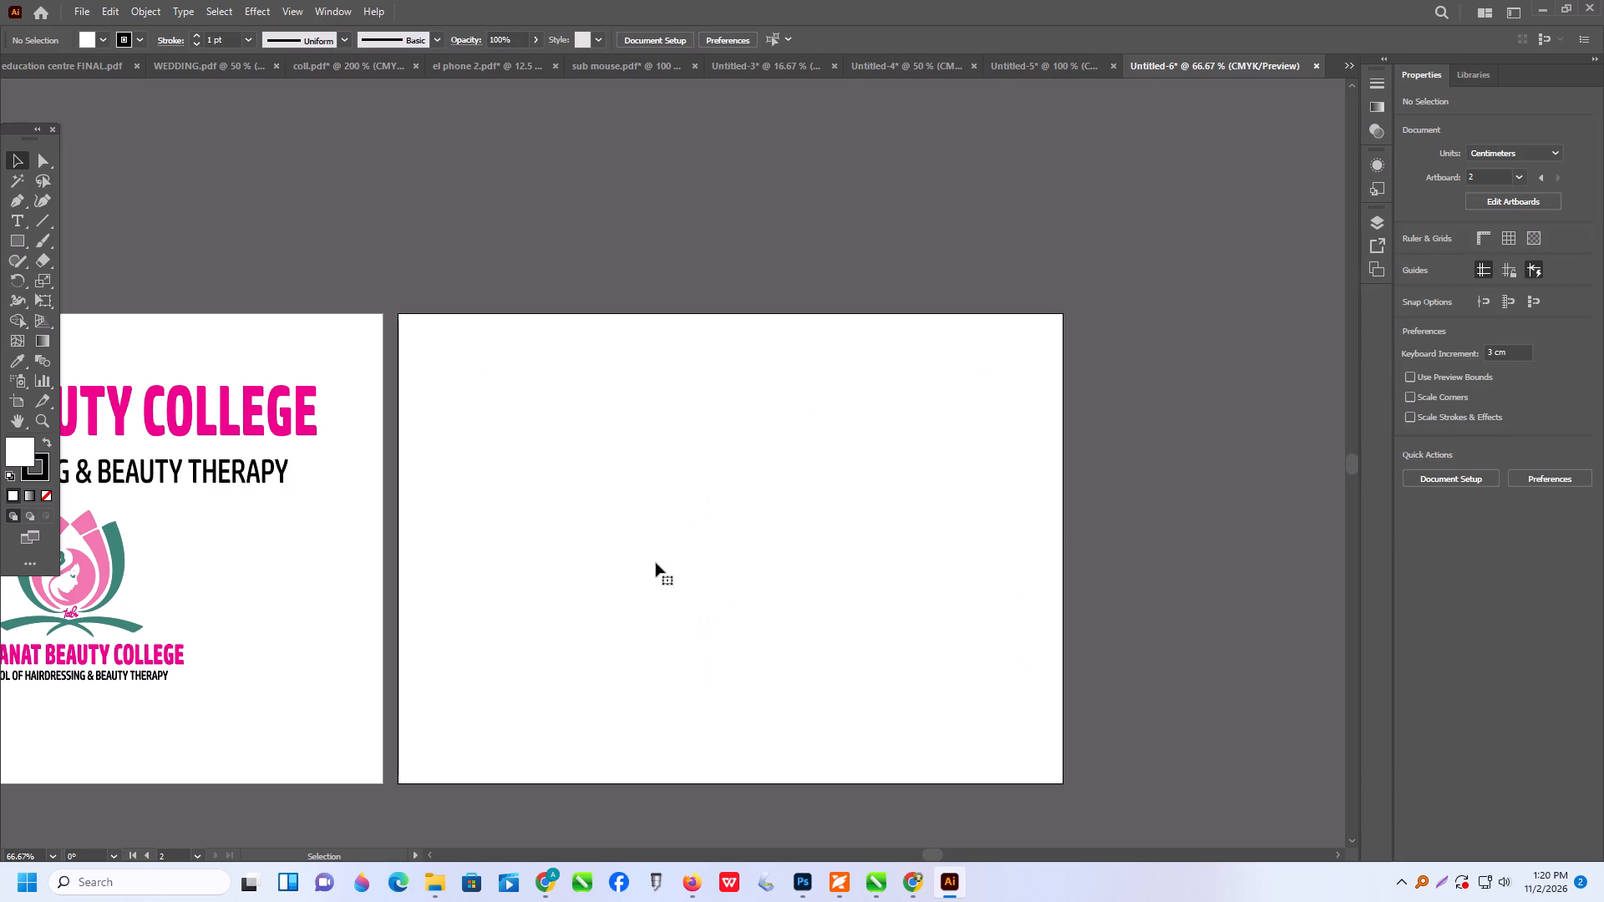
# Embed the linked Maiyanat Beauty College lettering and logo page on the first artboard.
pyautogui.keyDown('alt'); pyautogui.scroll(-2, 655, 565); pyautogui.keyUp('alt')
pyautogui.click(378, 504)
pyautogui.keyDown('alt'); pyautogui.scroll(2, 251, 500); pyautogui.keyUp('alt')
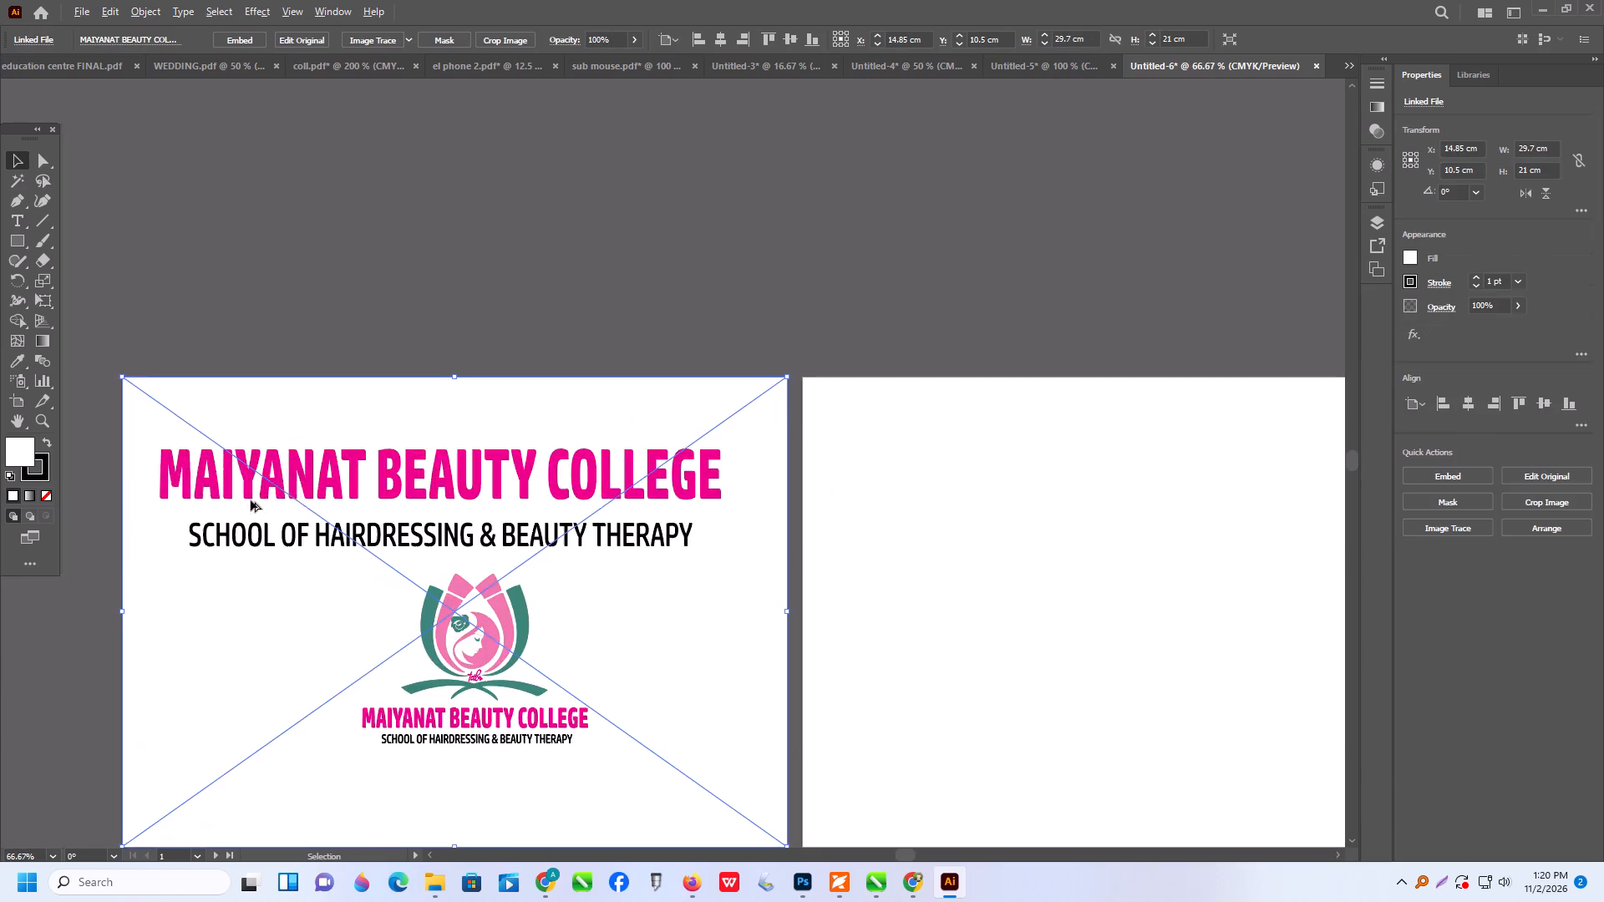
pyautogui.keyDown('alt'); pyautogui.scroll(3, 334, 485); pyautogui.keyUp('alt')
pyautogui.keyDown('alt'); pyautogui.scroll(-2, 562, 474); pyautogui.keyUp('alt')
pyautogui.scroll(-3, 613, 468)
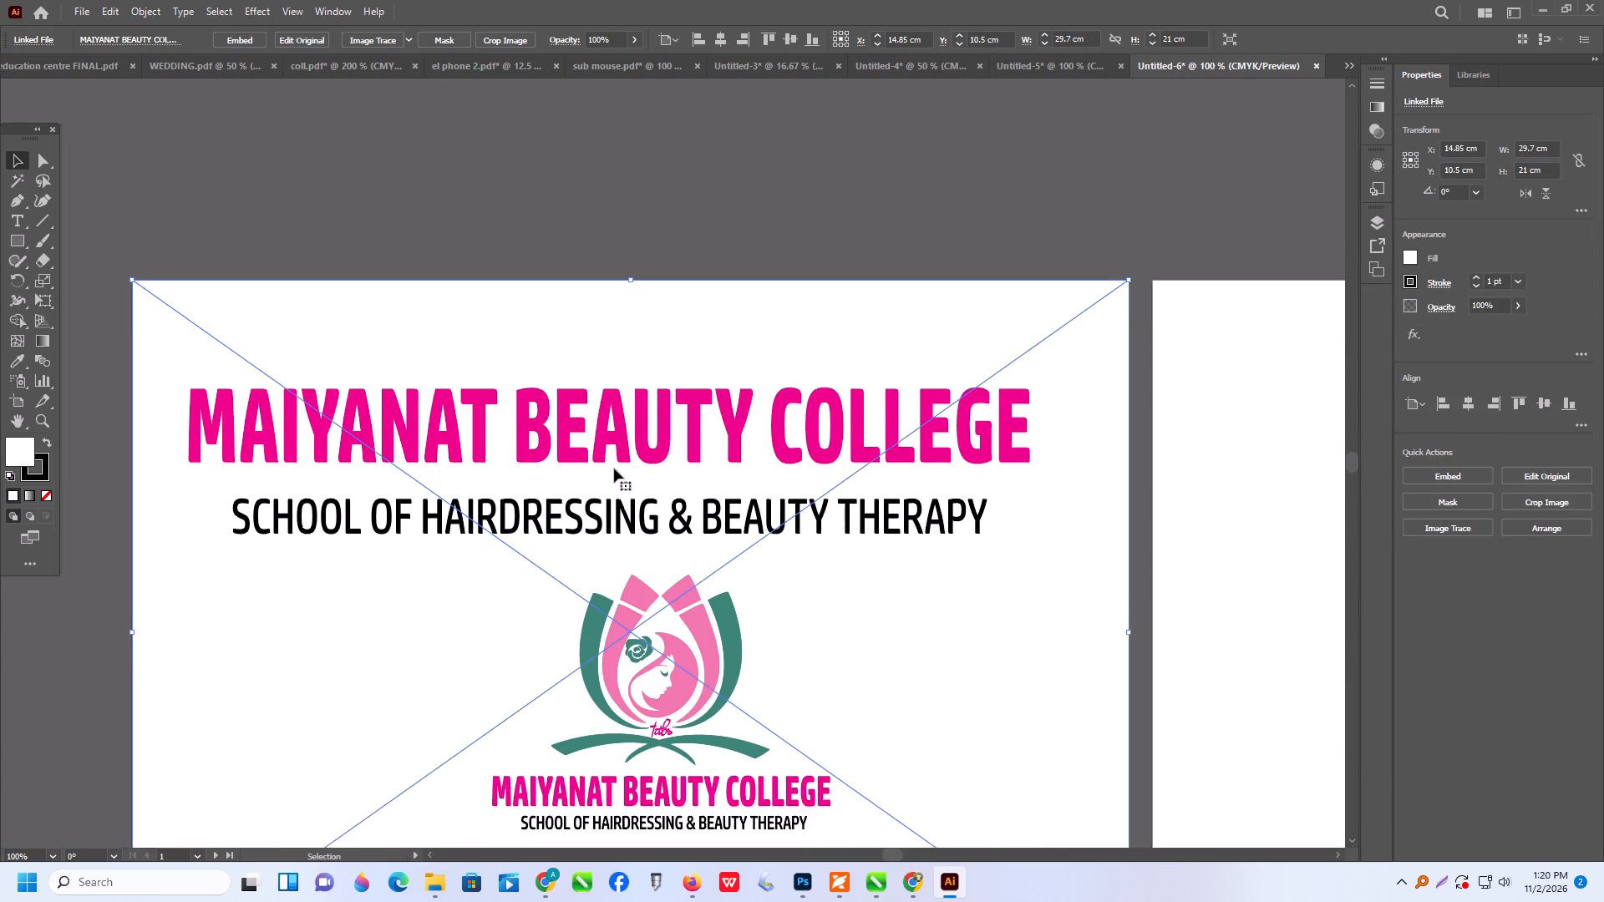
pyautogui.scroll(-1, 614, 469)
pyautogui.keyDown('alt'); pyautogui.scroll(2, 626, 518); pyautogui.keyUp('alt')
pyautogui.keyDown('alt'); pyautogui.scroll(-2, 627, 519); pyautogui.keyUp('alt')
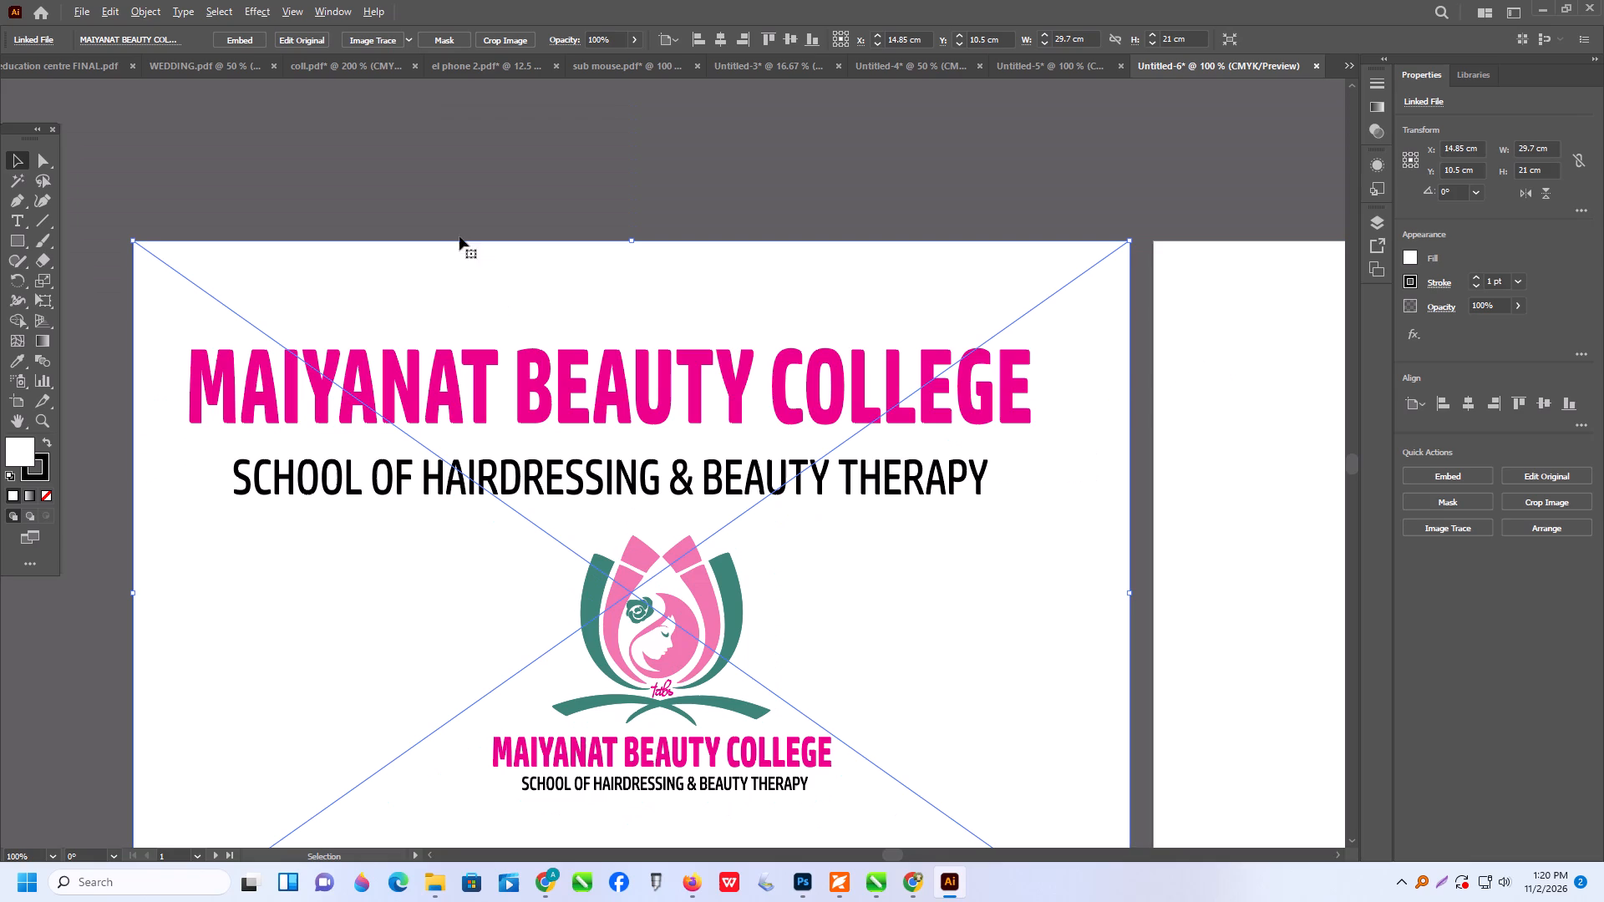
pyautogui.click(232, 43)
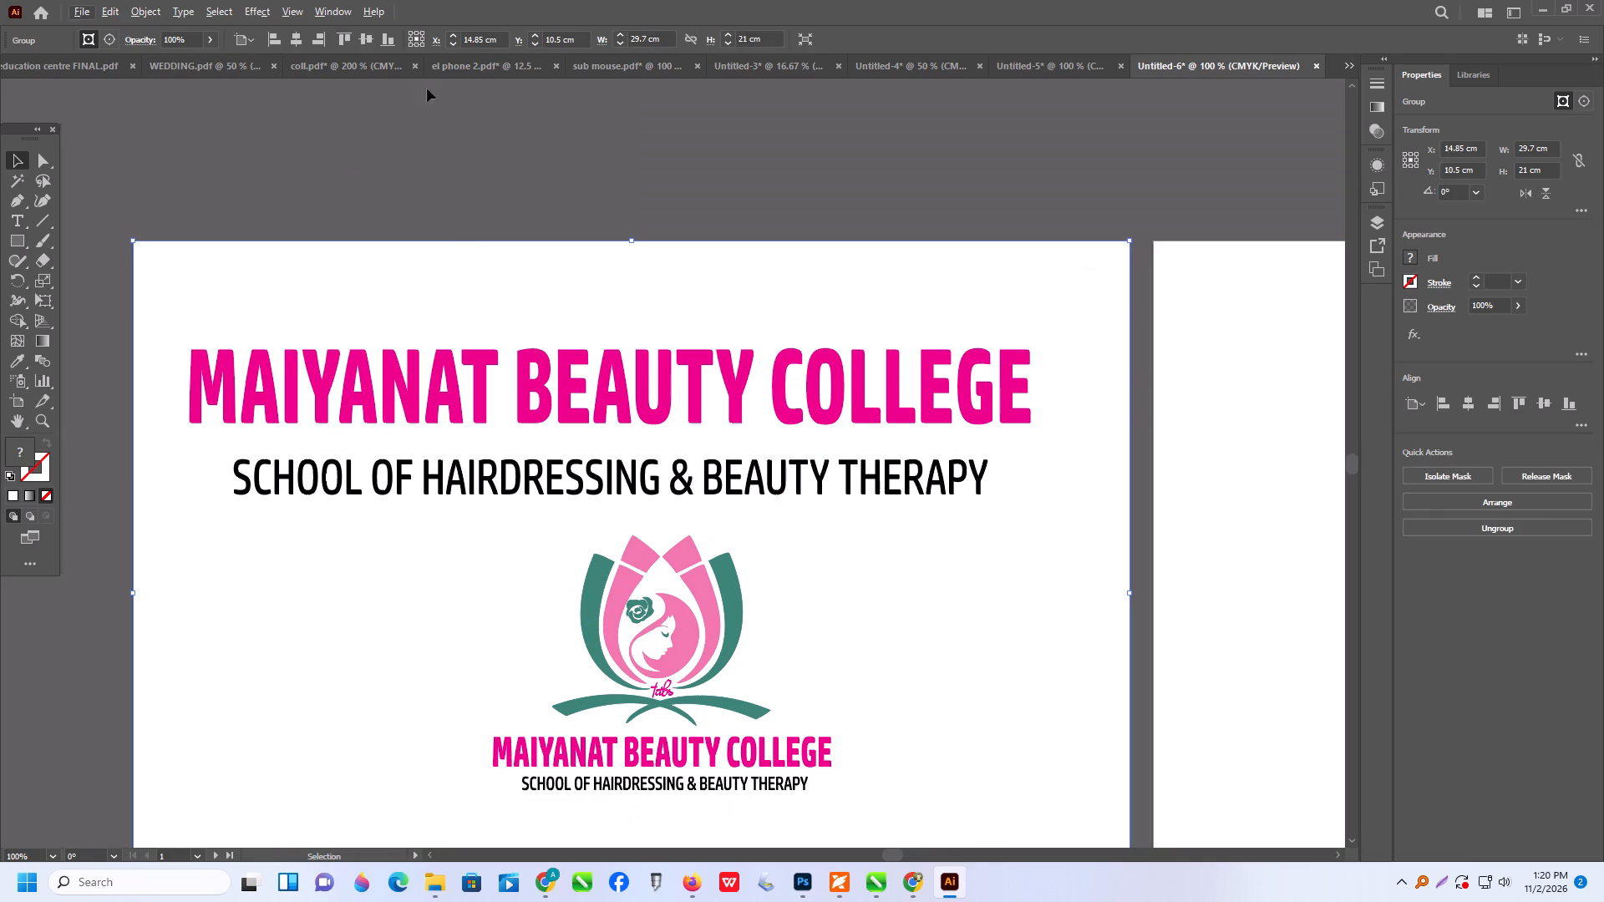
# Ungroup the embedded Maiyanat Beauty College artwork and clear the selection.
pyautogui.click(399, 161)
pyautogui.click(439, 401)
pyautogui.rightClick(439, 401)
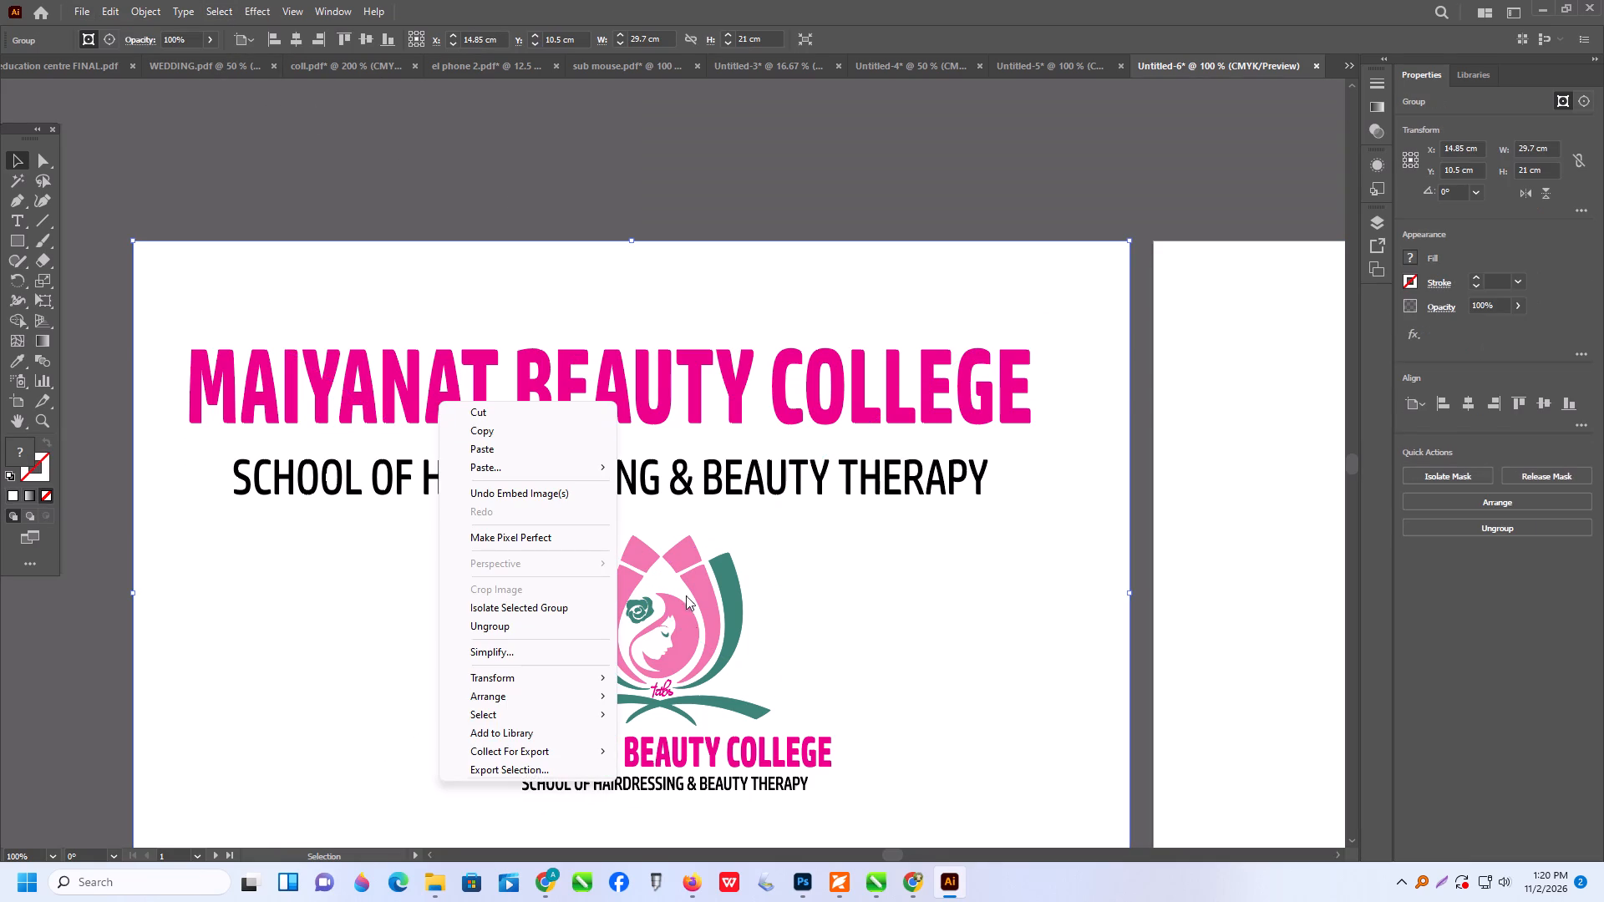
pyautogui.click(492, 620)
pyautogui.click(973, 613)
pyautogui.scroll(-2, 742, 633)
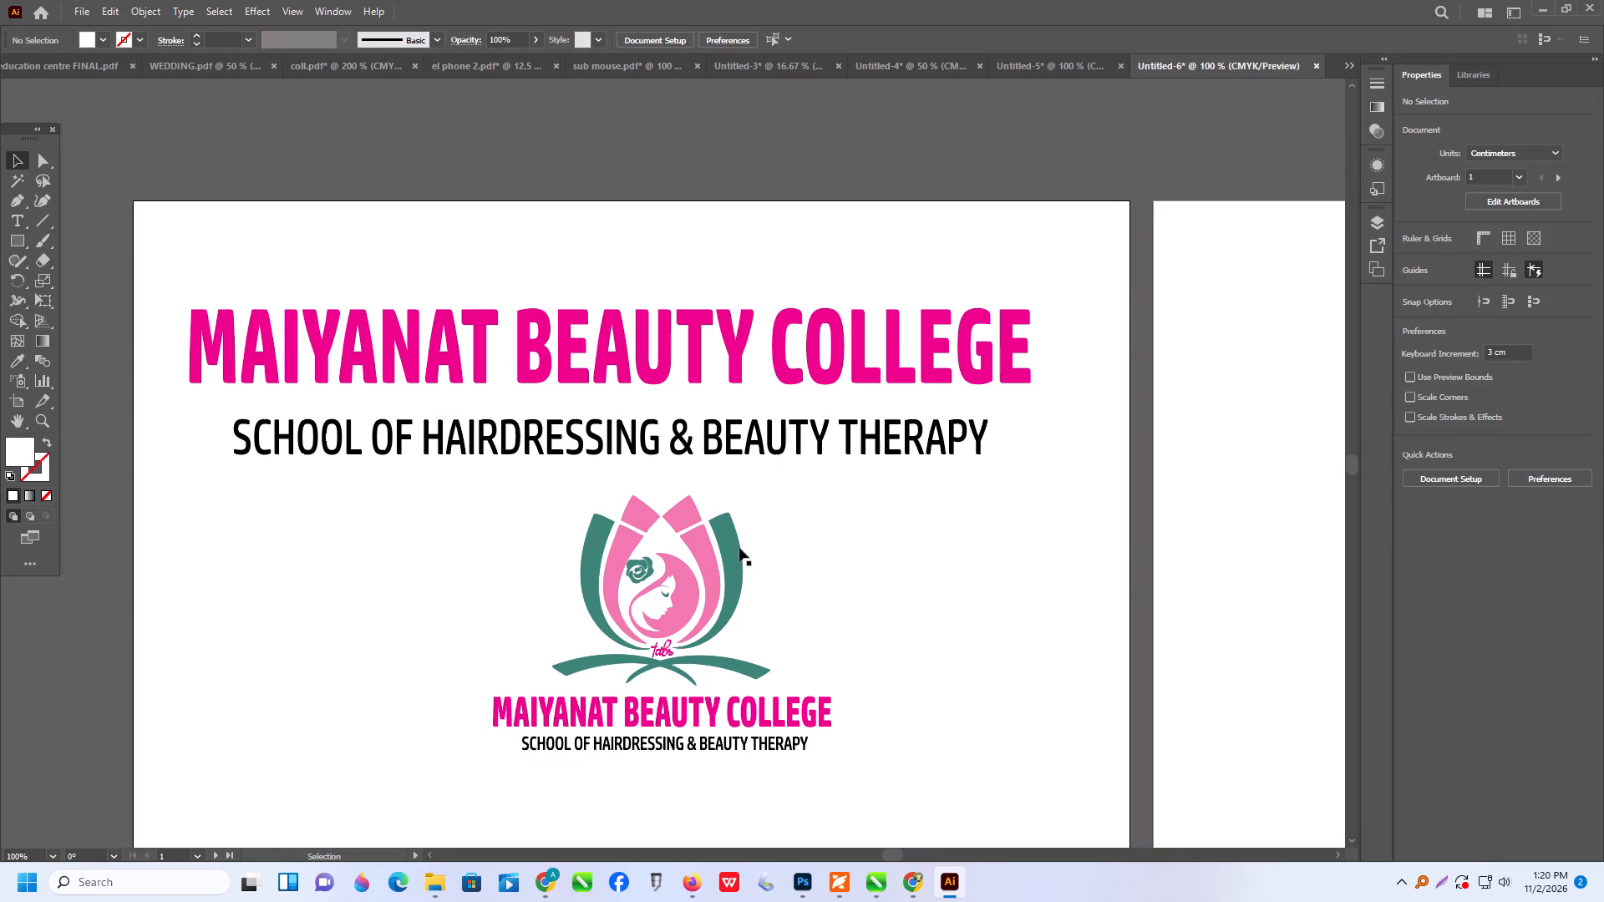
# Move the college lettering and logo clip group off the first artboard to about X -16.8 cm, Y -3.1 cm.
pyautogui.click(739, 548)
pyautogui.click(740, 547)
pyautogui.scroll(-4, 741, 546)
pyautogui.moveTo(741, 555); pyautogui.dragTo(439, 492)
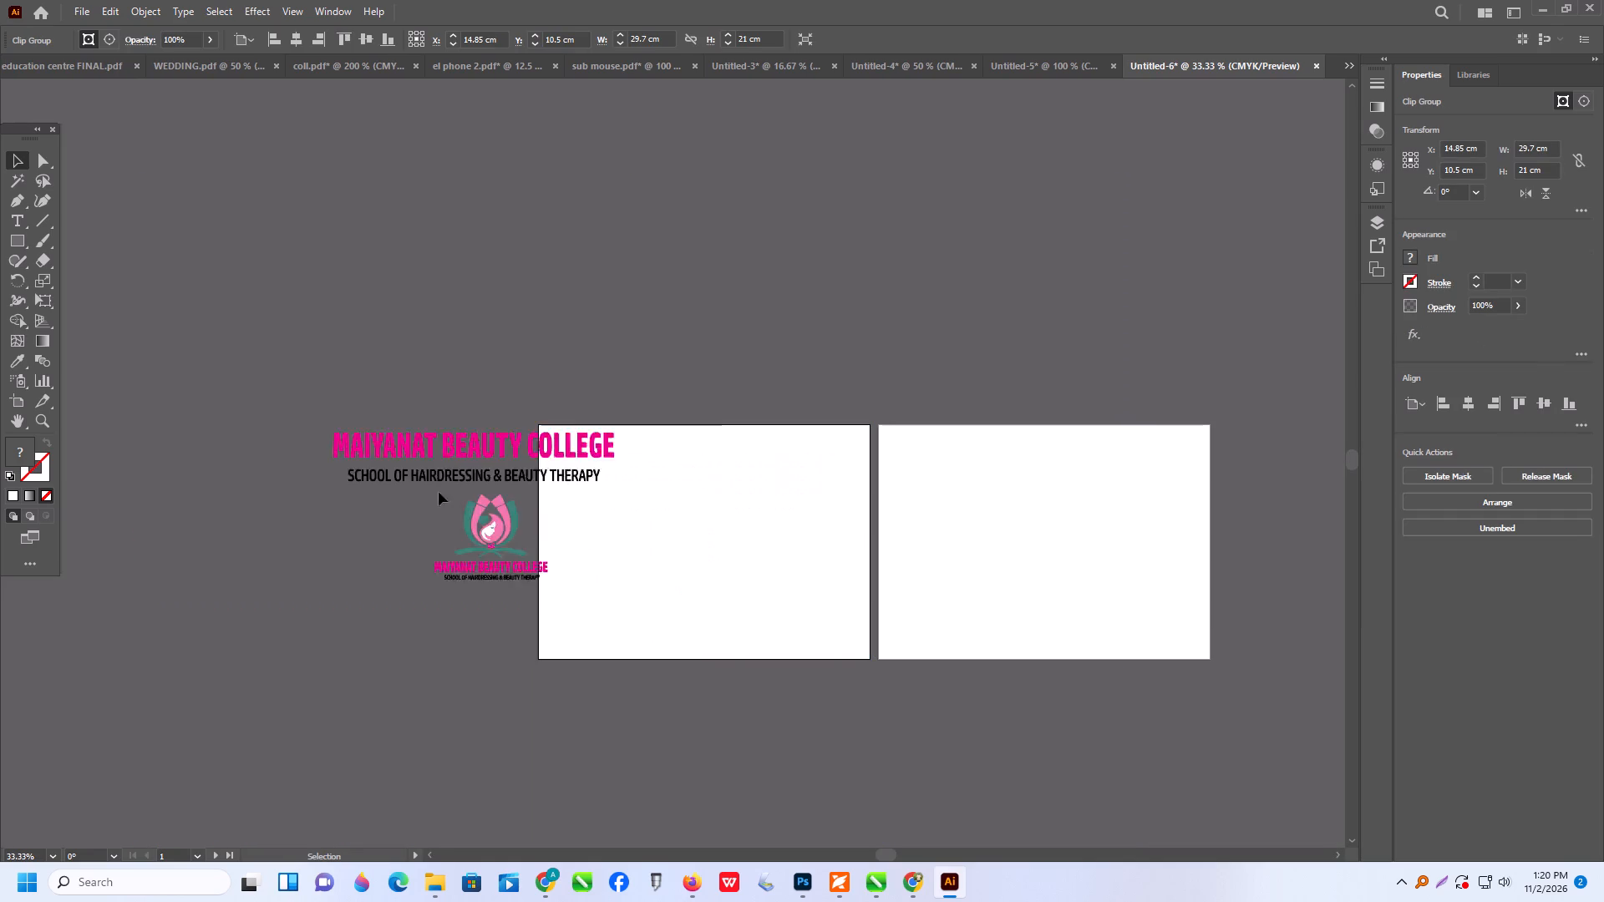
pyautogui.moveTo(439, 492); pyautogui.dragTo(383, 394)
# Release the clipping mask on the moved Maiyanat Beauty College artwork.
pyautogui.rightClick(356, 412)
pyautogui.click(422, 635)
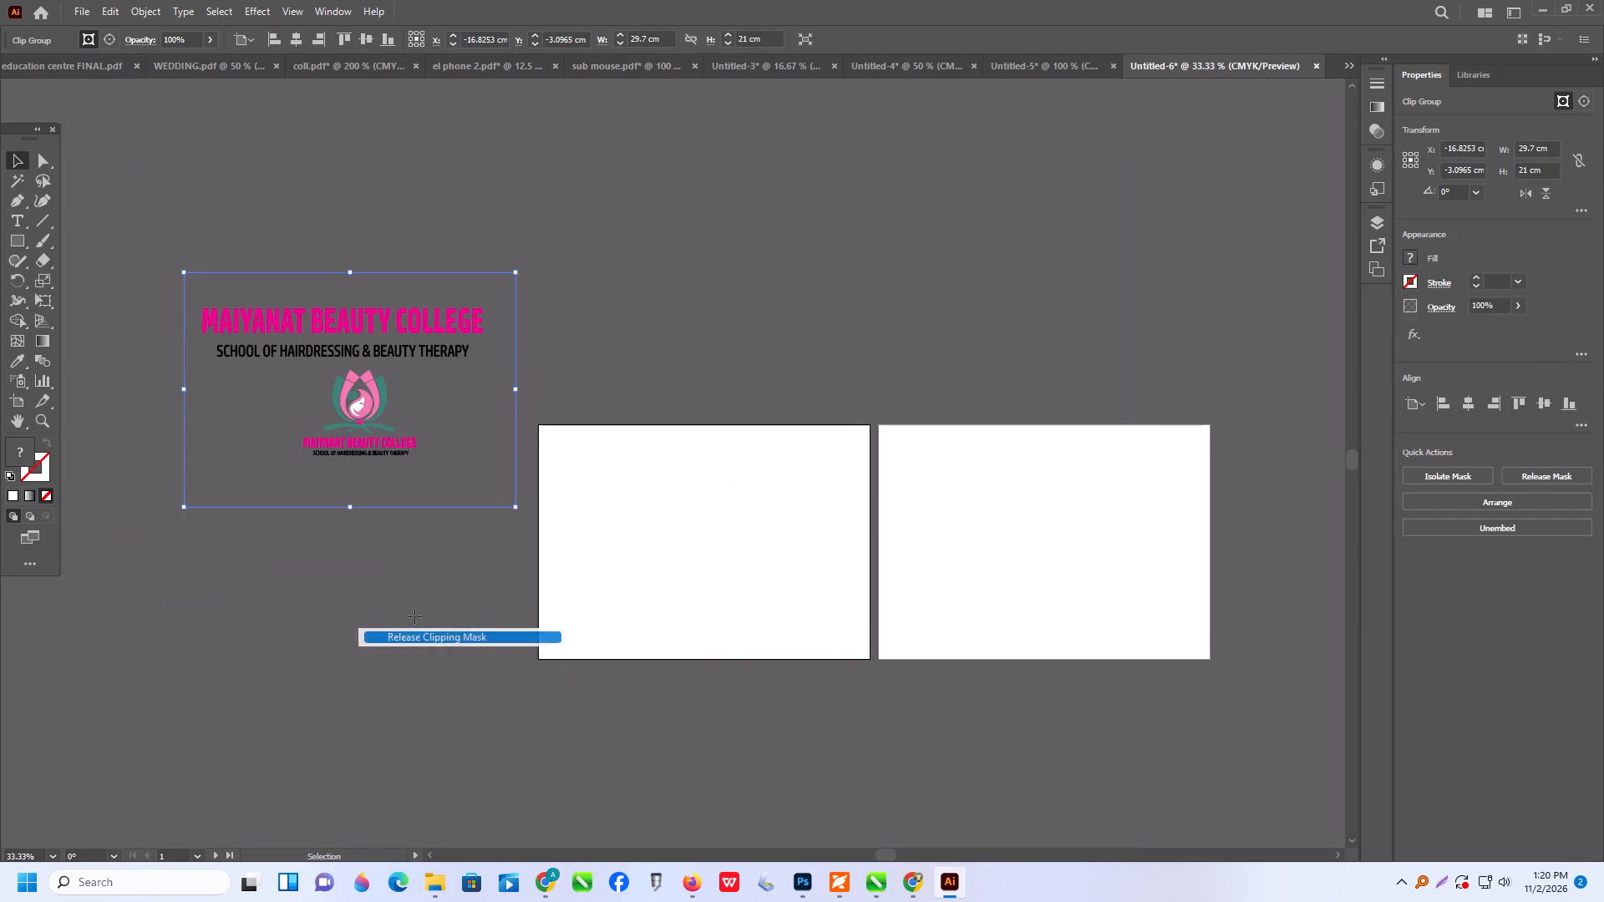
pyautogui.click(389, 606)
pyautogui.moveTo(601, 350); pyautogui.dragTo(765, 798)
pyautogui.scroll(5, 854, 697)
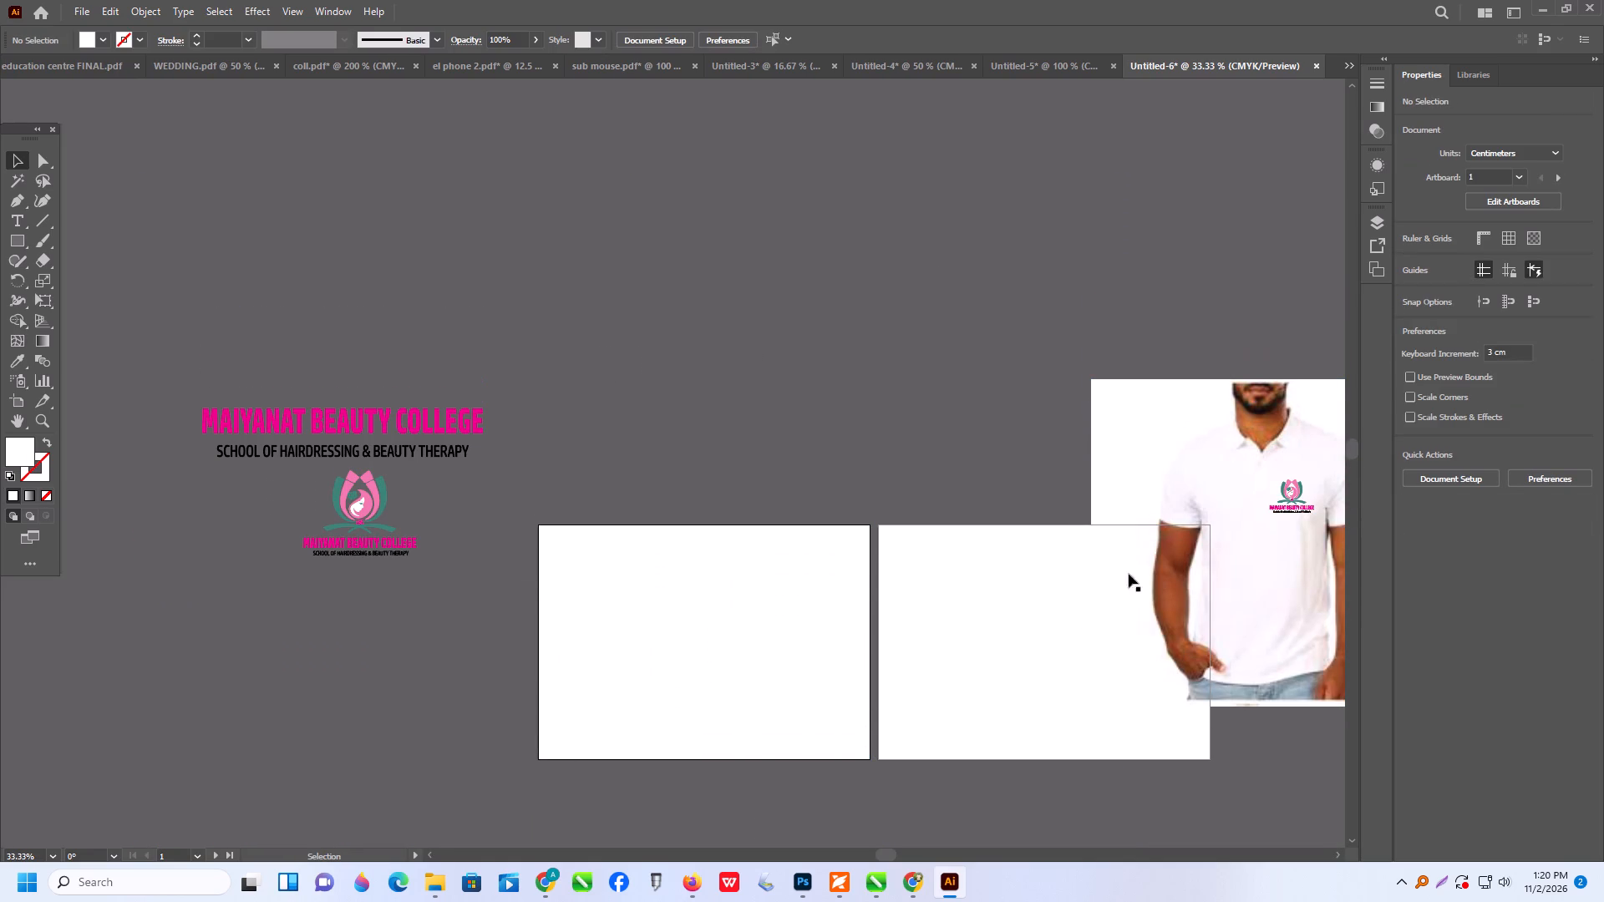
# Move the front-view polo shirt photo away from its logo, above the artboards, to about X 8.3 cm, Y -48.1 cm.
pyautogui.click(1141, 569)
pyautogui.keyDown('alt'); pyautogui.scroll(-2, 1188, 527); pyautogui.keyUp('alt')
pyautogui.moveTo(1201, 520); pyautogui.dragTo(1059, 242)
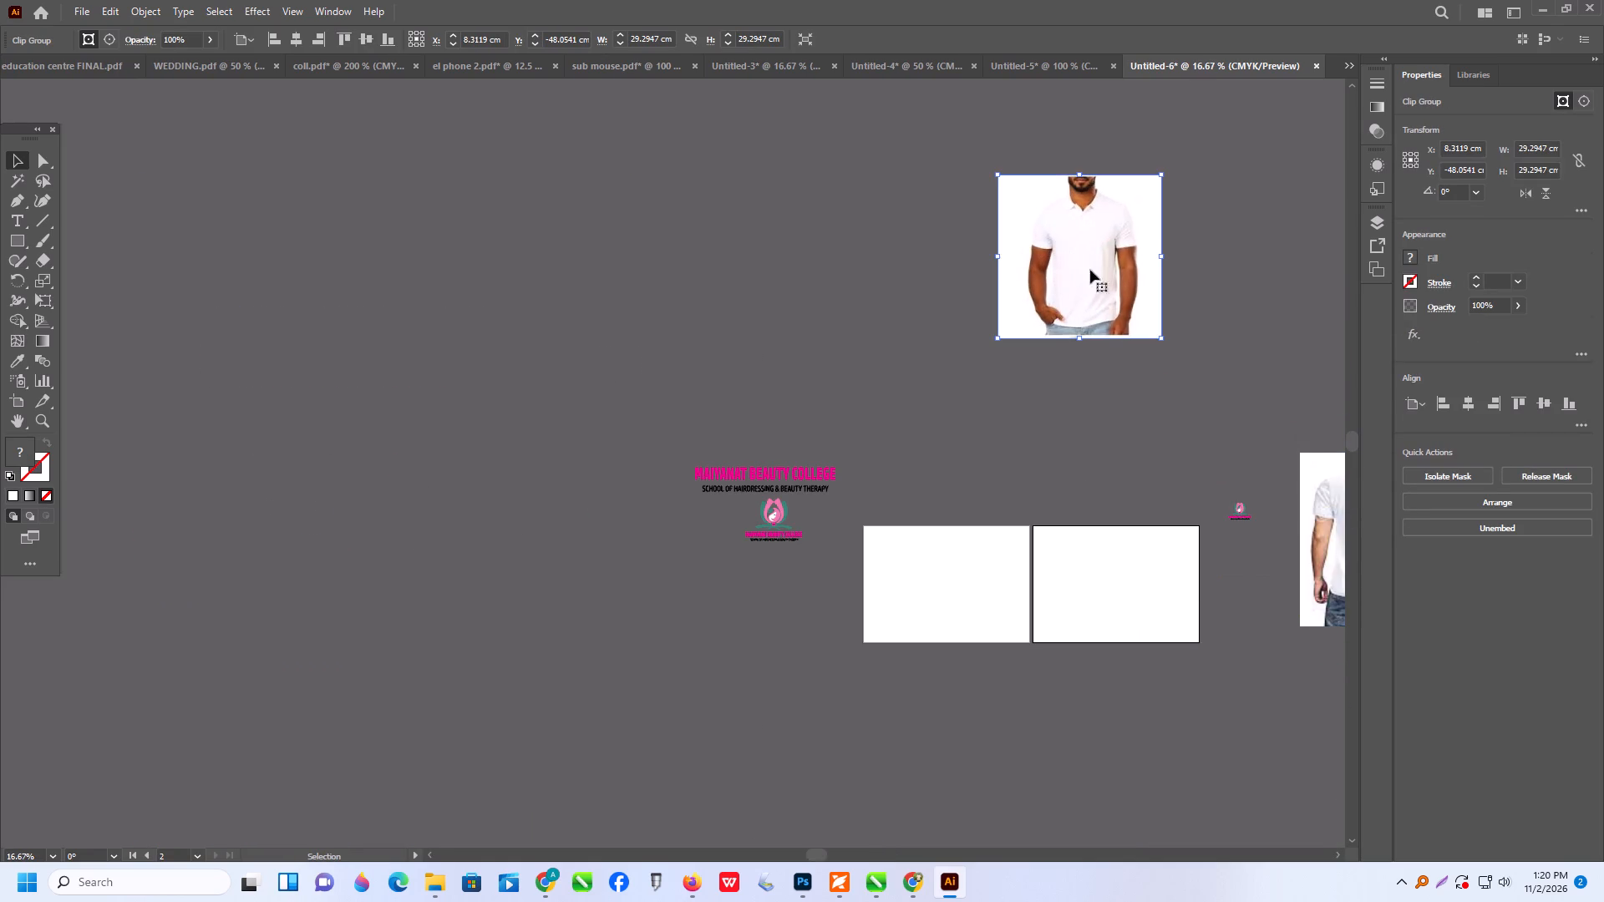
pyautogui.keyDown('alt'); pyautogui.scroll(3, 1124, 236); pyautogui.keyUp('alt')
pyautogui.keyDown('alt'); pyautogui.scroll(-2, 1088, 252); pyautogui.keyUp('alt')
pyautogui.keyDown('alt'); pyautogui.scroll(1, 465, 637); pyautogui.keyUp('alt')
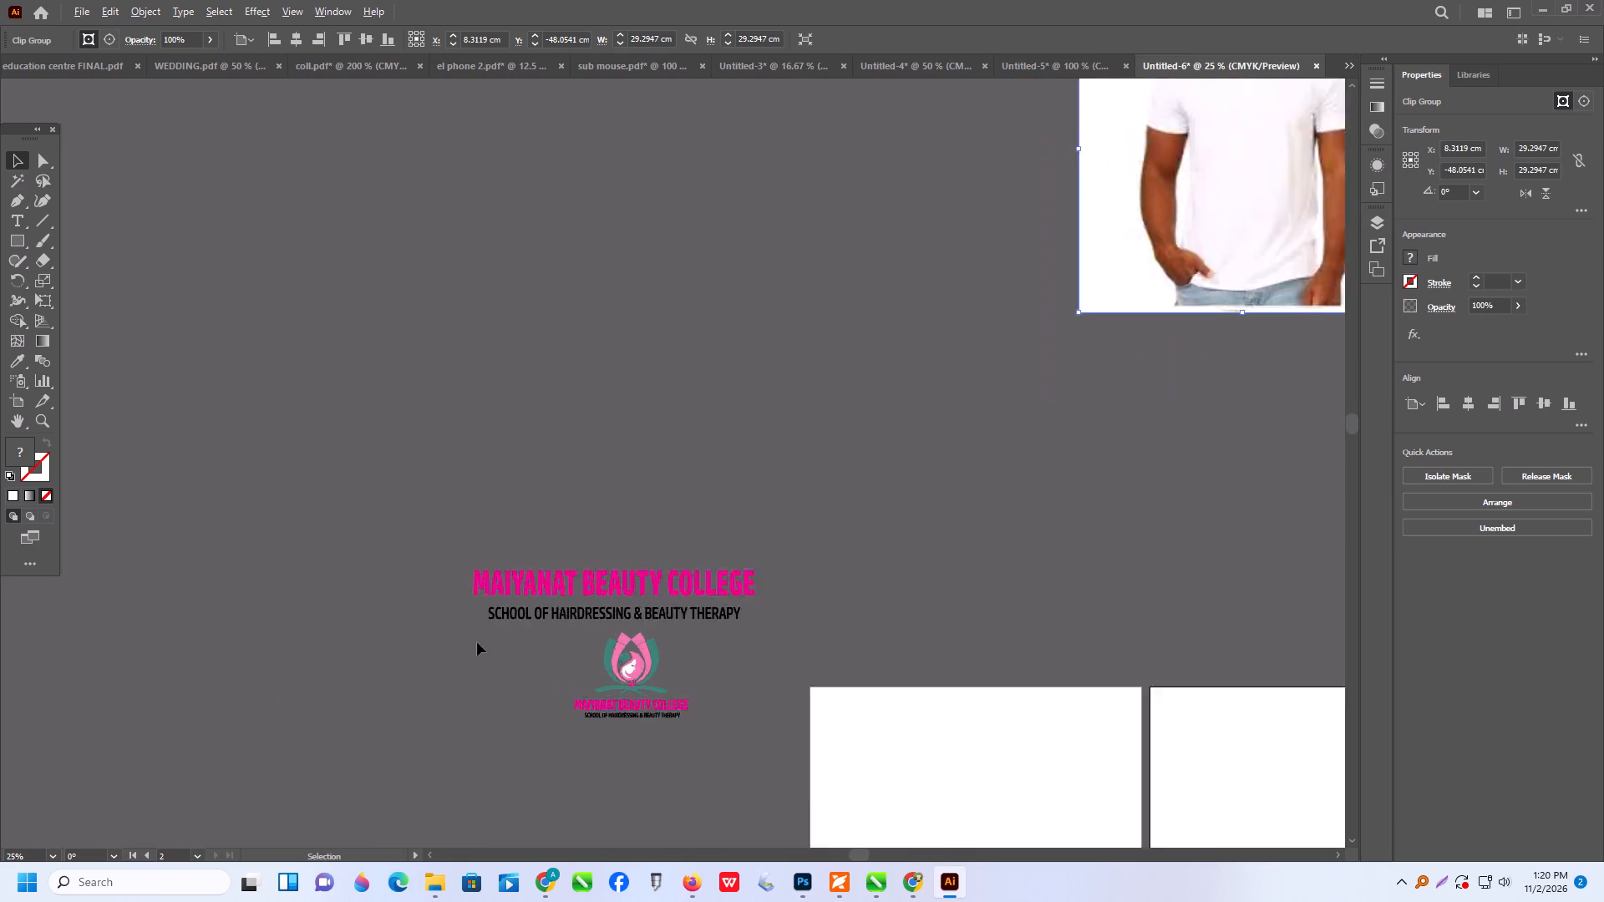
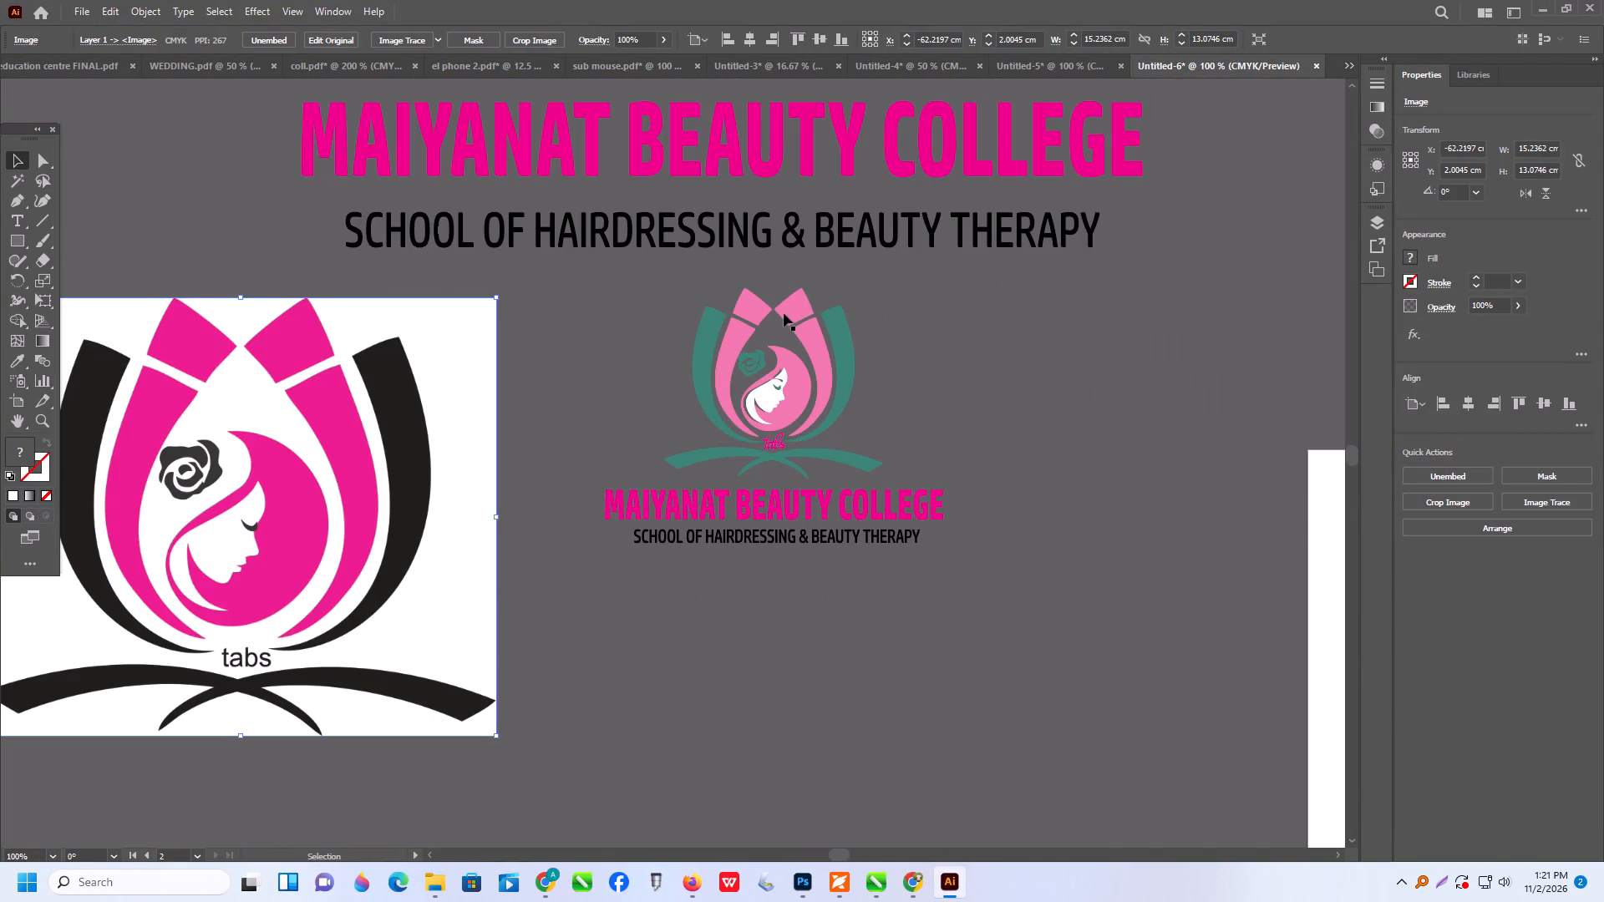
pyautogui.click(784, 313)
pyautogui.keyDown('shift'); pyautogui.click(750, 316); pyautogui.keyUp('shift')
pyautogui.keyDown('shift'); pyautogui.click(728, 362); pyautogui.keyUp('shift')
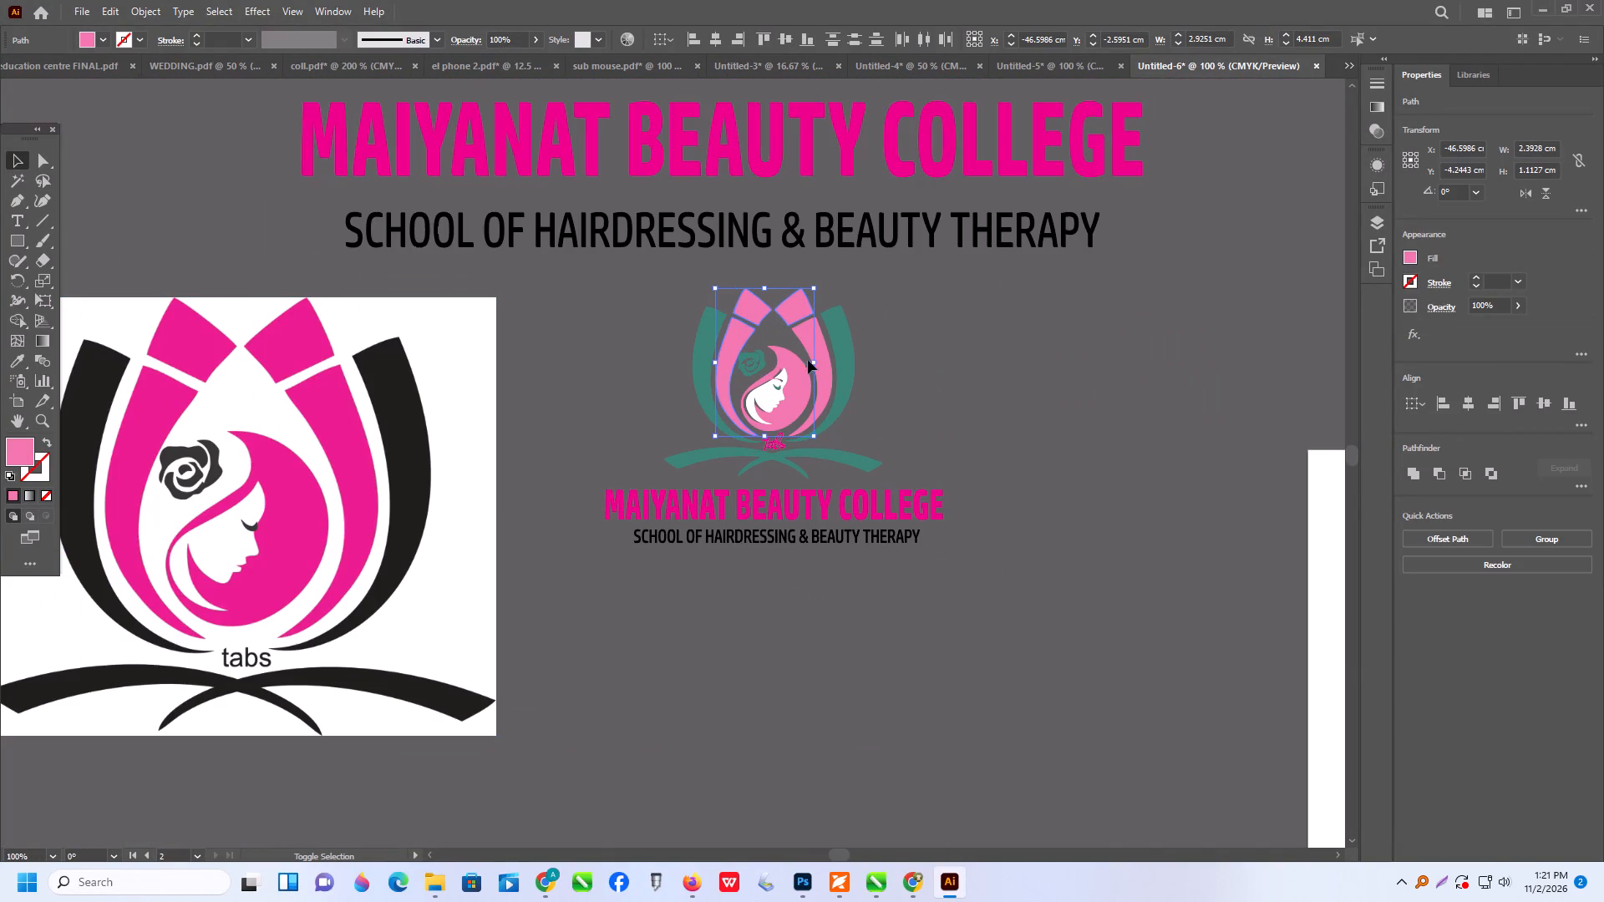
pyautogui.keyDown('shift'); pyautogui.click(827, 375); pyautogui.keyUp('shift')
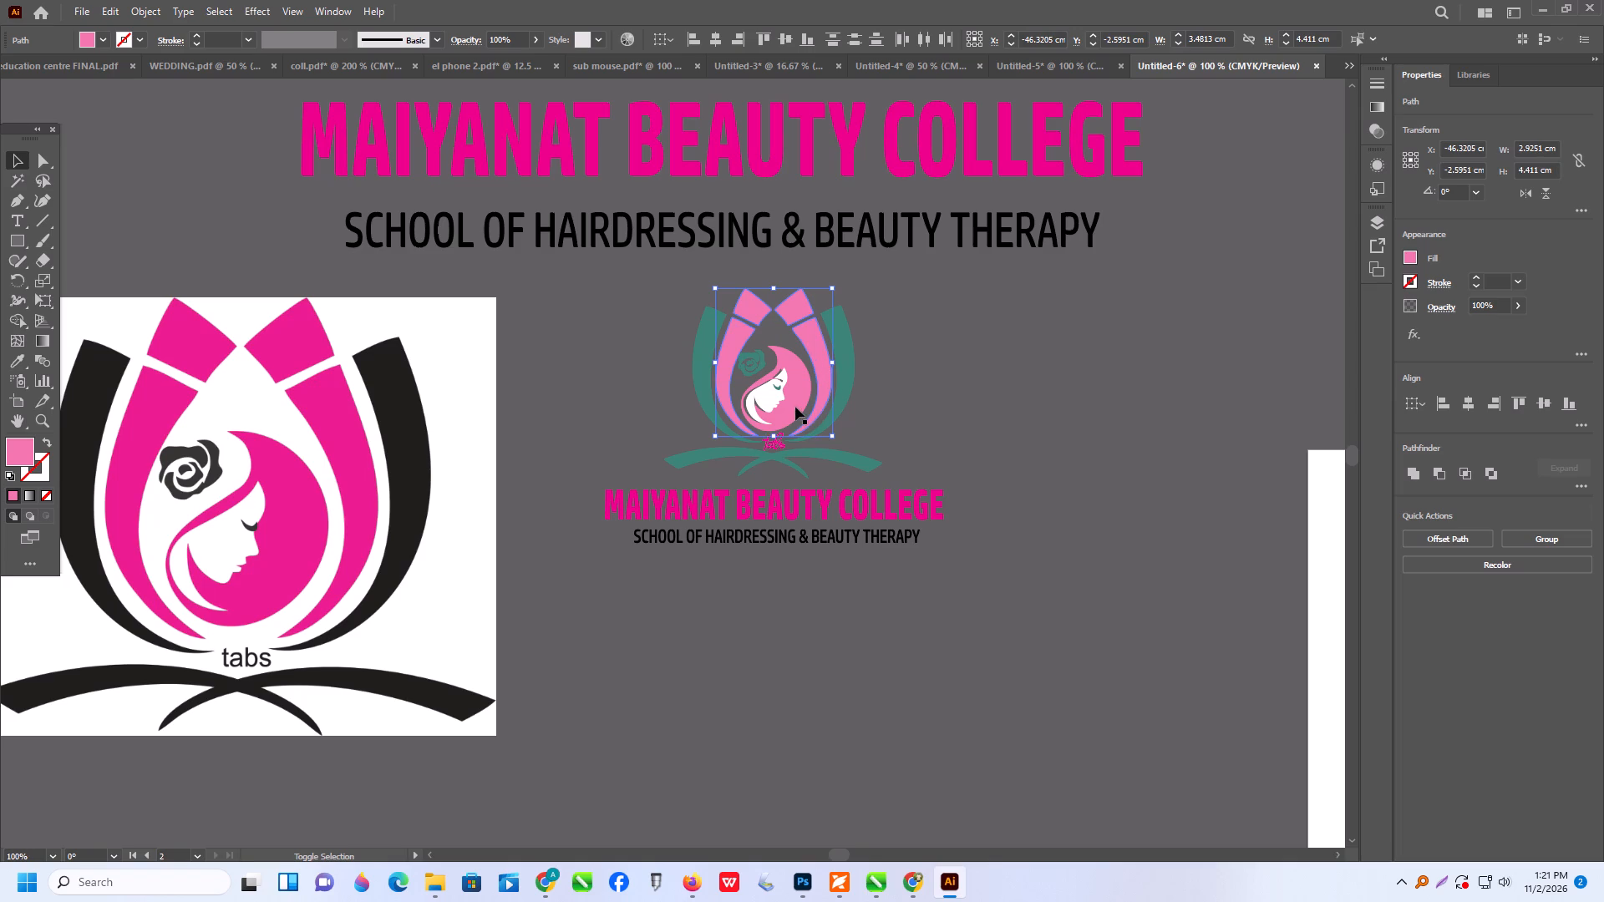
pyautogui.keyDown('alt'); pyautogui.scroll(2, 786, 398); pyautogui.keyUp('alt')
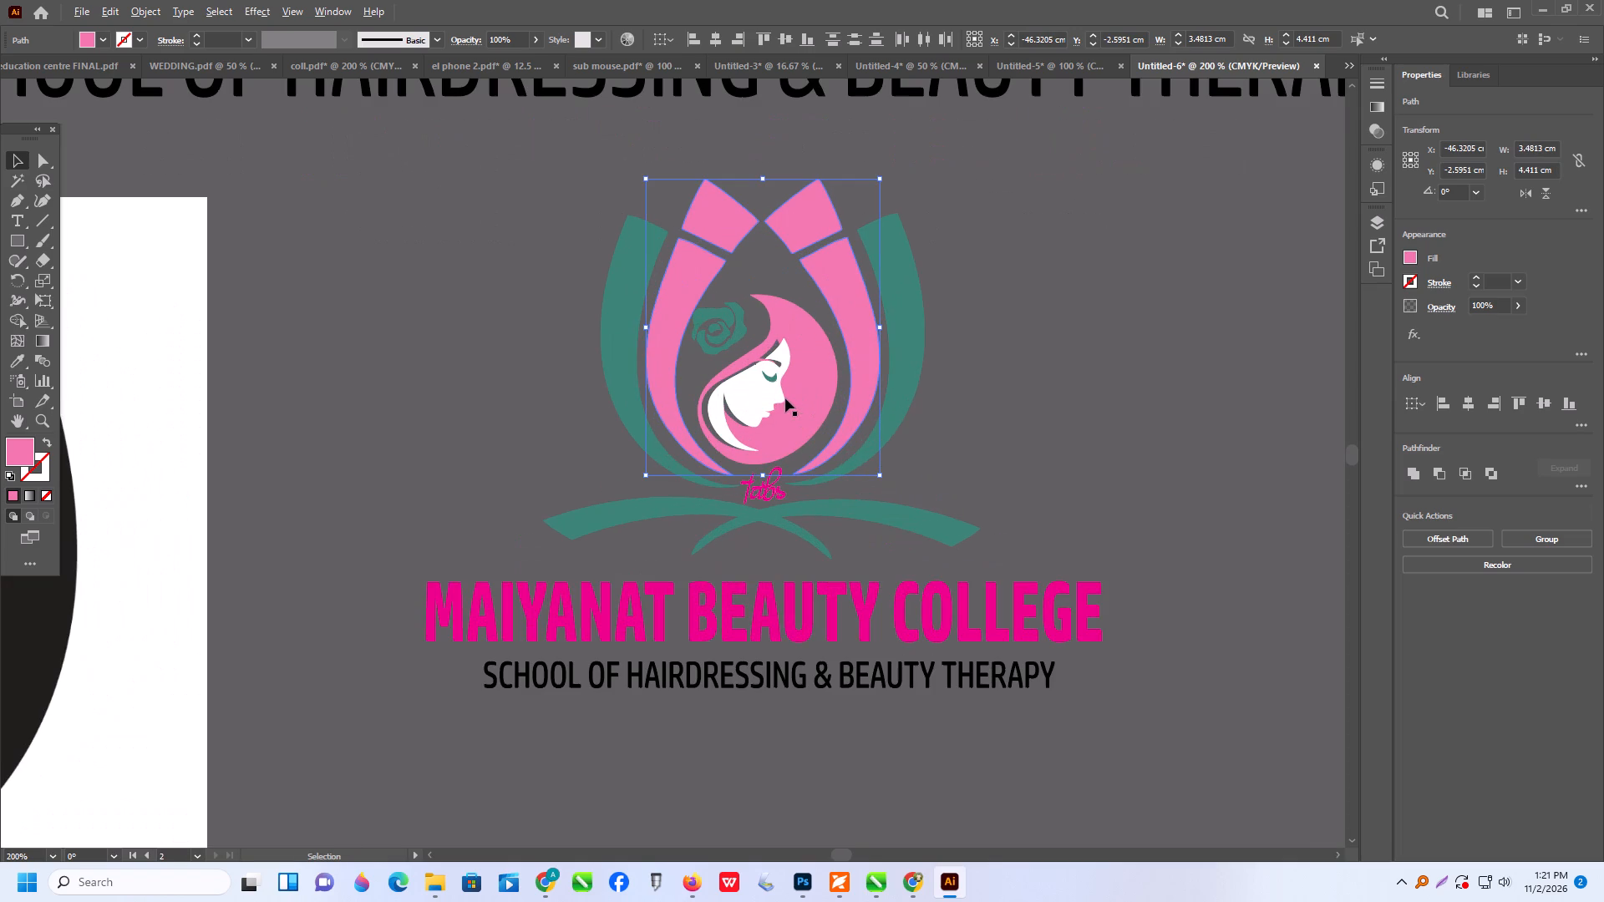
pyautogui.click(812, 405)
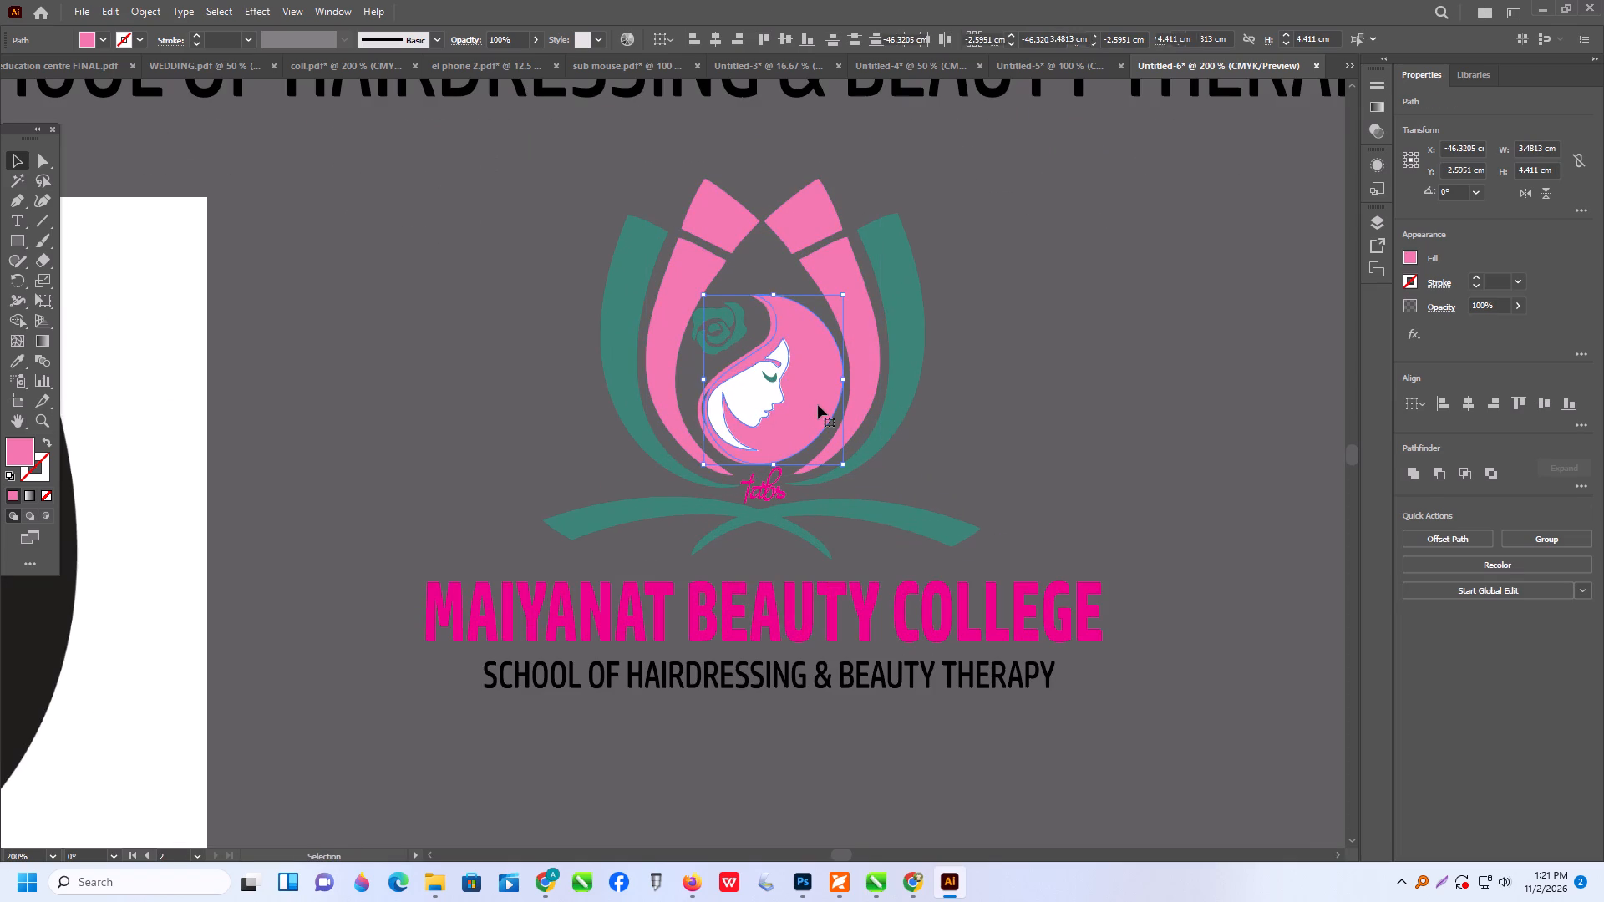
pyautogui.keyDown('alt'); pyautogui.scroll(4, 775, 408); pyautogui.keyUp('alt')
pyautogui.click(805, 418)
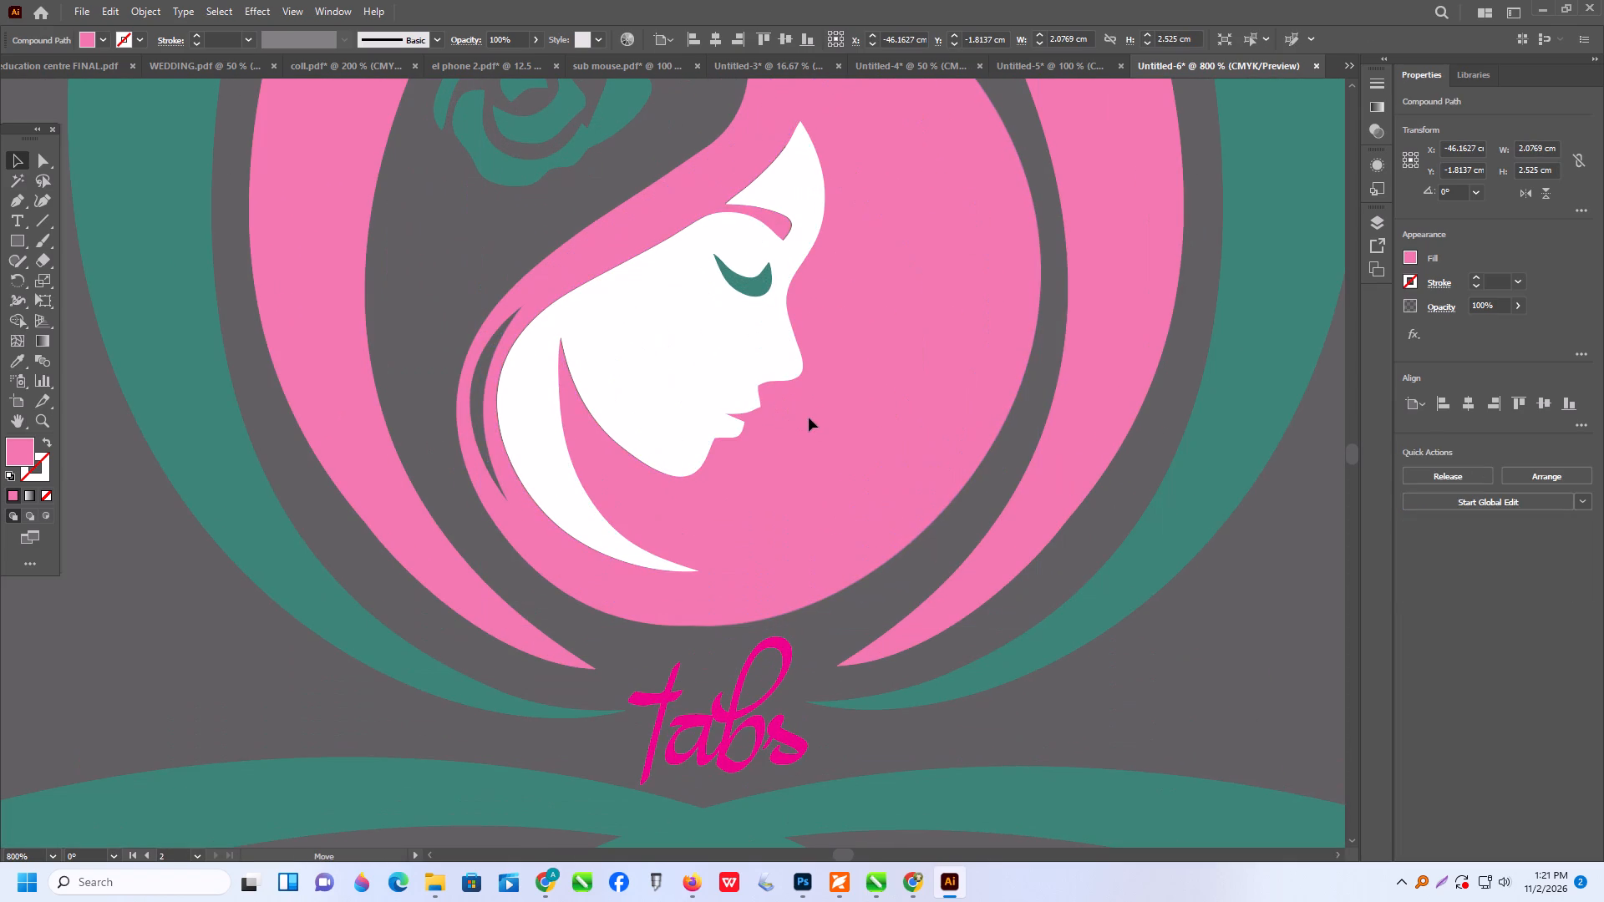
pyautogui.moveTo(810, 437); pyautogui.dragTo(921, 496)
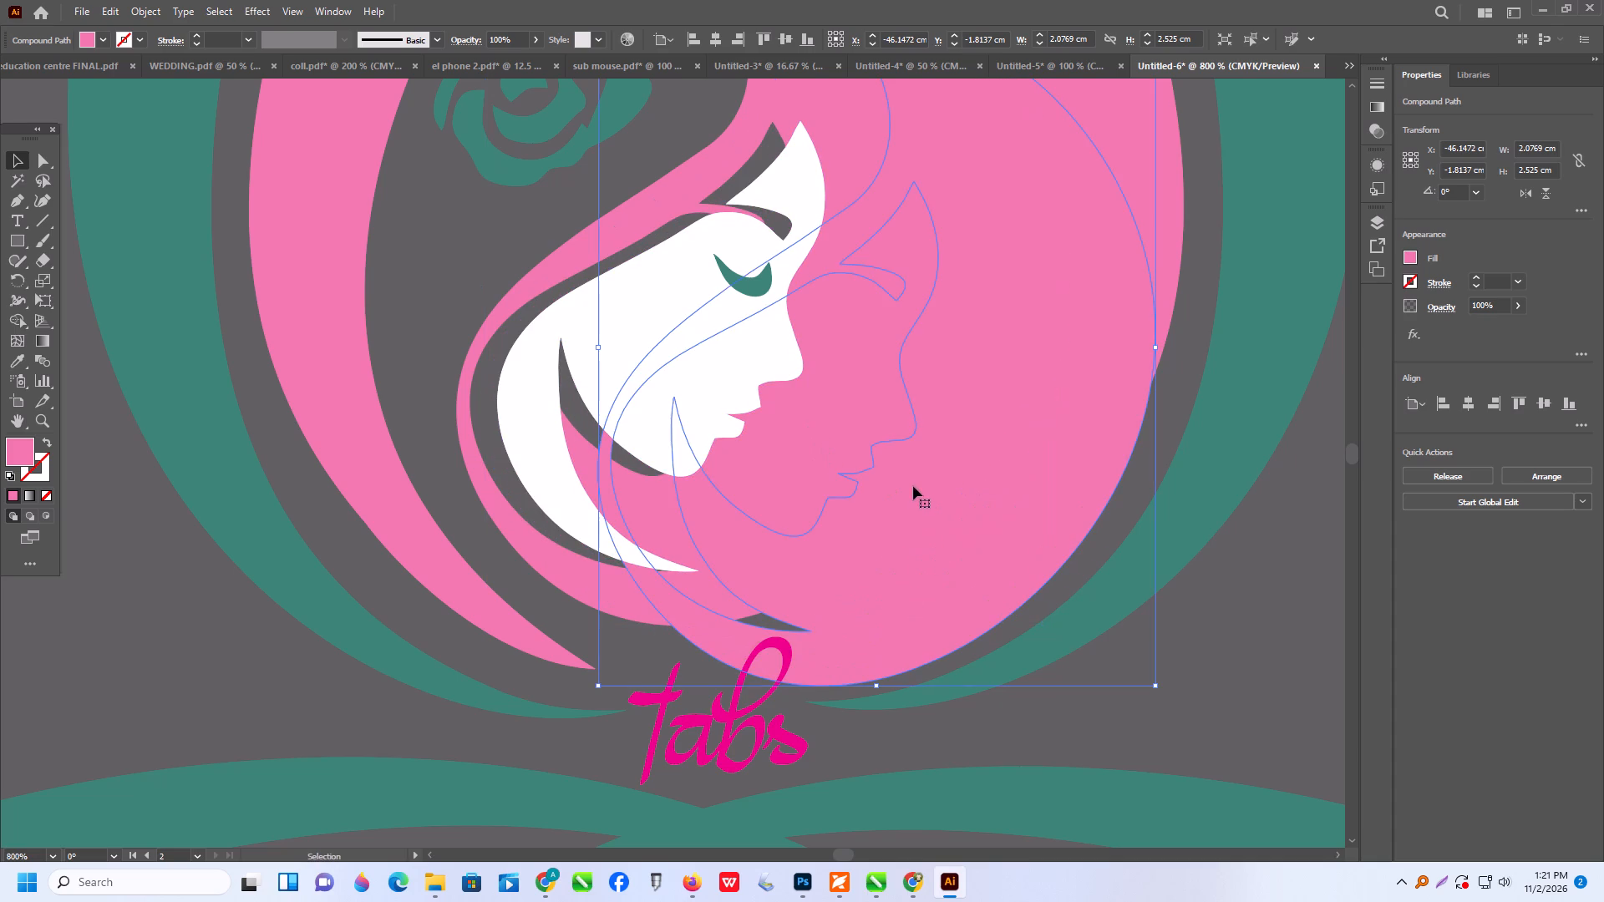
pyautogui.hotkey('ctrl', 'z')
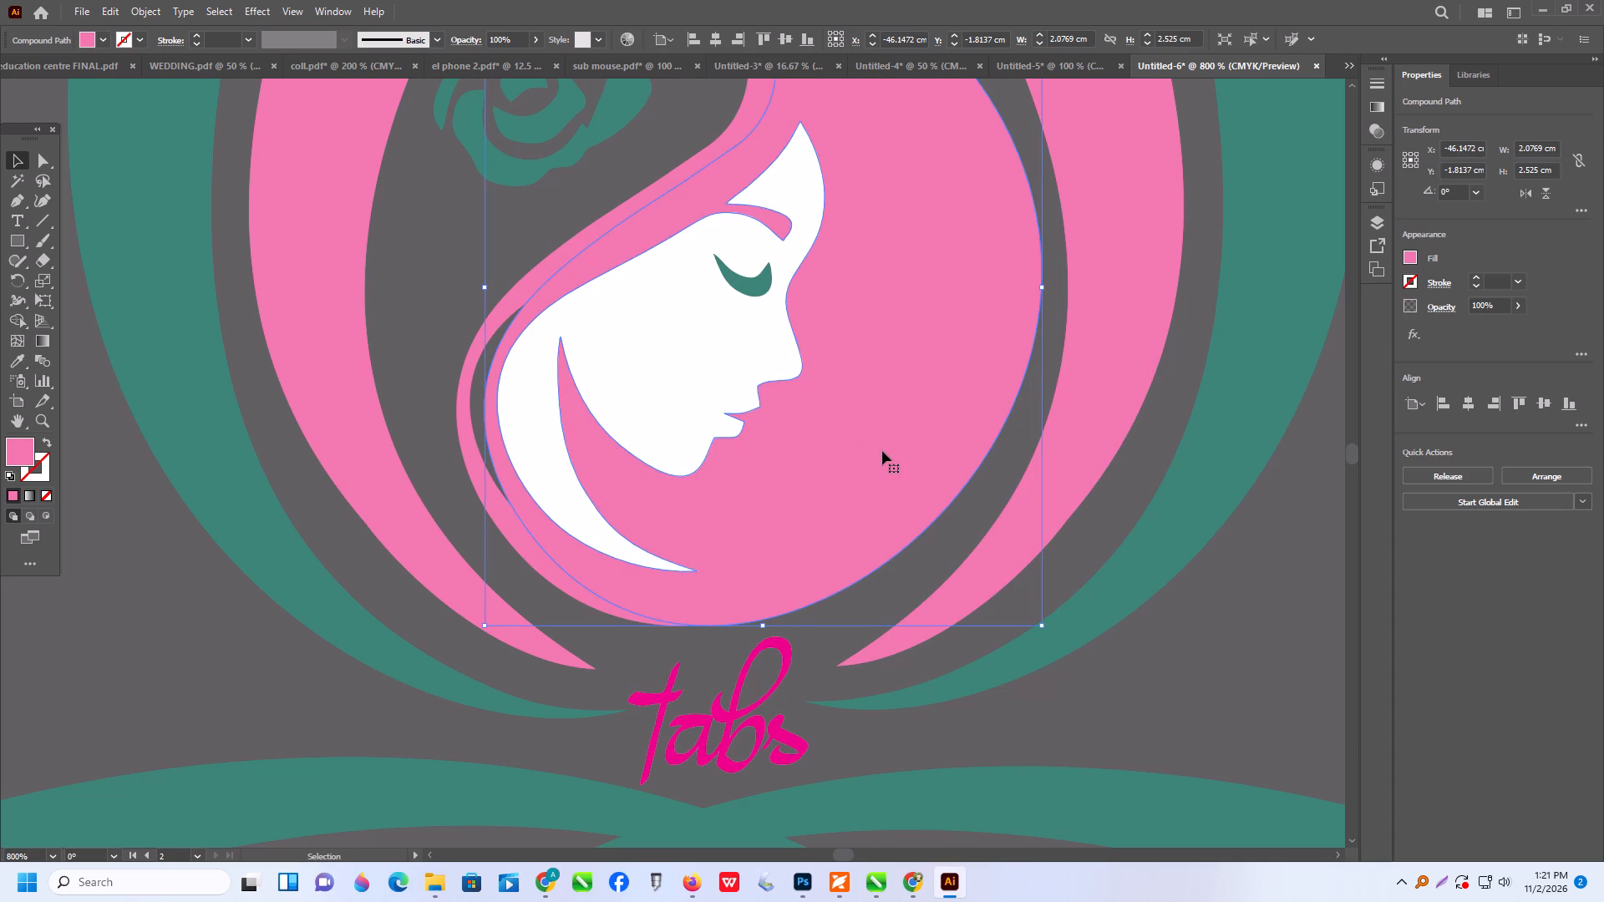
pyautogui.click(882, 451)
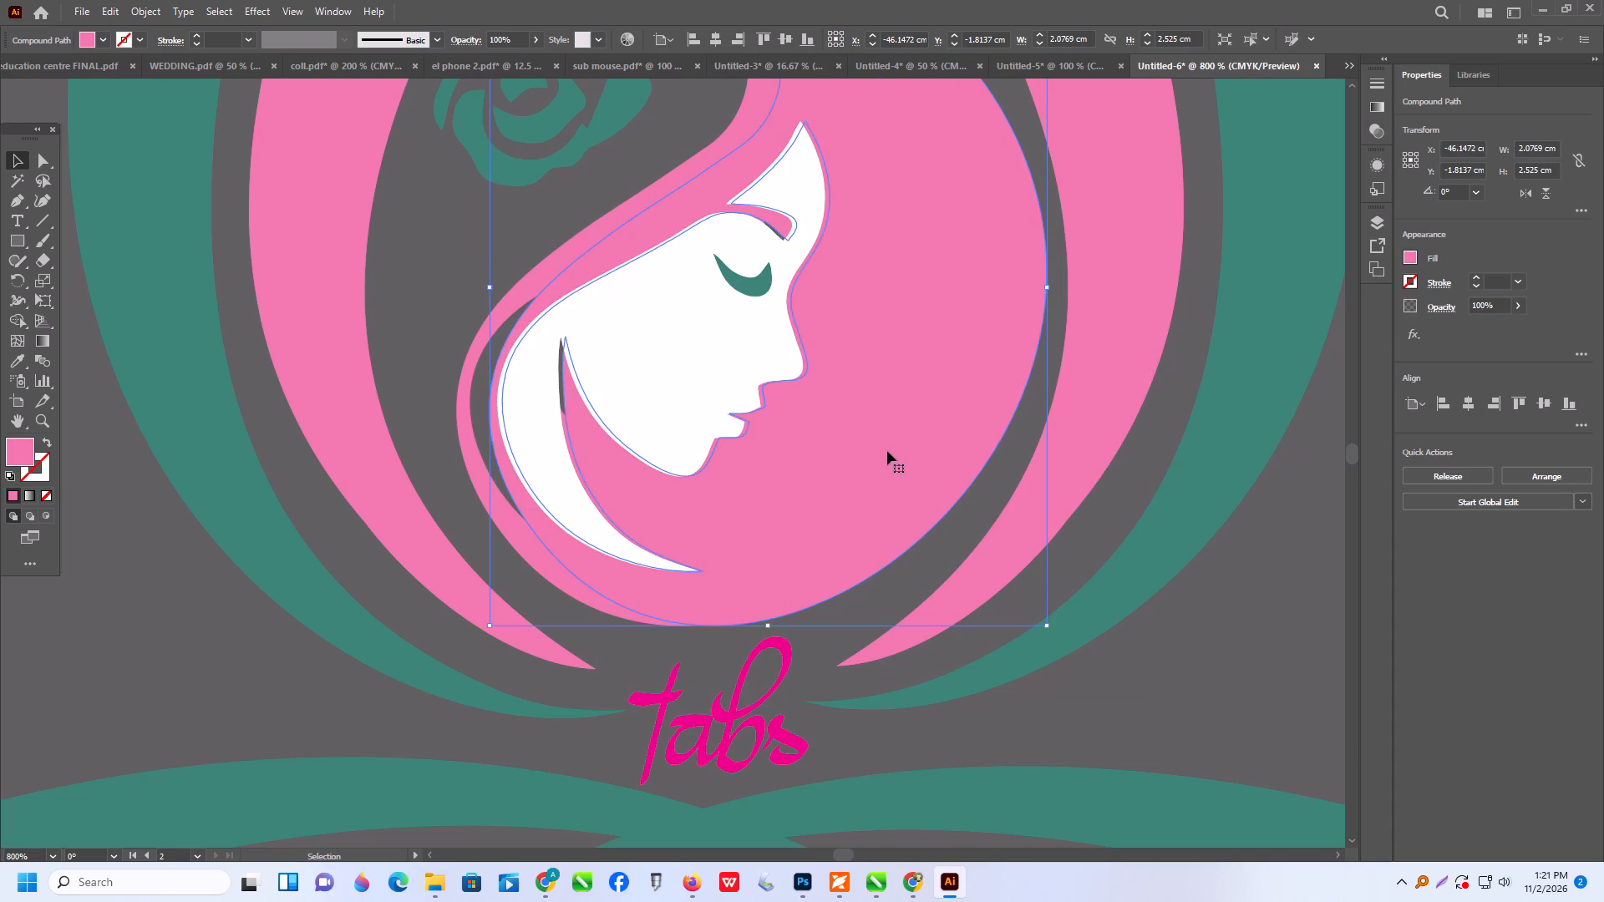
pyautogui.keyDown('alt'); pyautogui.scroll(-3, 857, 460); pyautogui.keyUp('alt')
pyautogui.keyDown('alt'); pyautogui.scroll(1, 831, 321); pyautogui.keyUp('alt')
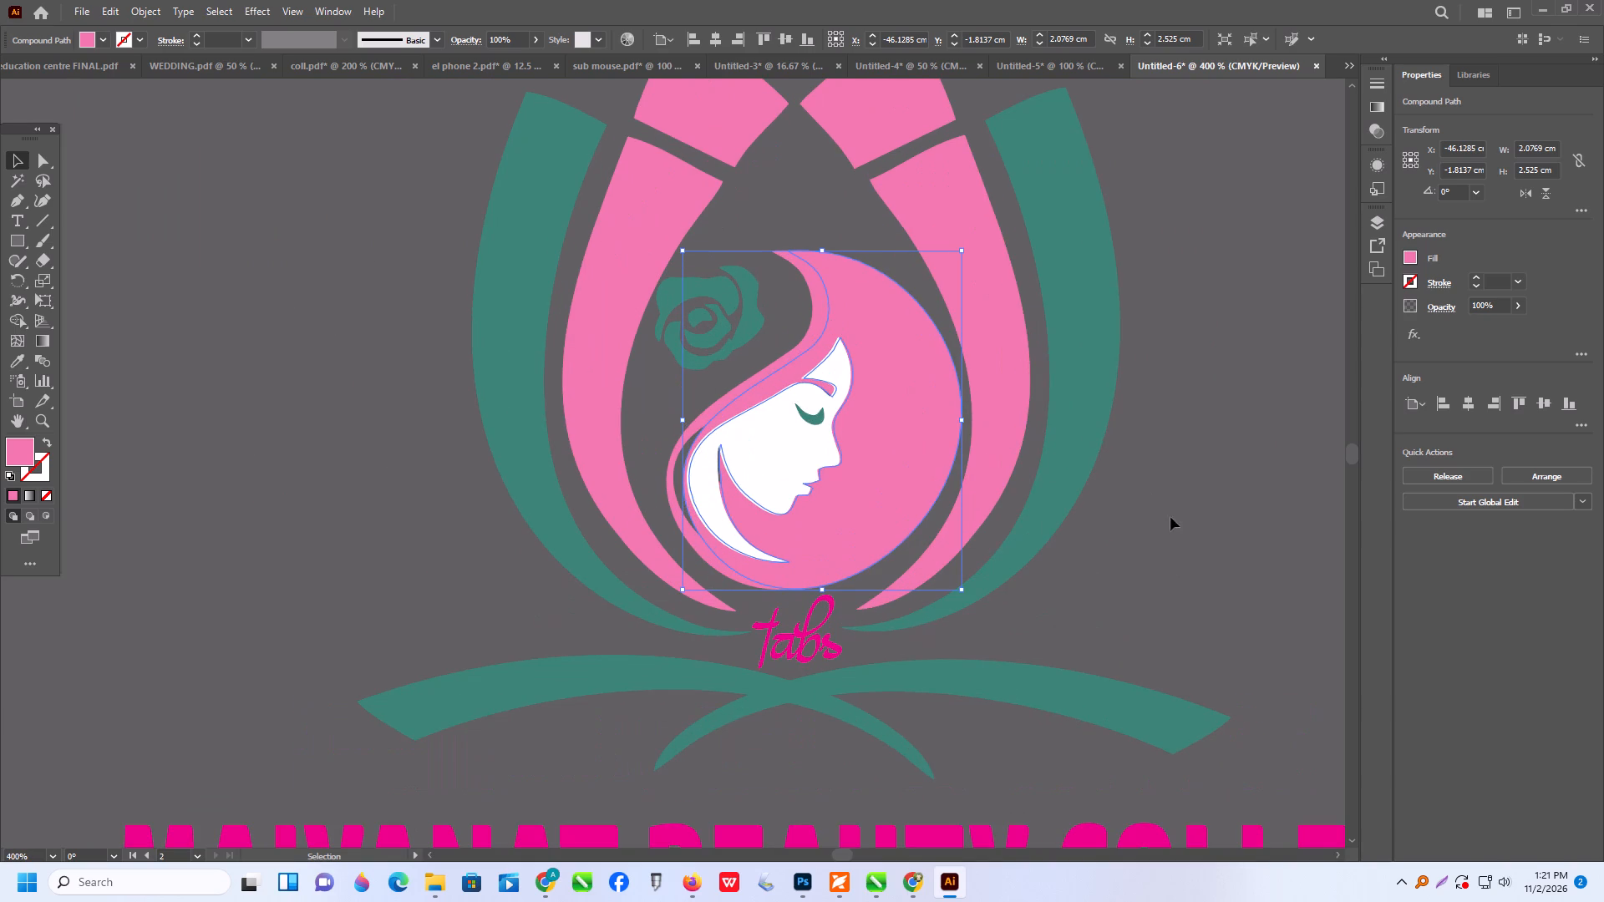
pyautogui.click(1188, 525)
# Move the raster tabs logo image farther from the college lettering, to about X -68.2 cm, Y -0.5 cm.
pyautogui.keyDown('alt'); pyautogui.scroll(-1, 918, 527); pyautogui.keyUp('alt')
pyautogui.keyDown('alt'); pyautogui.scroll(-3, 809, 528); pyautogui.keyUp('alt')
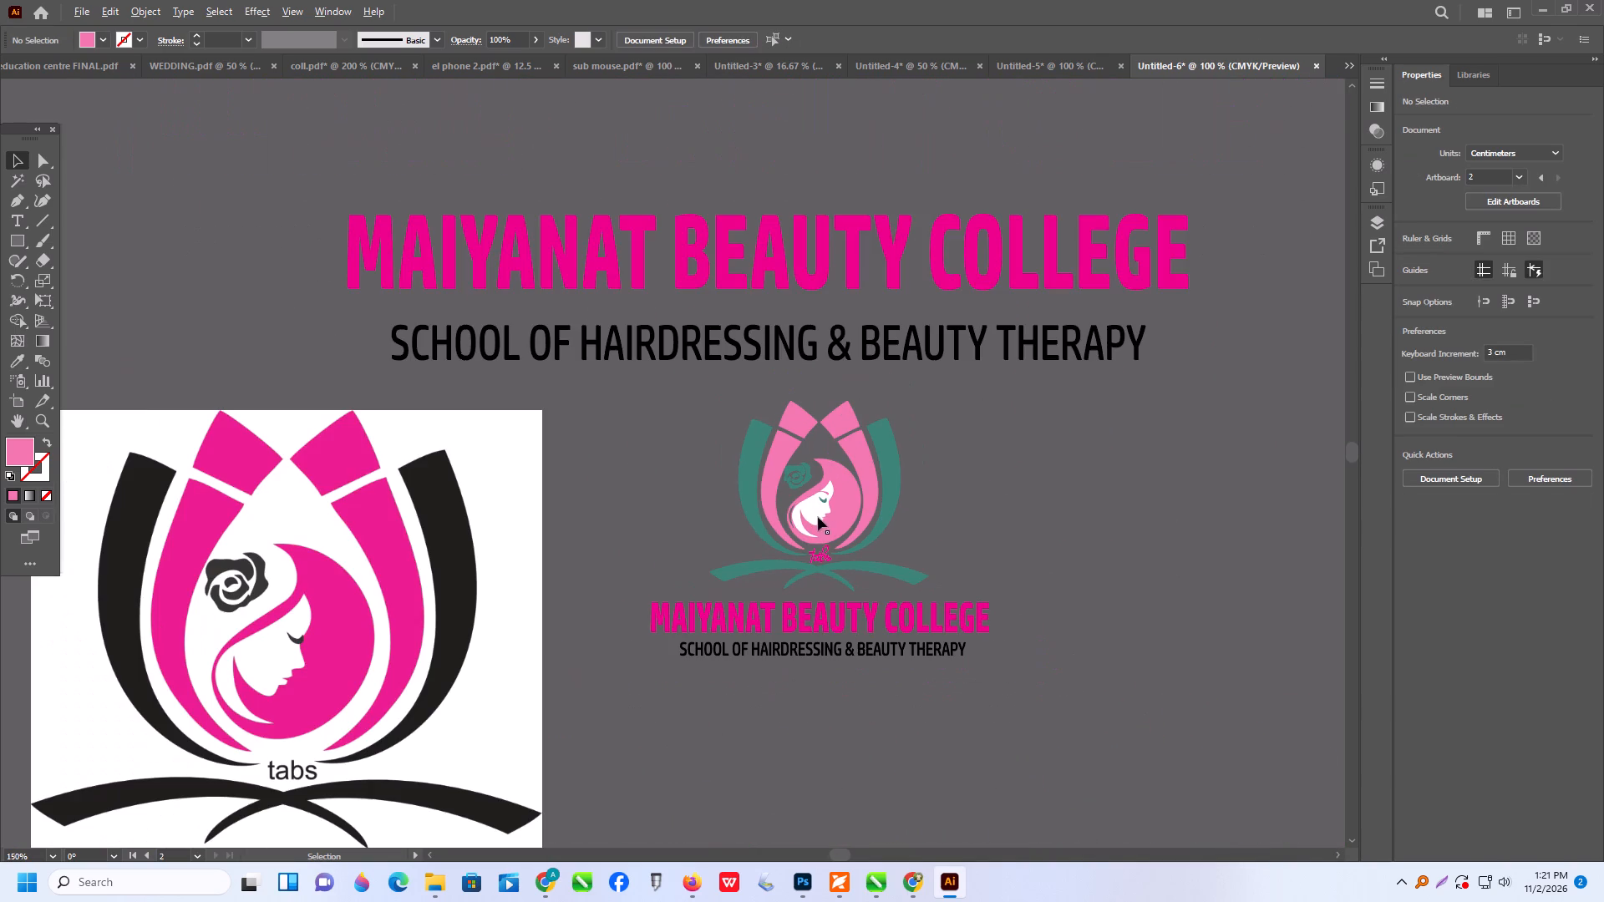
pyautogui.keyDown('alt'); pyautogui.scroll(2, 759, 496); pyautogui.keyUp('alt')
pyautogui.keyDown('alt'); pyautogui.scroll(-3, 838, 515); pyautogui.keyUp('alt')
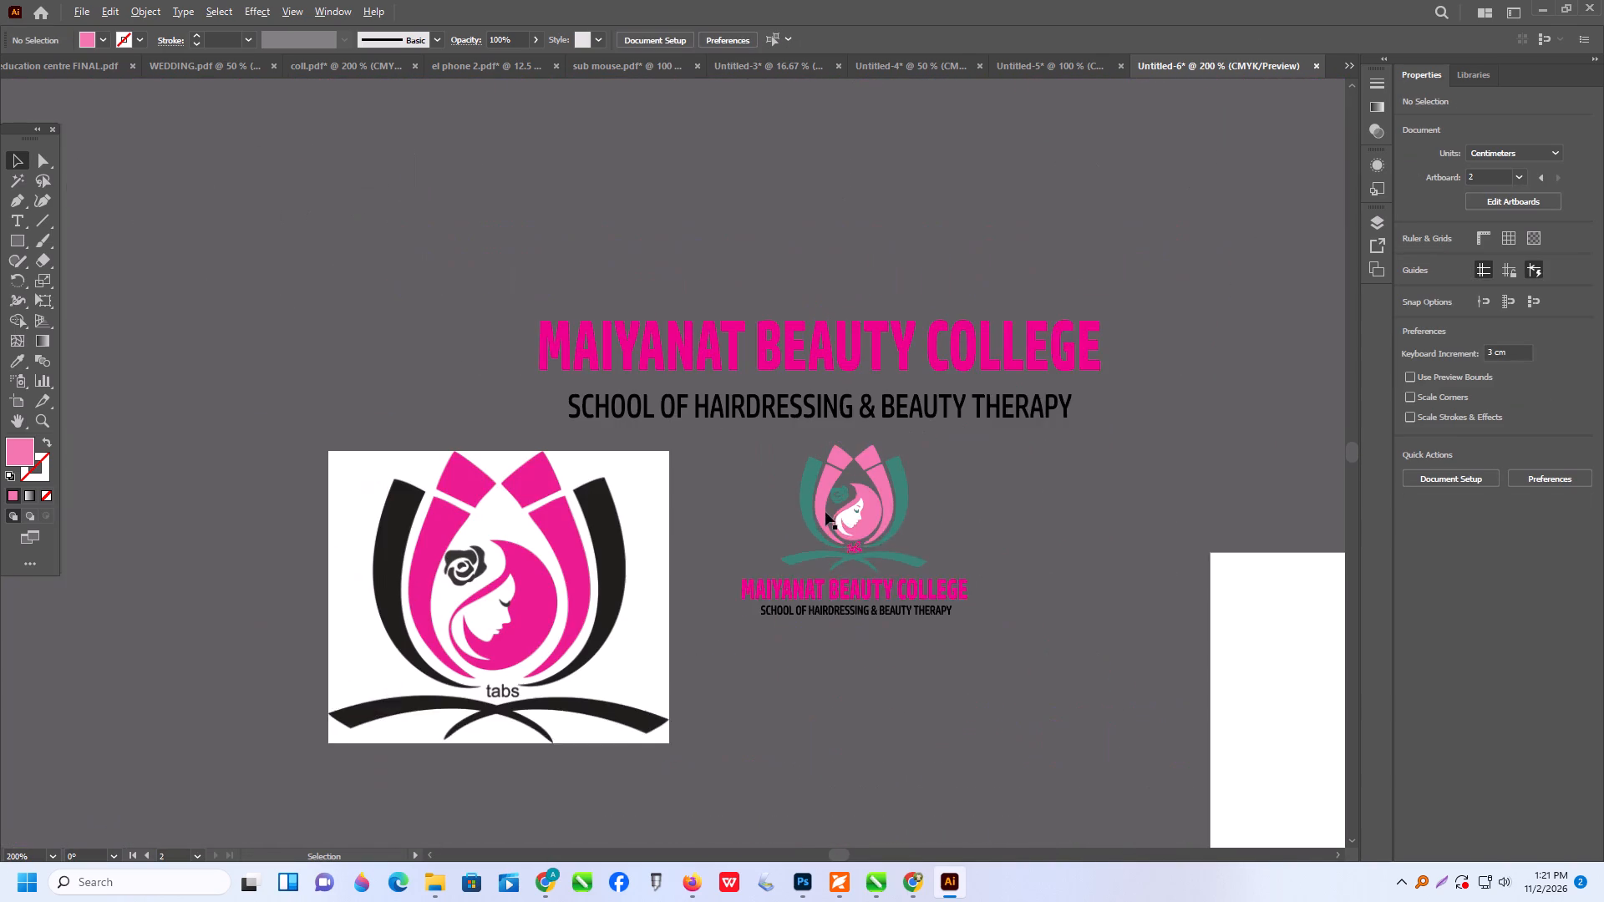
pyautogui.keyDown('alt'); pyautogui.scroll(-3, 825, 512); pyautogui.keyUp('alt')
pyautogui.moveTo(613, 542); pyautogui.dragTo(478, 486)
# Trace the raster tabs logo image with the 3 Colors Image Trace preset.
pyautogui.keyDown('alt'); pyautogui.scroll(-1, 472, 484); pyautogui.keyUp('alt')
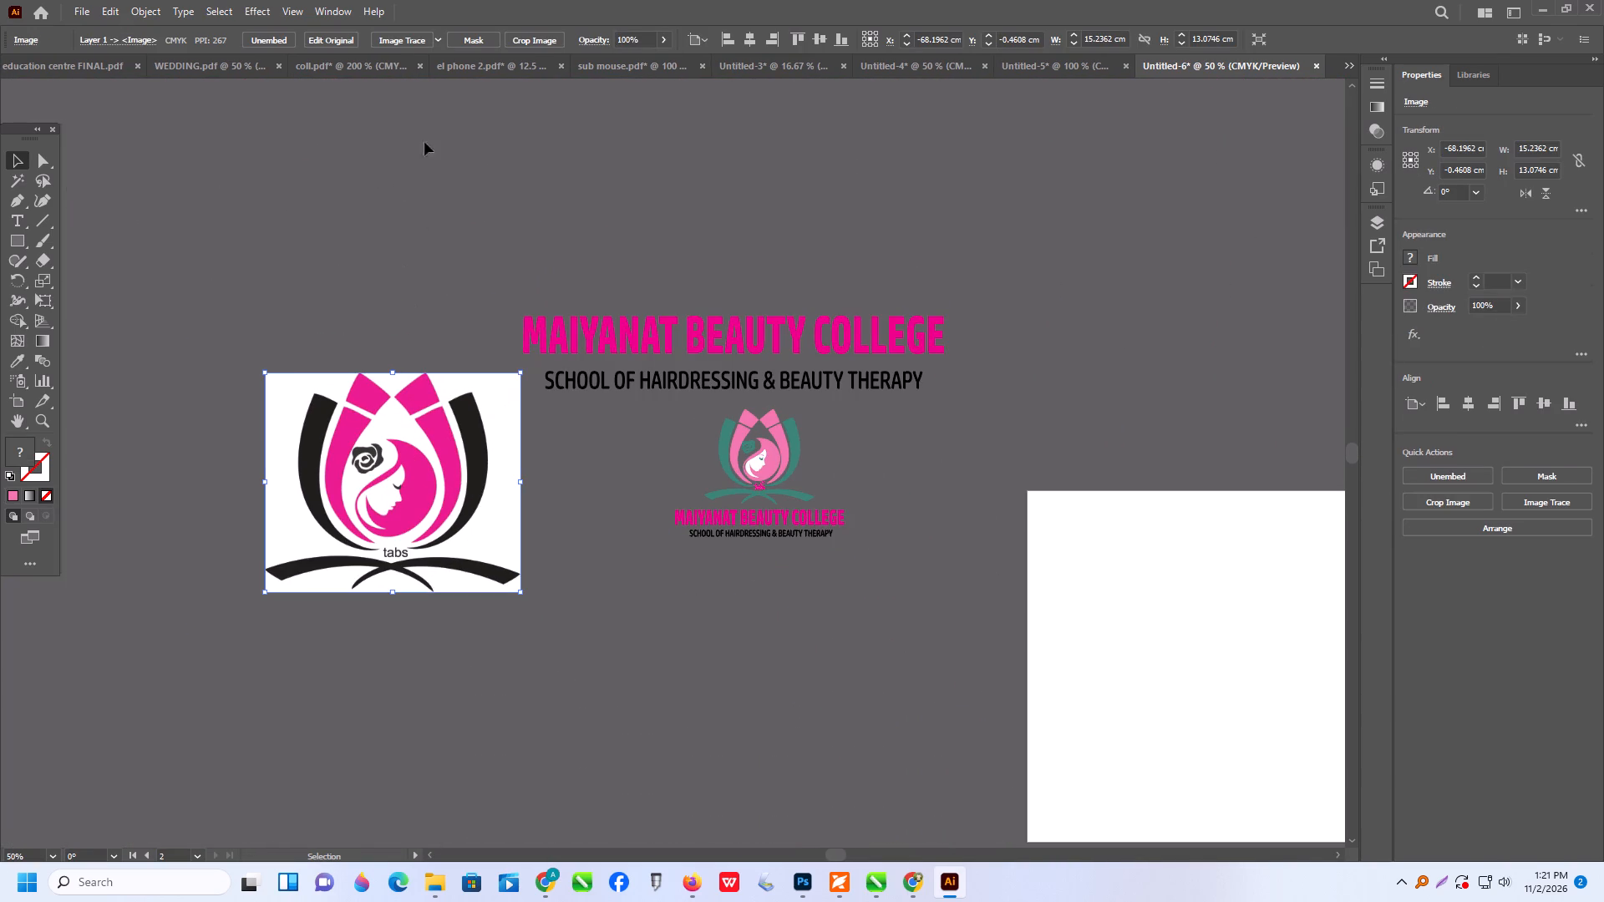
pyautogui.click(441, 37)
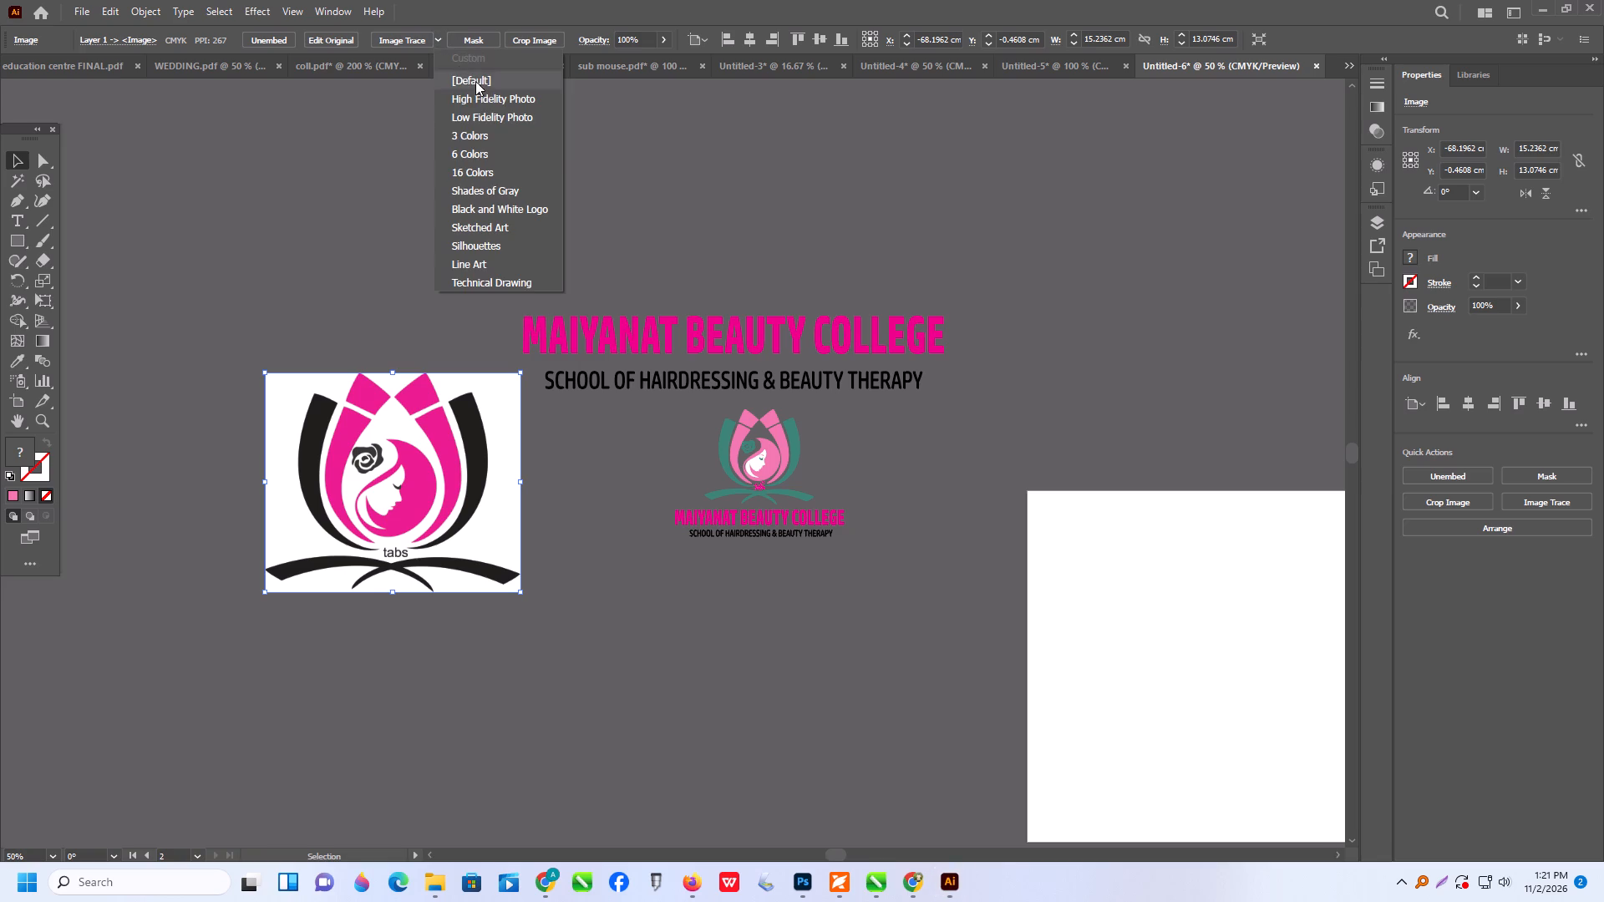
pyautogui.click(493, 139)
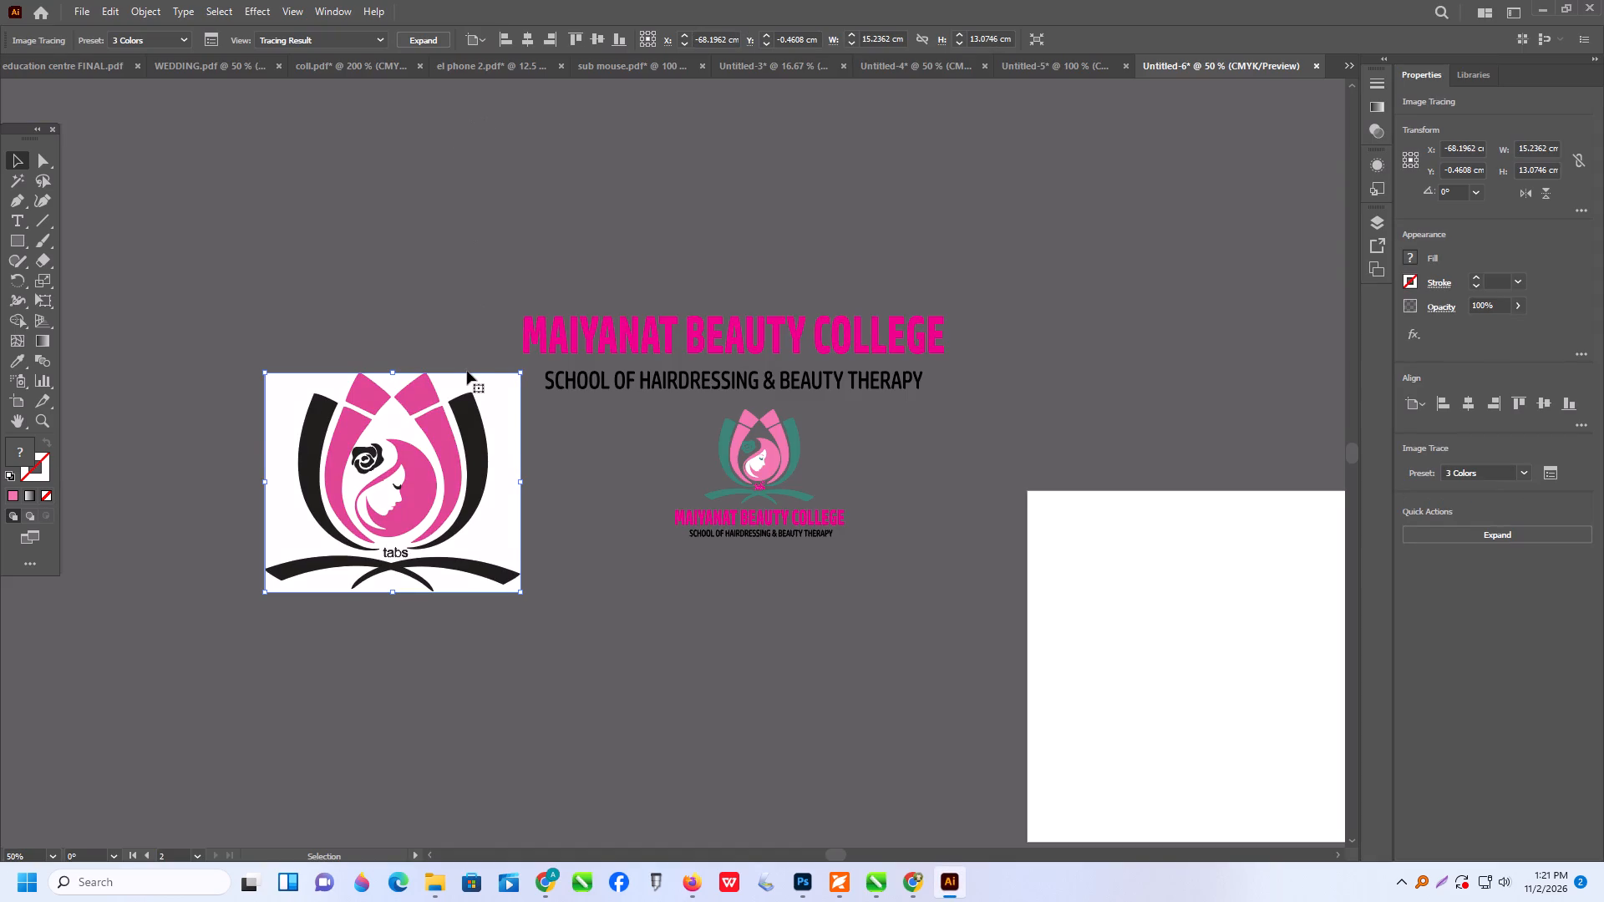
# Expand the traced tabs logo into paths, ungroup it and clear the selection.
pyautogui.scroll(-1, 467, 371)
pyautogui.keyDown('alt'); pyautogui.scroll(3, 718, 452); pyautogui.keyUp('alt')
pyautogui.keyDown('alt'); pyautogui.scroll(-3, 1076, 531); pyautogui.keyUp('alt')
pyautogui.keyDown('alt'); pyautogui.scroll(2, 649, 561); pyautogui.keyUp('alt')
pyautogui.keyDown('alt'); pyautogui.scroll(-1, 651, 555); pyautogui.keyUp('alt')
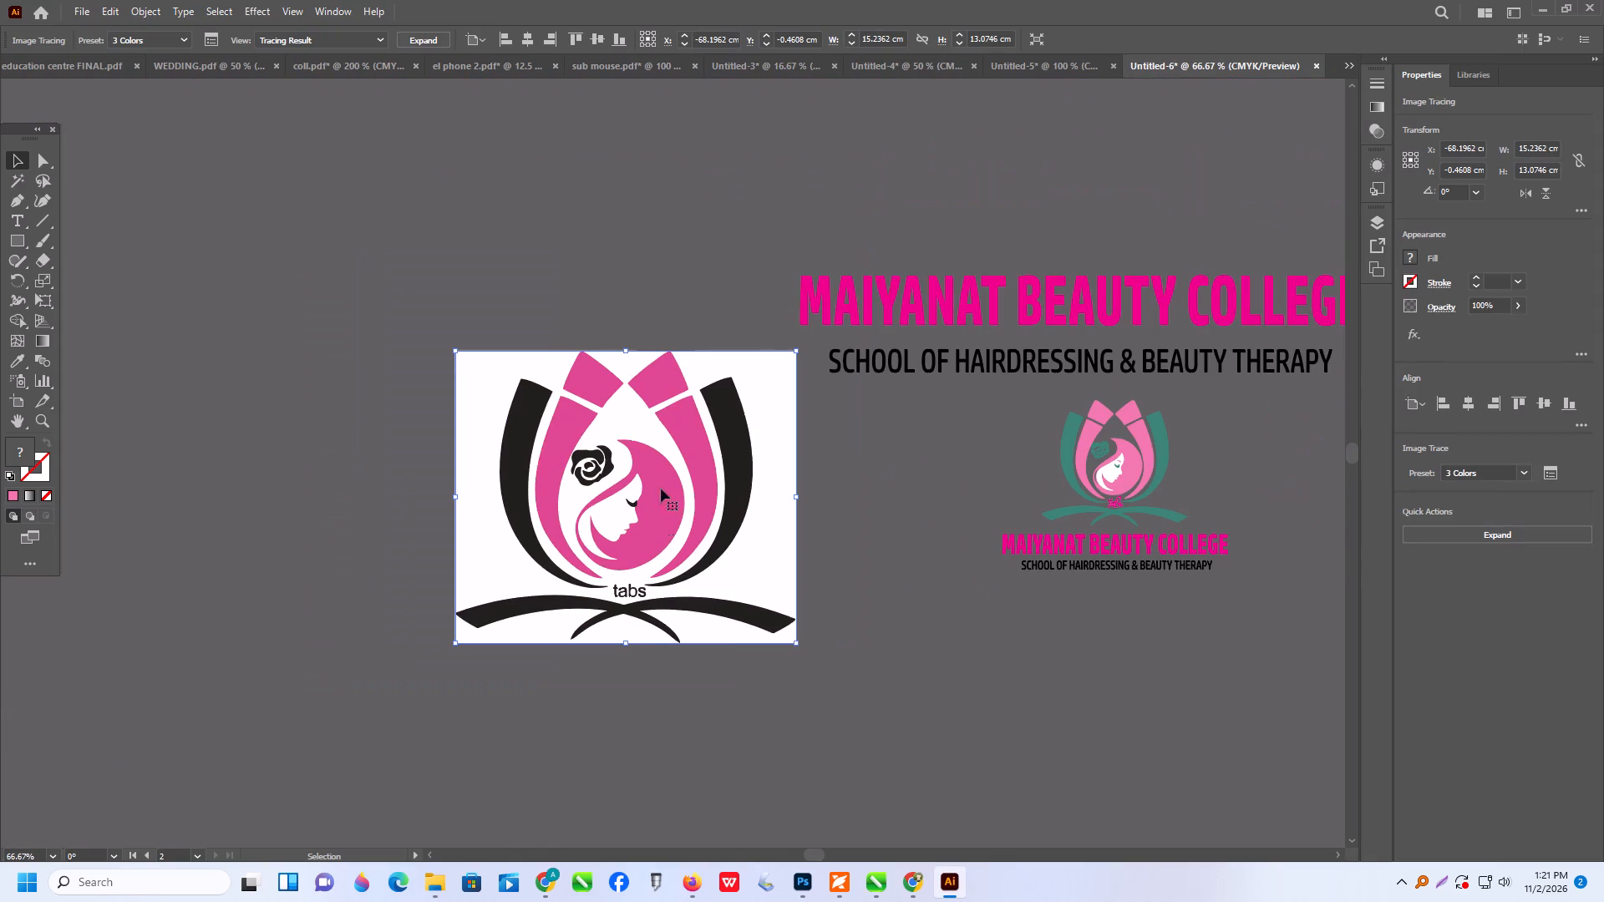
pyautogui.click(411, 39)
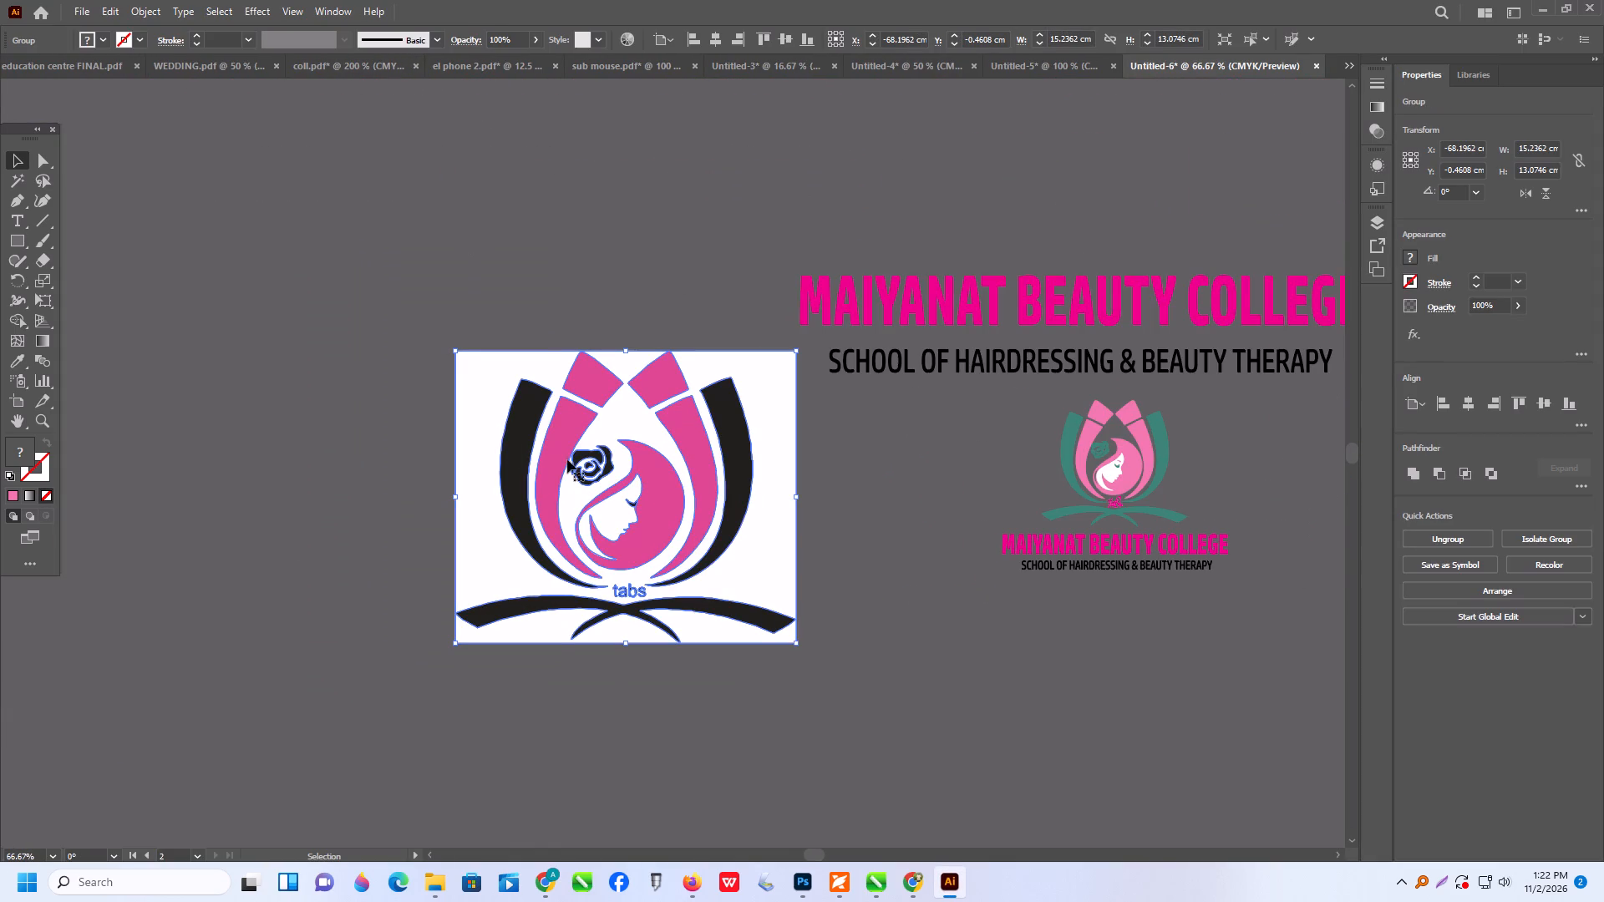
pyautogui.rightClick(567, 459)
pyautogui.click(656, 684)
pyautogui.click(878, 553)
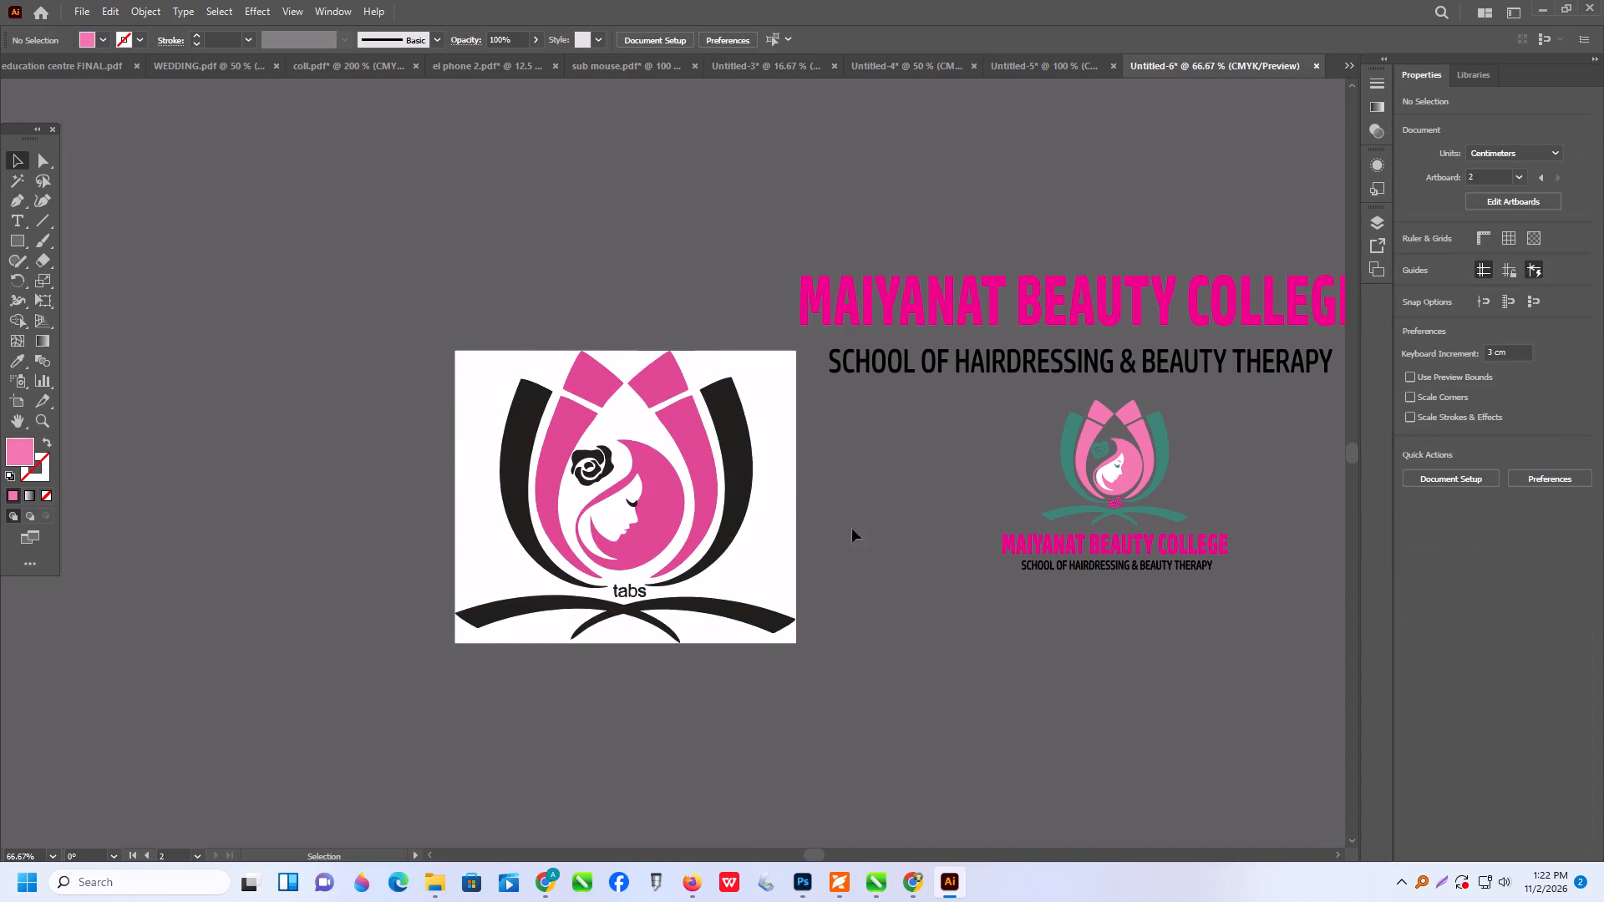
# Pull the white background shape out from behind the traced logo and delete it.
pyautogui.keyDown('alt'); pyautogui.scroll(1, 779, 479); pyautogui.keyUp('alt')
pyautogui.scroll(-2, 697, 540)
pyautogui.moveTo(767, 553); pyautogui.dragTo(921, 609)
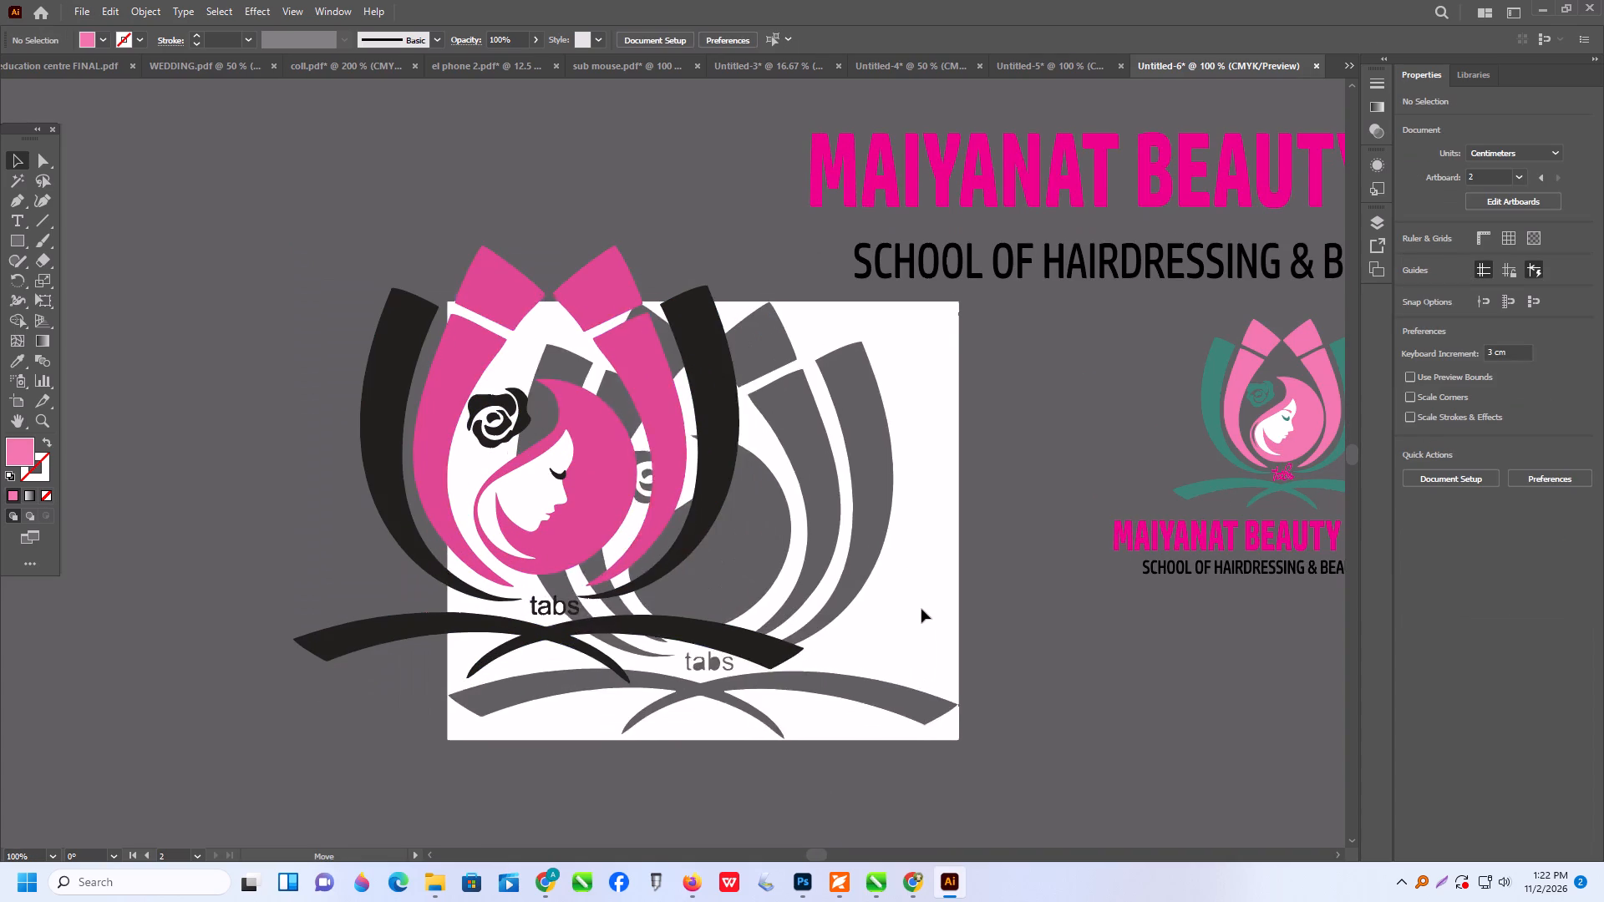
pyautogui.moveTo(921, 609); pyautogui.dragTo(942, 695)
pyautogui.press('Delete')
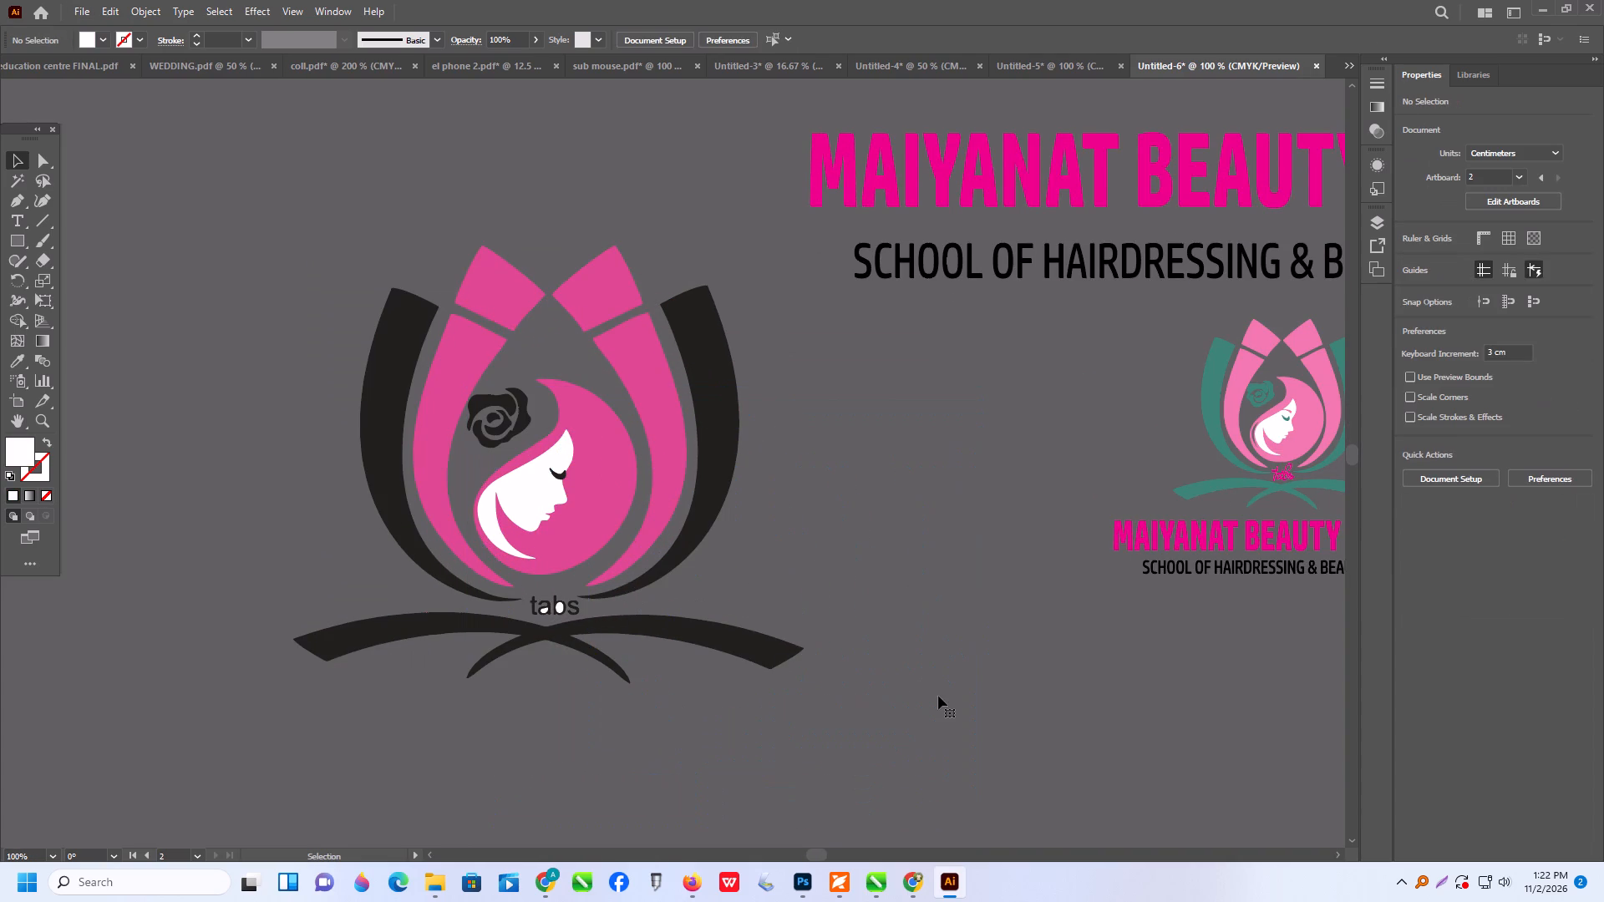
# Delete the white face shape inside the traced logo's pink circle.
pyautogui.keyDown('alt'); pyautogui.scroll(-2, 521, 522); pyautogui.keyUp('alt')
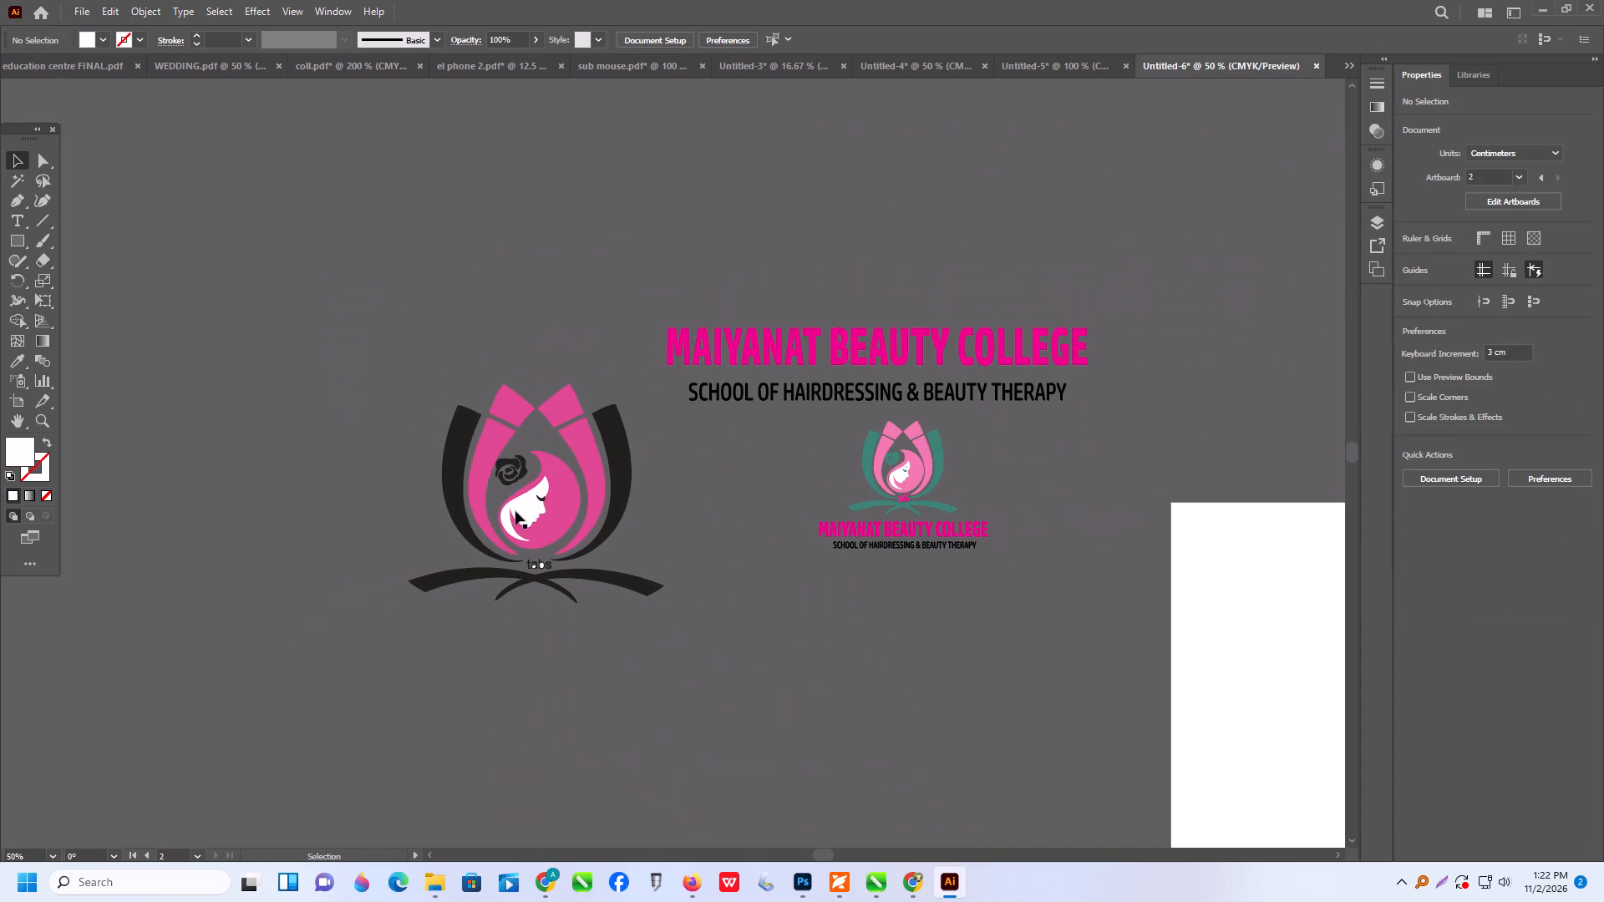
pyautogui.click(515, 511)
pyautogui.press('Delete')
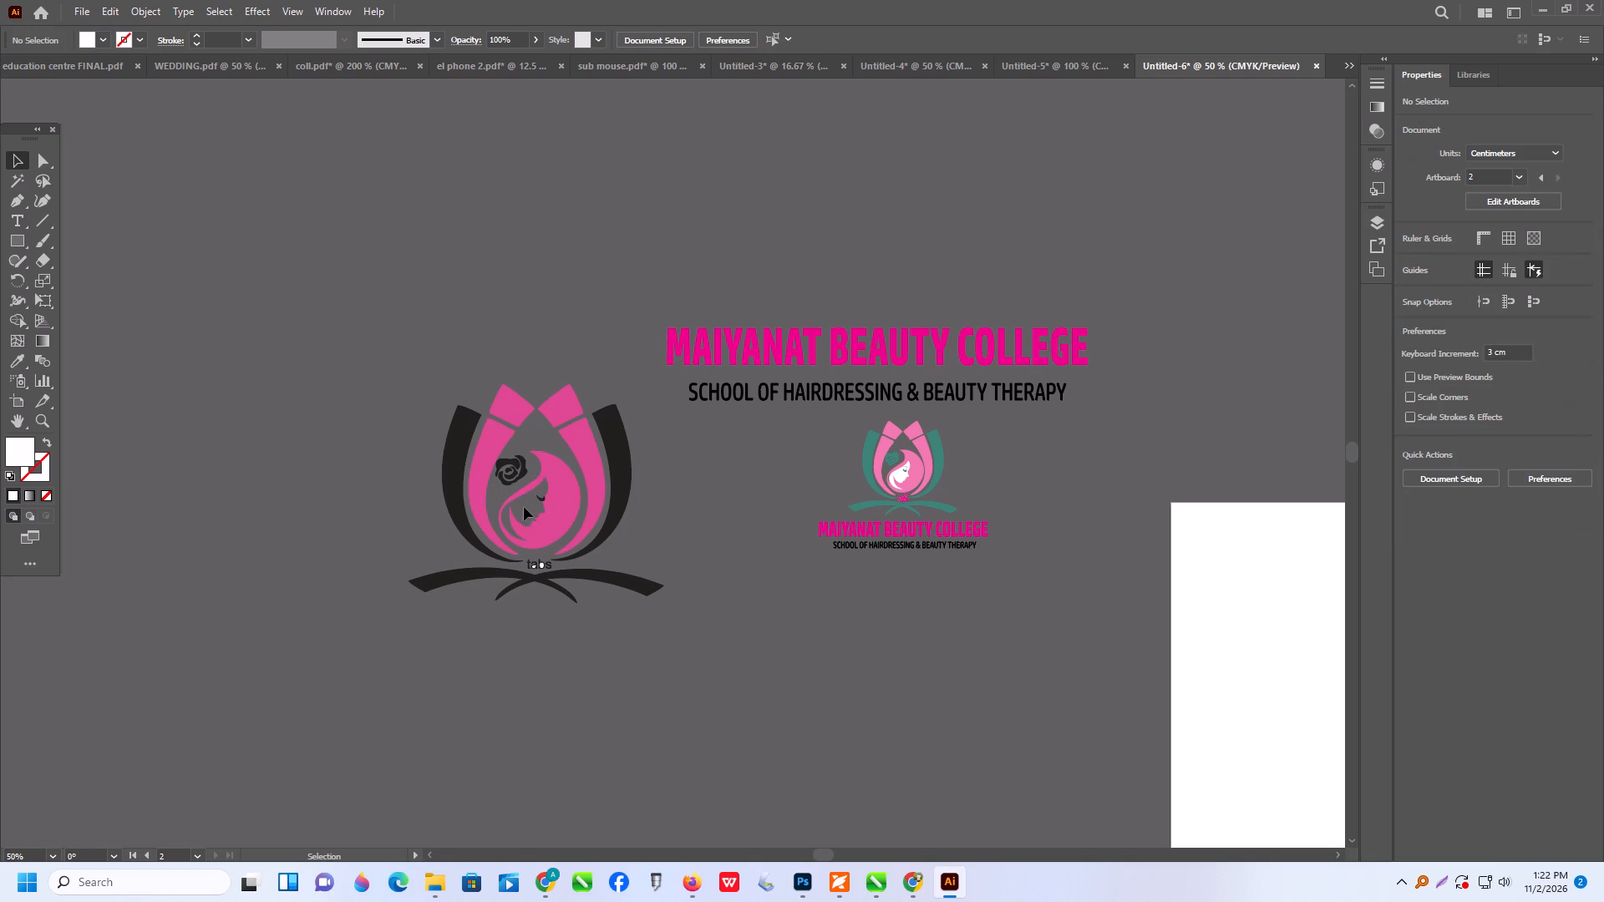
# Delete the white shapes inside the letters b and a of the traced logo's "tabs" text.
pyautogui.keyDown('alt'); pyautogui.scroll(2, 524, 507); pyautogui.keyUp('alt')
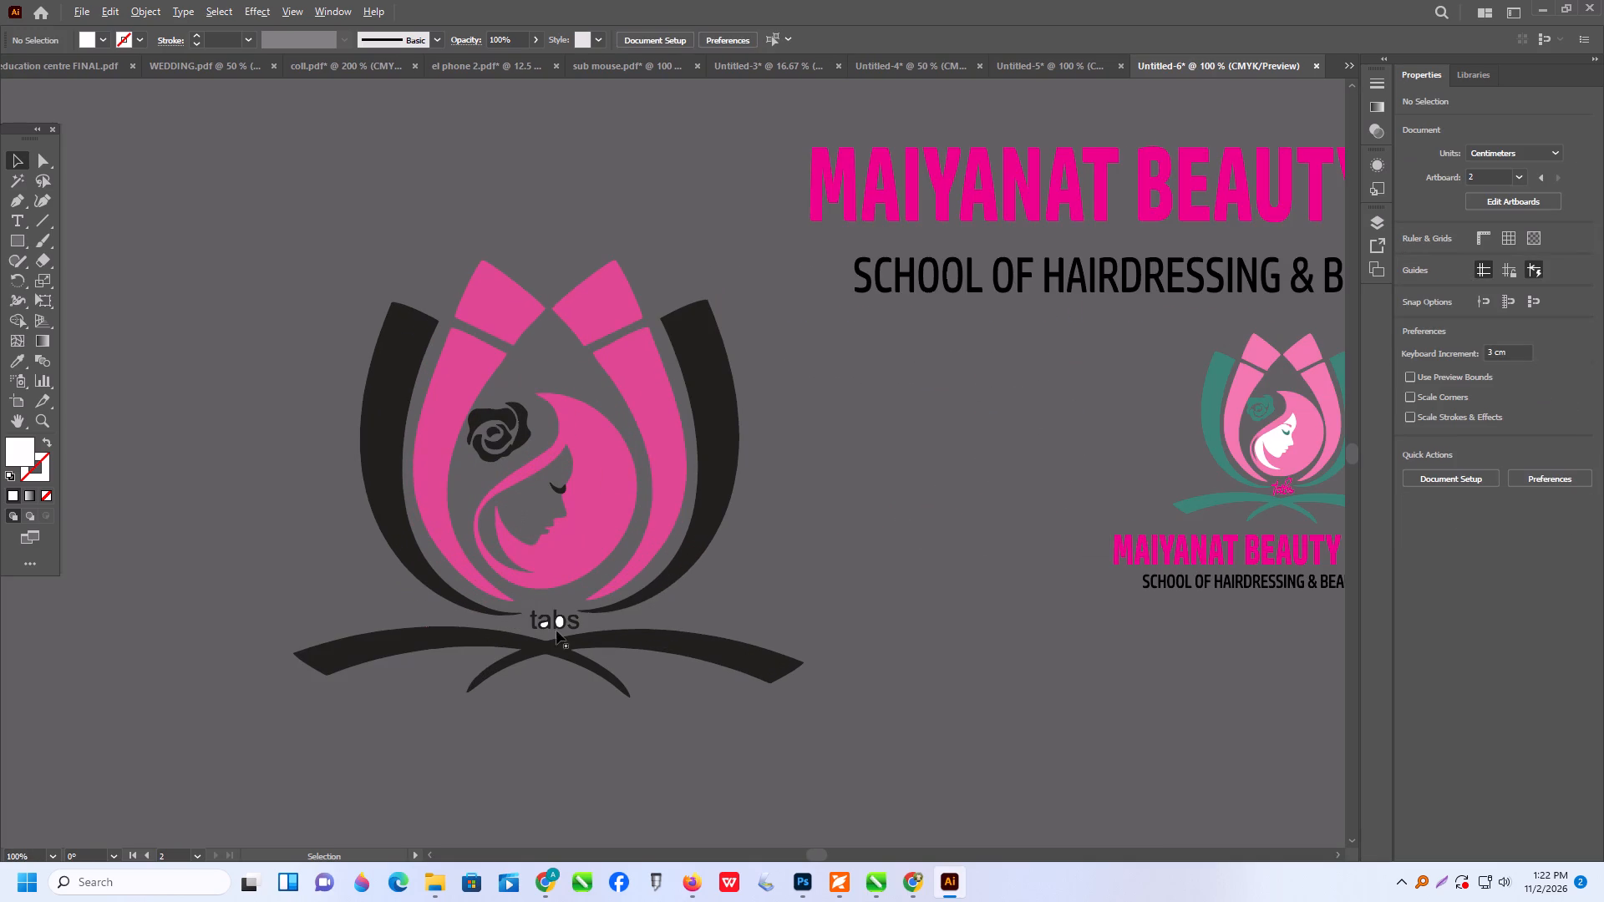
pyautogui.keyDown('alt'); pyautogui.scroll(2, 1298, 528); pyautogui.keyUp('alt')
pyautogui.keyDown('alt'); pyautogui.scroll(2, 1287, 439); pyautogui.keyUp('alt')
pyautogui.keyDown('alt'); pyautogui.scroll(-2, 1287, 439); pyautogui.keyUp('alt')
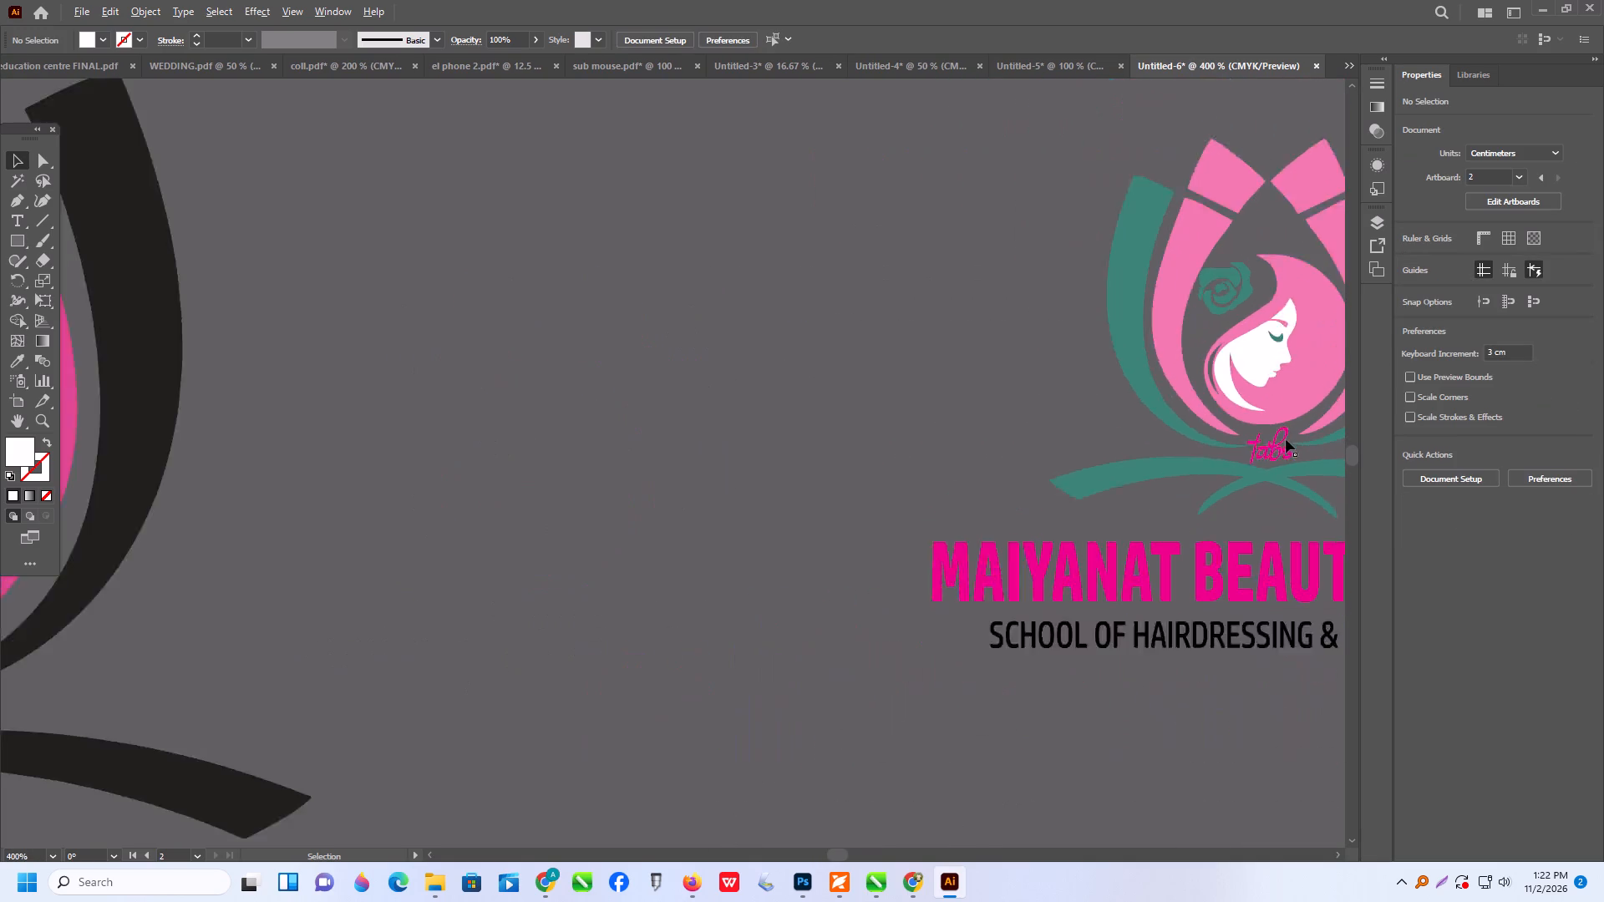
pyautogui.keyDown('alt'); pyautogui.scroll(-1, 1286, 439); pyautogui.keyUp('alt')
pyautogui.keyDown('alt'); pyautogui.scroll(2, 145, 665); pyautogui.keyUp('alt')
pyautogui.click(239, 629)
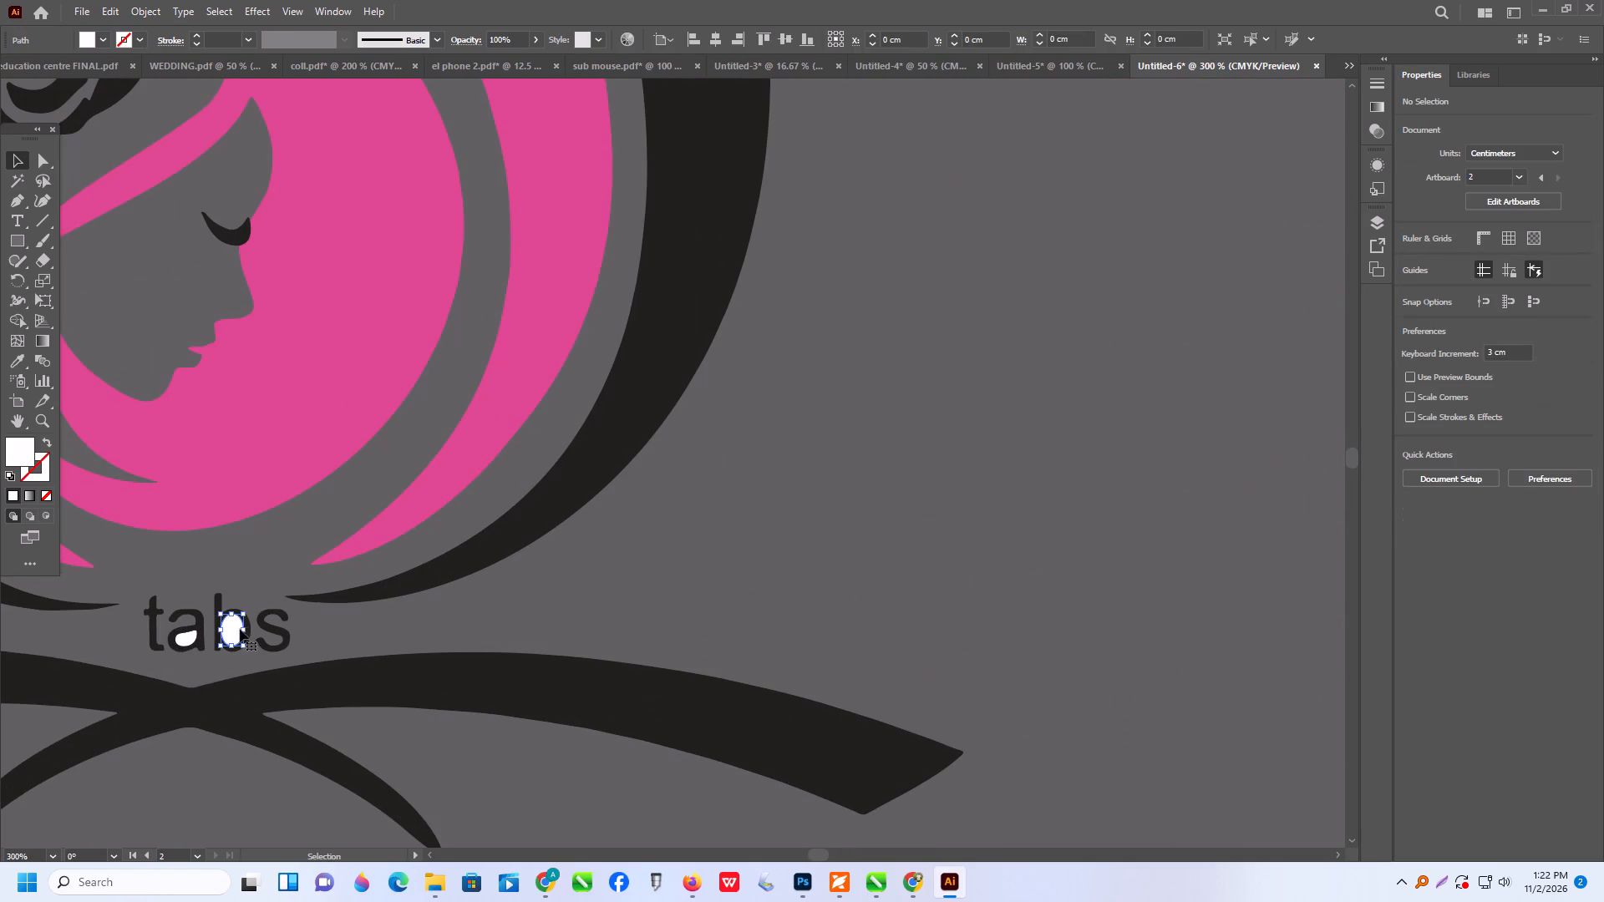
pyautogui.press('Delete')
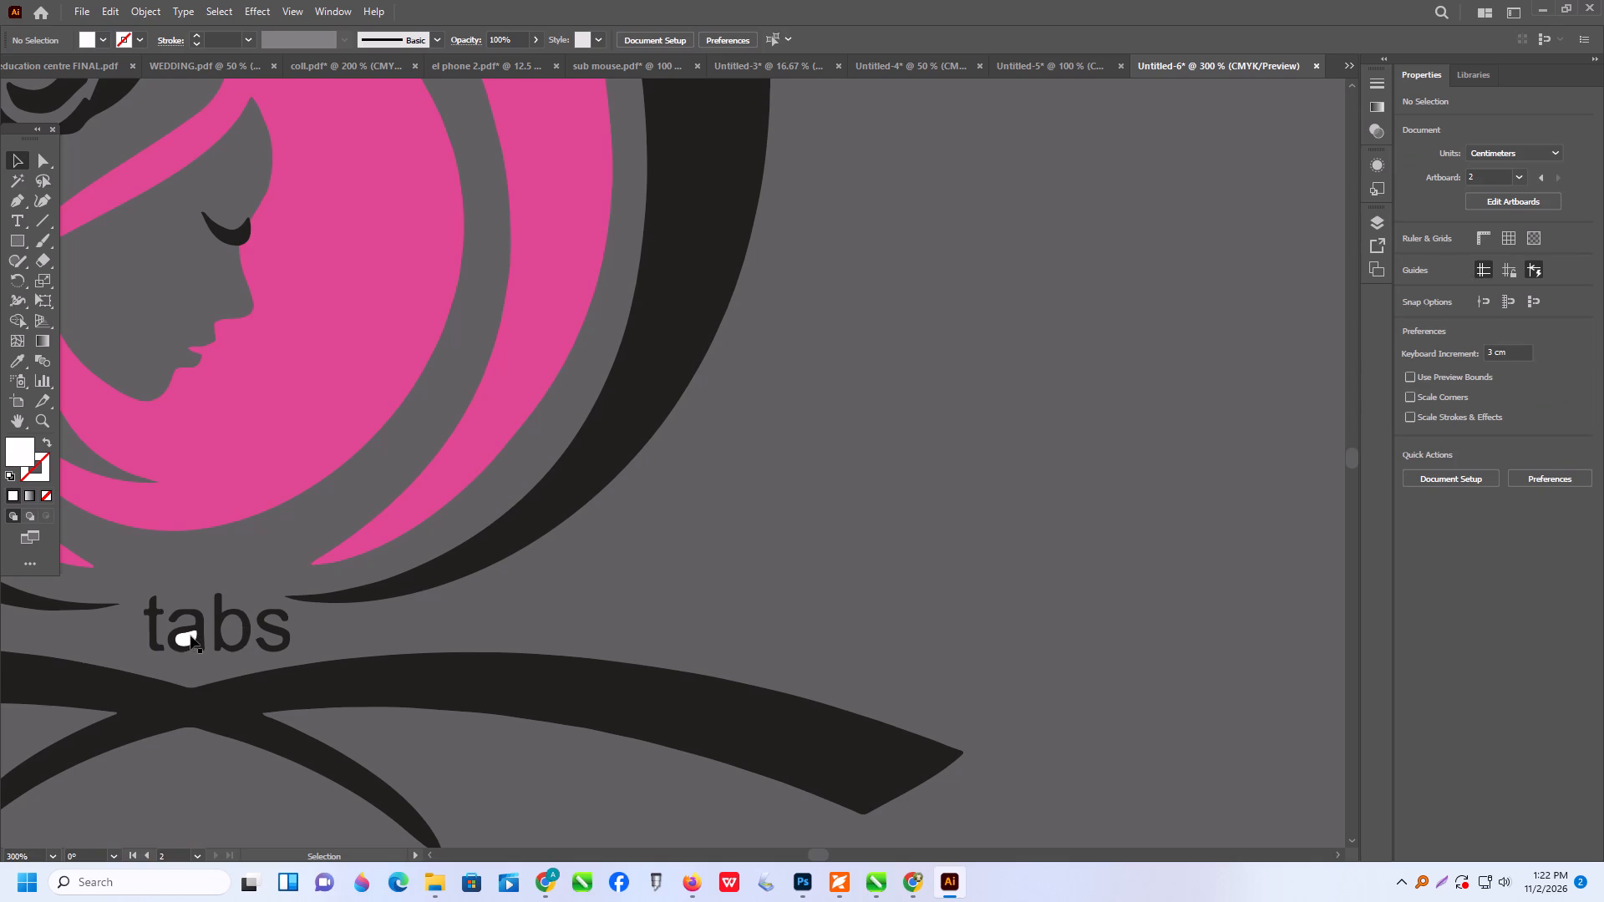
pyautogui.click(190, 636)
pyautogui.press('Delete')
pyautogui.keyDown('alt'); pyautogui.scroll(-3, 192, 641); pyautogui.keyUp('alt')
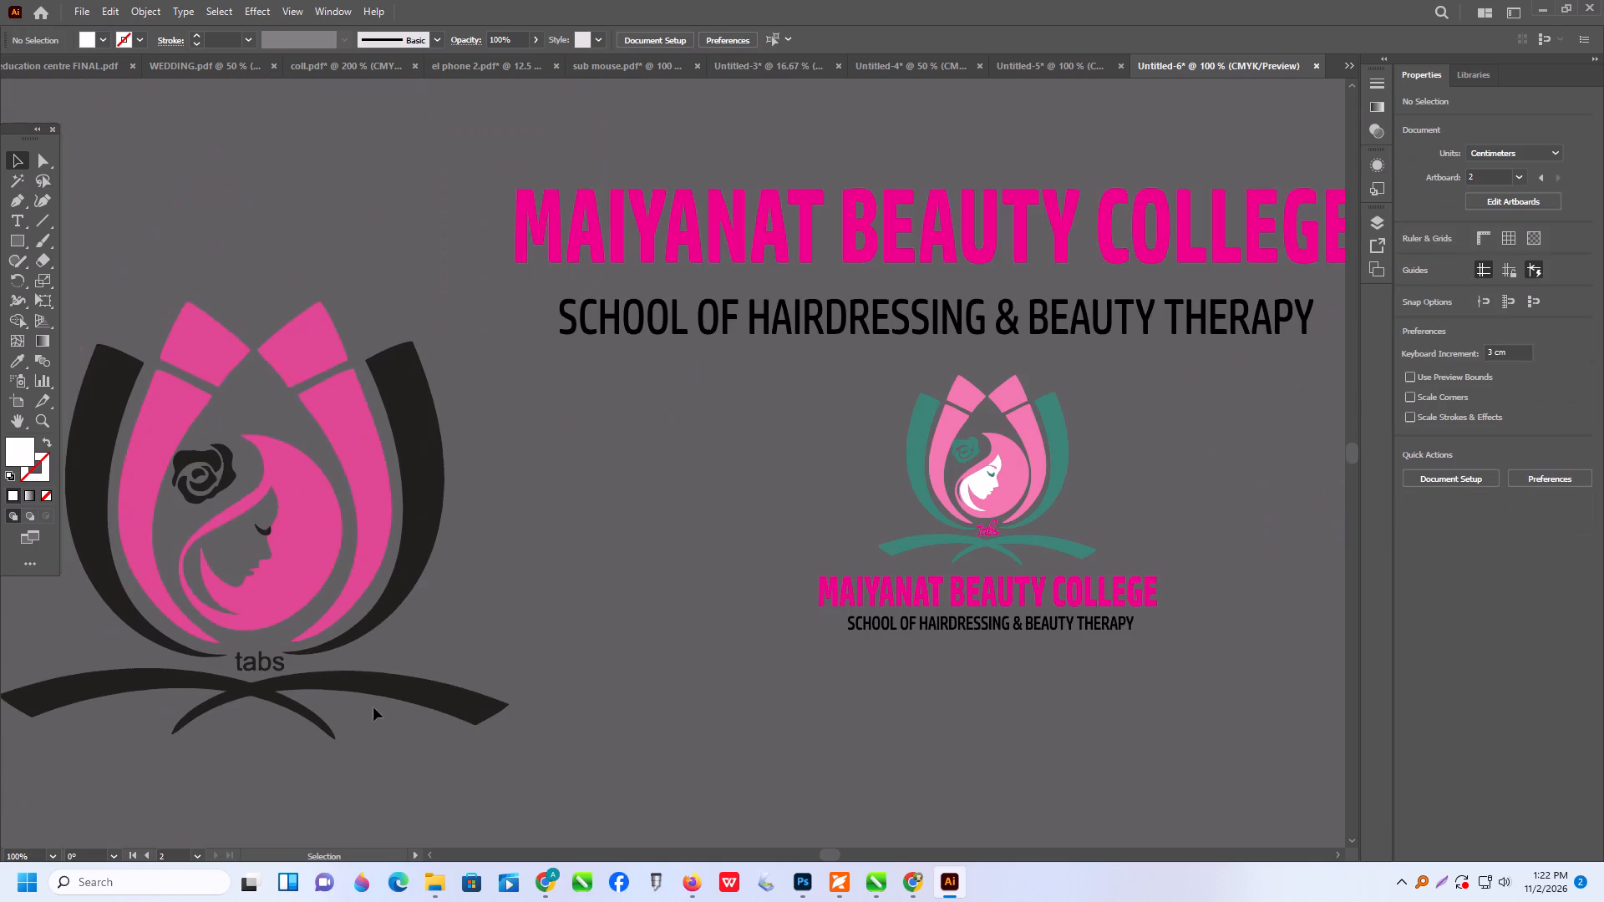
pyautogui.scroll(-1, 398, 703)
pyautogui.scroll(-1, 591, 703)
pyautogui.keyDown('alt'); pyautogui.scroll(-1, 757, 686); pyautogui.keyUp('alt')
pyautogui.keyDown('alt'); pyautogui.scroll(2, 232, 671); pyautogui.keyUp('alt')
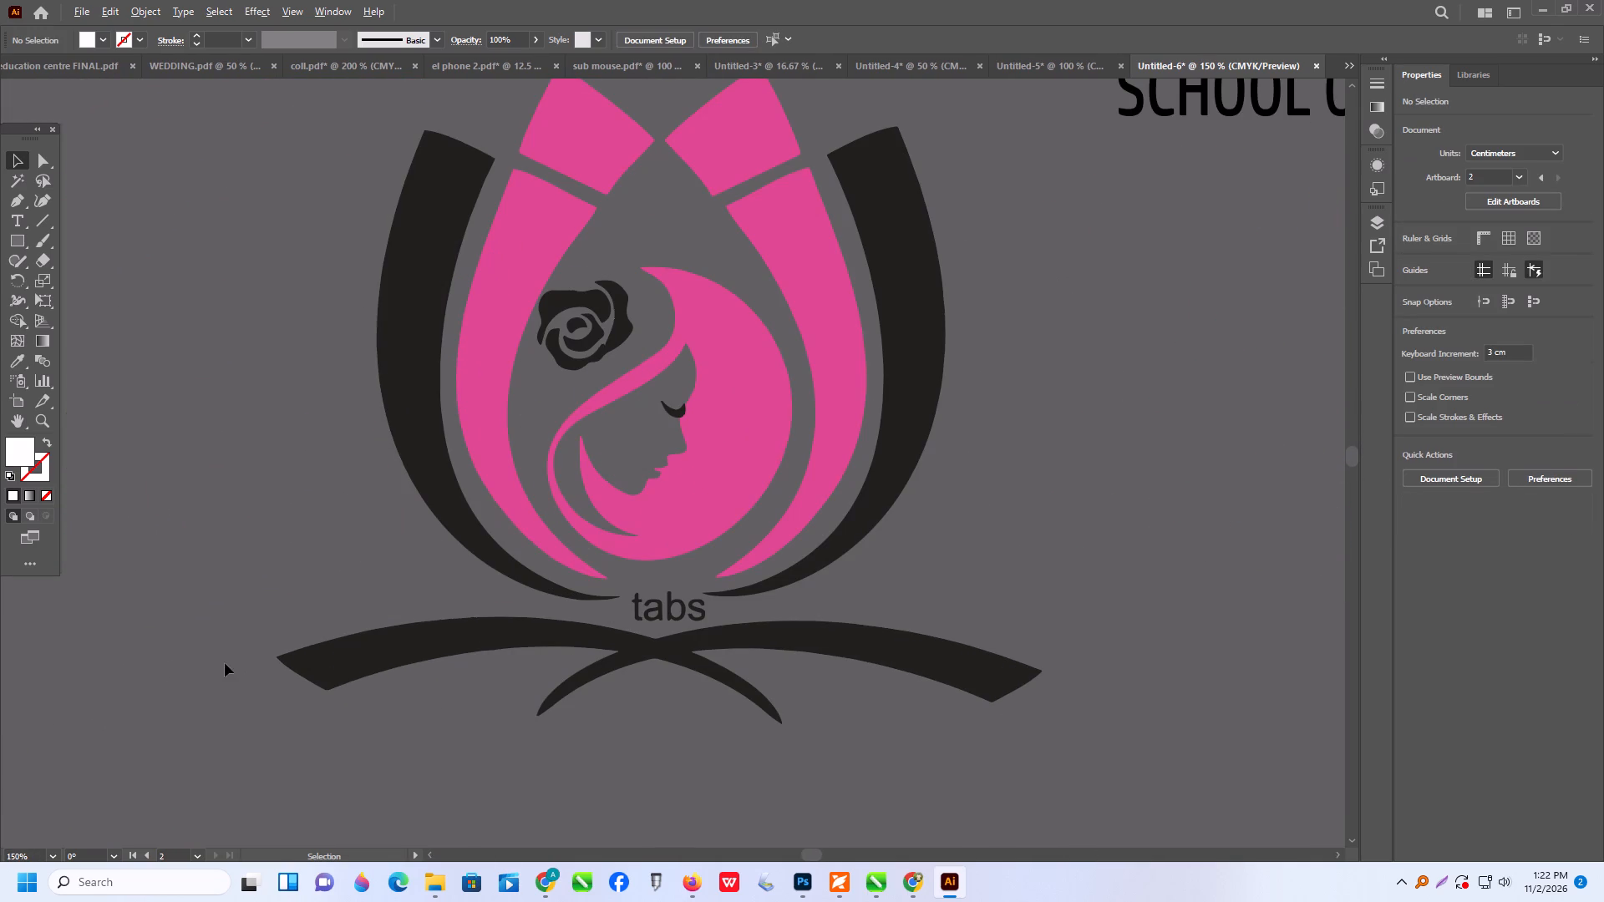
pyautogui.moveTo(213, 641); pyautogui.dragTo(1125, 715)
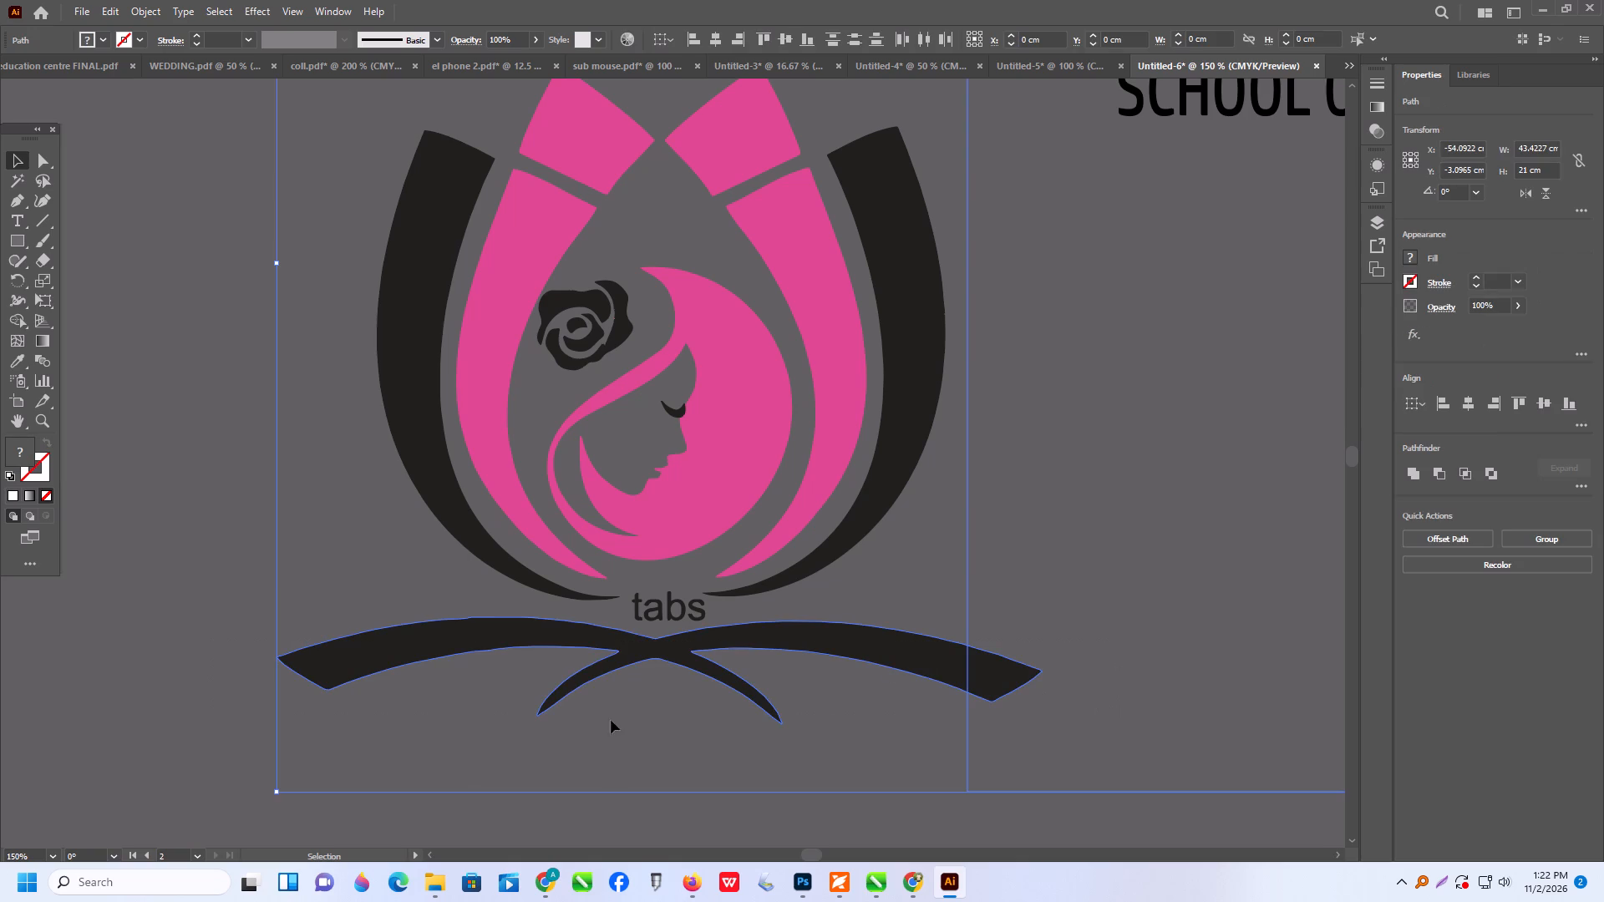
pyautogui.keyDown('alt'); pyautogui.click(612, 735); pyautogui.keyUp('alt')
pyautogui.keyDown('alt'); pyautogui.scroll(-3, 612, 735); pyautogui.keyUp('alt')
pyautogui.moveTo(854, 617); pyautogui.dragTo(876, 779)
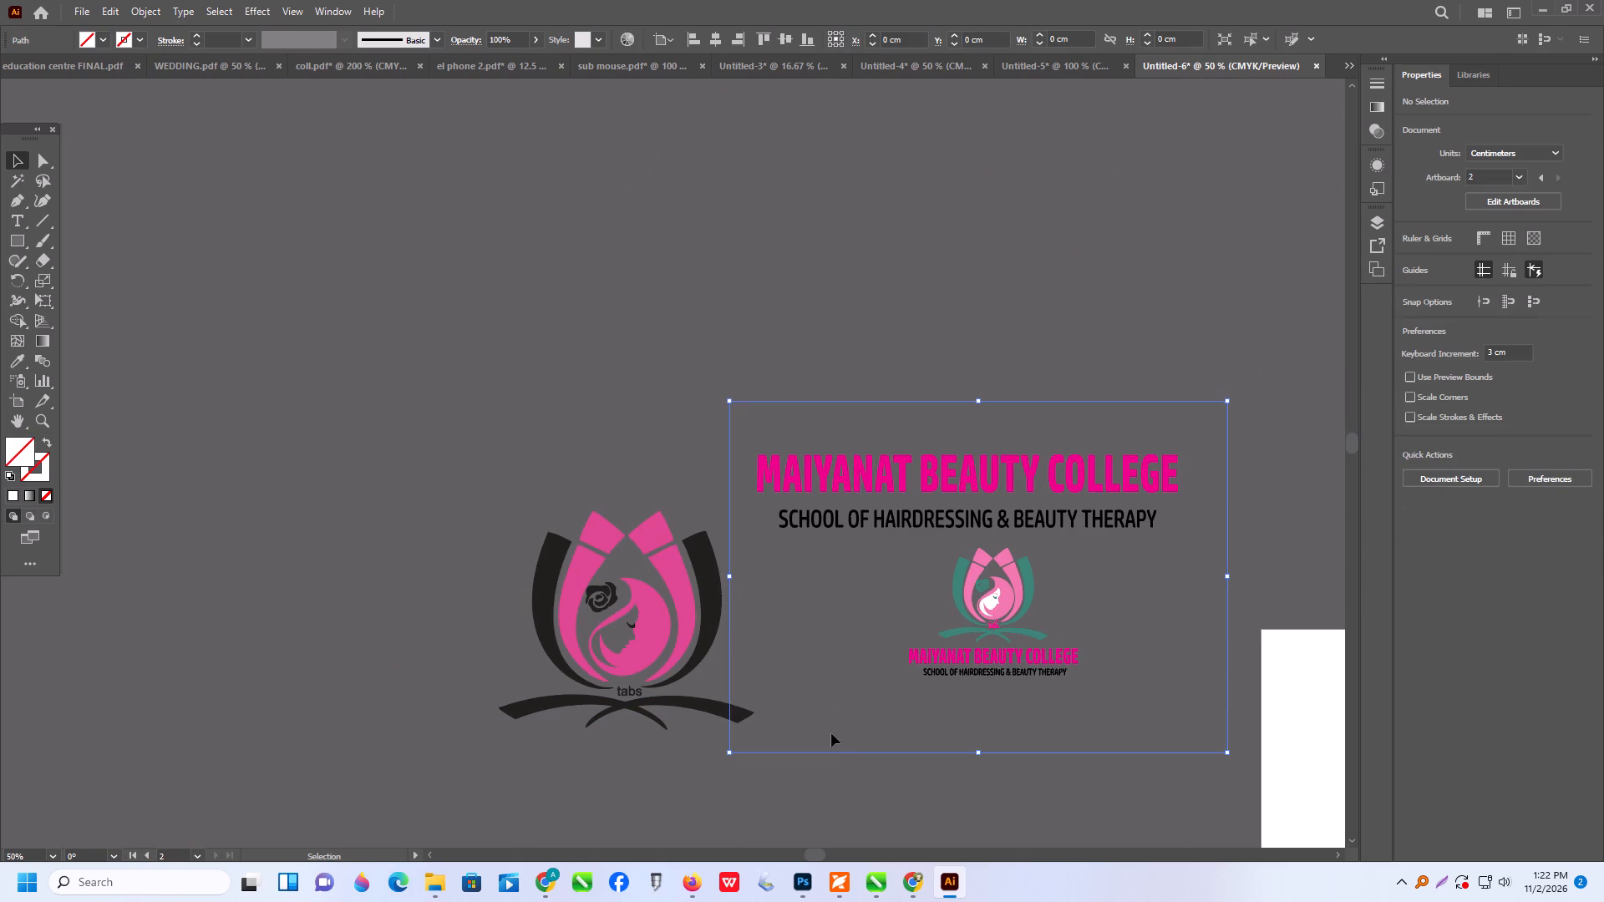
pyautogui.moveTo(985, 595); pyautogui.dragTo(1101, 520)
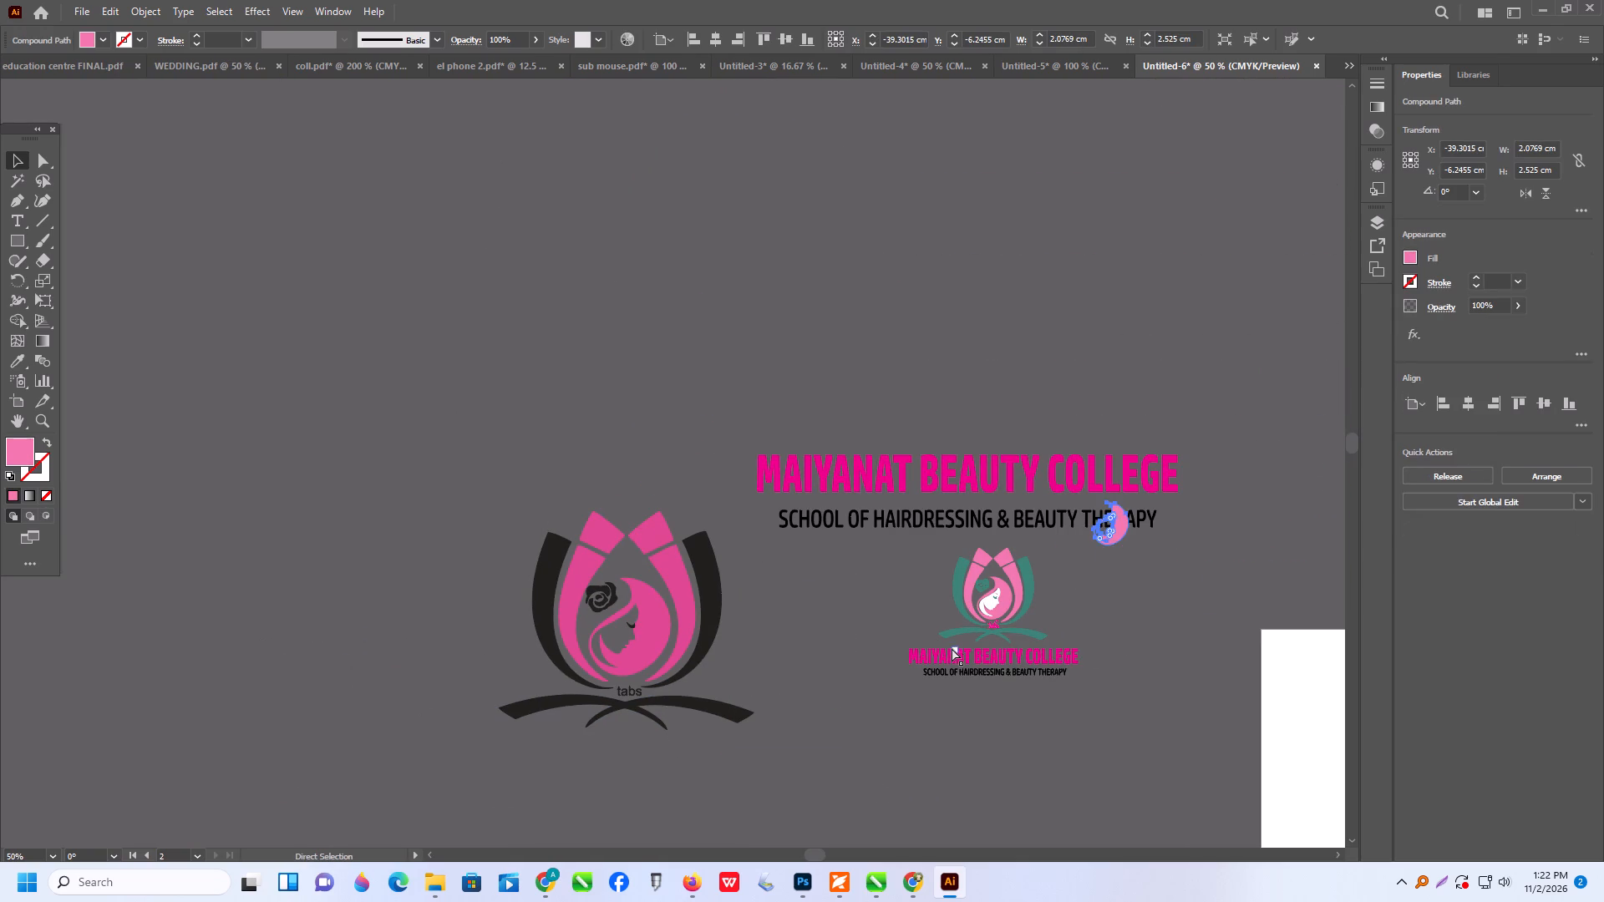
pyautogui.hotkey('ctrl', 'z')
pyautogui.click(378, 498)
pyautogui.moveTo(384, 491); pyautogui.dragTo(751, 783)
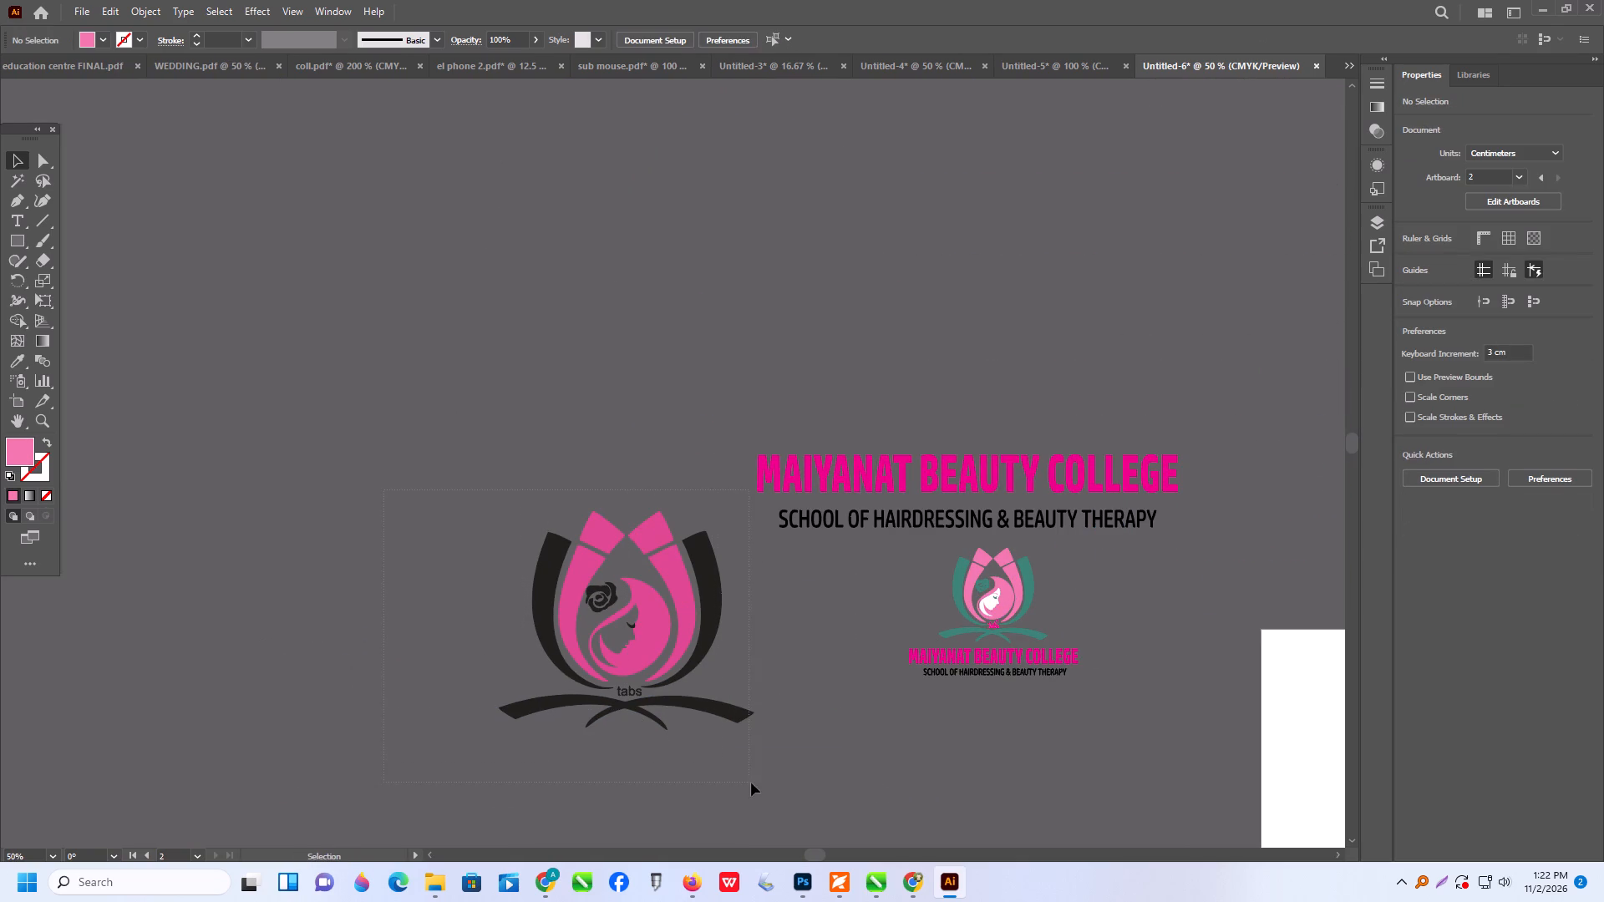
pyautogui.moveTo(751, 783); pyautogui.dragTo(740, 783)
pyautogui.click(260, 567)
# Select the whole traced logo, move it farther away from the college lettering and clear the selection.
pyautogui.moveTo(392, 478); pyautogui.dragTo(632, 729)
pyautogui.moveTo(632, 729); pyautogui.dragTo(690, 783)
pyautogui.moveTo(637, 641); pyautogui.dragTo(502, 622)
pyautogui.click(488, 393)
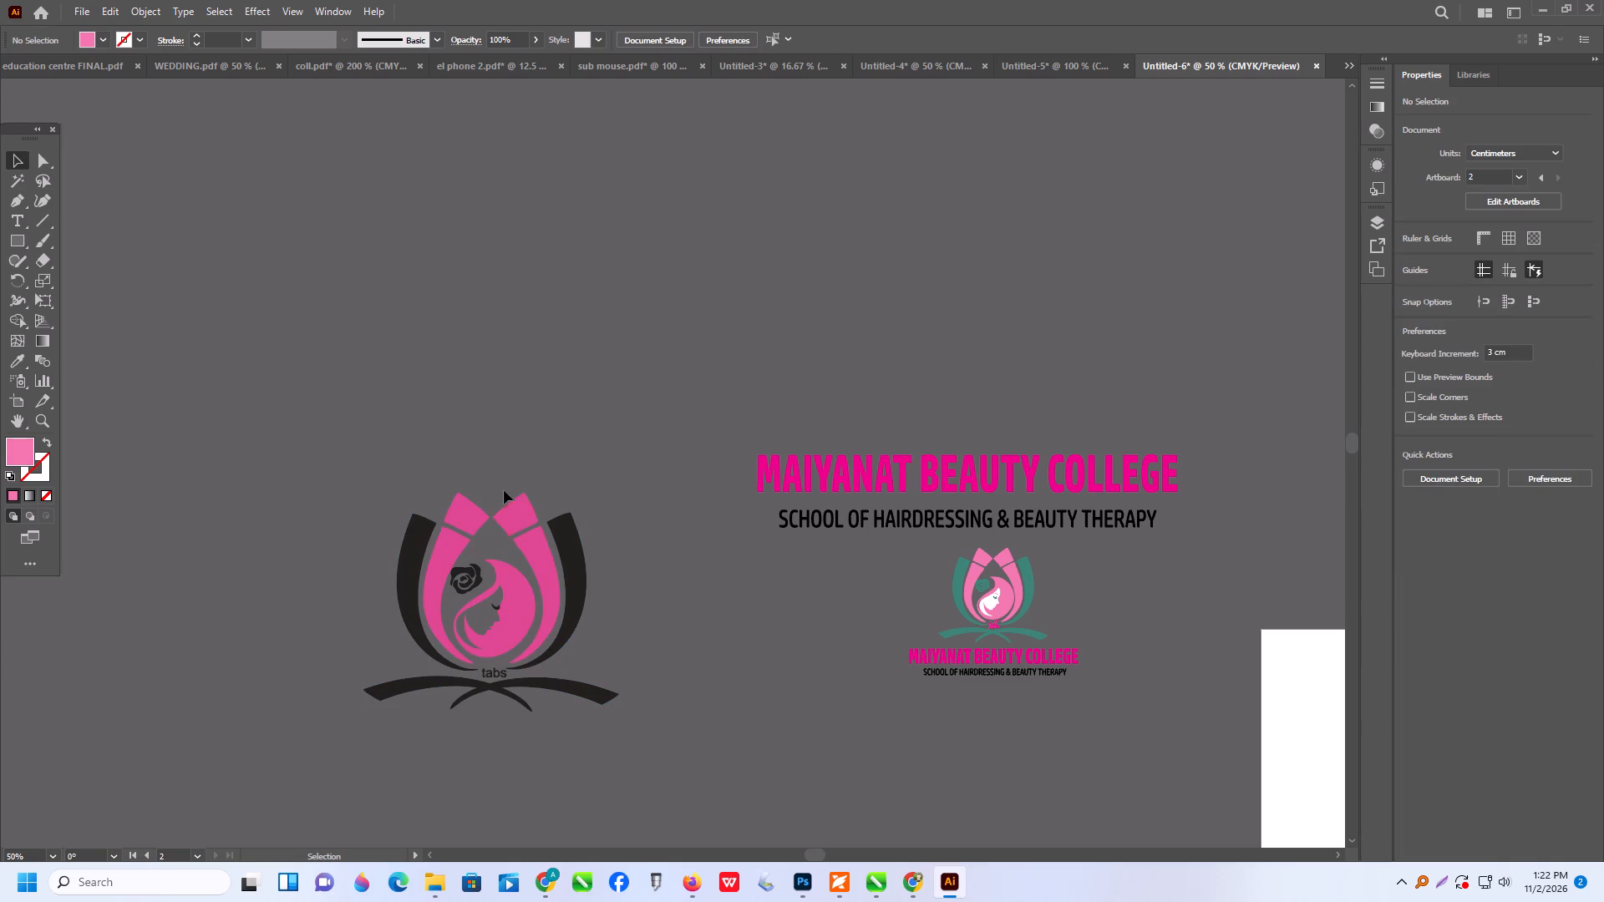
# Recolor the traced logo's four petal pieces and face circle with the magenta sampled from the MAIYANAT BEAUTY COLLEGE heading, then deselect.
pyautogui.click(518, 512)
pyautogui.keyDown('shift'); pyautogui.click(459, 517); pyautogui.keyUp('shift')
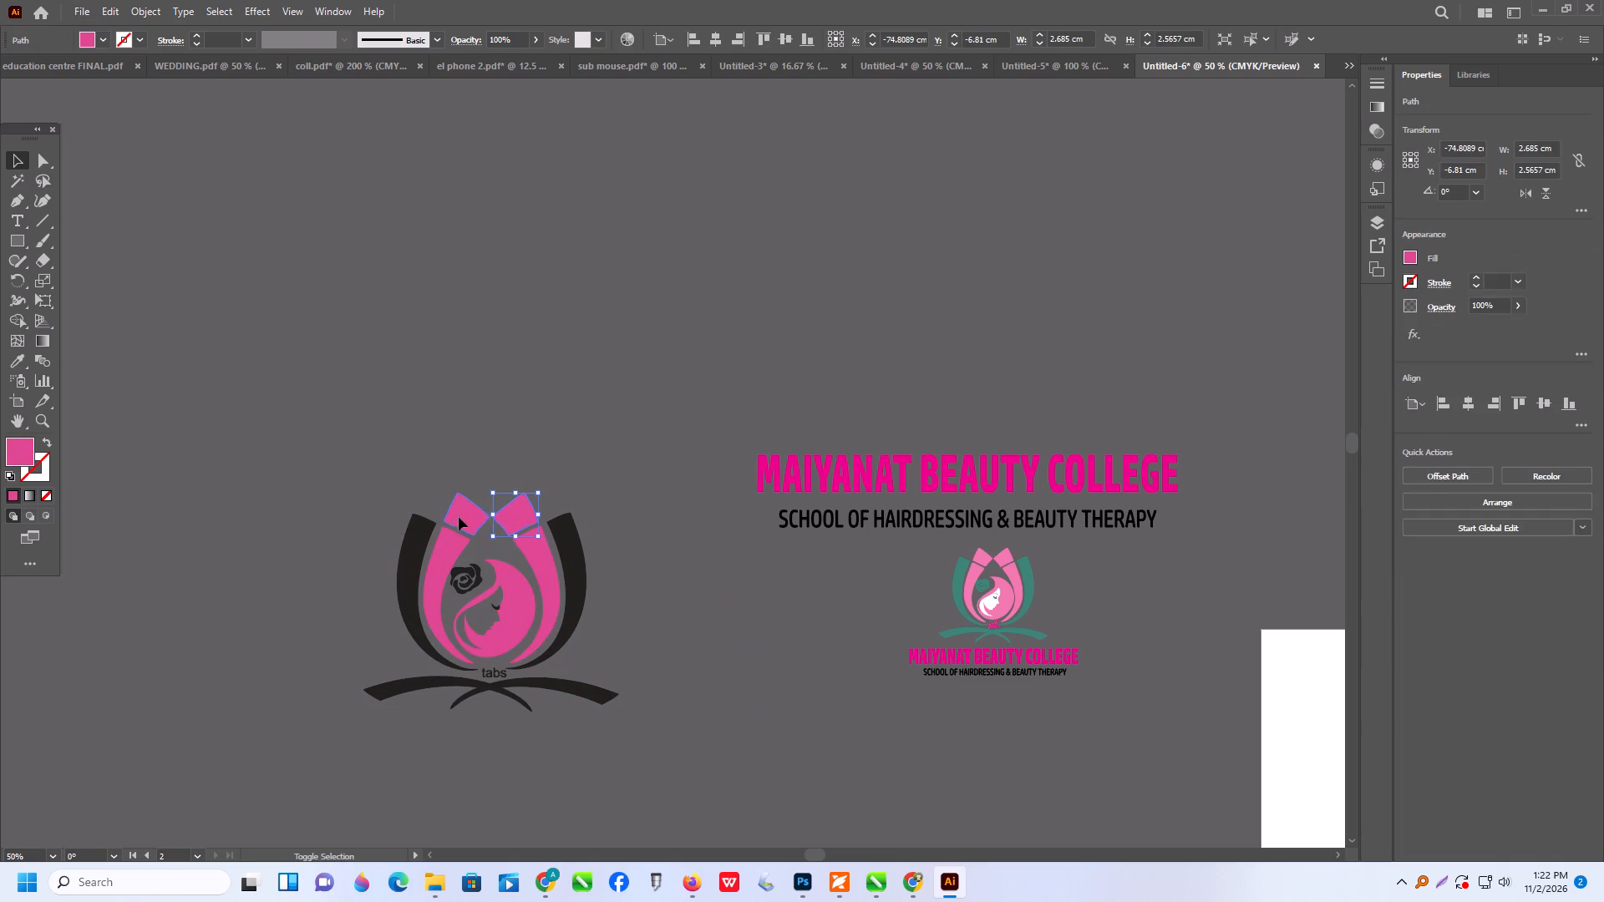
pyautogui.keyDown('shift'); pyautogui.click(434, 573); pyautogui.keyUp('shift')
pyautogui.keyDown('shift'); pyautogui.click(517, 573); pyautogui.keyUp('shift')
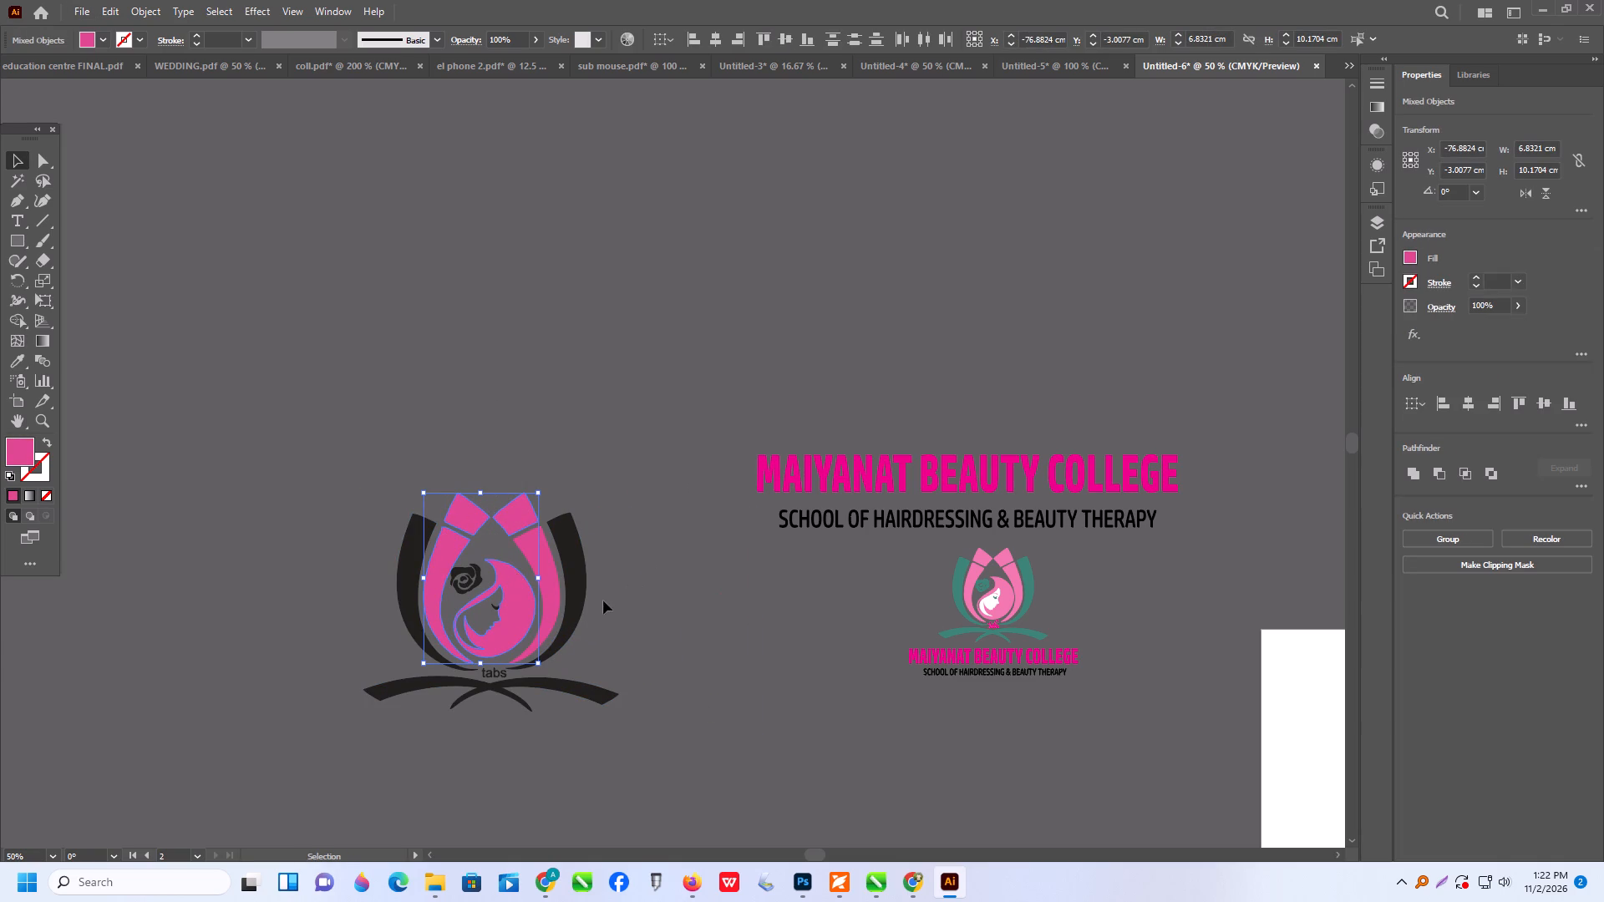
pyautogui.keyDown('shift'); pyautogui.click(548, 597); pyautogui.keyUp('shift')
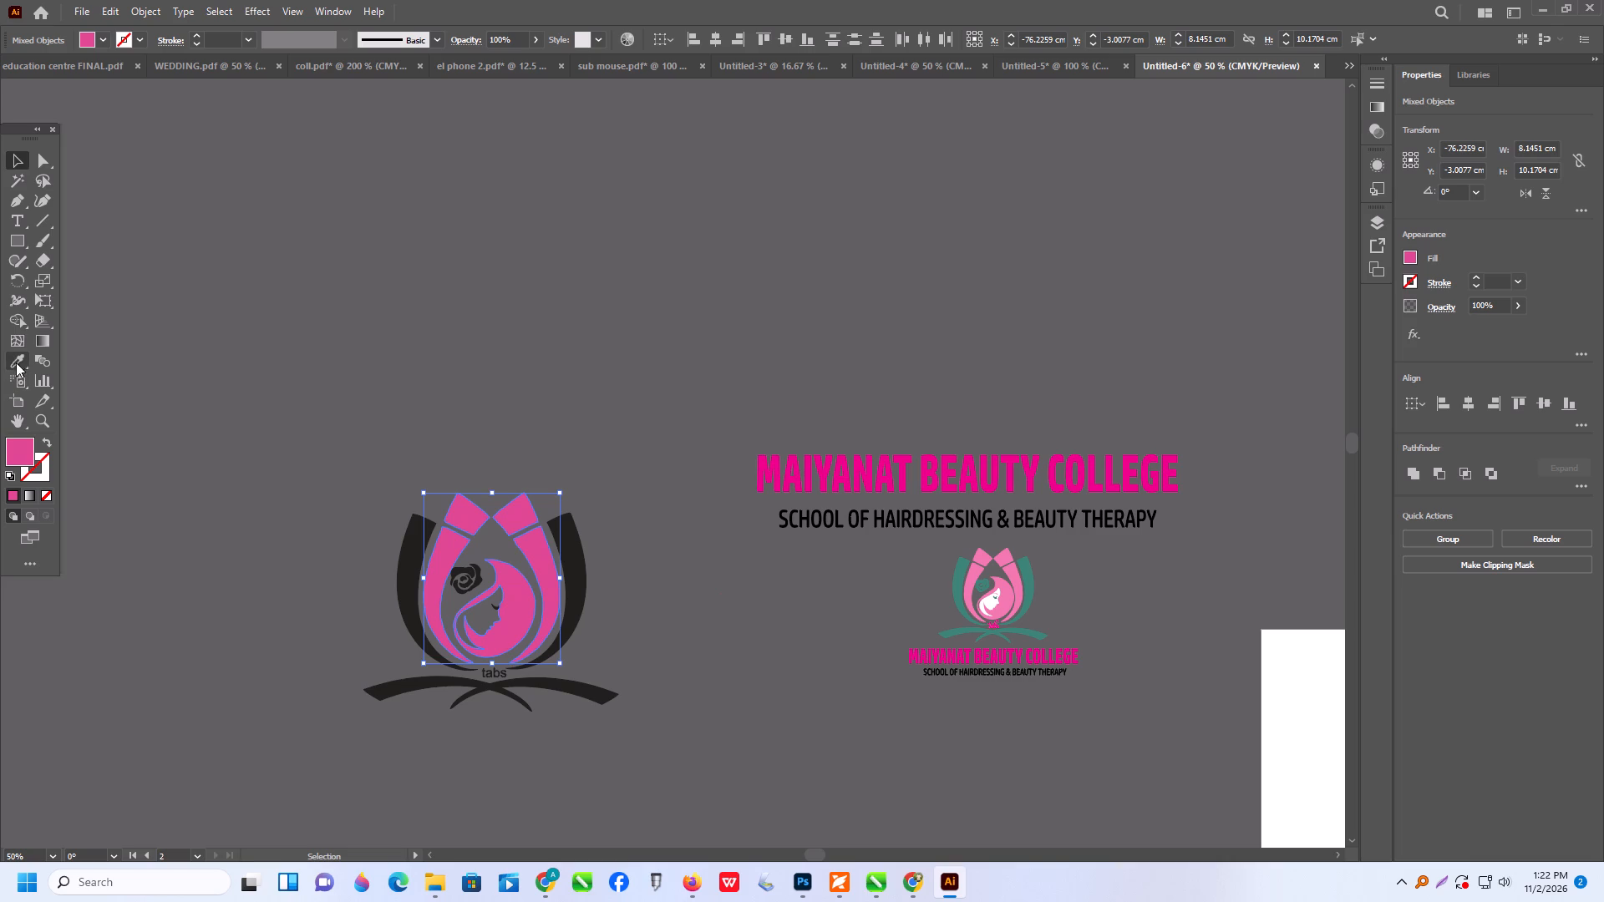
pyautogui.click(19, 352)
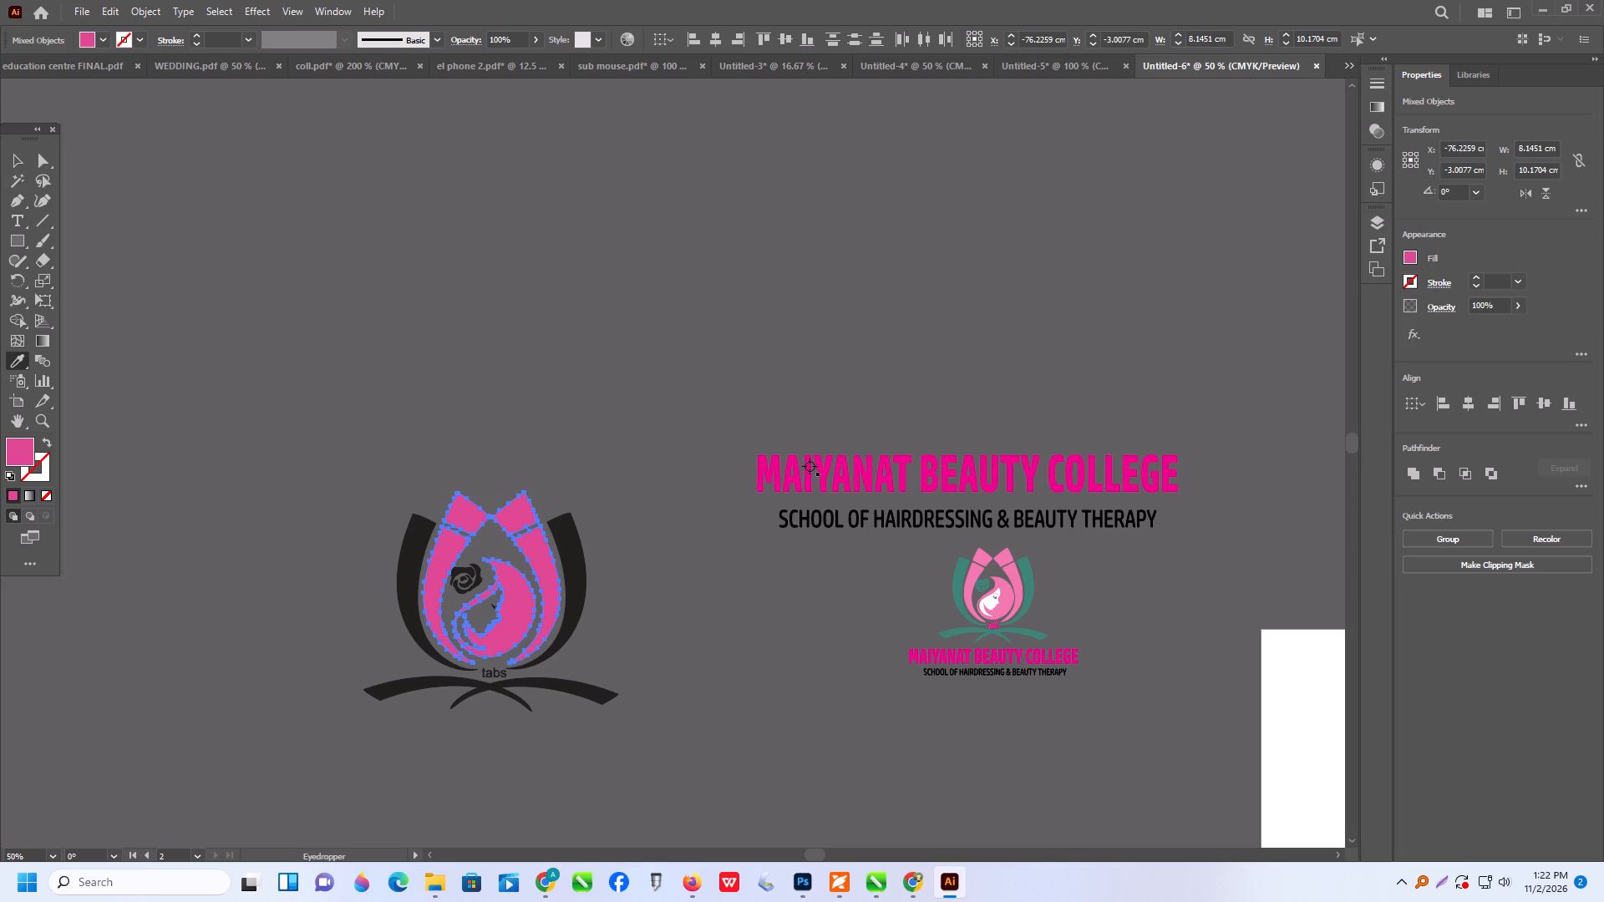
pyautogui.click(810, 466)
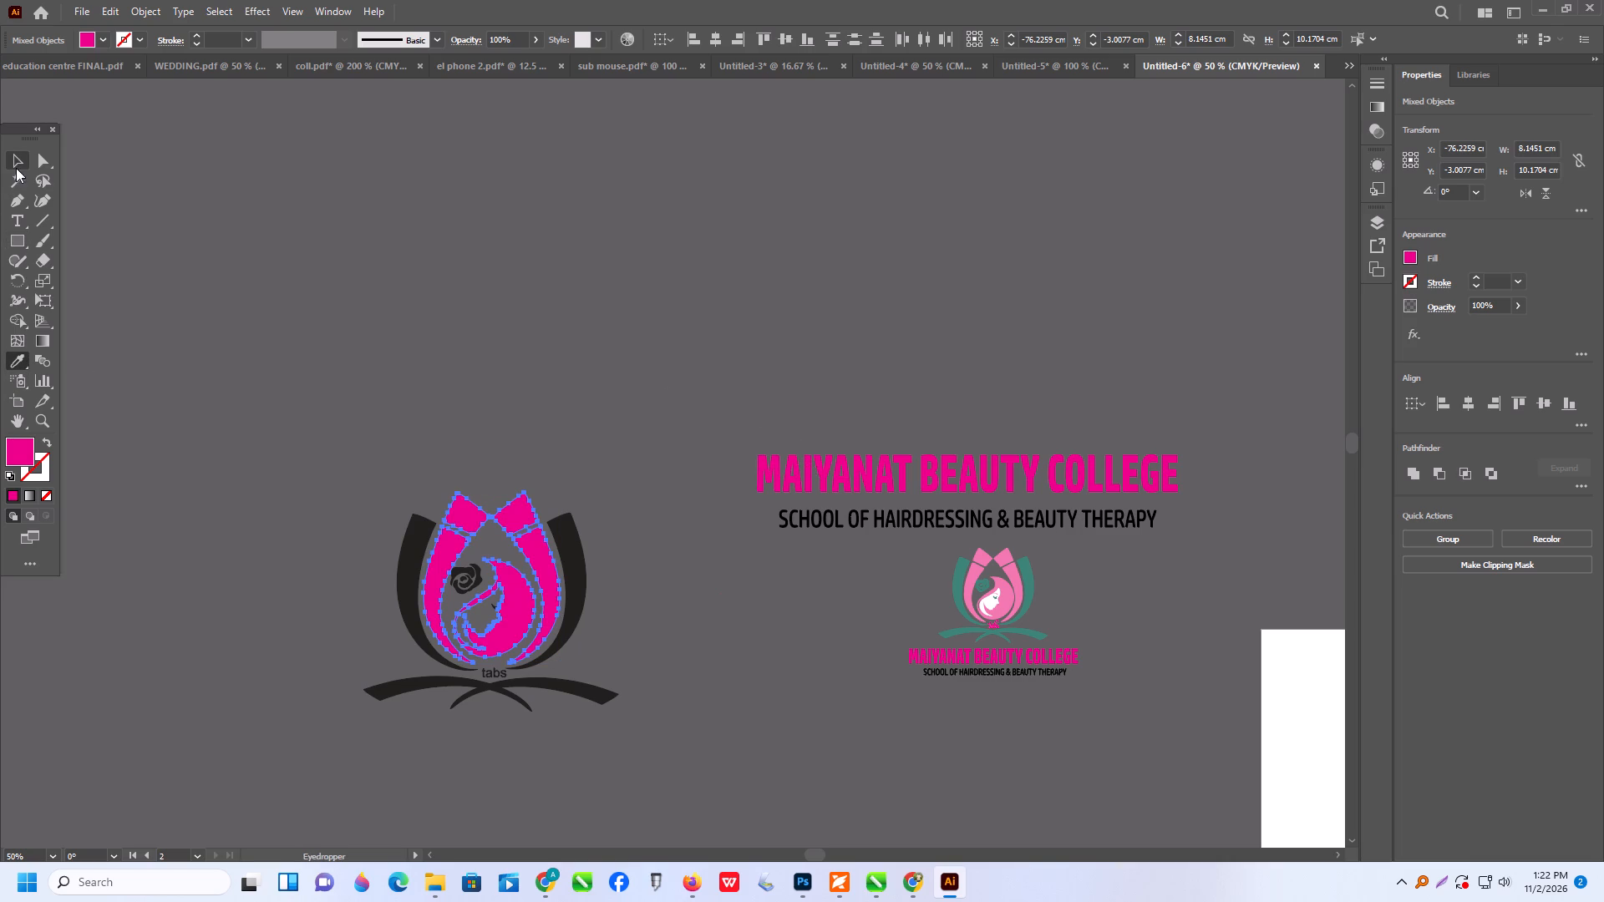
pyautogui.click(16, 168)
pyautogui.click(413, 185)
# Select all the traced logo's black shapes (outer leaves, rose, eyelash, "tabs" text and crossed base) and unite them with Pathfinder.
pyautogui.scroll(-3, 424, 395)
pyautogui.click(413, 465)
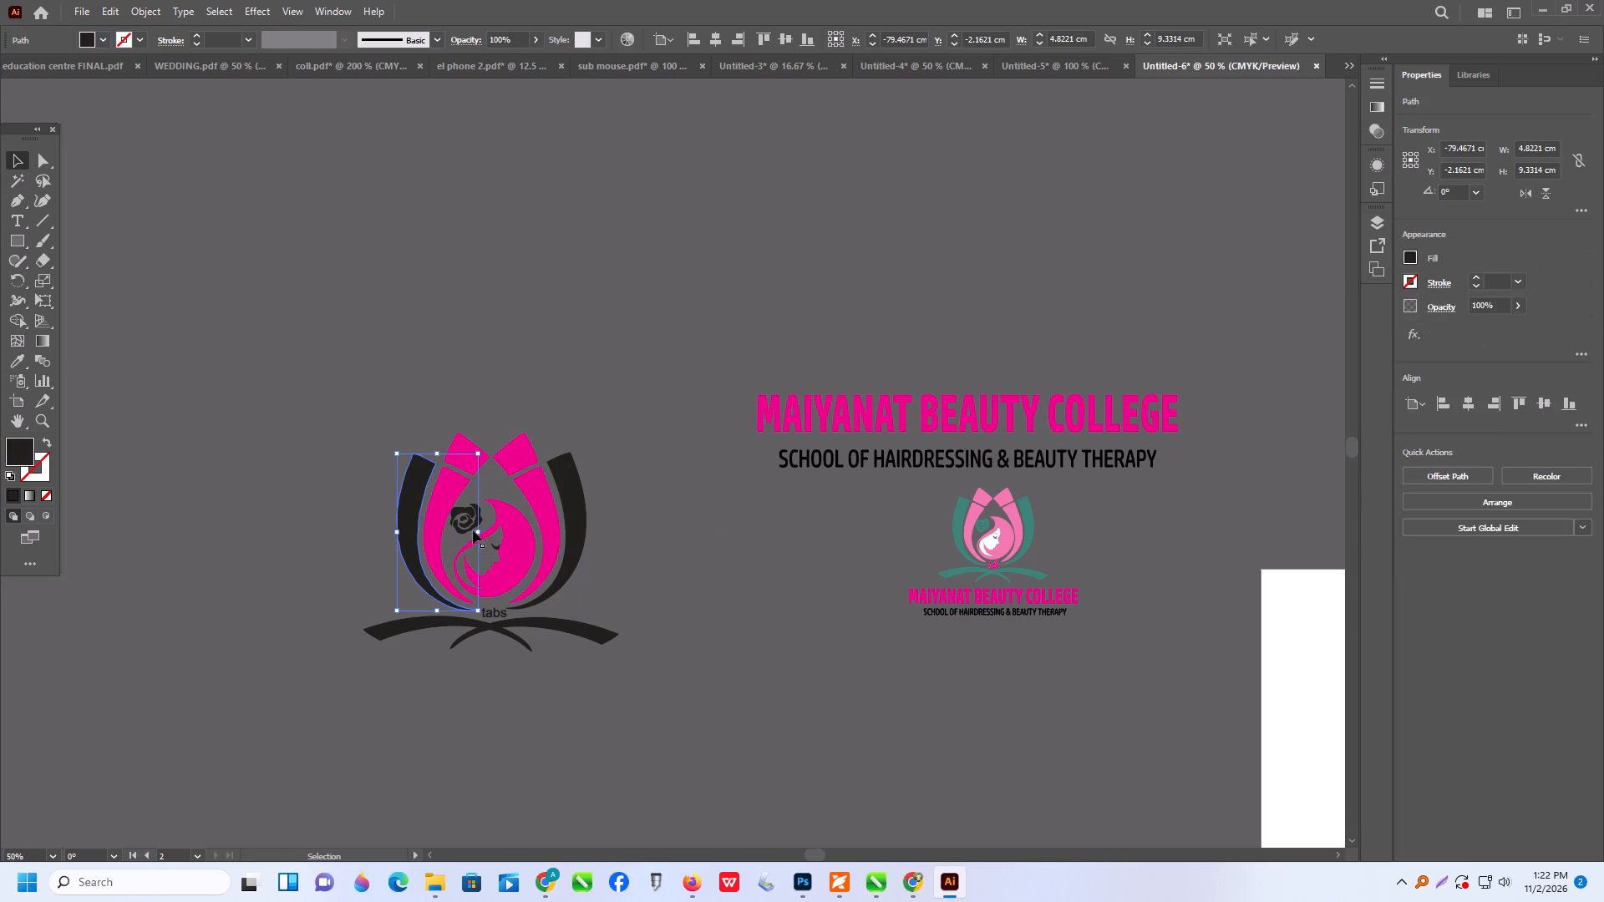
pyautogui.keyDown('alt'); pyautogui.scroll(3, 463, 526); pyautogui.keyUp('alt')
pyautogui.keyDown('shift'); pyautogui.click(458, 484); pyautogui.keyUp('shift')
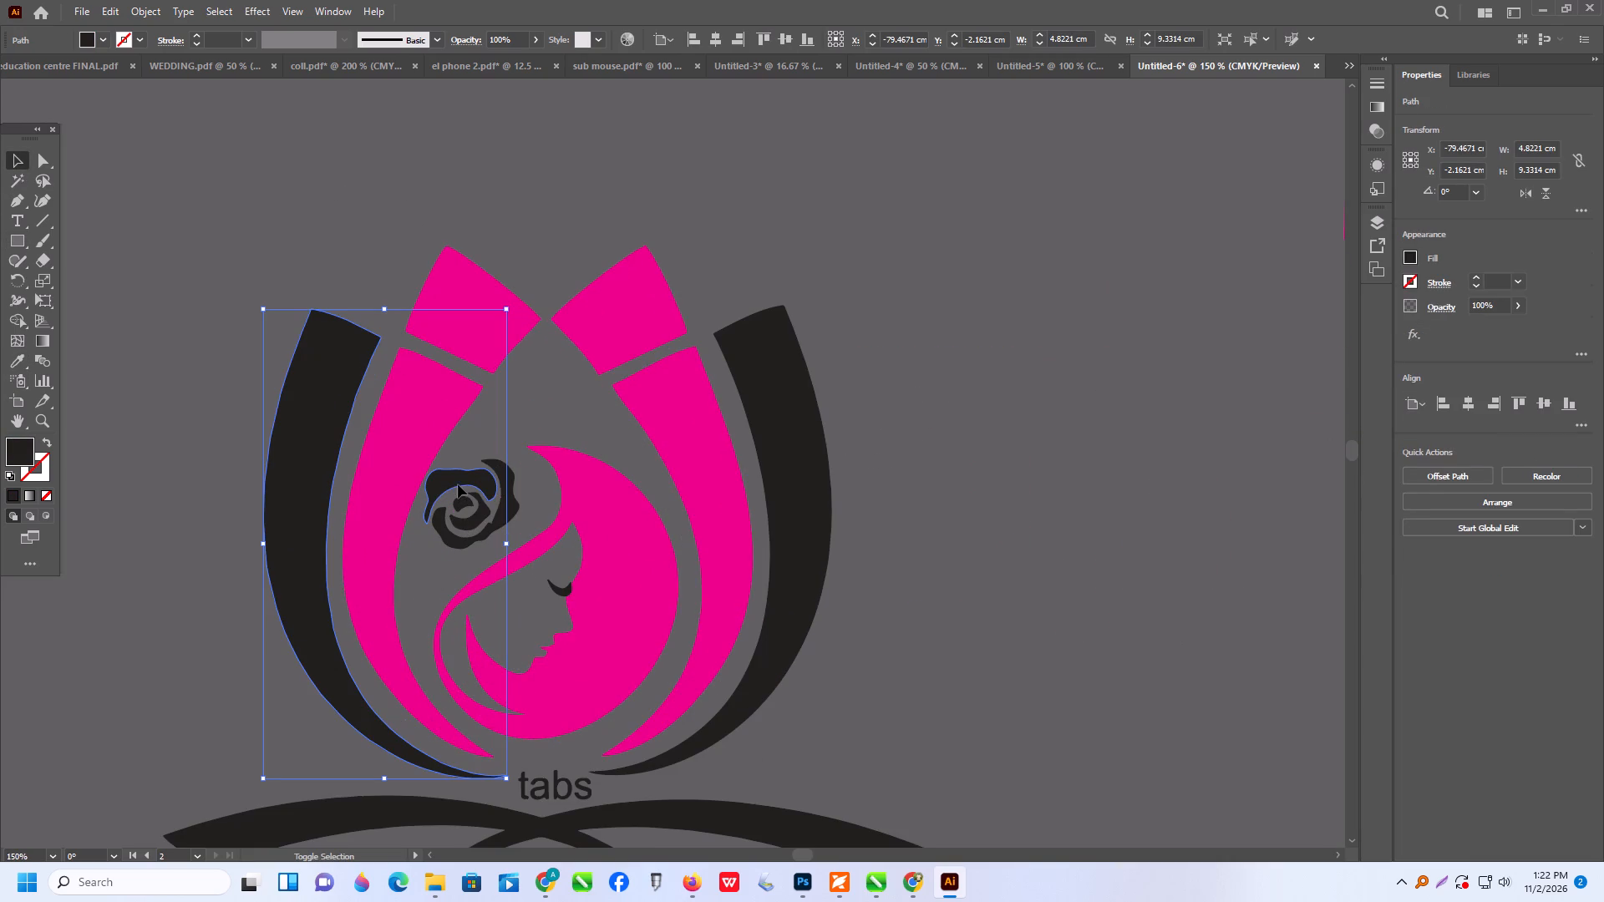
pyautogui.keyDown('shift'); pyautogui.click(466, 506); pyautogui.keyUp('shift')
pyautogui.keyDown('shift'); pyautogui.click(478, 518); pyautogui.keyUp('shift')
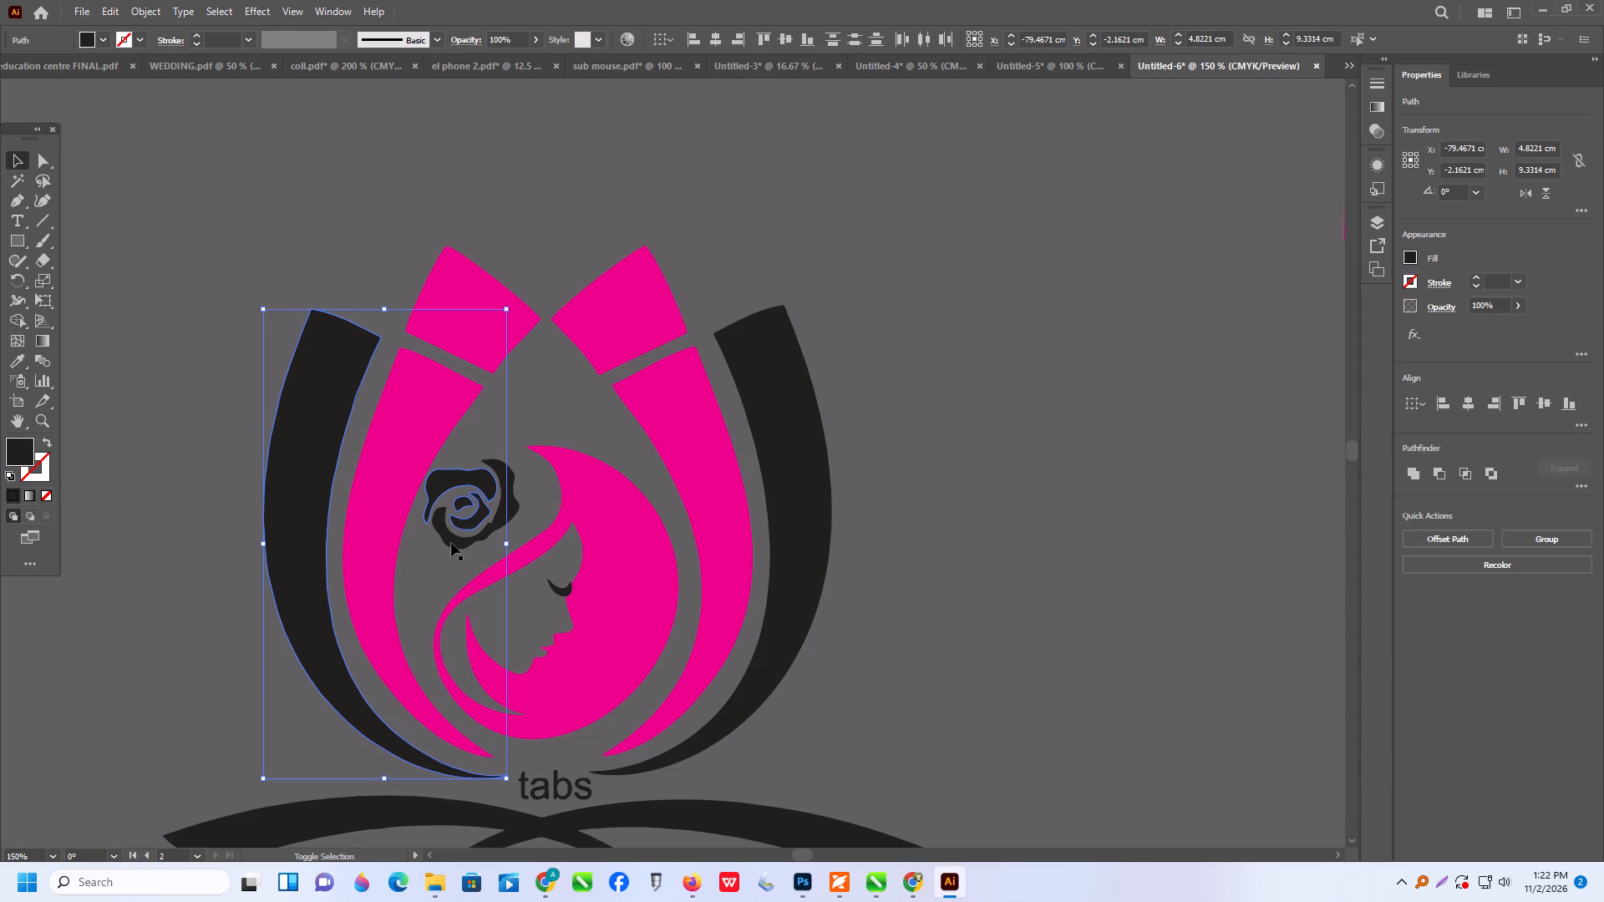
pyautogui.keyDown('shift'); pyautogui.click(449, 539); pyautogui.keyUp('shift')
pyautogui.scroll(-6, 555, 526)
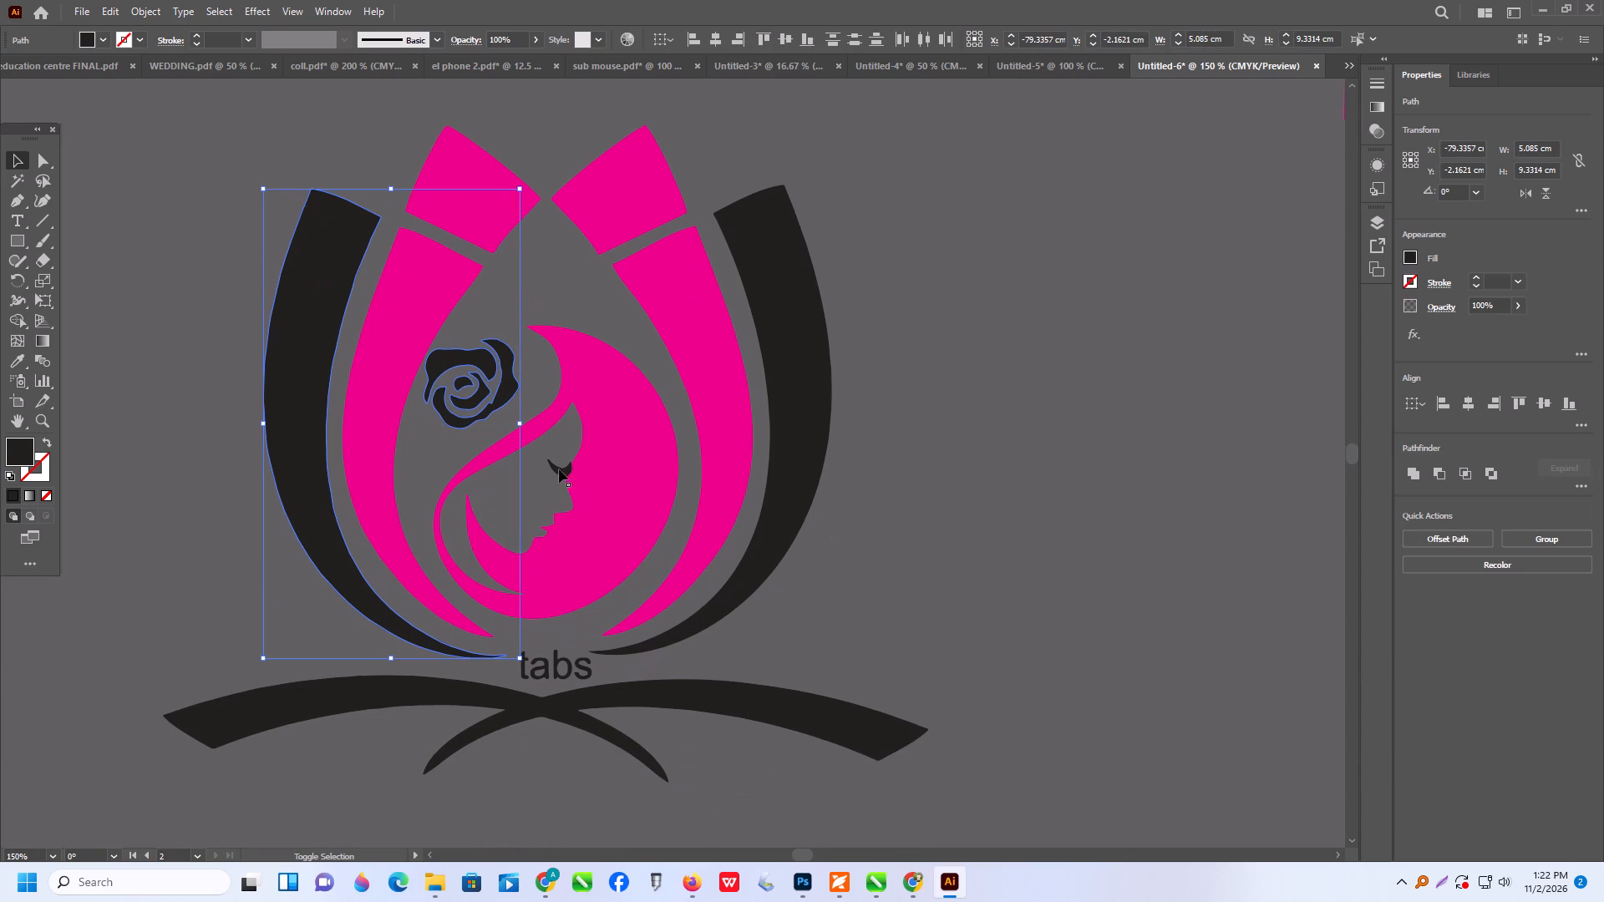
pyautogui.keyDown('shift'); pyautogui.click(559, 471); pyautogui.keyUp('shift')
pyautogui.keyDown('shift'); pyautogui.click(805, 407); pyautogui.keyUp('shift')
pyautogui.scroll(-5, 806, 407)
pyautogui.scroll(1, 612, 549)
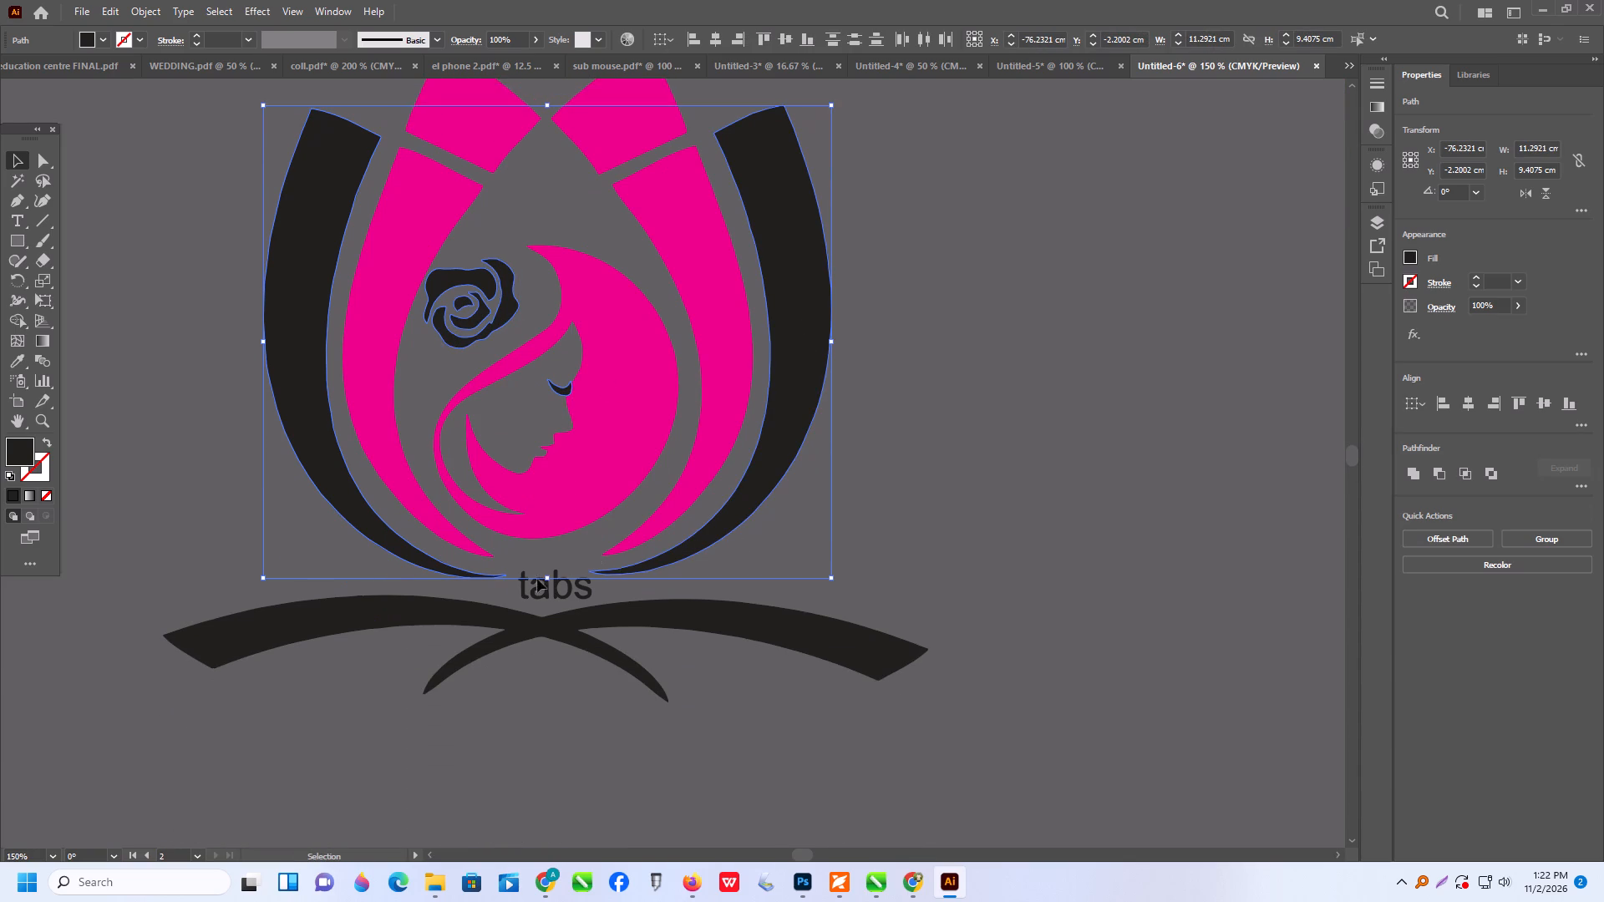
pyautogui.keyDown('shift'); pyautogui.scroll(2, 533, 599); pyautogui.keyUp('shift')
pyautogui.scroll(-20, 536, 574)
pyautogui.scroll(-9, 536, 574)
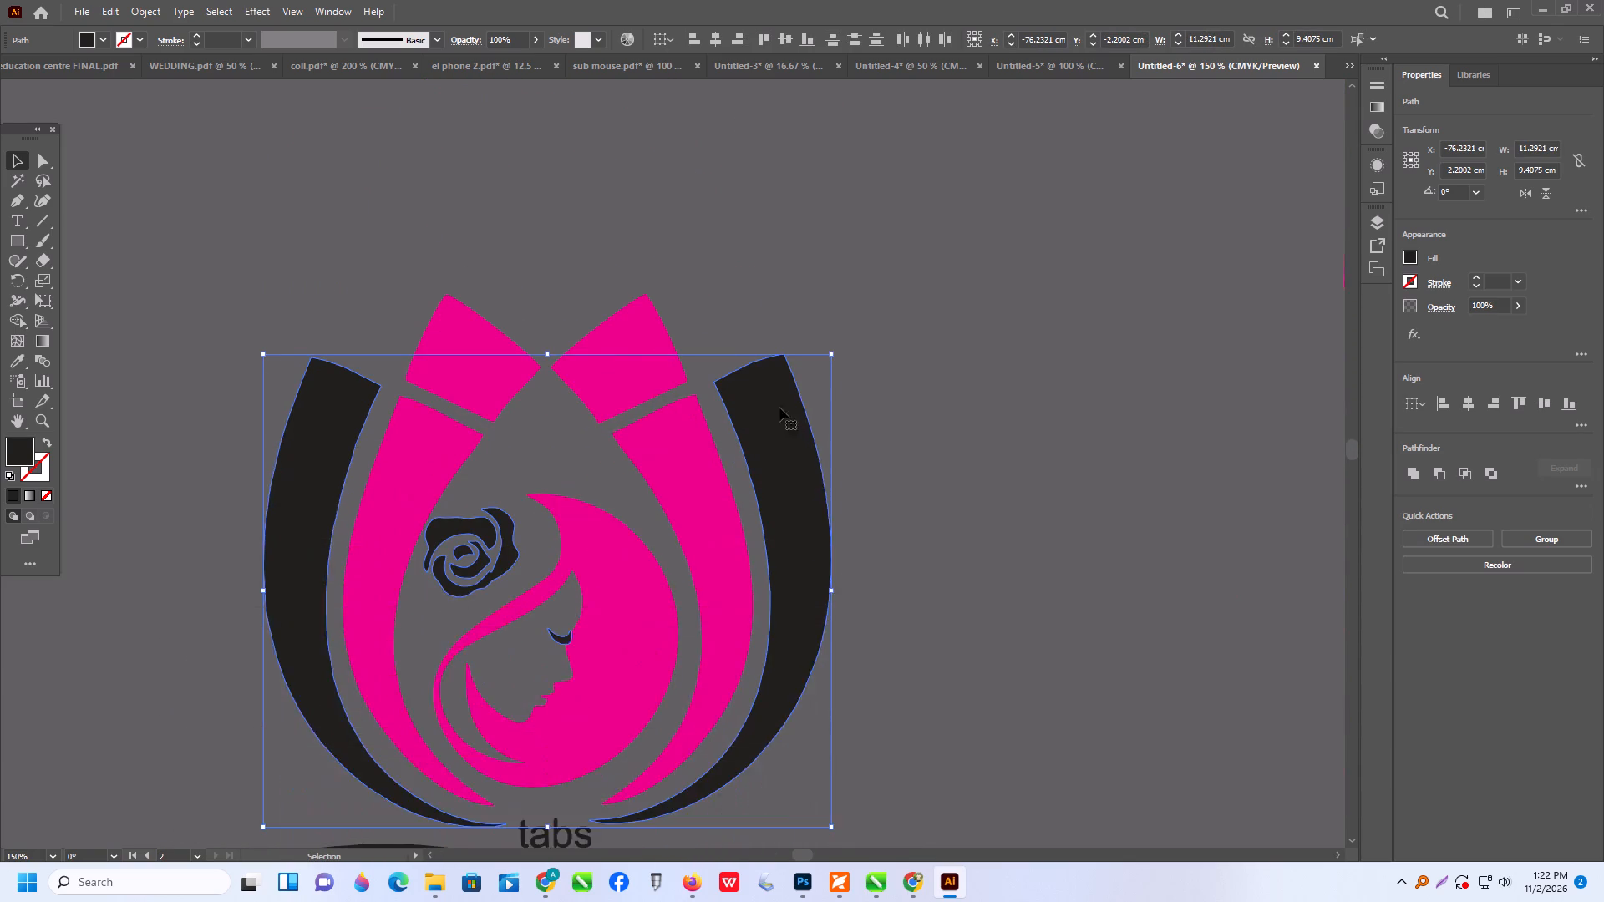
pyautogui.scroll(-17, 779, 408)
pyautogui.keyDown('alt'); pyautogui.scroll(4, 585, 472); pyautogui.keyUp('alt')
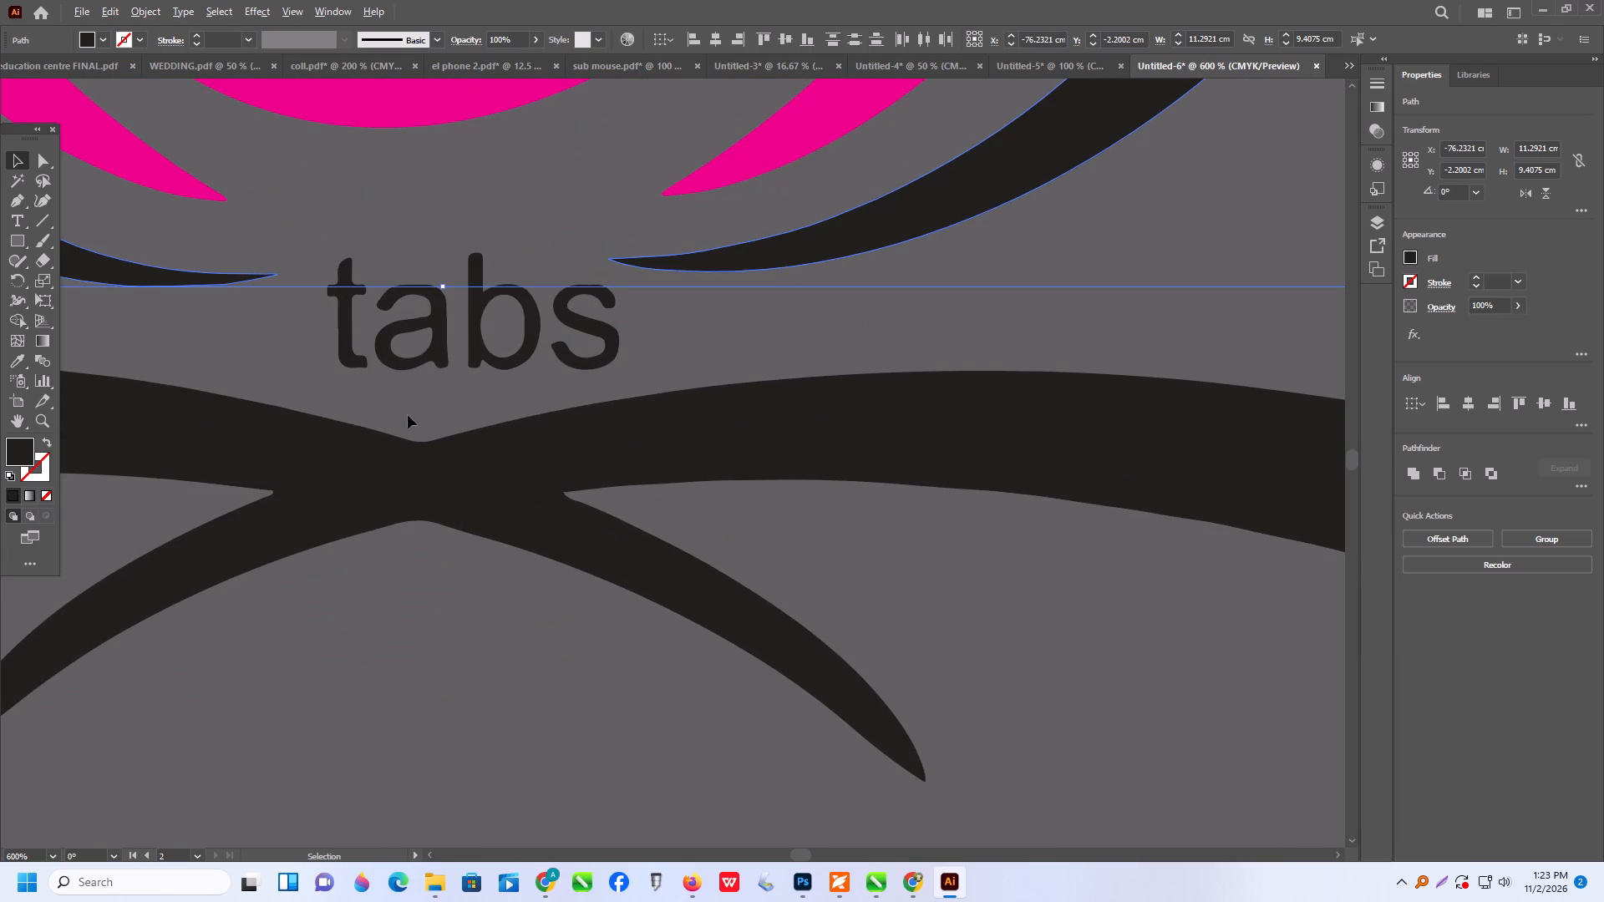
pyautogui.keyDown('shift'); pyautogui.moveTo(297, 328); pyautogui.dragTo(675, 368); pyautogui.keyUp('shift')
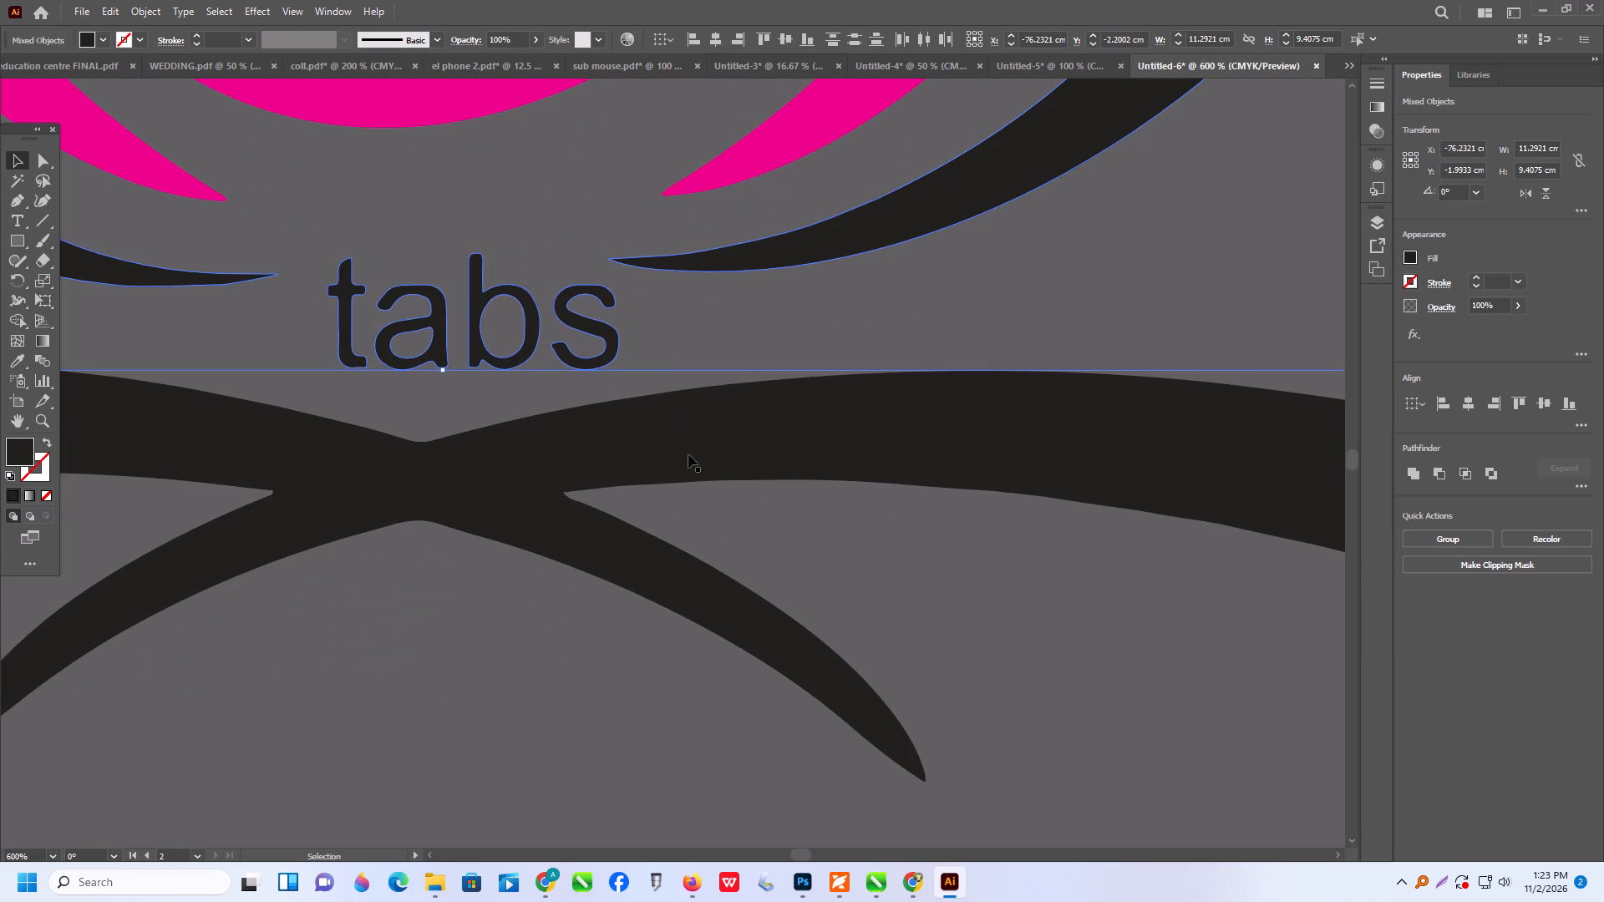
pyautogui.keyDown('alt'); pyautogui.scroll(-5, 699, 464); pyautogui.keyUp('alt')
pyautogui.keyDown('shift'); pyautogui.moveTo(370, 489); pyautogui.dragTo(1018, 552); pyautogui.keyUp('shift')
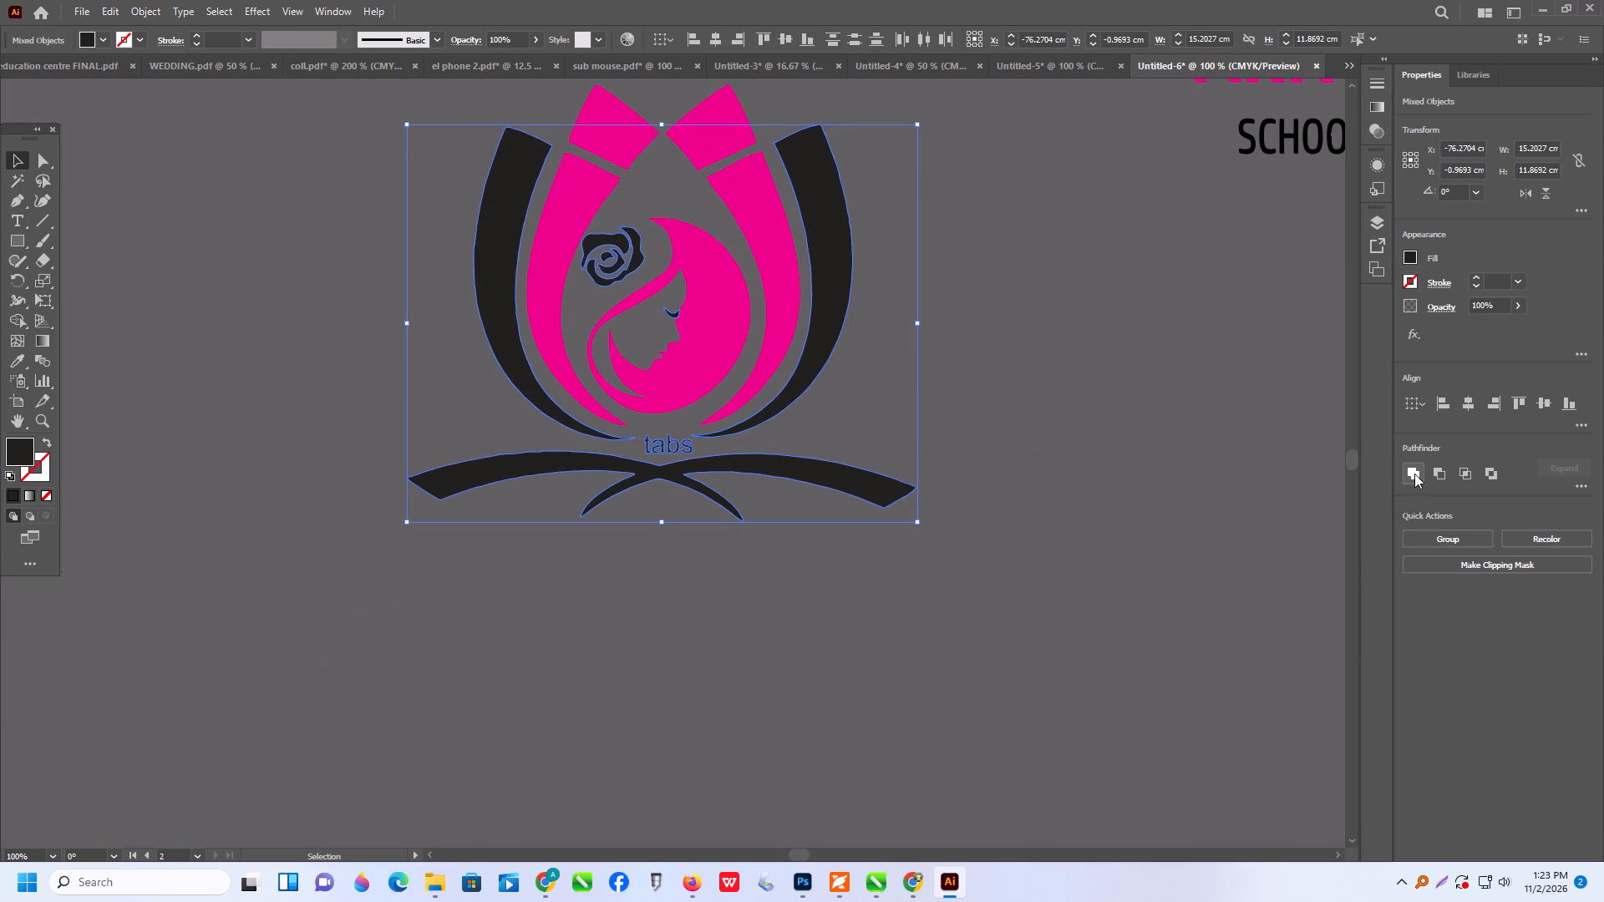
pyautogui.click(1414, 473)
# Set the united dark shapes' fill to C 100, M 100, Y 100, K 100 and clear the selection.
pyautogui.scroll(2, 712, 580)
pyautogui.keyDown('alt'); pyautogui.scroll(-2, 679, 585); pyautogui.keyUp('alt')
pyautogui.scroll(-2, 692, 555)
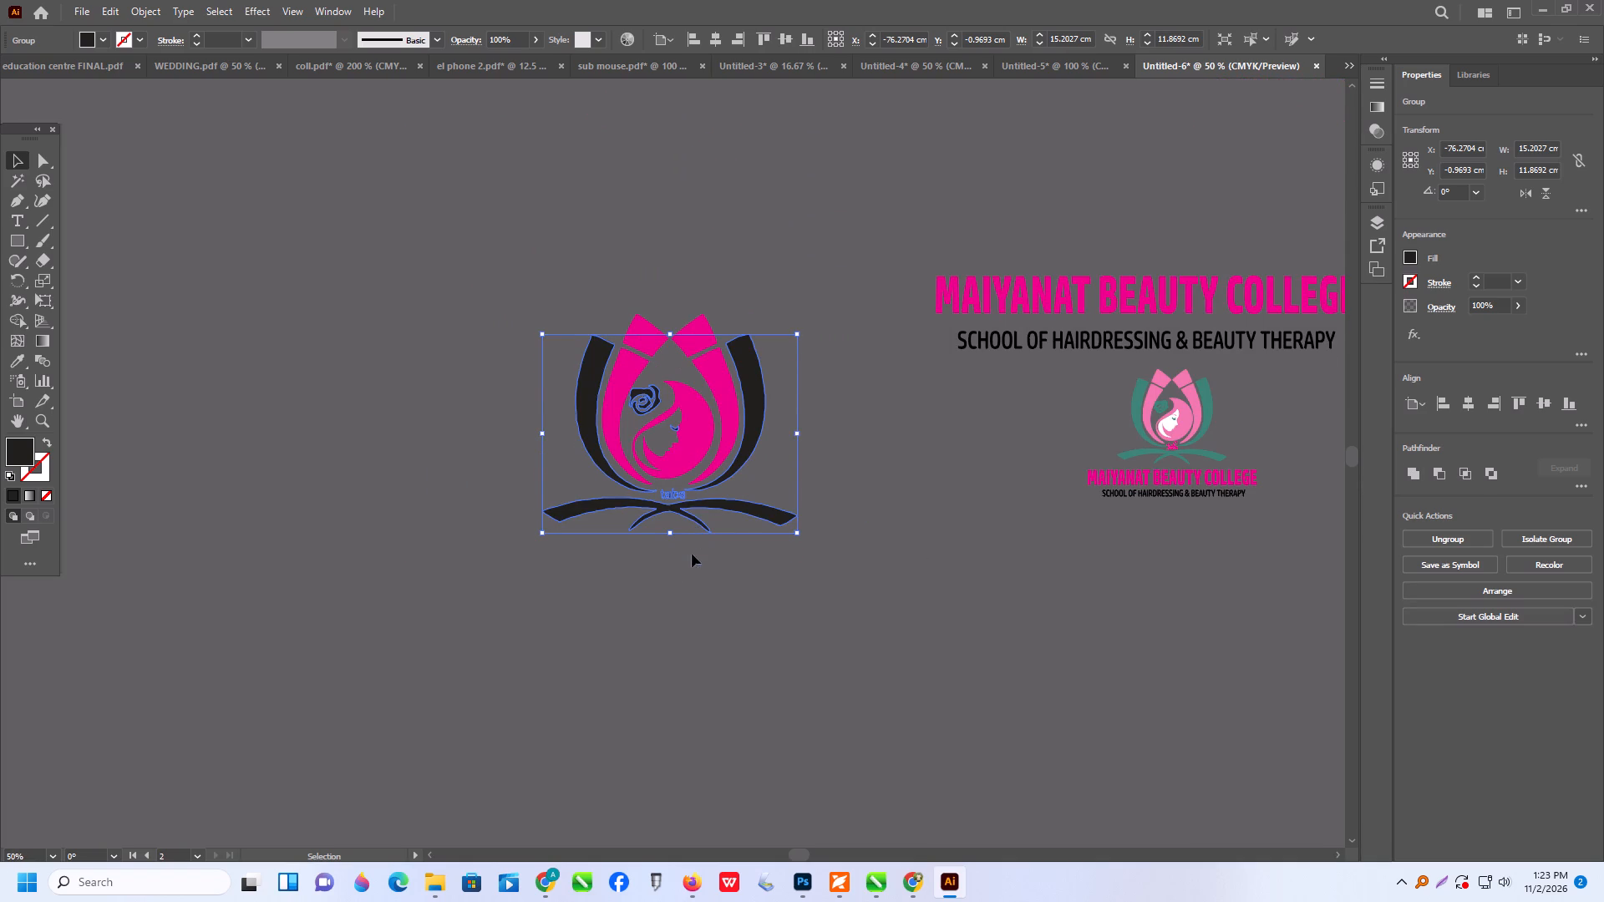
pyautogui.scroll(-1, 692, 554)
pyautogui.click(95, 35)
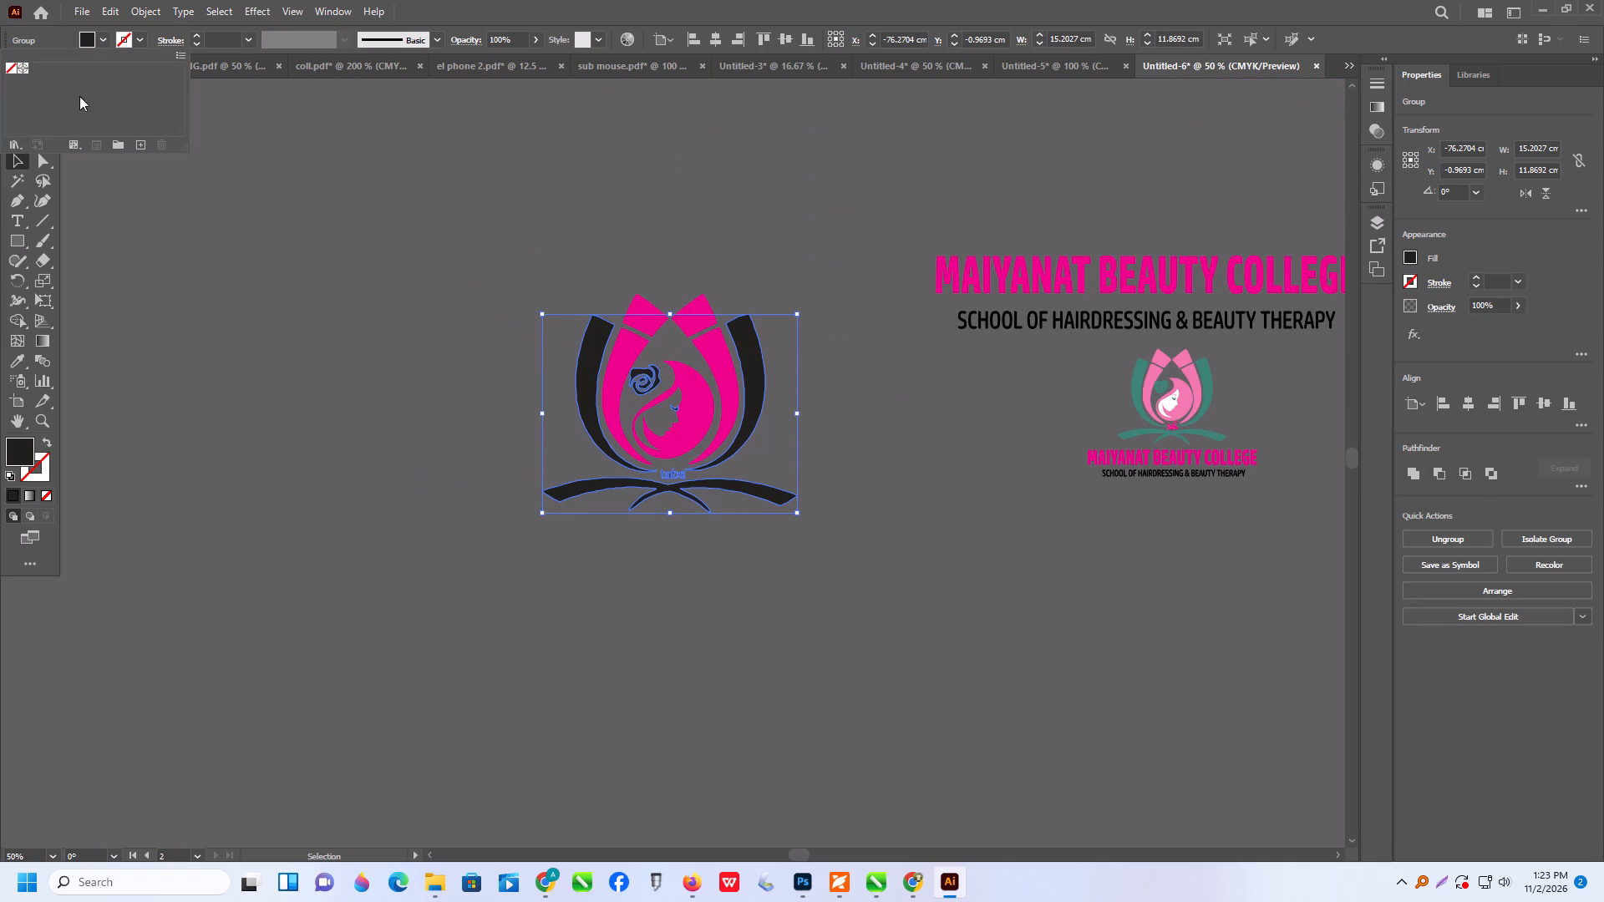
pyautogui.tripleClick(24, 448)
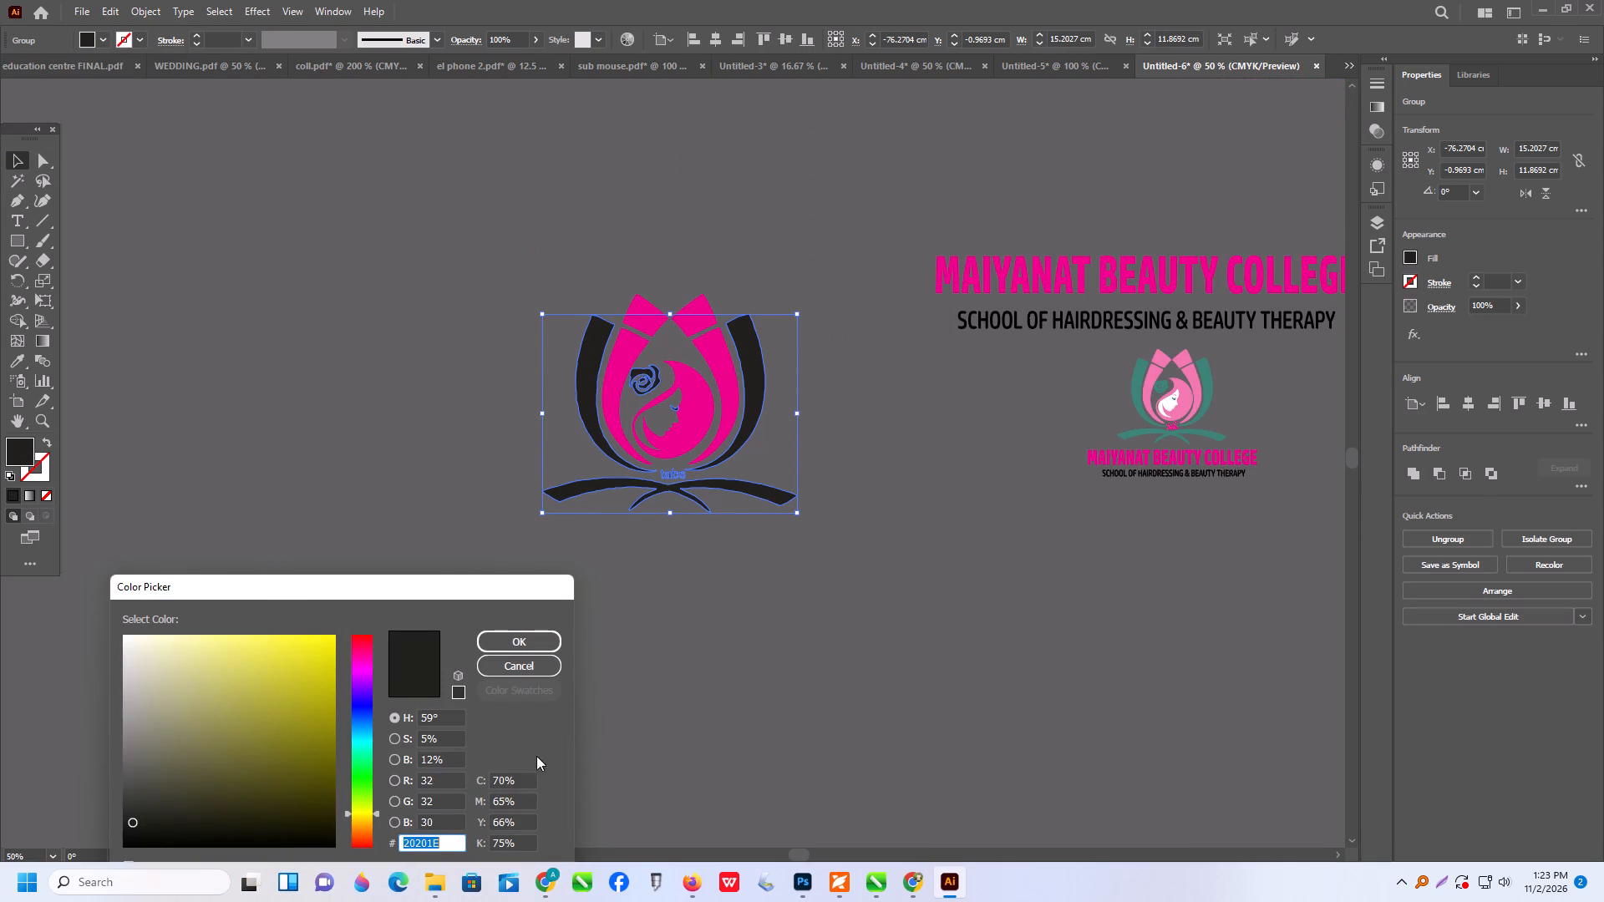
pyautogui.moveTo(524, 781); pyautogui.dragTo(441, 774)
pyautogui.write('100')
pyautogui.press('Tab')
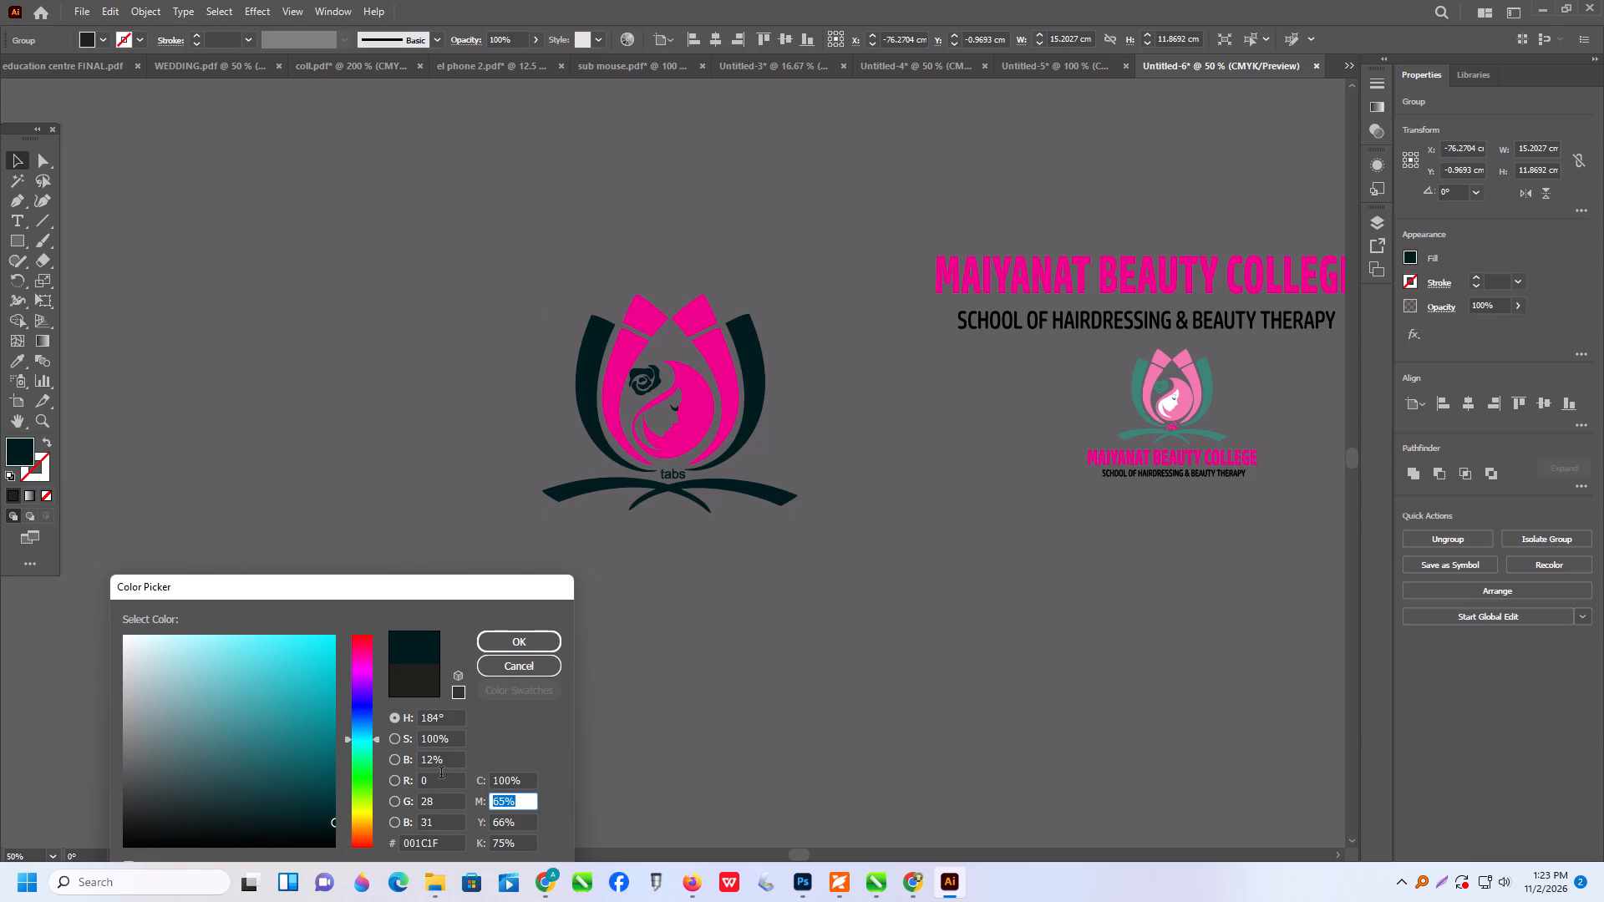
pyautogui.write('100')
pyautogui.press('Tab')
pyautogui.write('100')
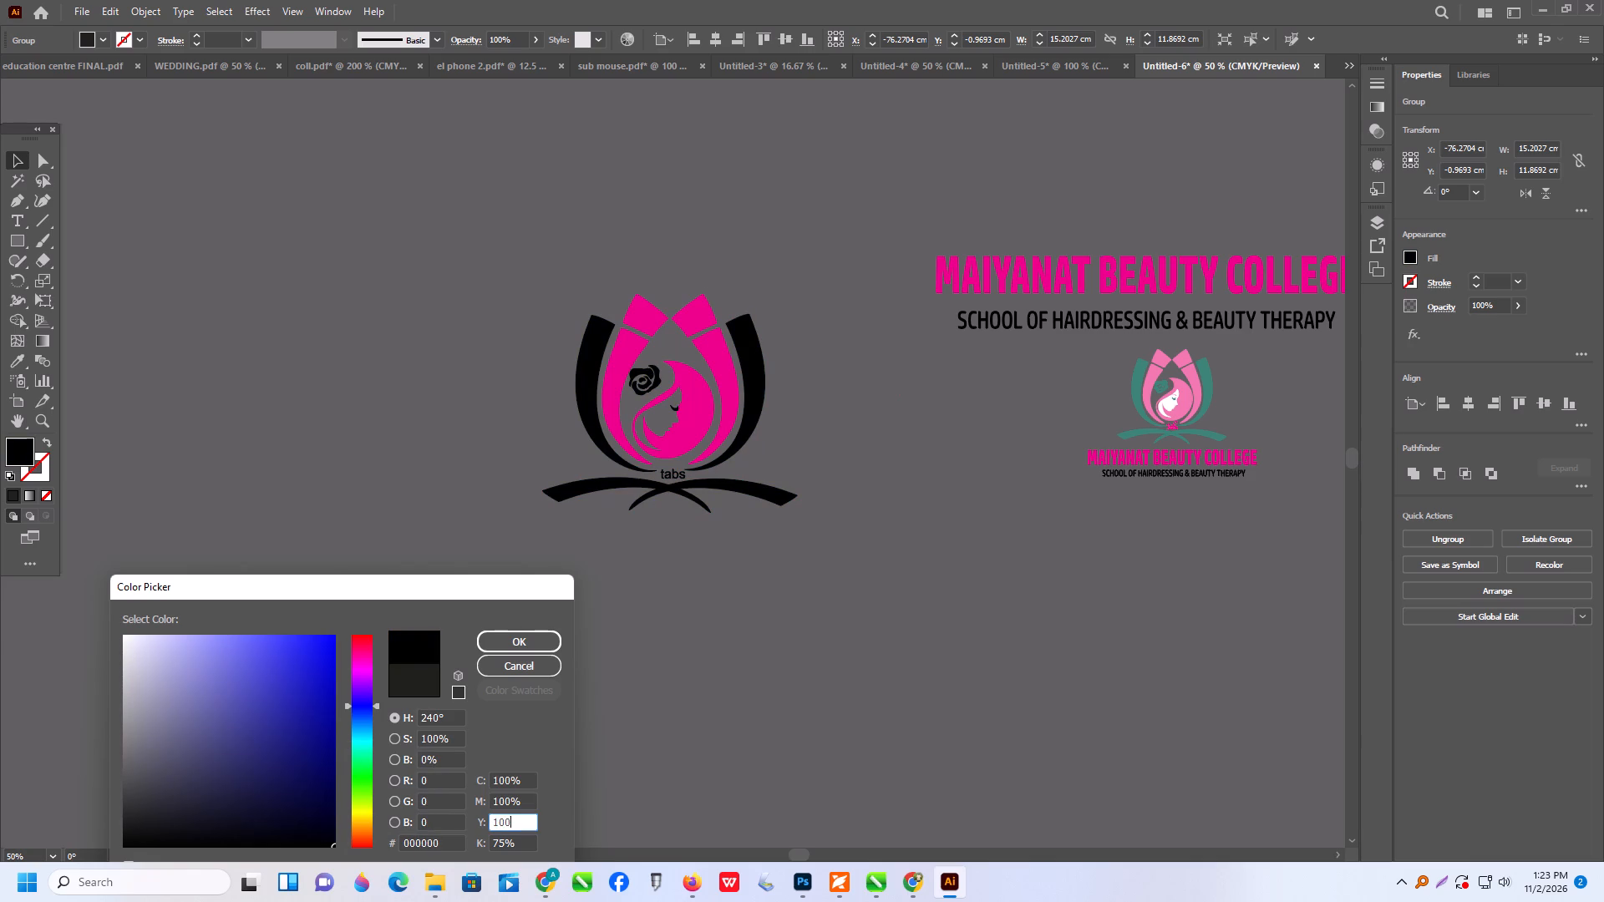
pyautogui.press('Tab')
pyautogui.write('1000')
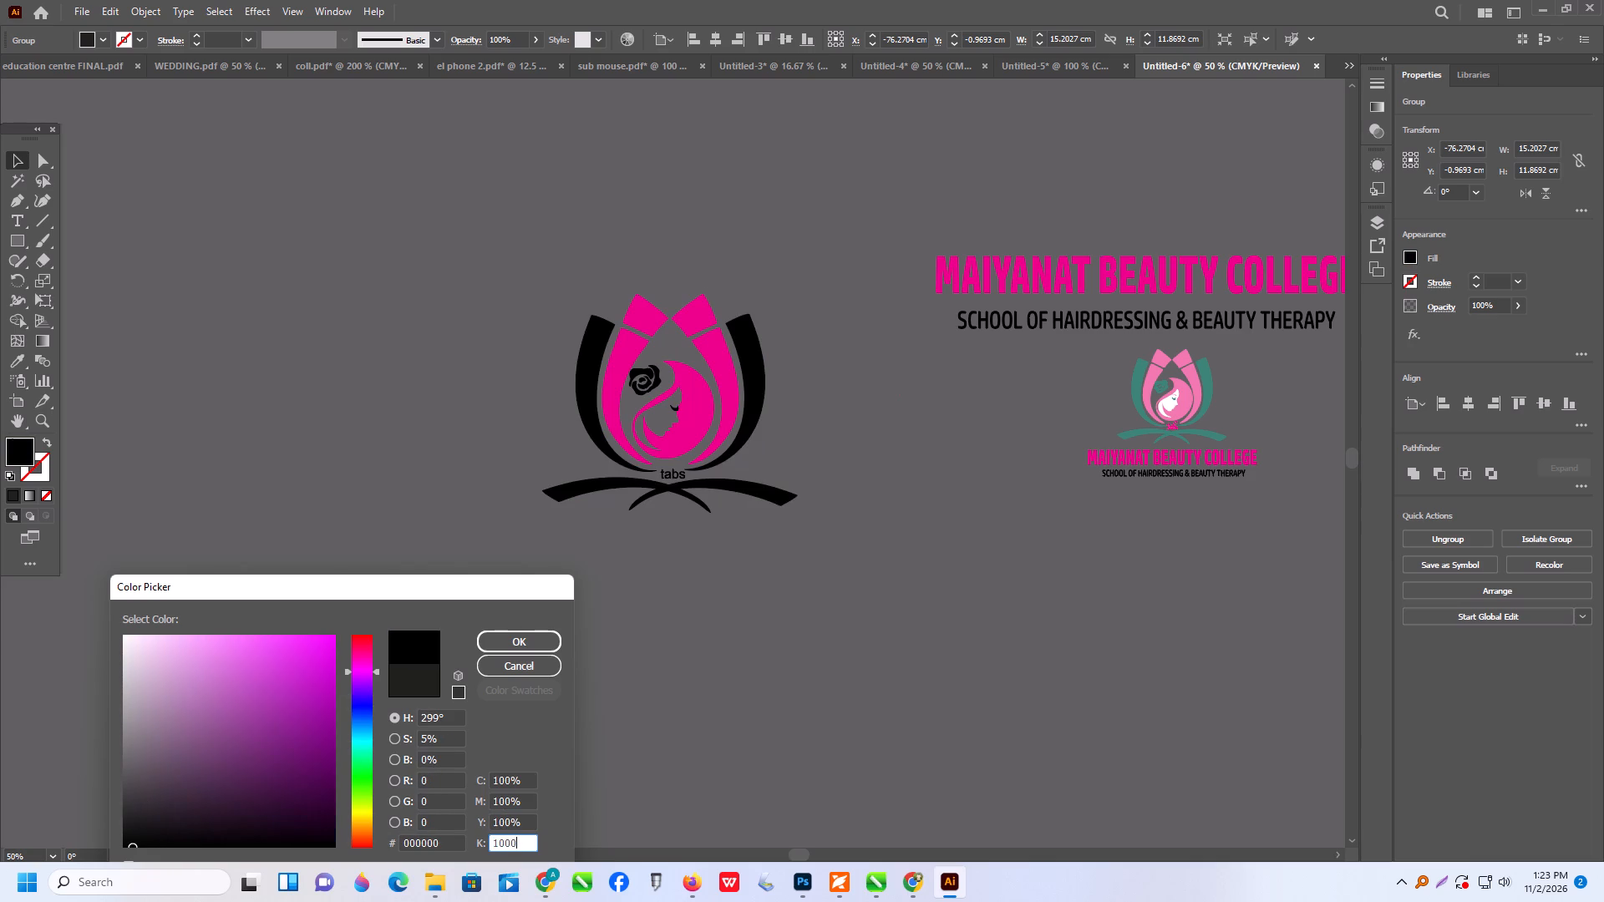
pyautogui.press('BackSpace')
pyautogui.press('Return')
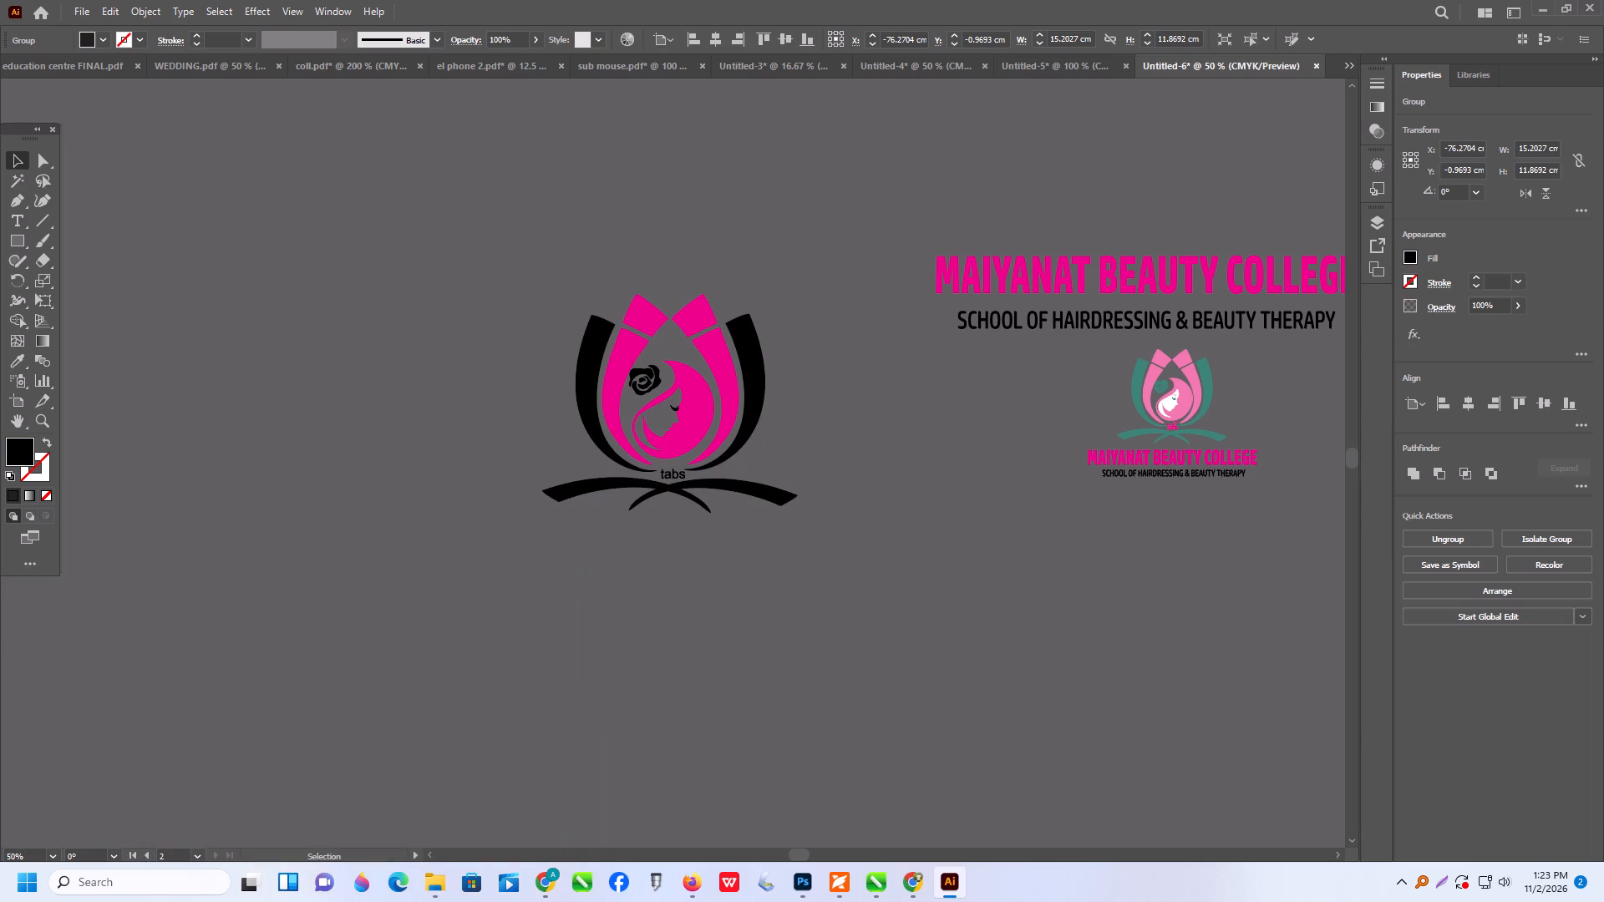
pyautogui.click(838, 791)
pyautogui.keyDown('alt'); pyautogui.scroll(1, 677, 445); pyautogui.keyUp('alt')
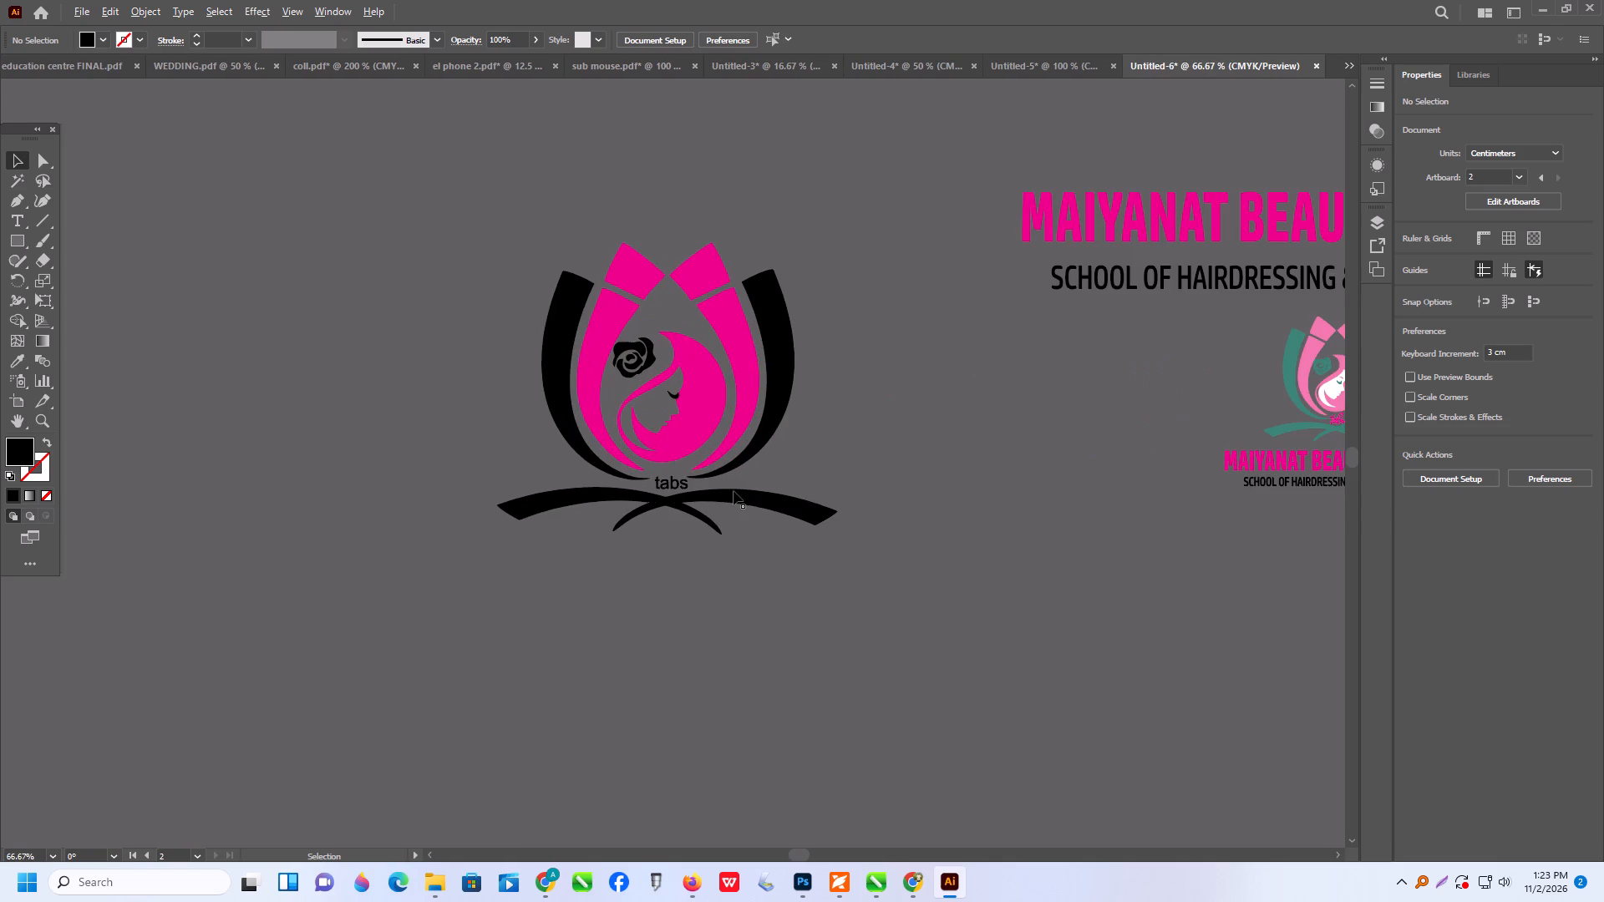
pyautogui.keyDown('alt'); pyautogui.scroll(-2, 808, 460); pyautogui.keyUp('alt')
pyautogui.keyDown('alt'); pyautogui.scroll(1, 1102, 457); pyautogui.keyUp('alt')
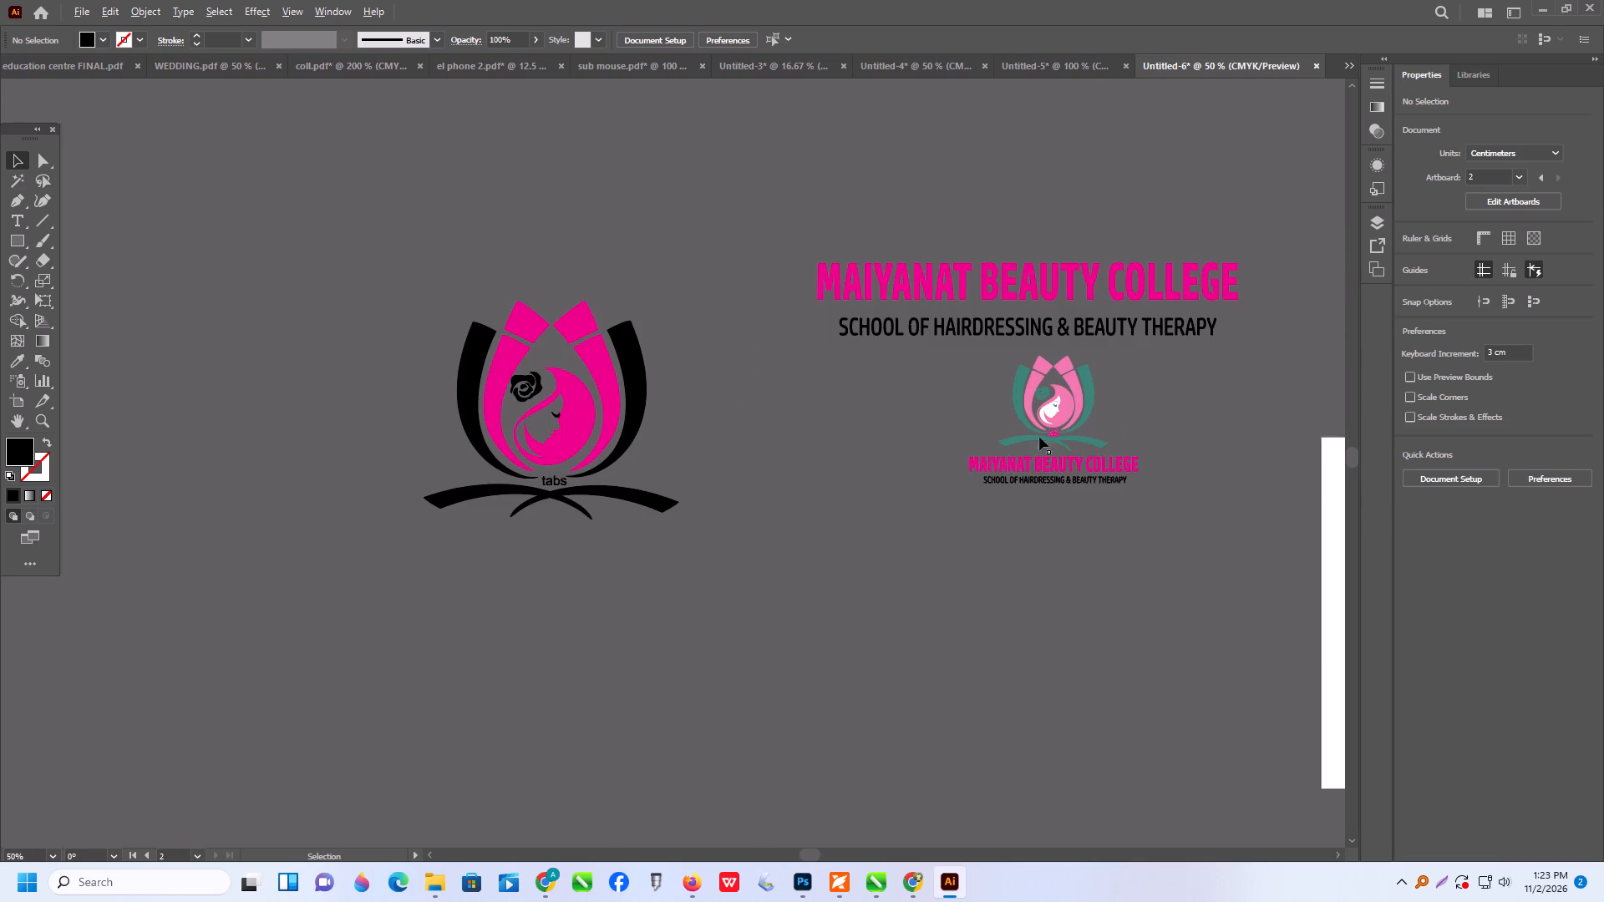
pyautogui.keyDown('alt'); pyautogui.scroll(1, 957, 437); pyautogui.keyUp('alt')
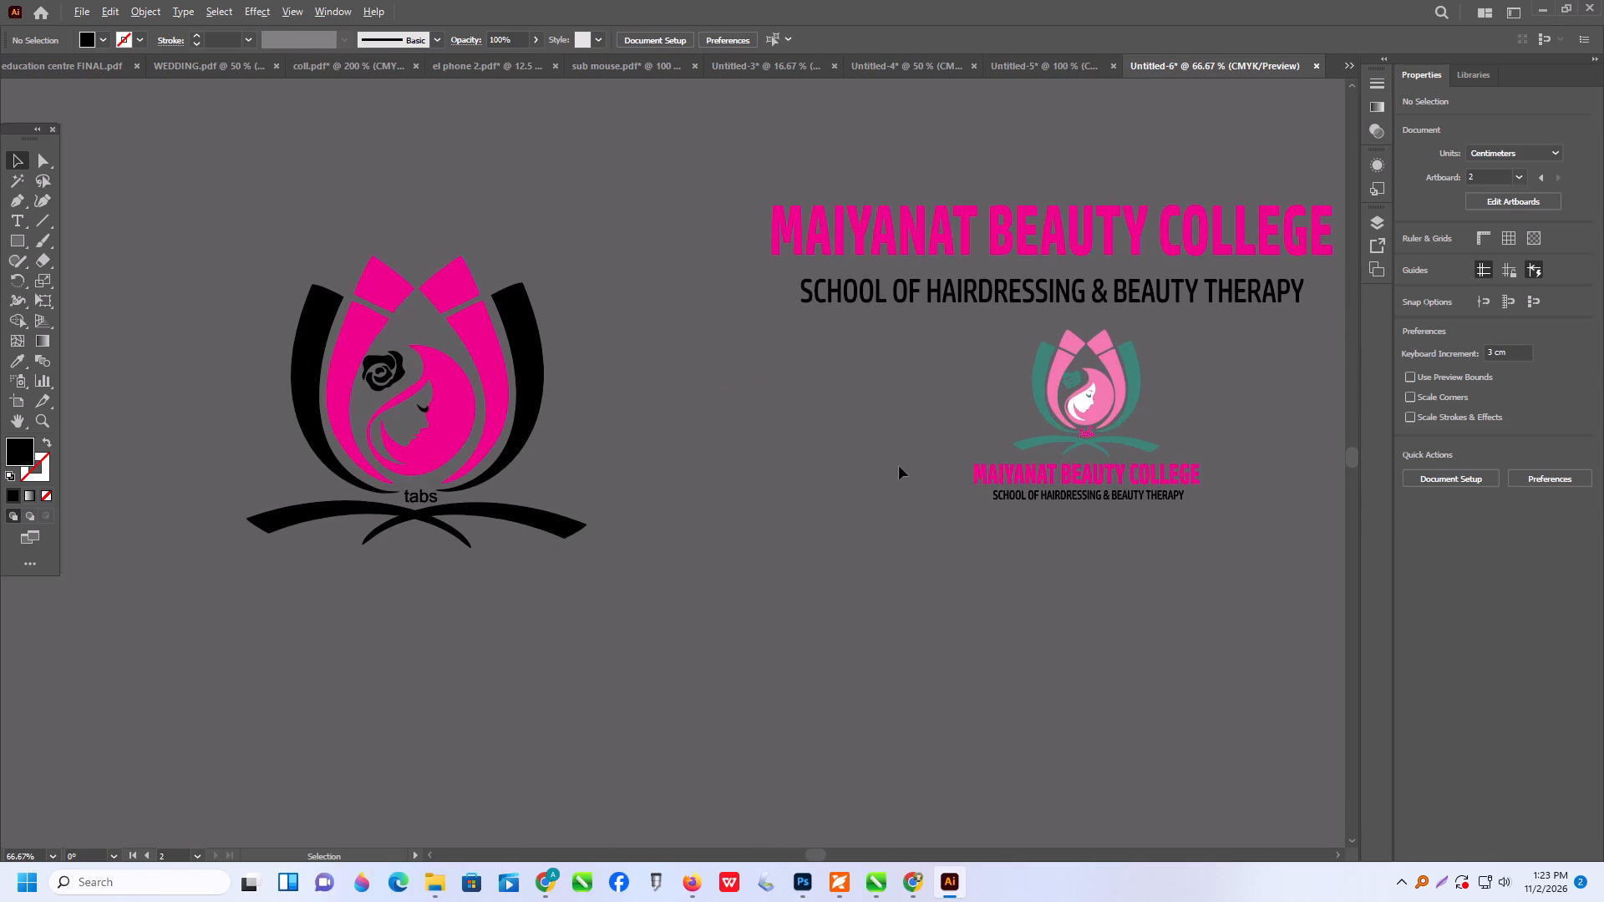
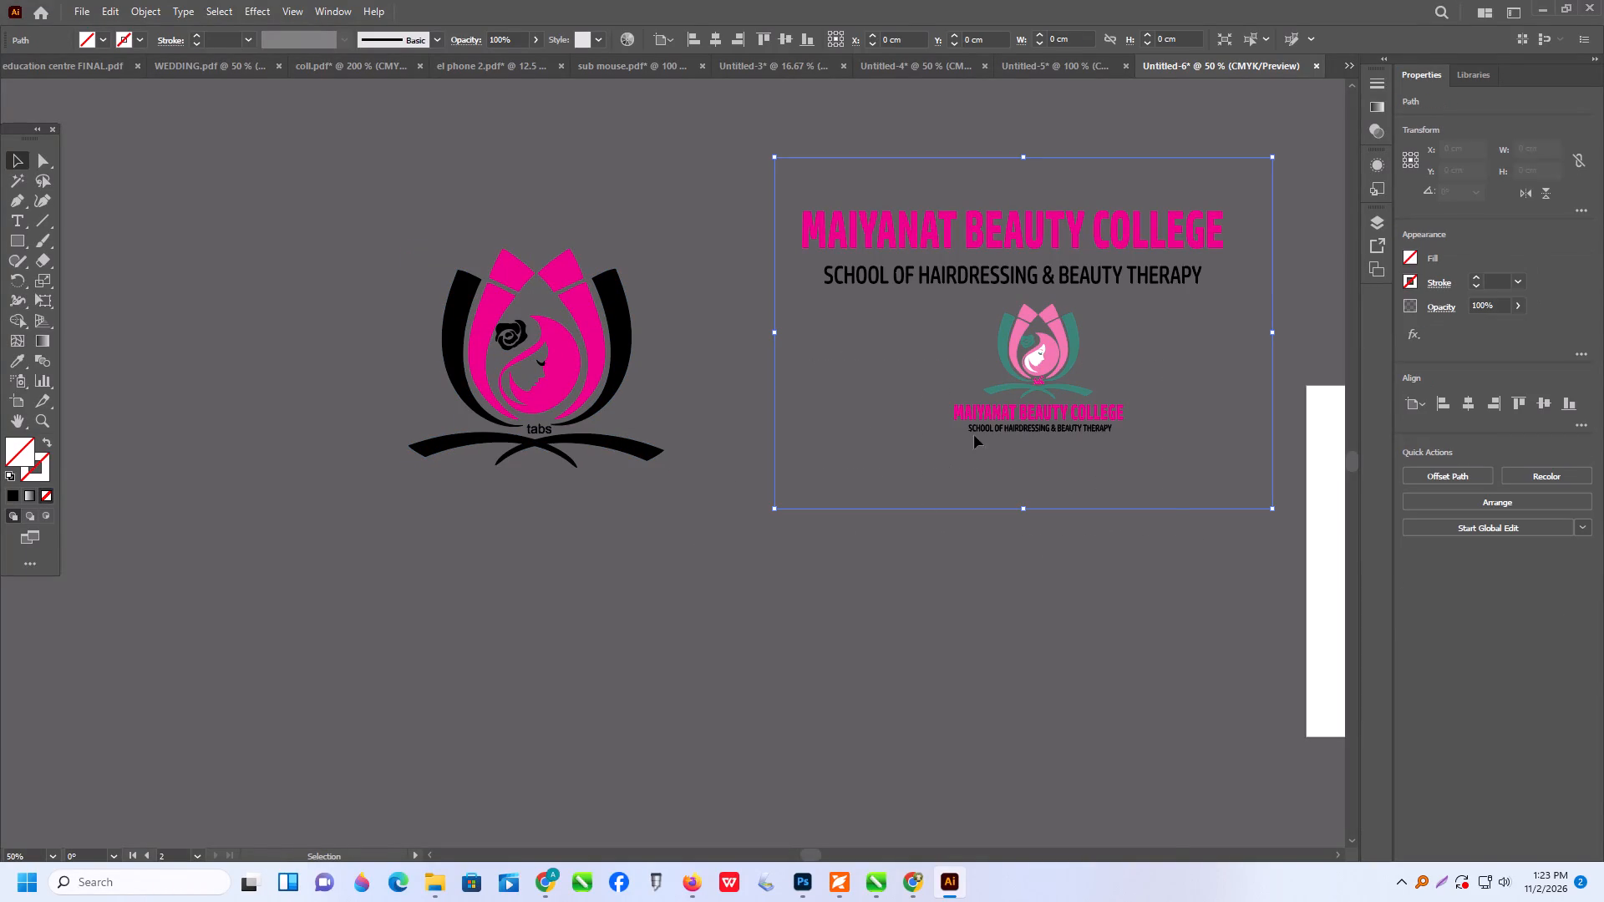
# Delete the empty, unfilled rectangle surrounding the college lettering and the small original logo.
pyautogui.rightClick(992, 418)
pyautogui.moveTo(918, 669); pyautogui.dragTo(918, 651)
pyautogui.moveTo(857, 381); pyautogui.dragTo(855, 608)
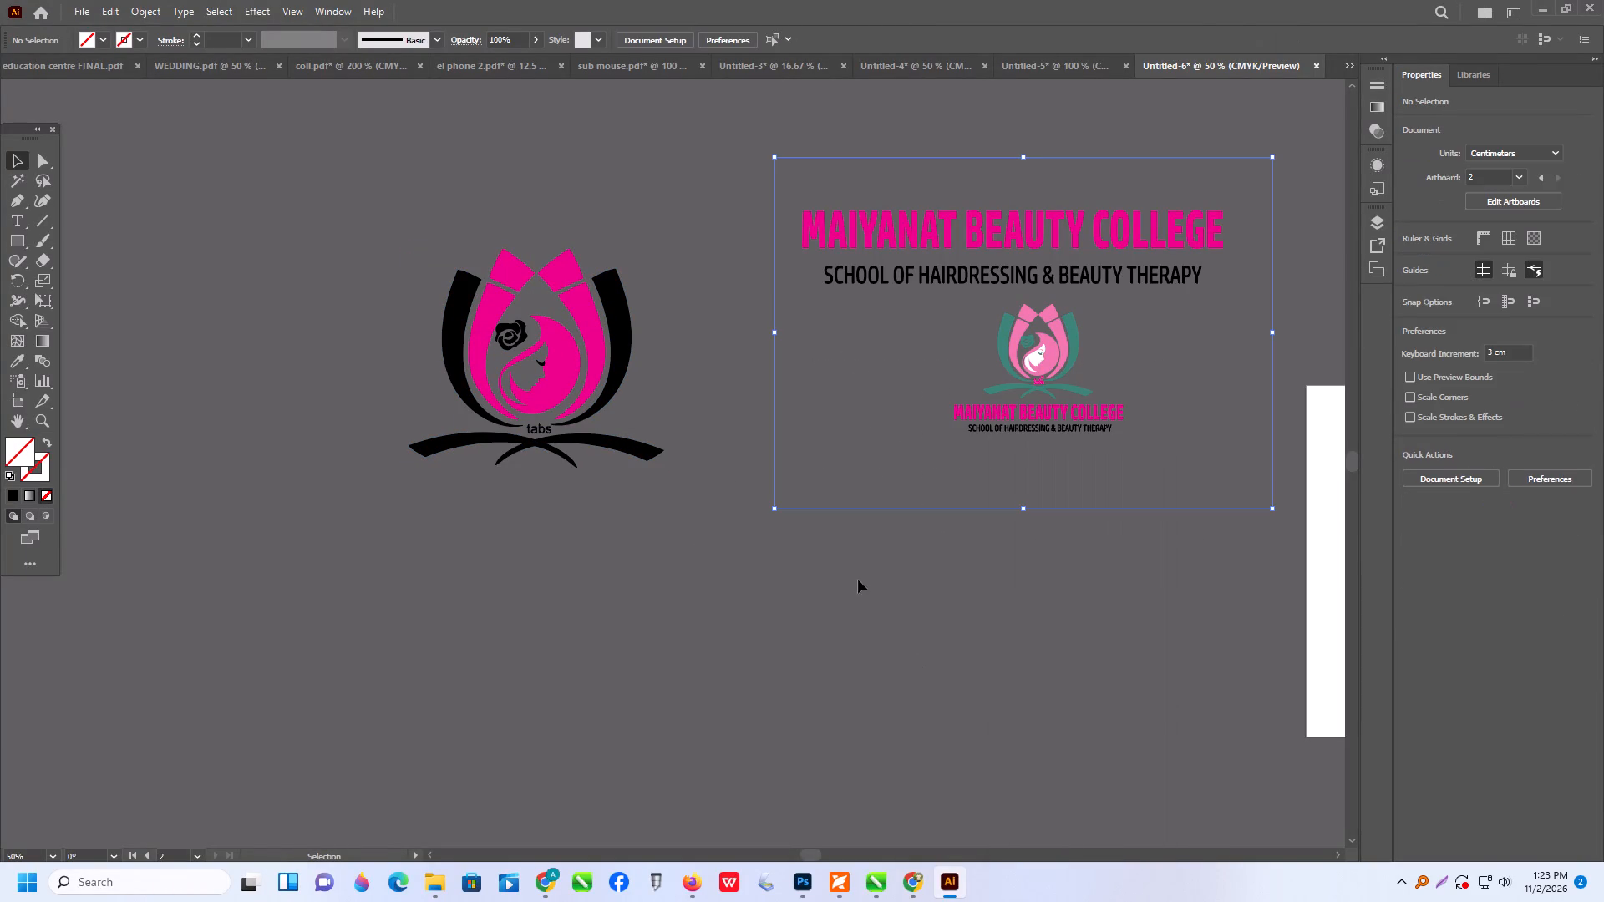
pyautogui.press('Delete')
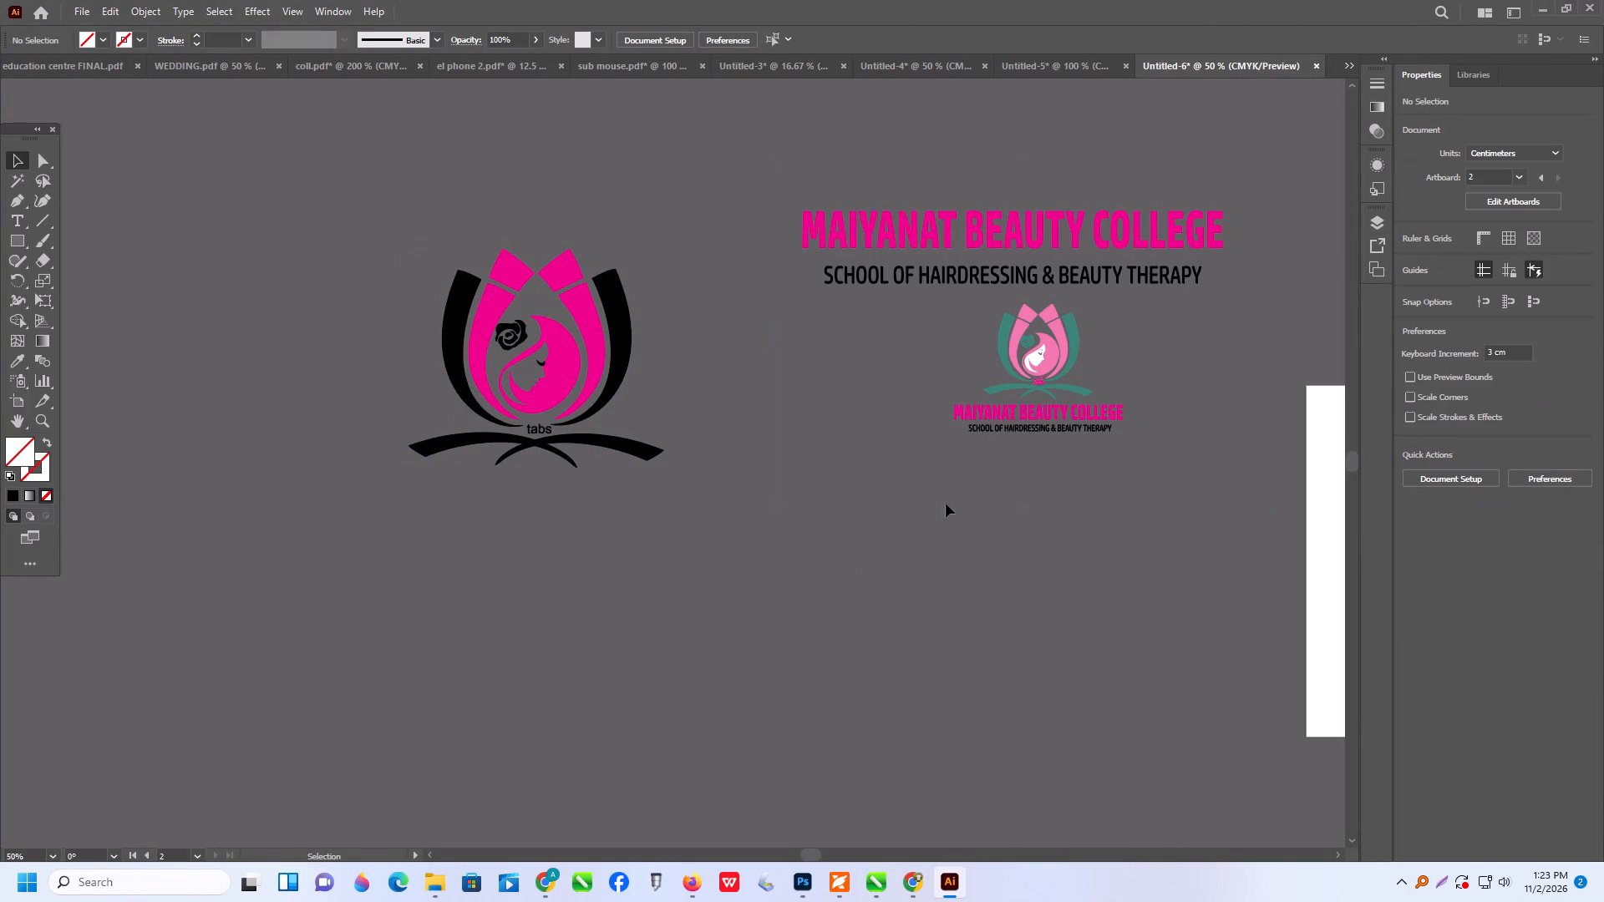
# Delete the small original logo with its miniature lettering below the large heading, including the leftover petal tips, rose and eyelash pieces.
pyautogui.moveTo(907, 363); pyautogui.dragTo(1251, 579)
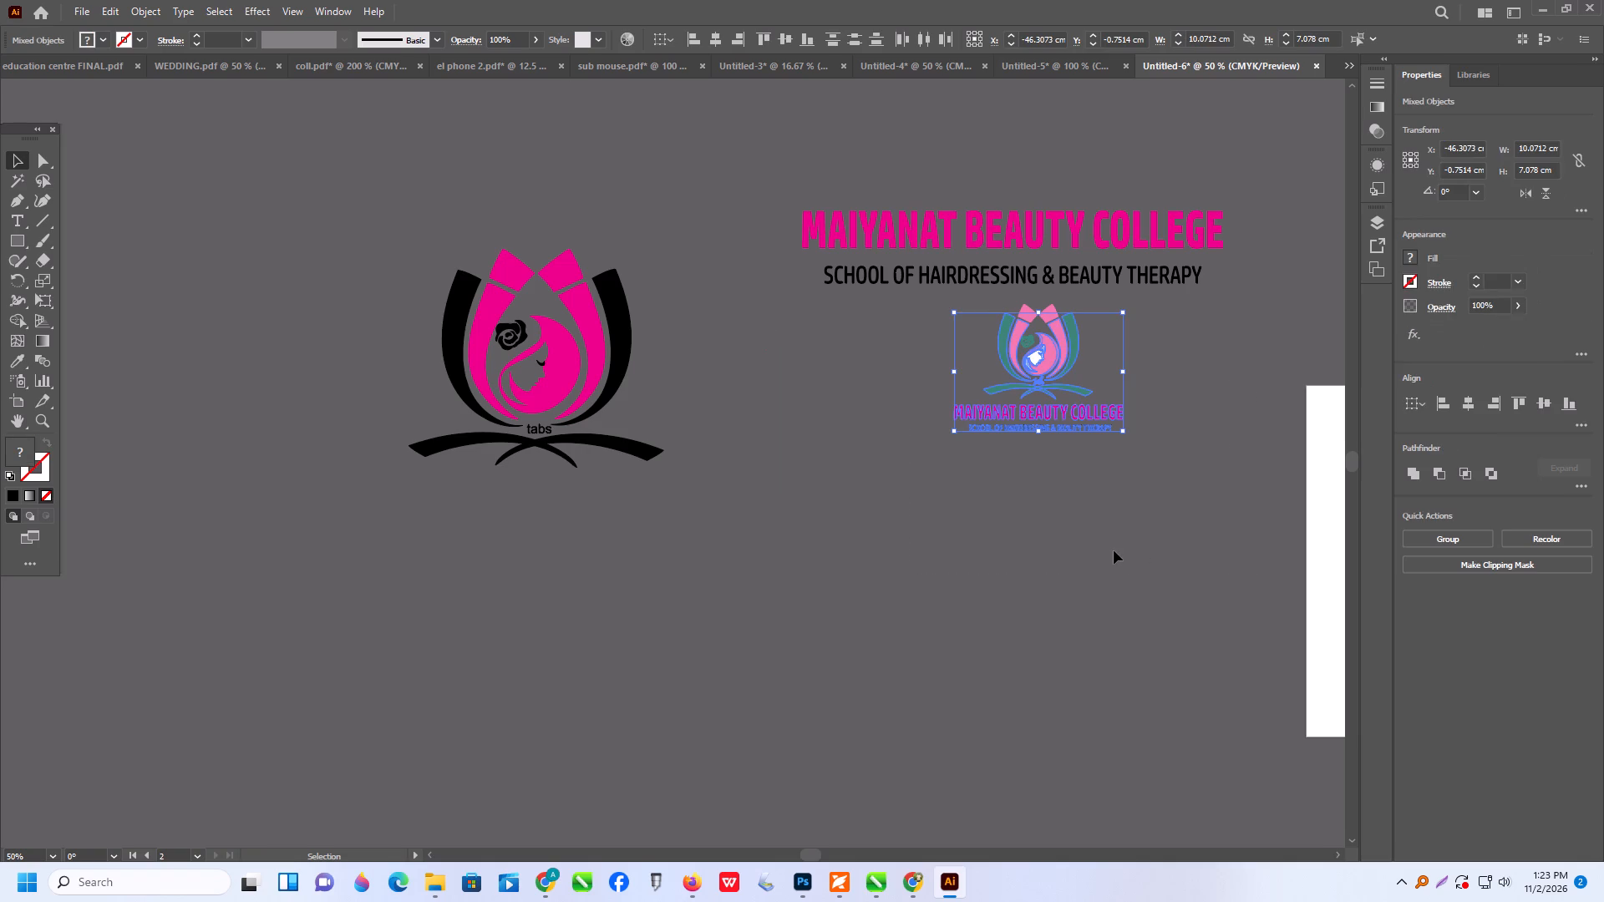
pyautogui.press('Delete')
pyautogui.keyDown('alt'); pyautogui.scroll(2, 1090, 372); pyautogui.keyUp('alt')
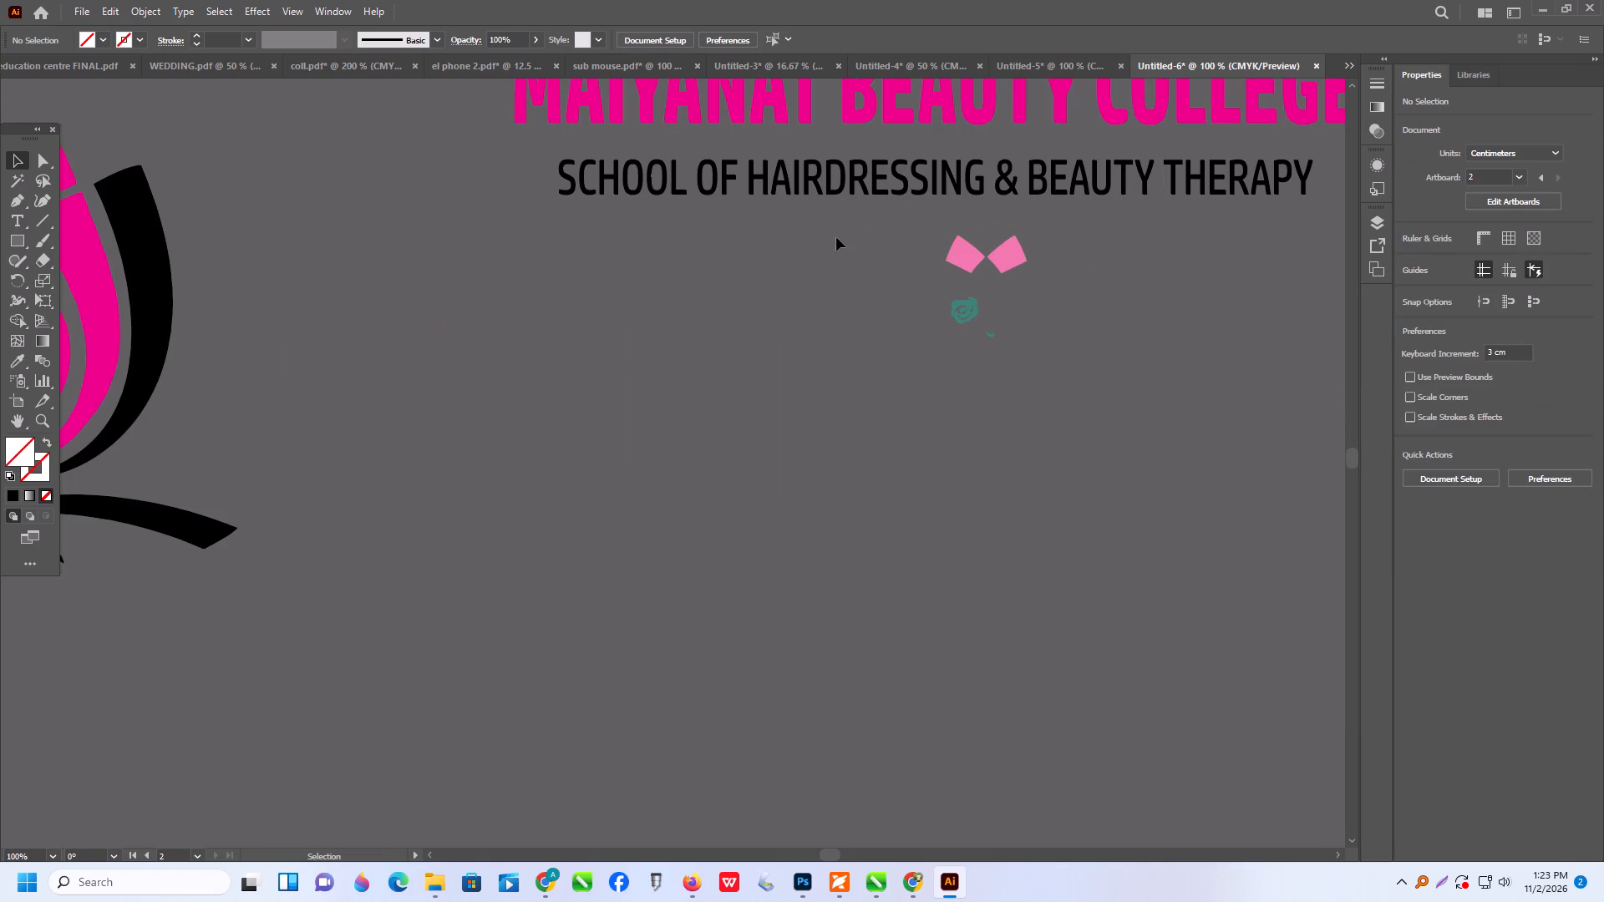
pyautogui.moveTo(836, 233); pyautogui.dragTo(1207, 459)
pyautogui.press('Delete')
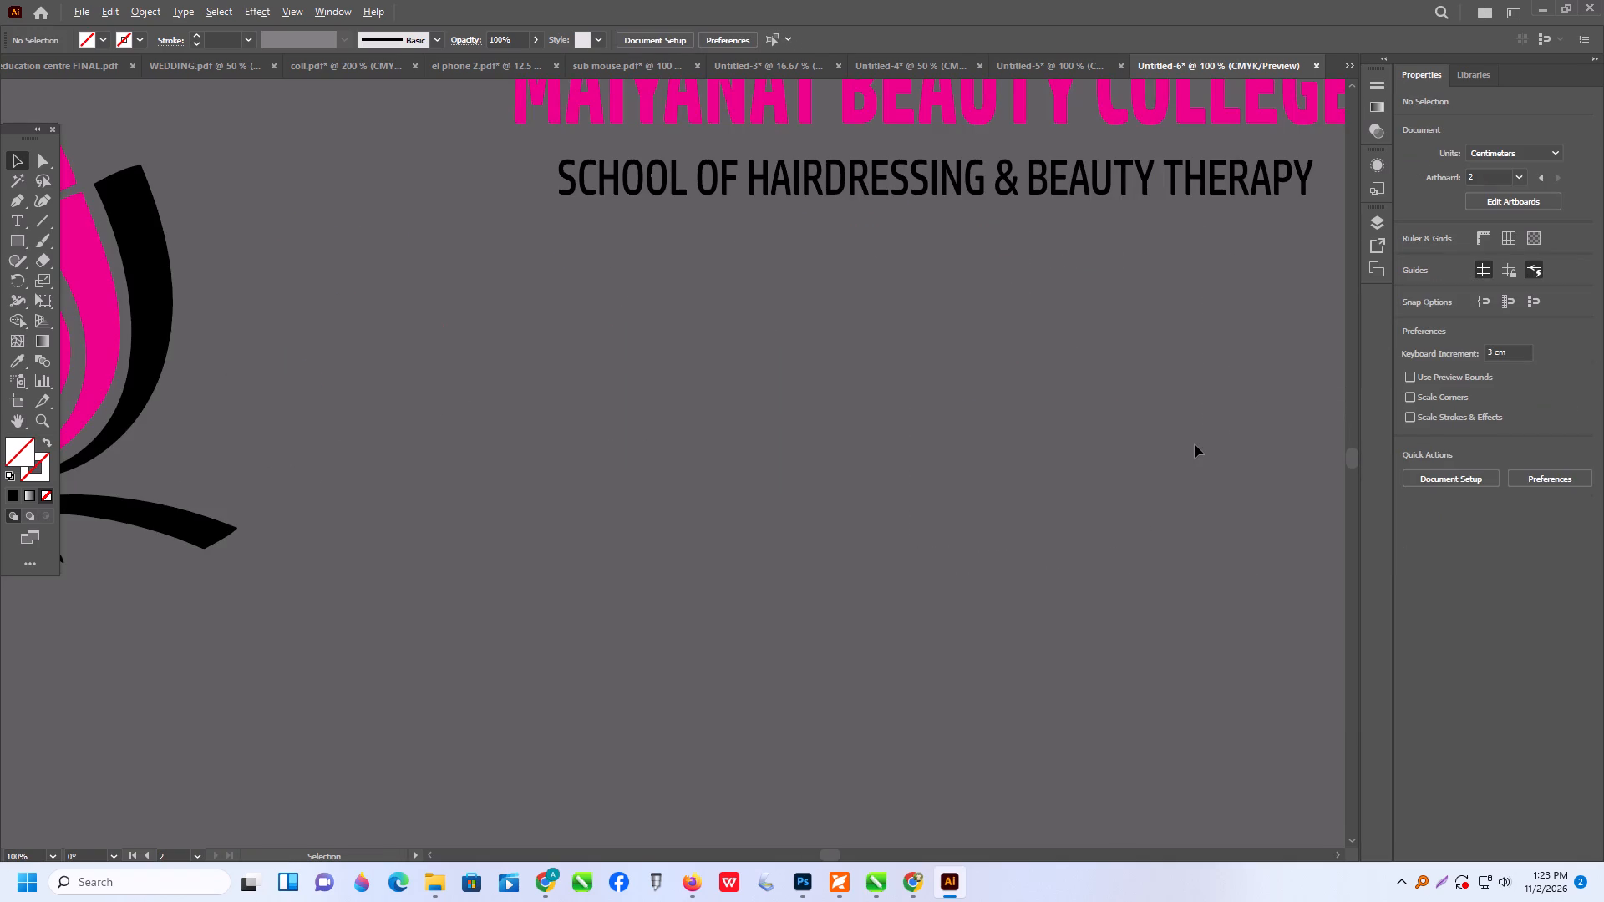
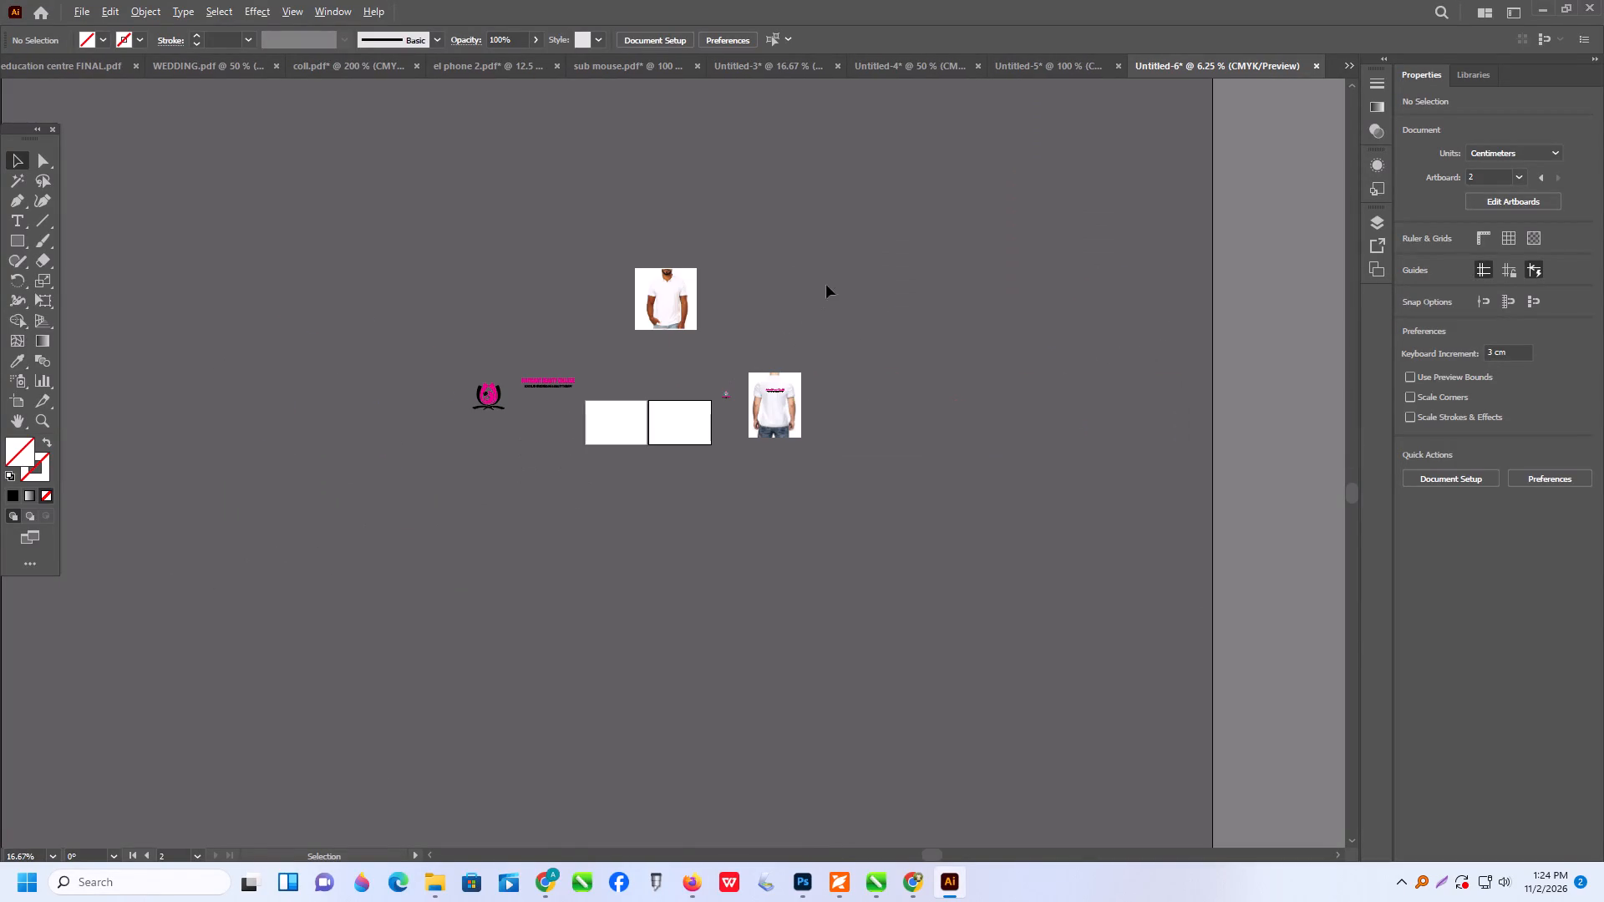
# Delete both photos of models in white T-shirts, including the college lettering placed on one of them.
pyautogui.moveTo(590, 200); pyautogui.dragTo(961, 557)
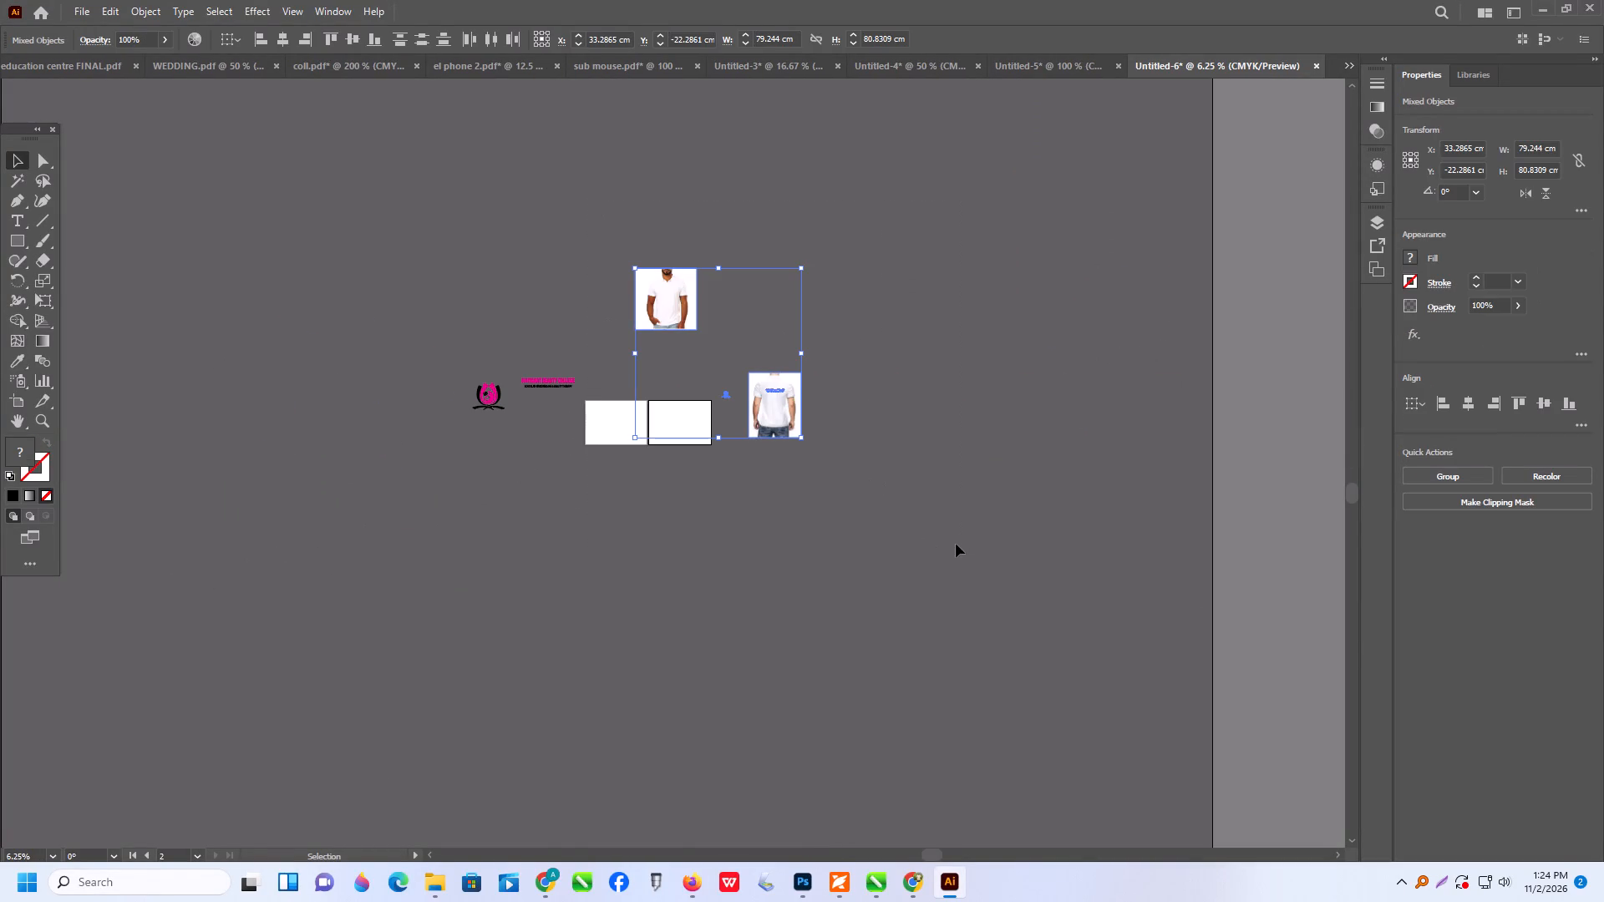
pyautogui.press('Delete')
# Delete Artboard 2, keeping only Artboard 1, and leave artboard editing.
pyautogui.keyDown('alt'); pyautogui.scroll(2, 611, 521); pyautogui.keyUp('alt')
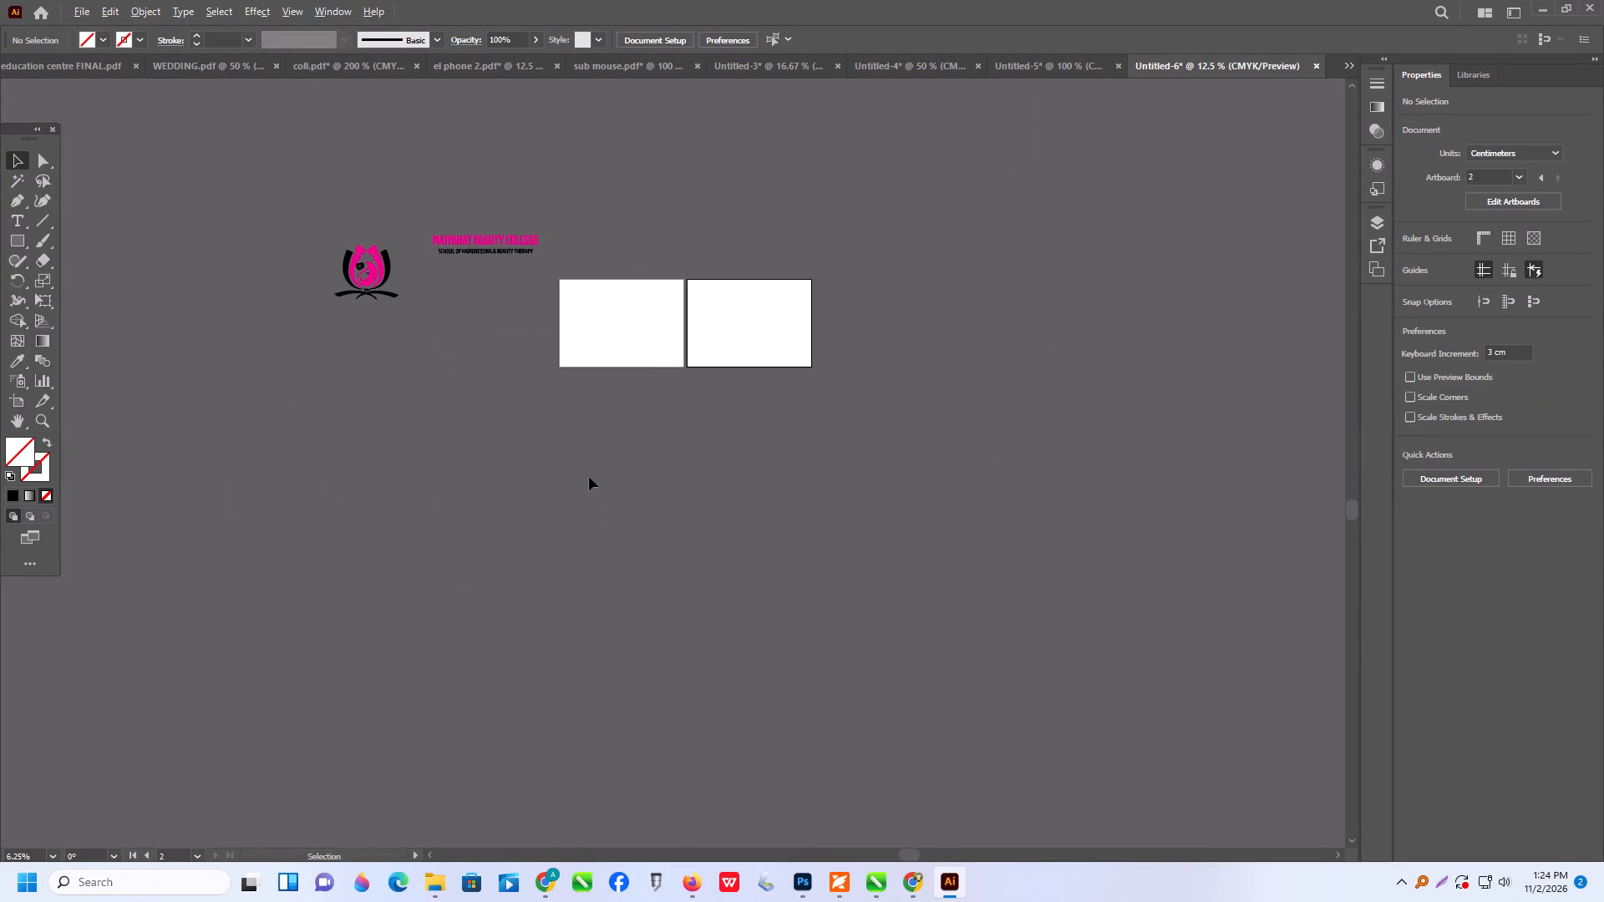
pyautogui.click(15, 400)
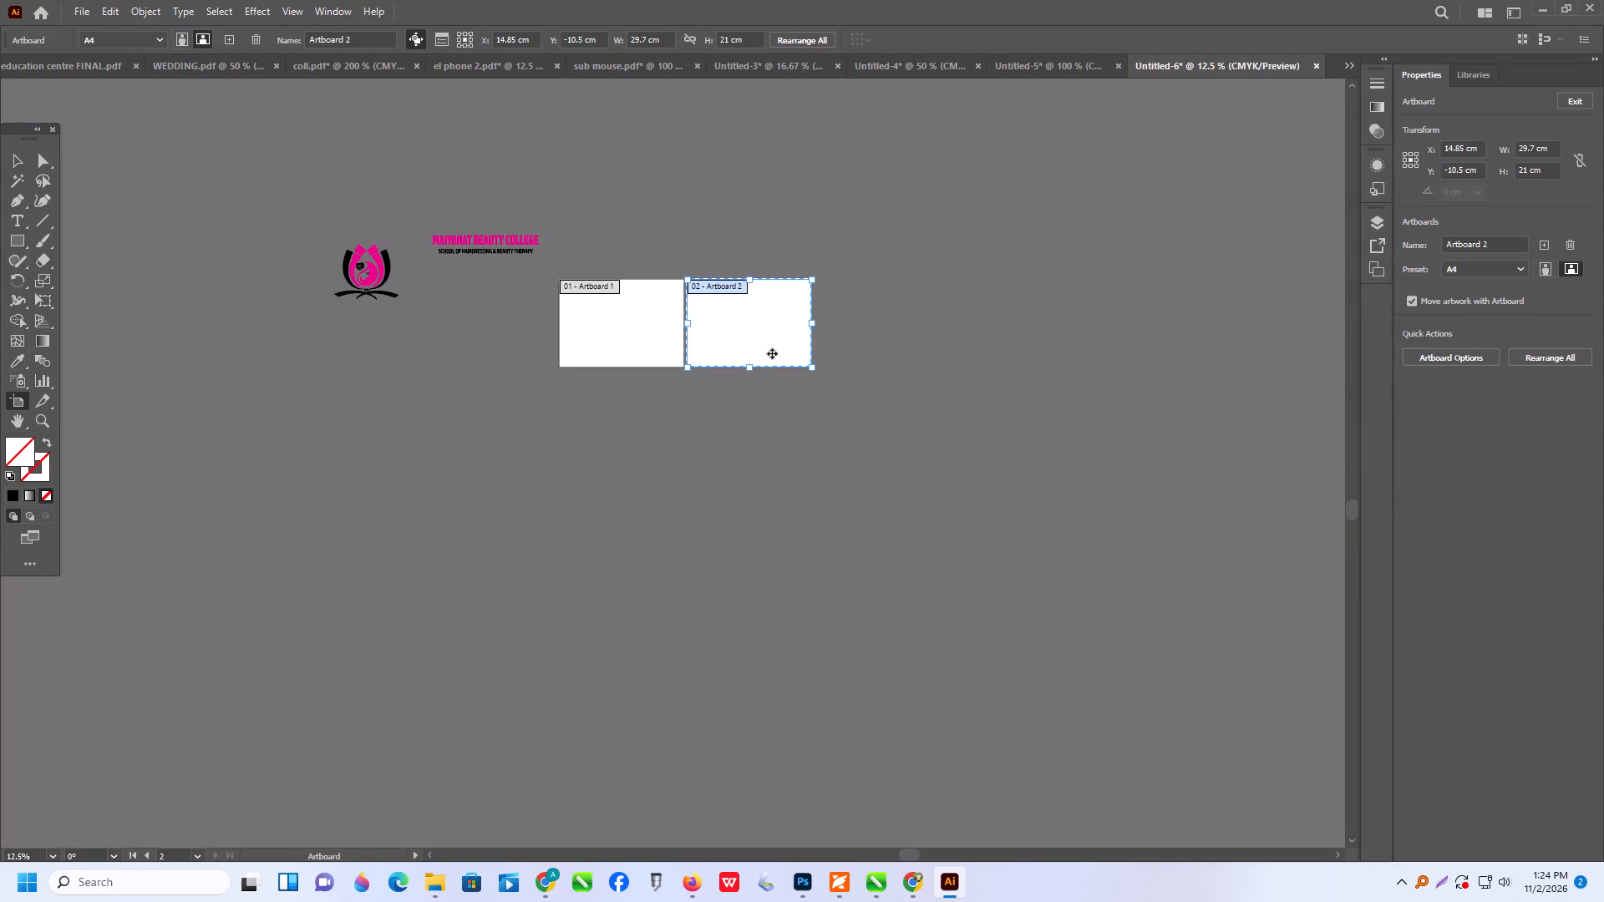
pyautogui.press('Delete')
pyautogui.press('Delete')
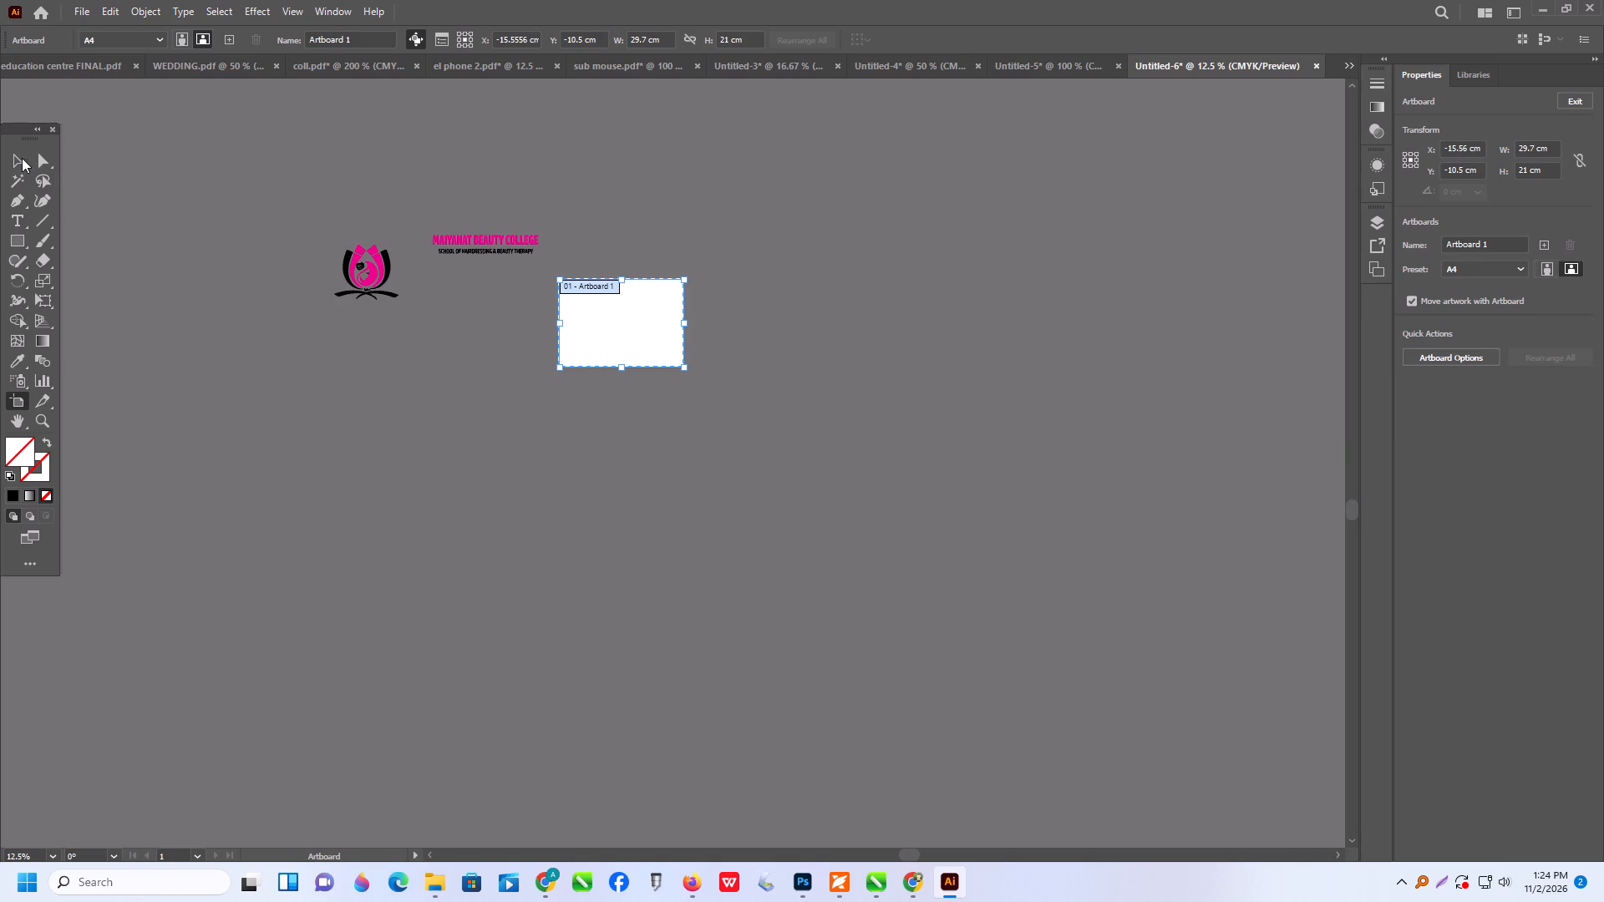
pyautogui.click(21, 154)
# Cut the blank front-and-back T-shirt image out of Untitled-5 and close that document without saving.
pyautogui.scroll(3, 229, 255)
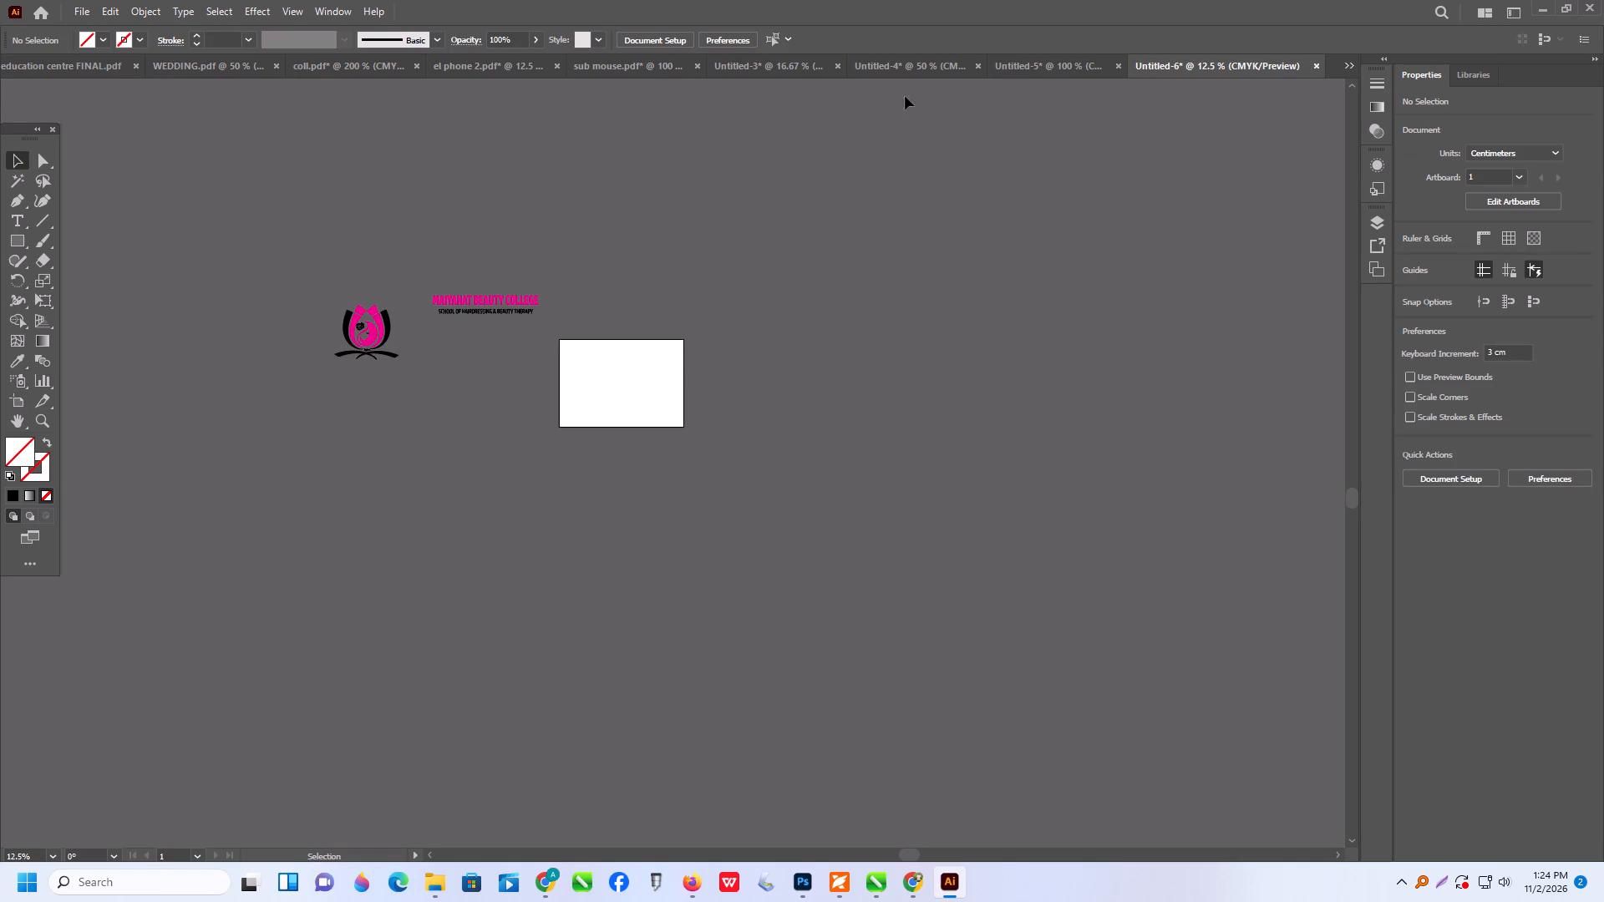
pyautogui.click(1046, 66)
pyautogui.scroll(-2, 755, 451)
pyautogui.click(772, 440)
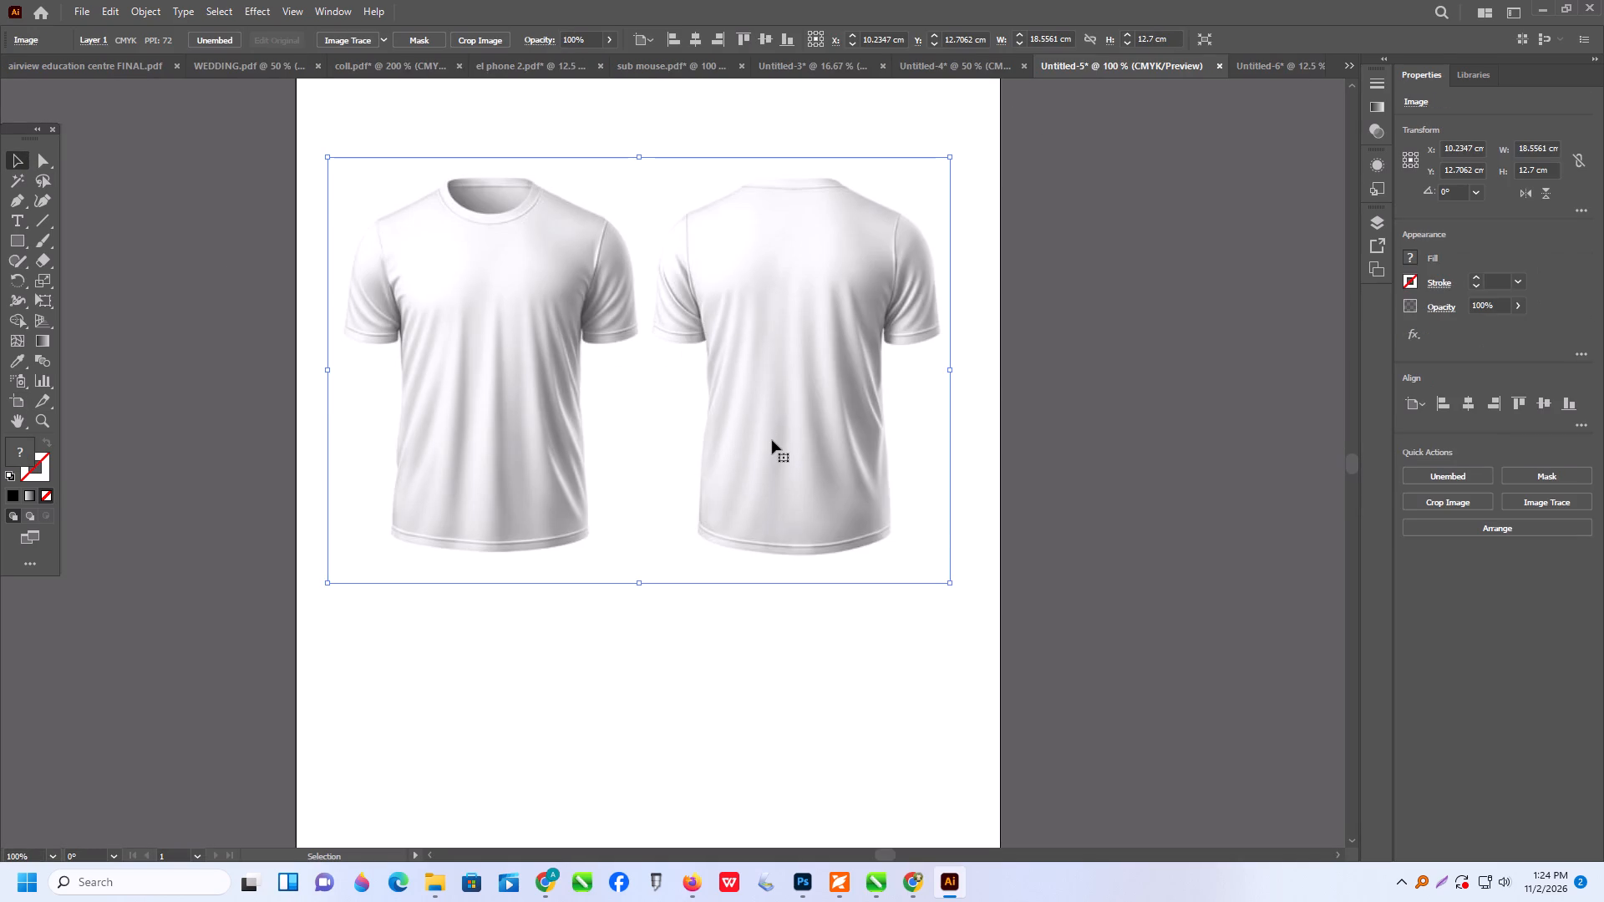
pyautogui.hotkey('ctrl', 'x')
pyautogui.click(1217, 65)
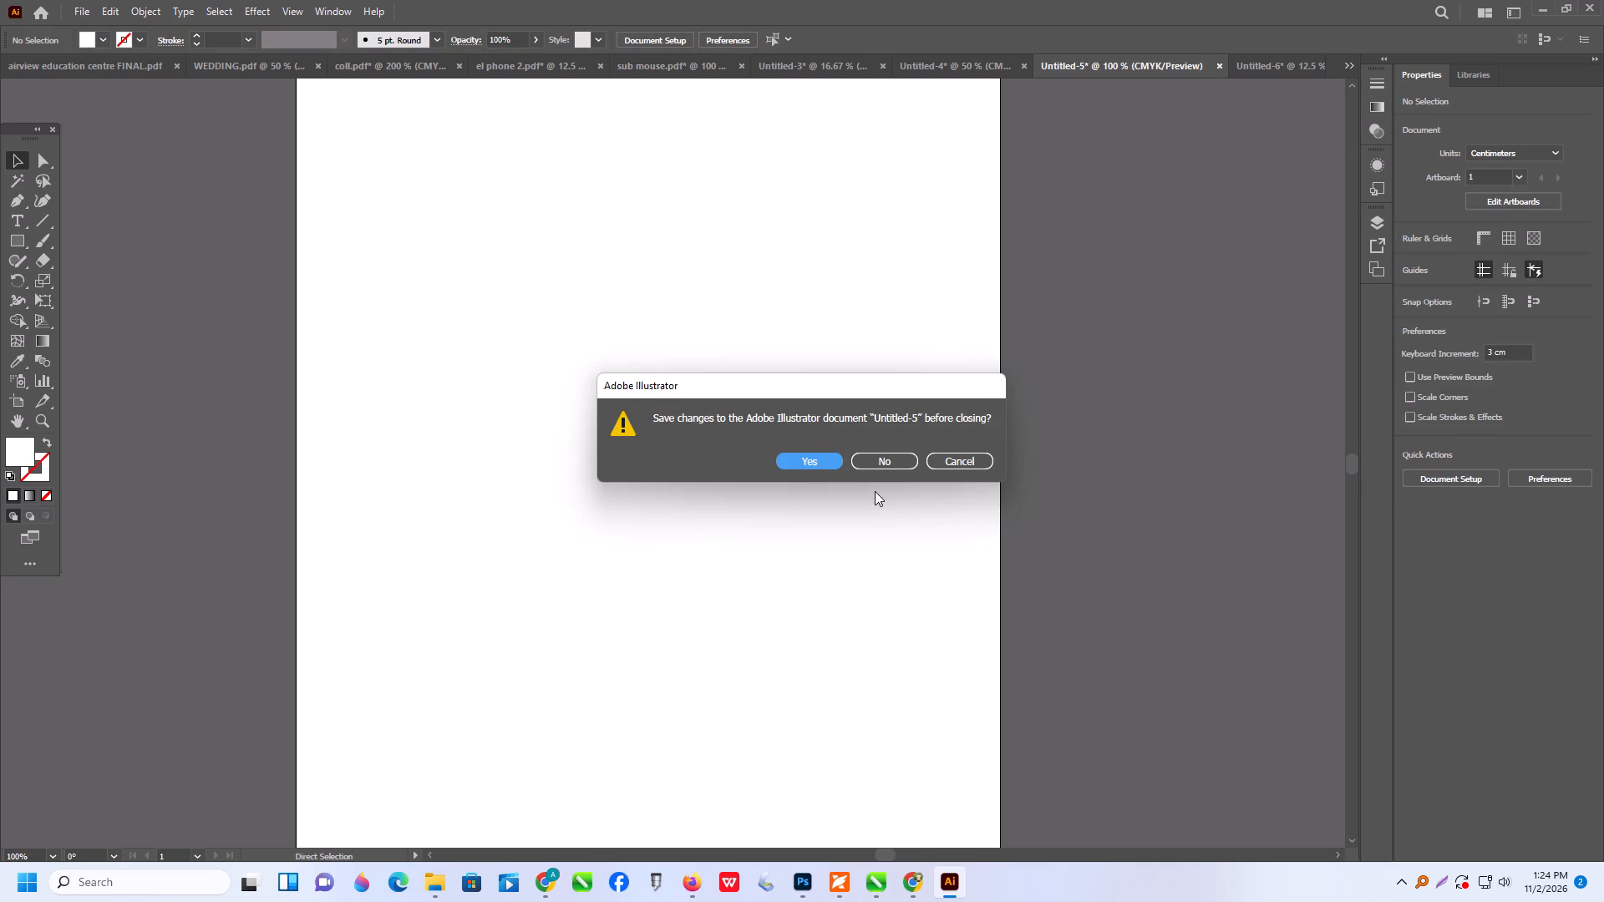
pyautogui.click(876, 469)
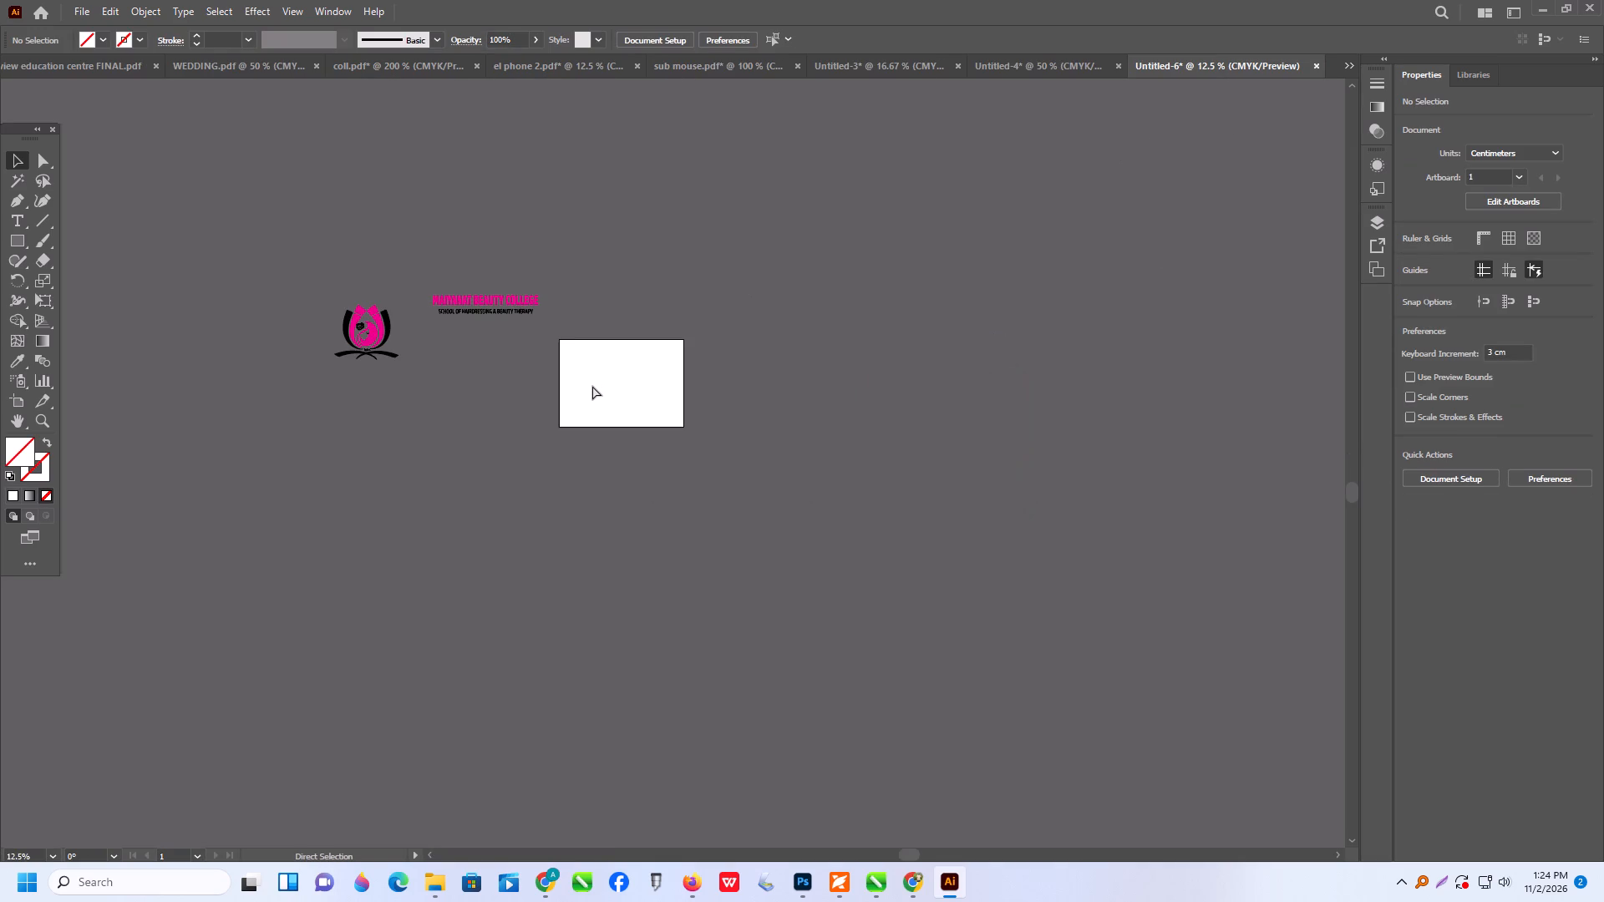
# Paste the T-shirt image into Untitled-6 and scale it proportionally to about 27.9 × 19.1 cm on the artboard.
pyautogui.hotkey('ctrl', 'v')
pyautogui.keyDown('shift'); pyautogui.moveTo(710, 492); pyautogui.dragTo(776, 585); pyautogui.keyUp('shift')
pyautogui.moveTo(723, 513); pyautogui.dragTo(721, 513)
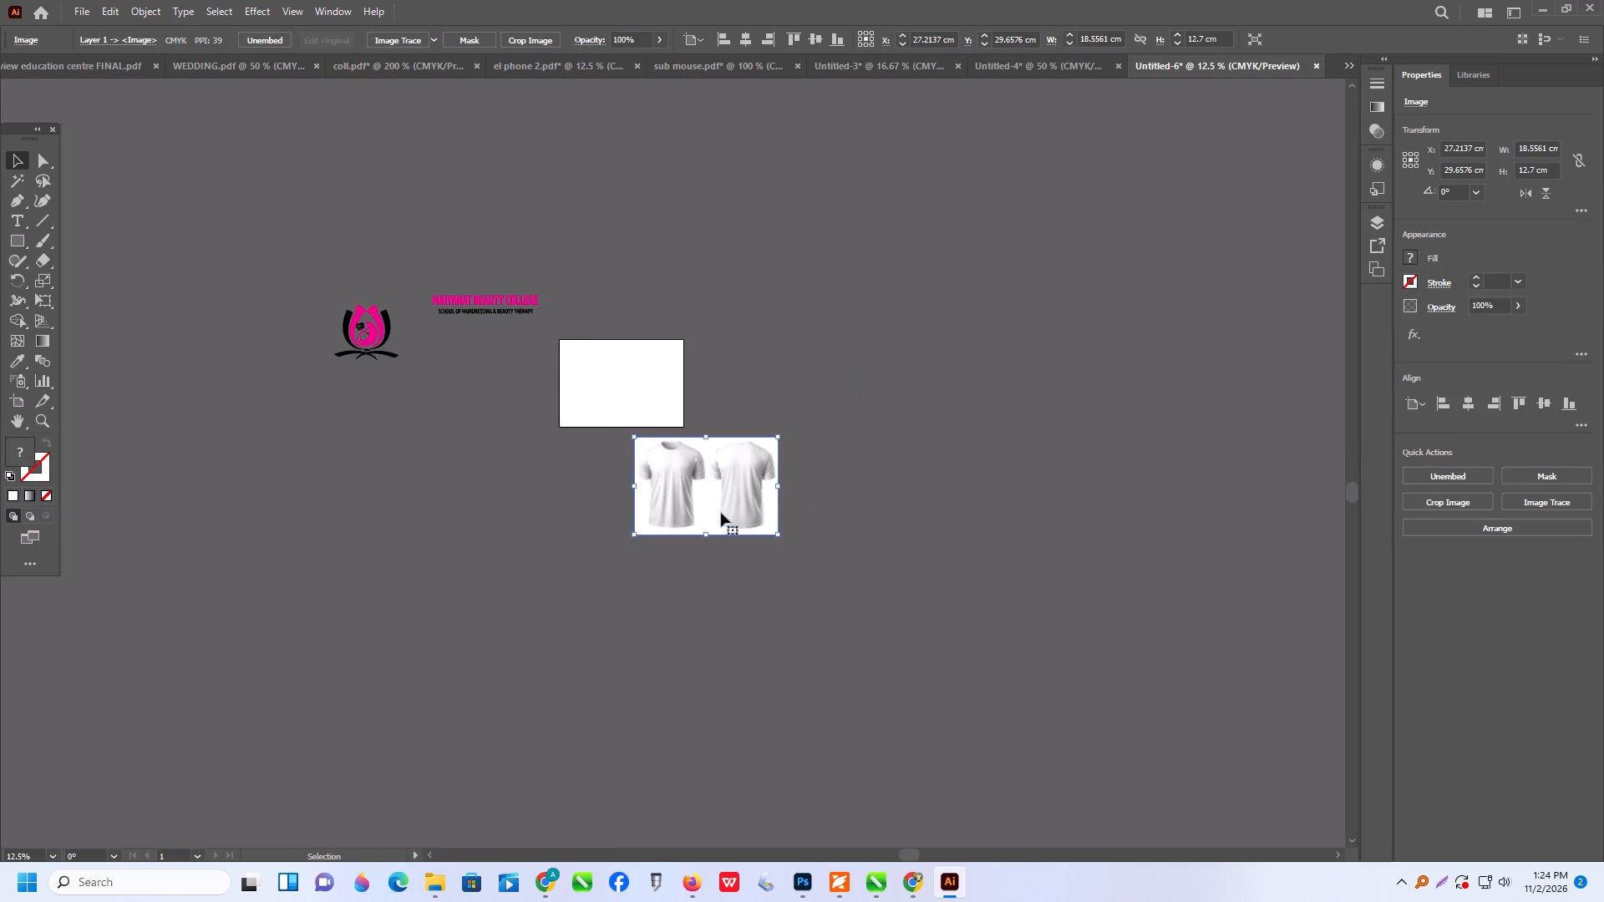
pyautogui.moveTo(721, 513); pyautogui.dragTo(647, 414)
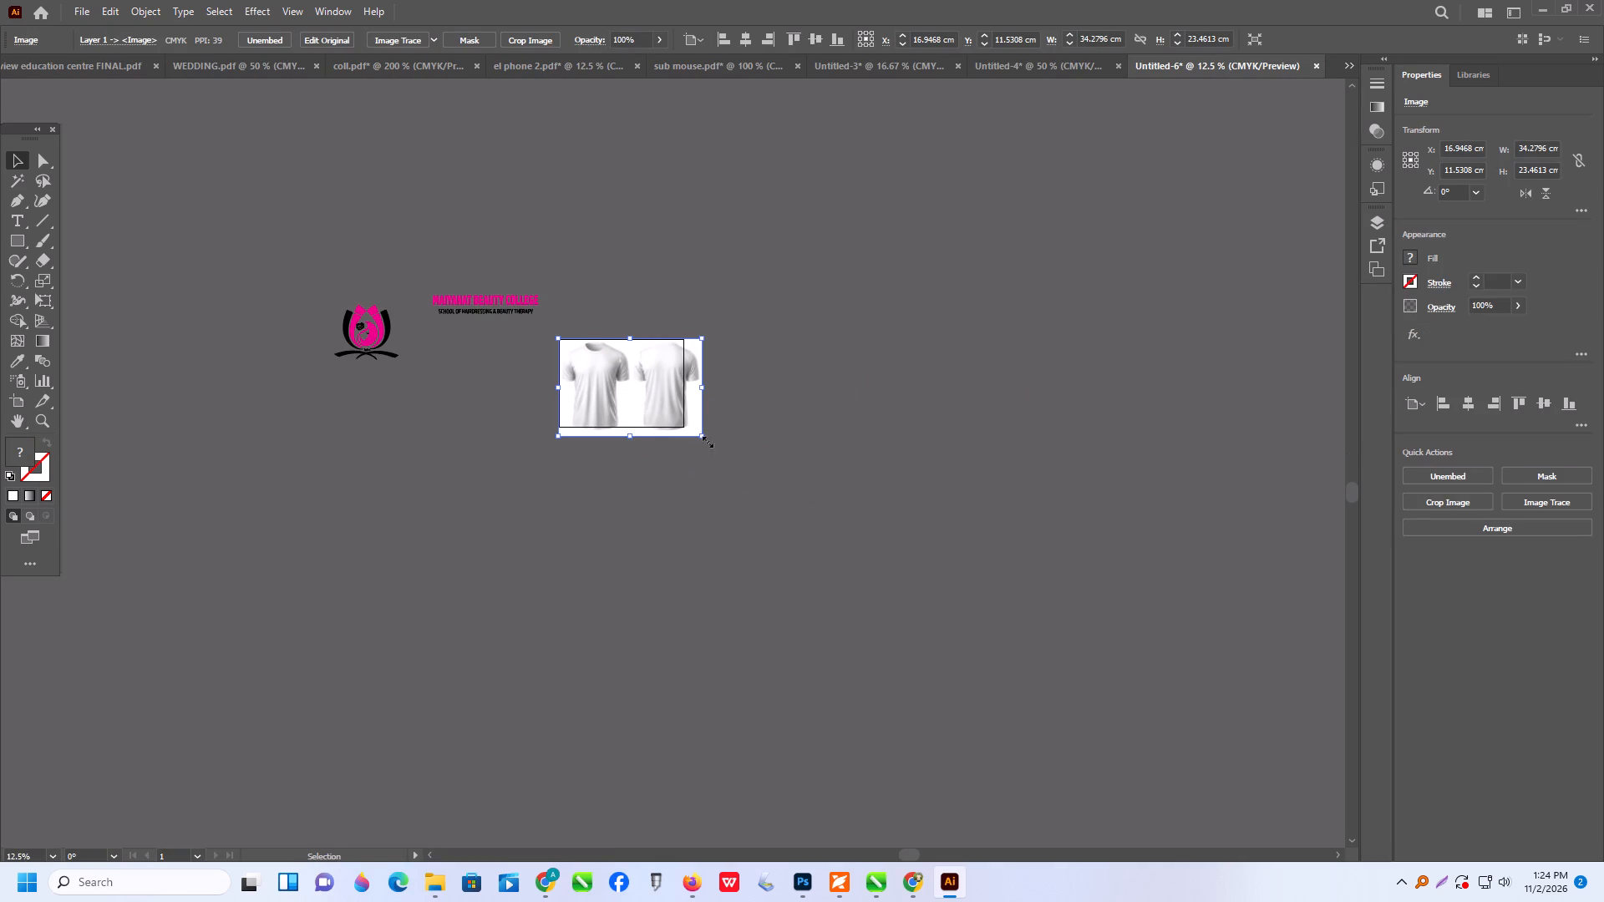
pyautogui.keyDown('shift'); pyautogui.moveTo(703, 439); pyautogui.dragTo(675, 435); pyautogui.keyUp('shift')
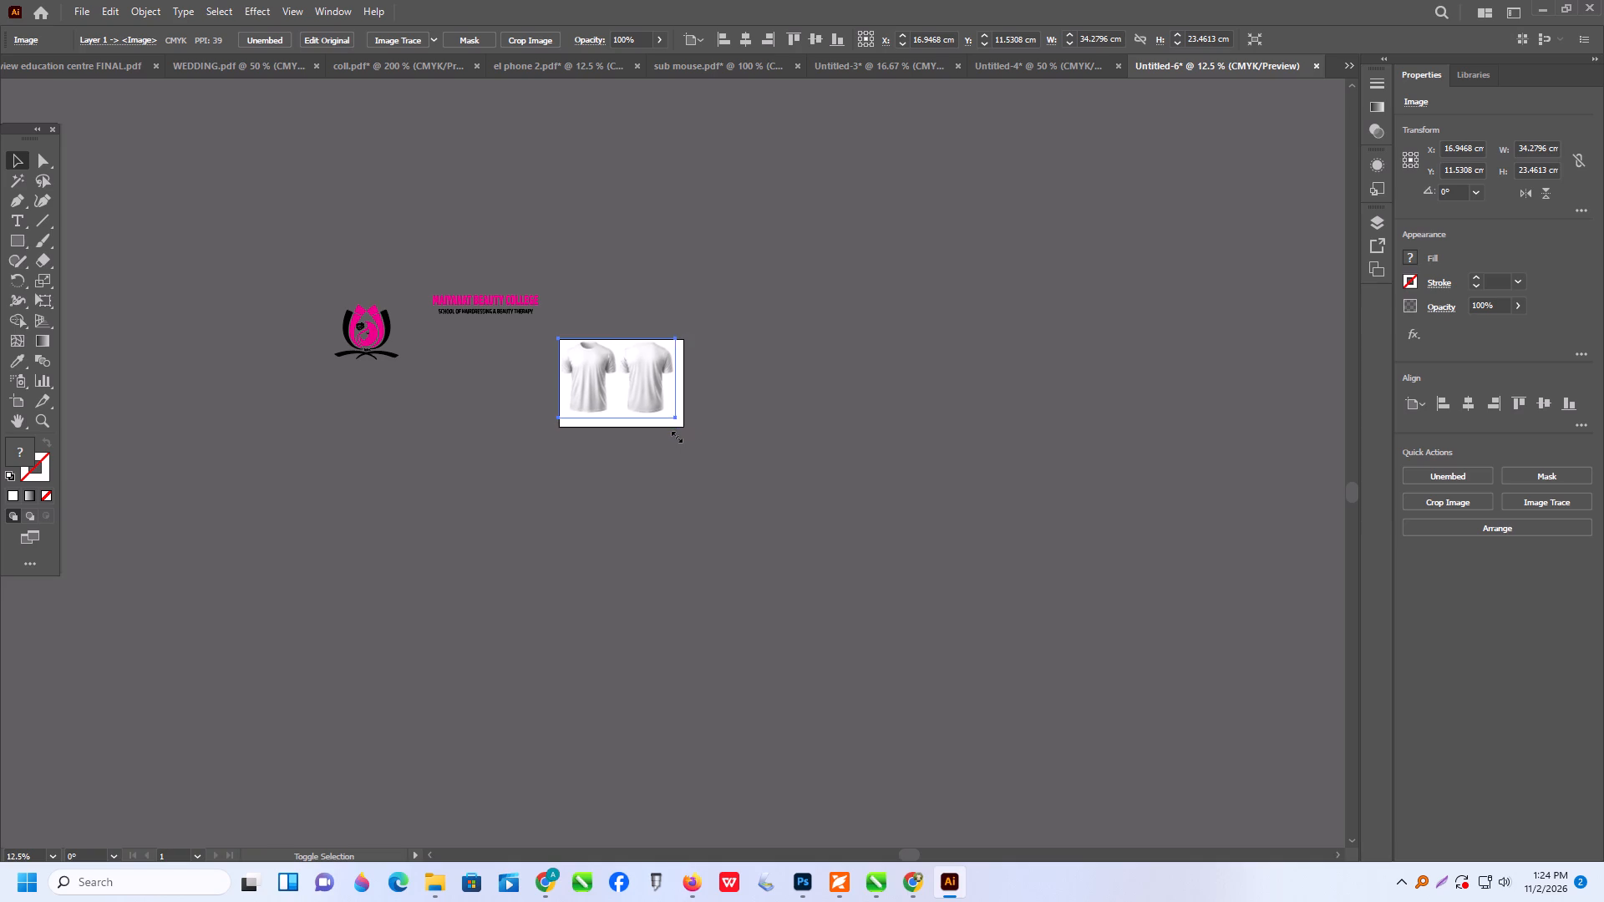
pyautogui.keyDown('shift'); pyautogui.moveTo(675, 435); pyautogui.dragTo(674, 435); pyautogui.keyUp('shift')
# Center the T-shirt image horizontally and vertically on the artboard.
pyautogui.keyDown('alt'); pyautogui.scroll(3, 622, 375); pyautogui.keyUp('alt')
pyautogui.moveTo(622, 375); pyautogui.dragTo(629, 385)
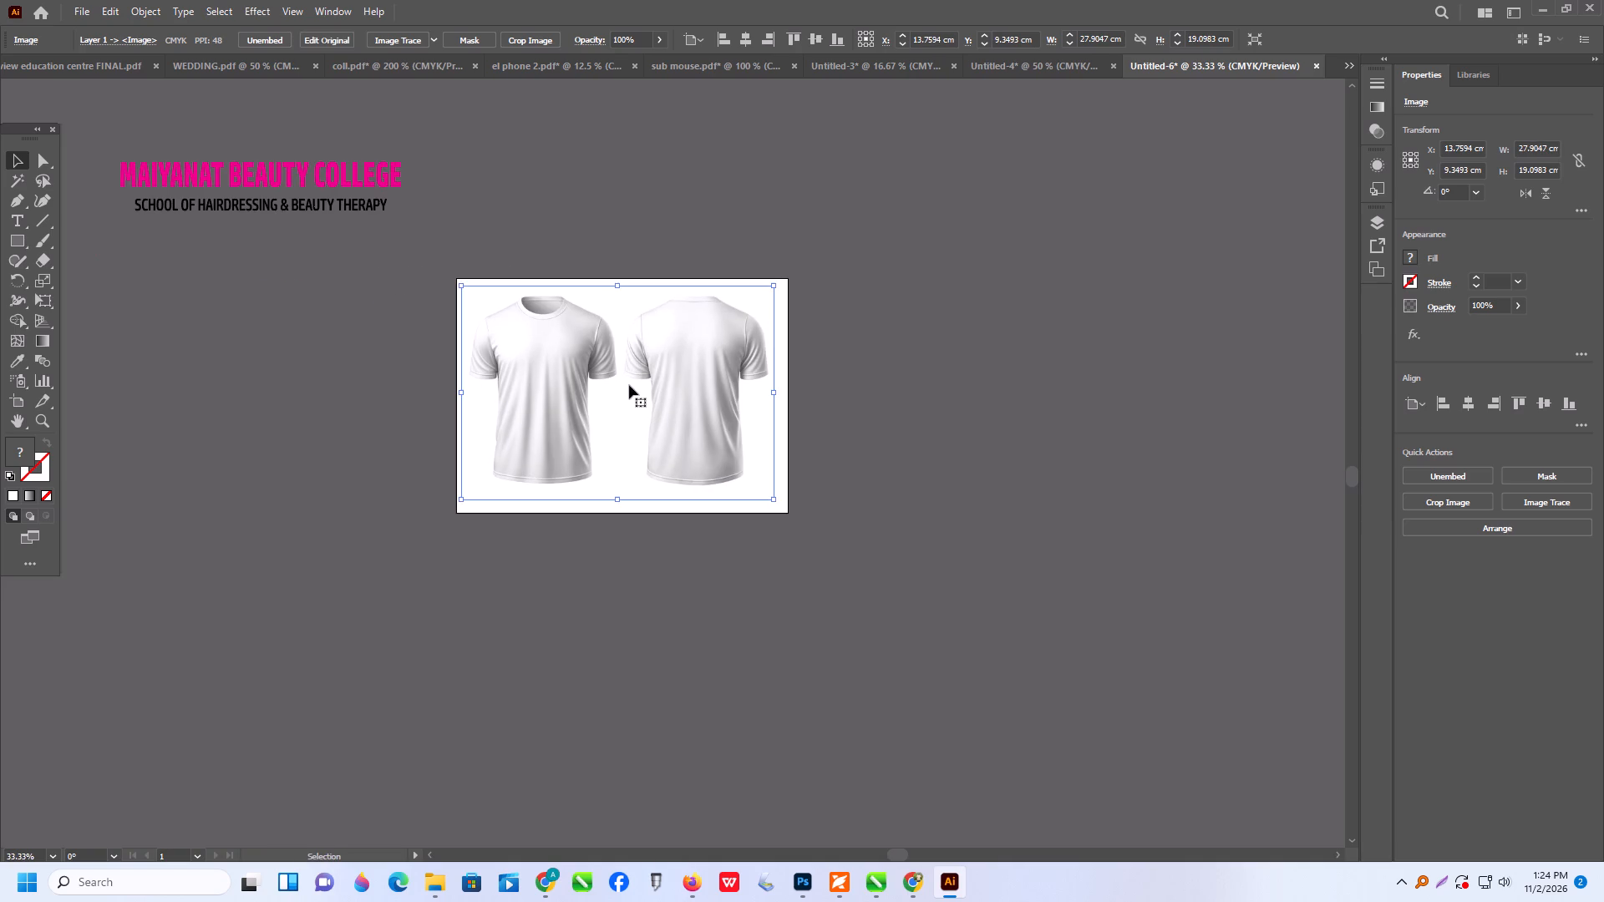
pyautogui.click(1462, 405)
pyautogui.click(1543, 407)
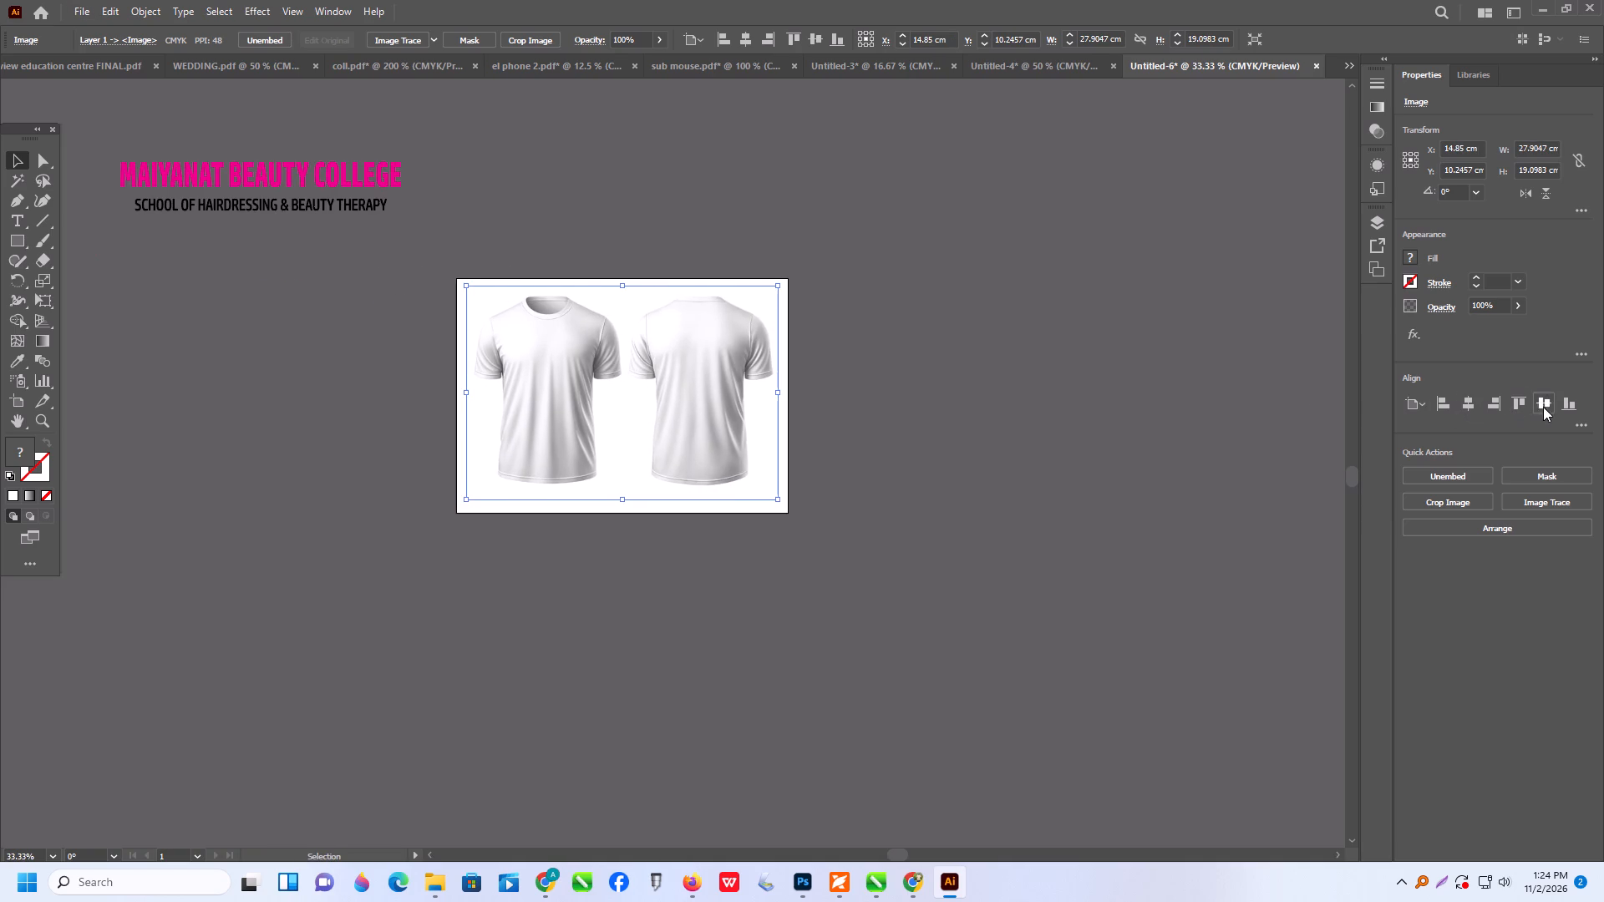
# Group all the pieces of the pink and black lotus logo.
pyautogui.keyDown('alt'); pyautogui.scroll(-2, 995, 400); pyautogui.keyUp('alt')
pyautogui.keyDown('alt'); pyautogui.scroll(2, 344, 312); pyautogui.keyUp('alt')
pyautogui.moveTo(418, 235); pyautogui.dragTo(640, 471)
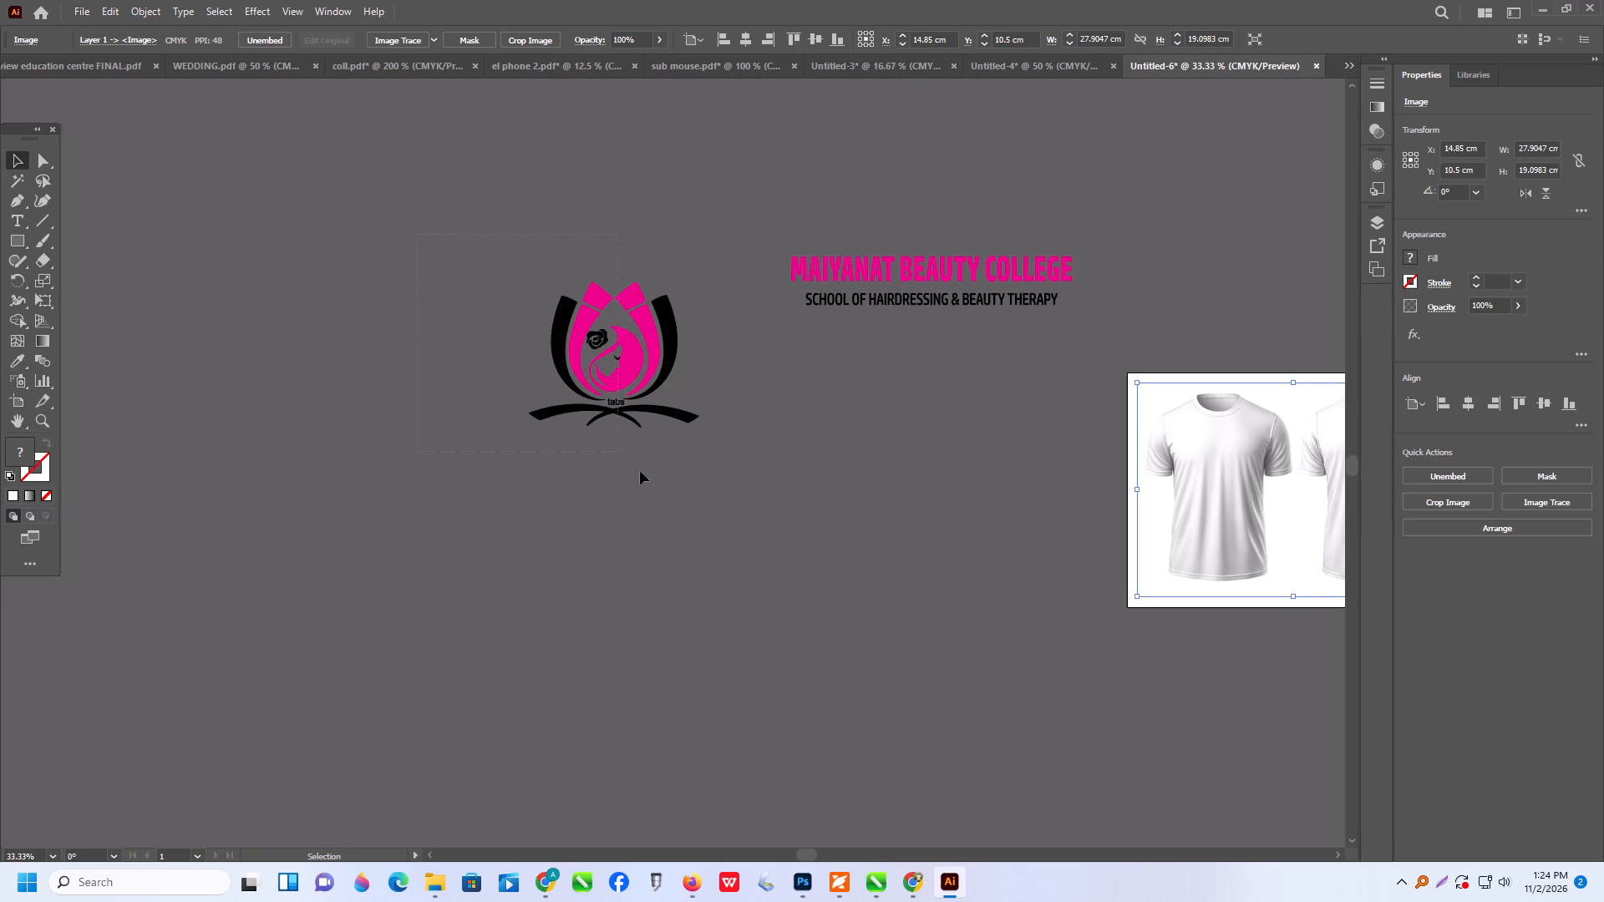
pyautogui.moveTo(640, 471); pyautogui.dragTo(738, 522)
pyautogui.hotkey('ctrl', 'g')
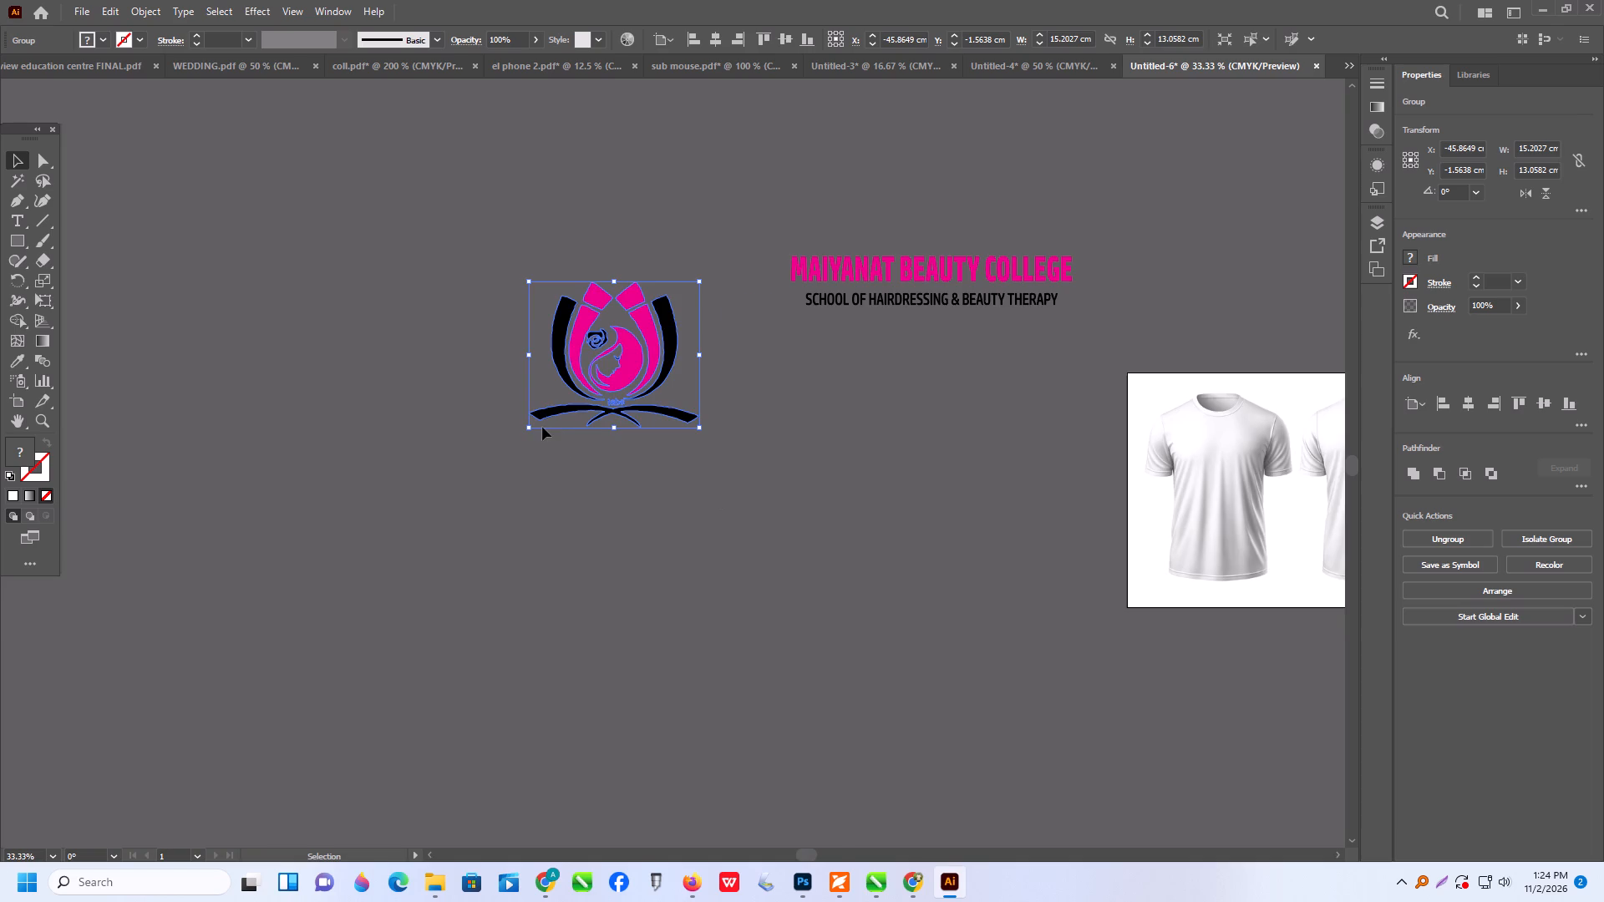
# Move the grouped logo onto the T-shirt image and bring it to the front.
pyautogui.keyDown('alt'); pyautogui.scroll(-3, 541, 427); pyautogui.keyUp('alt')
pyautogui.moveTo(563, 403); pyautogui.dragTo(814, 448)
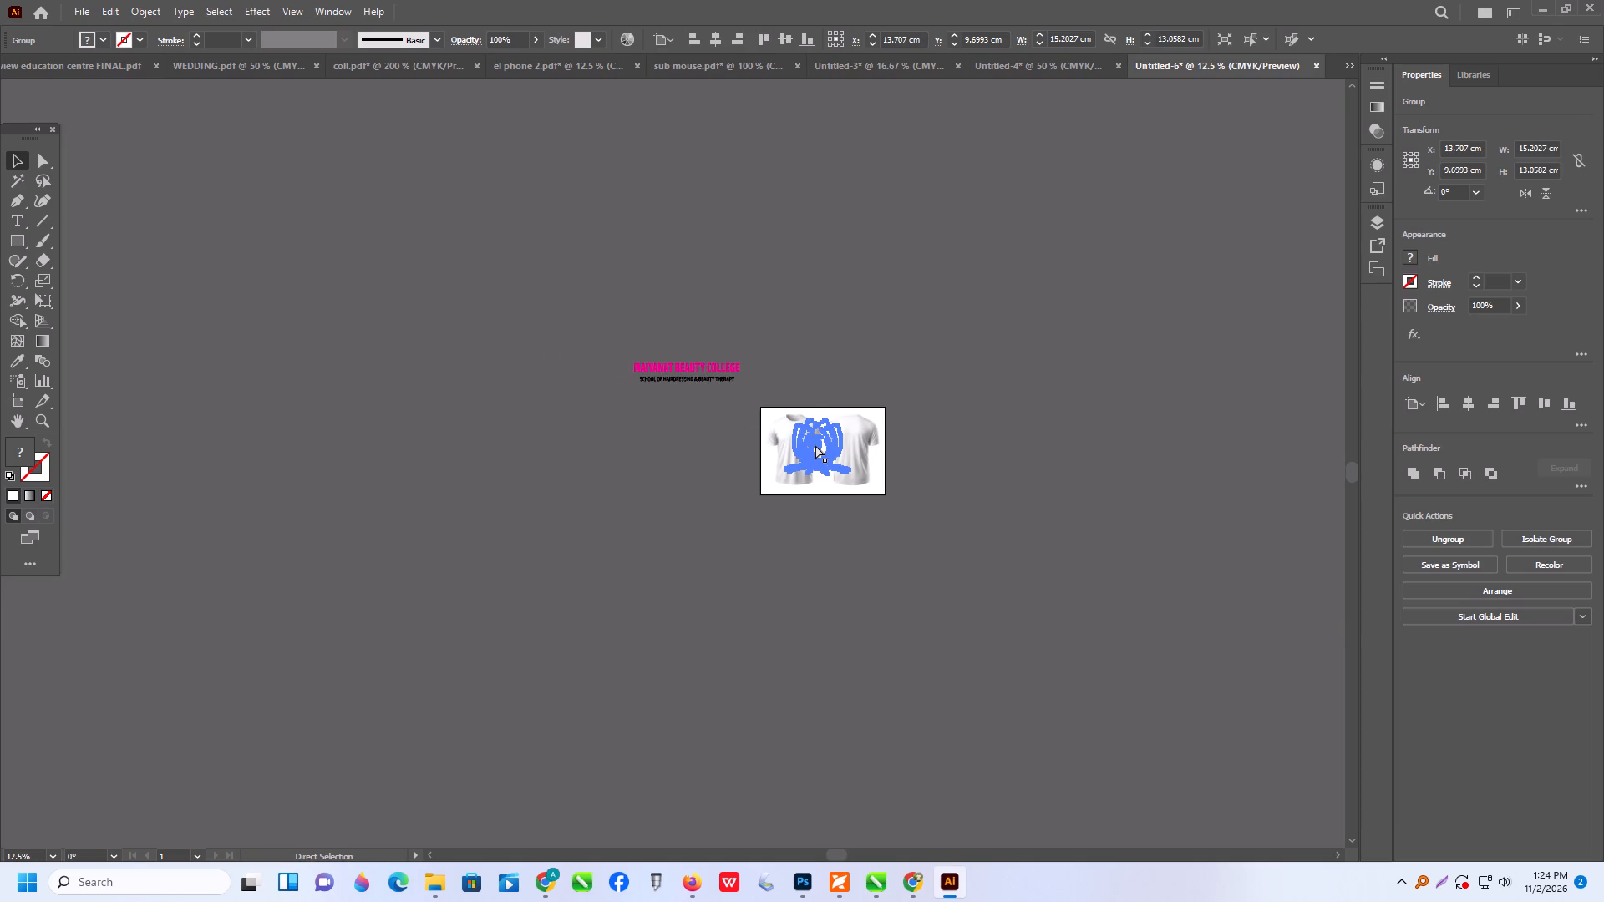
pyautogui.hotkey('ctrl', 'shift', ']')
# Scale the logo proportionally to about 1.77 × 1.52 cm and place it on the front shirt's chest, near the sleeve beside the back-view shirt.
pyautogui.keyDown('alt'); pyautogui.scroll(4, 815, 445); pyautogui.keyUp('alt')
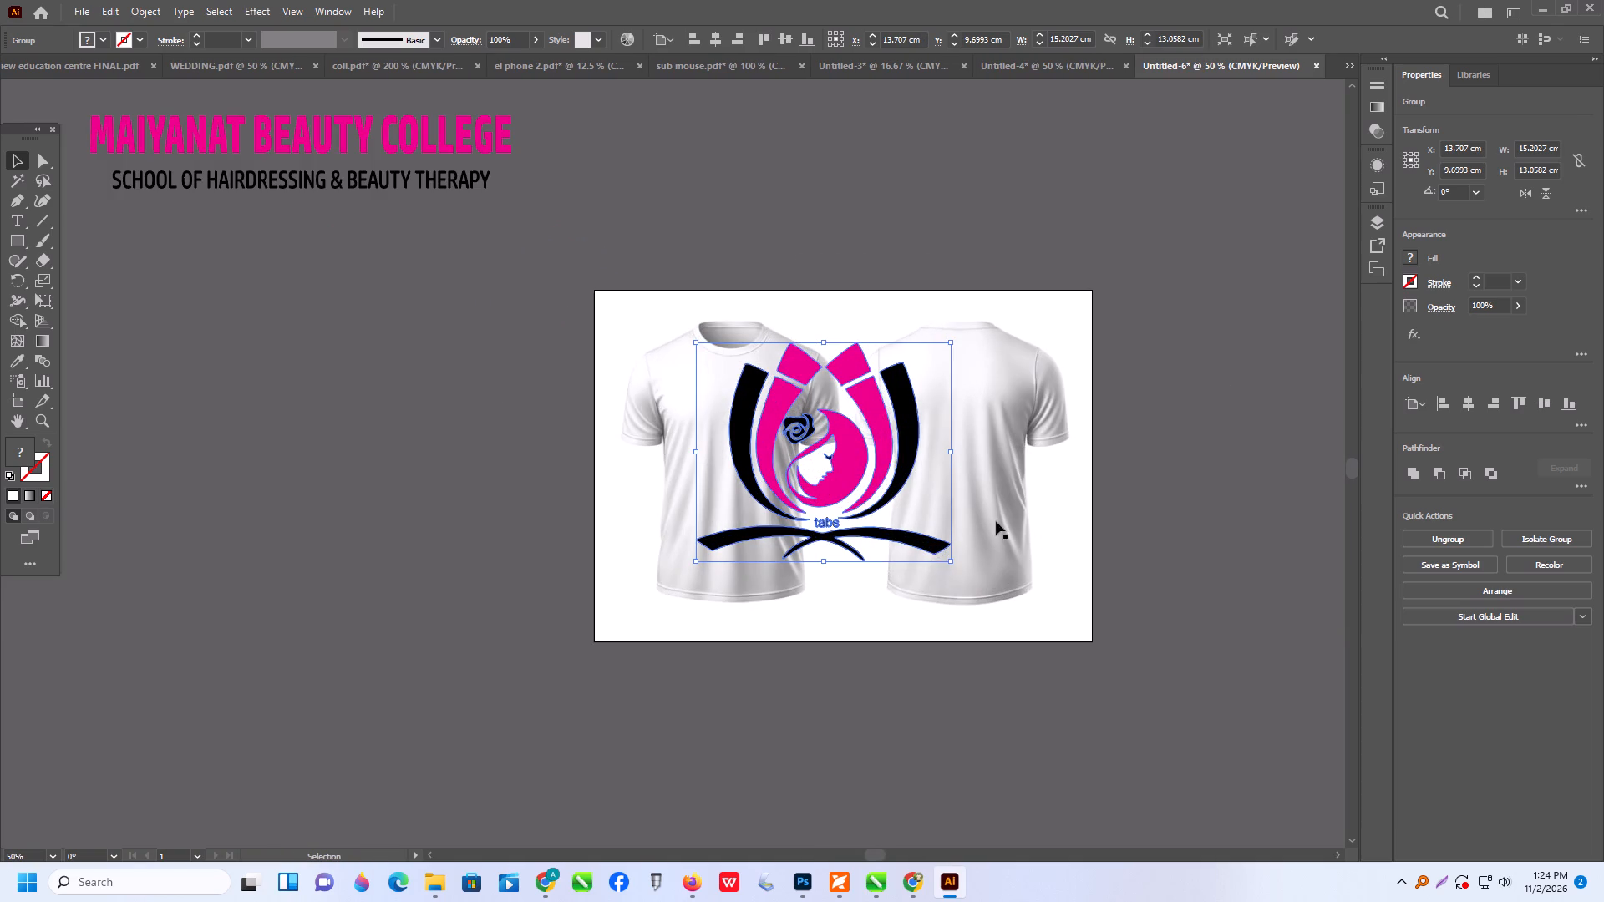
pyautogui.keyDown('shift'); pyautogui.moveTo(953, 564); pyautogui.dragTo(748, 438); pyautogui.keyUp('shift')
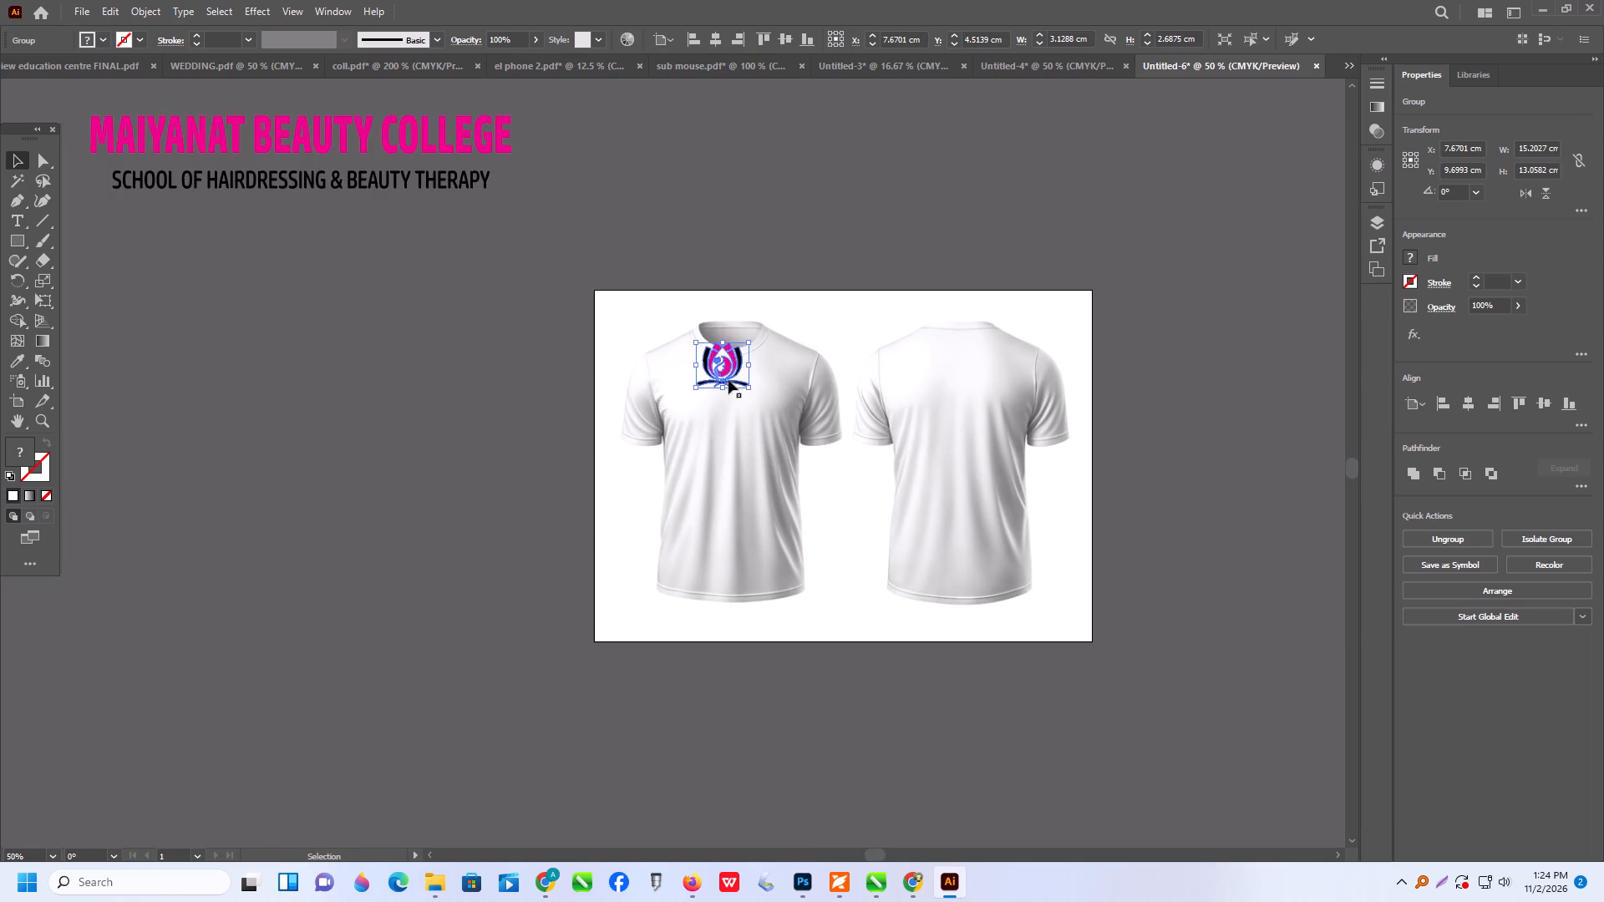
pyautogui.moveTo(723, 367); pyautogui.dragTo(768, 403)
pyautogui.keyDown('alt'); pyautogui.scroll(4, 766, 402); pyautogui.keyUp('alt')
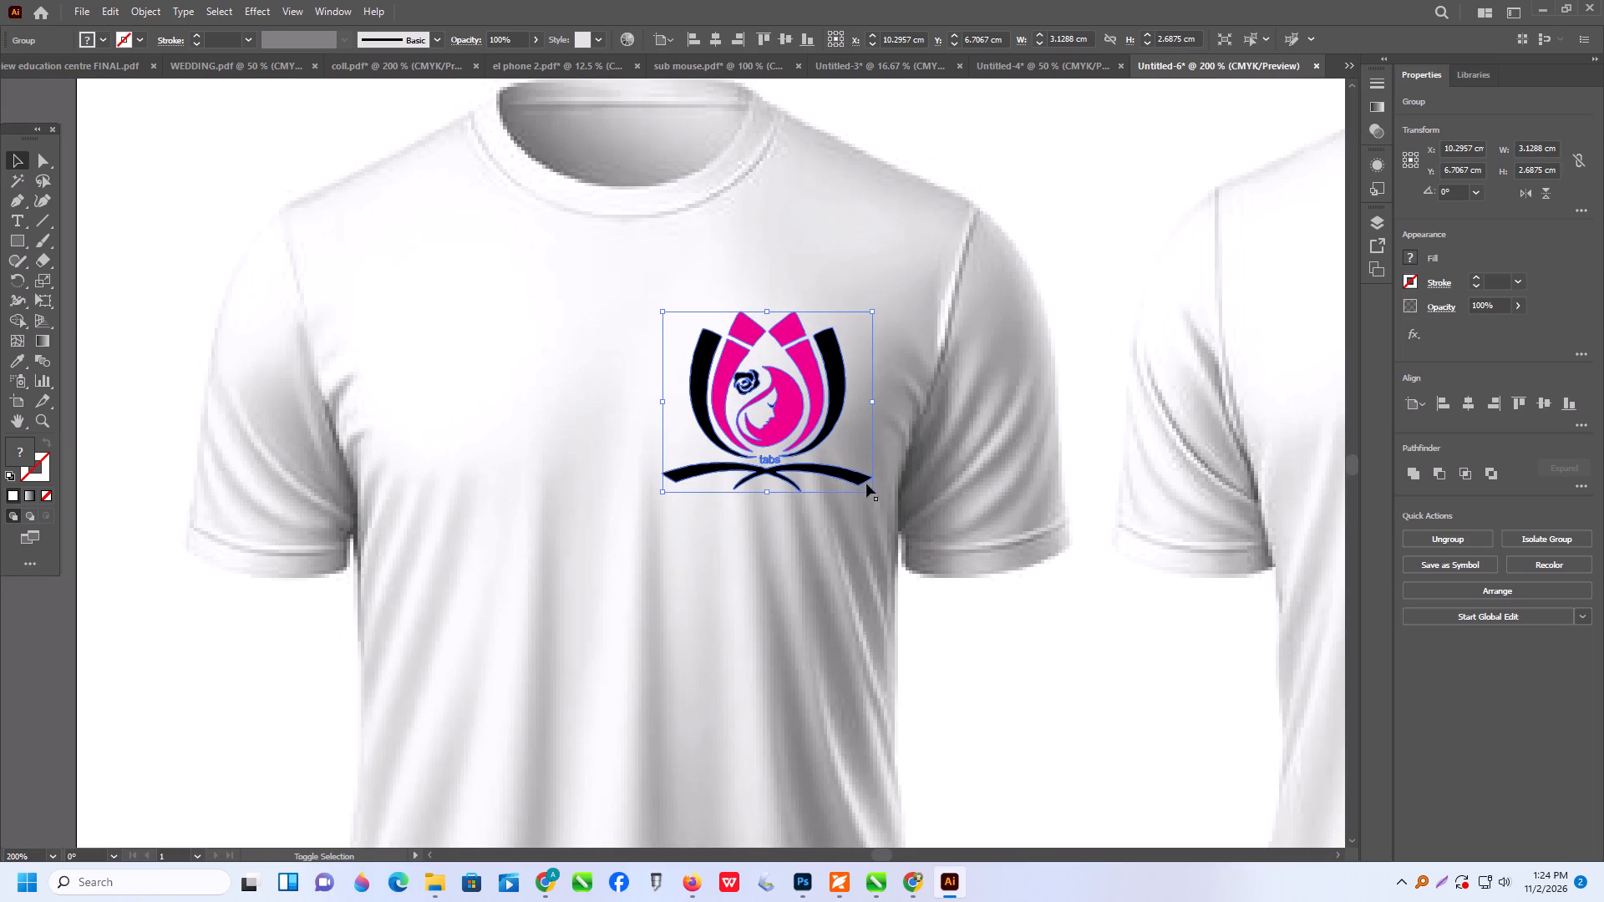
pyautogui.keyDown('shift'); pyautogui.moveTo(871, 495); pyautogui.dragTo(780, 448); pyautogui.keyUp('shift')
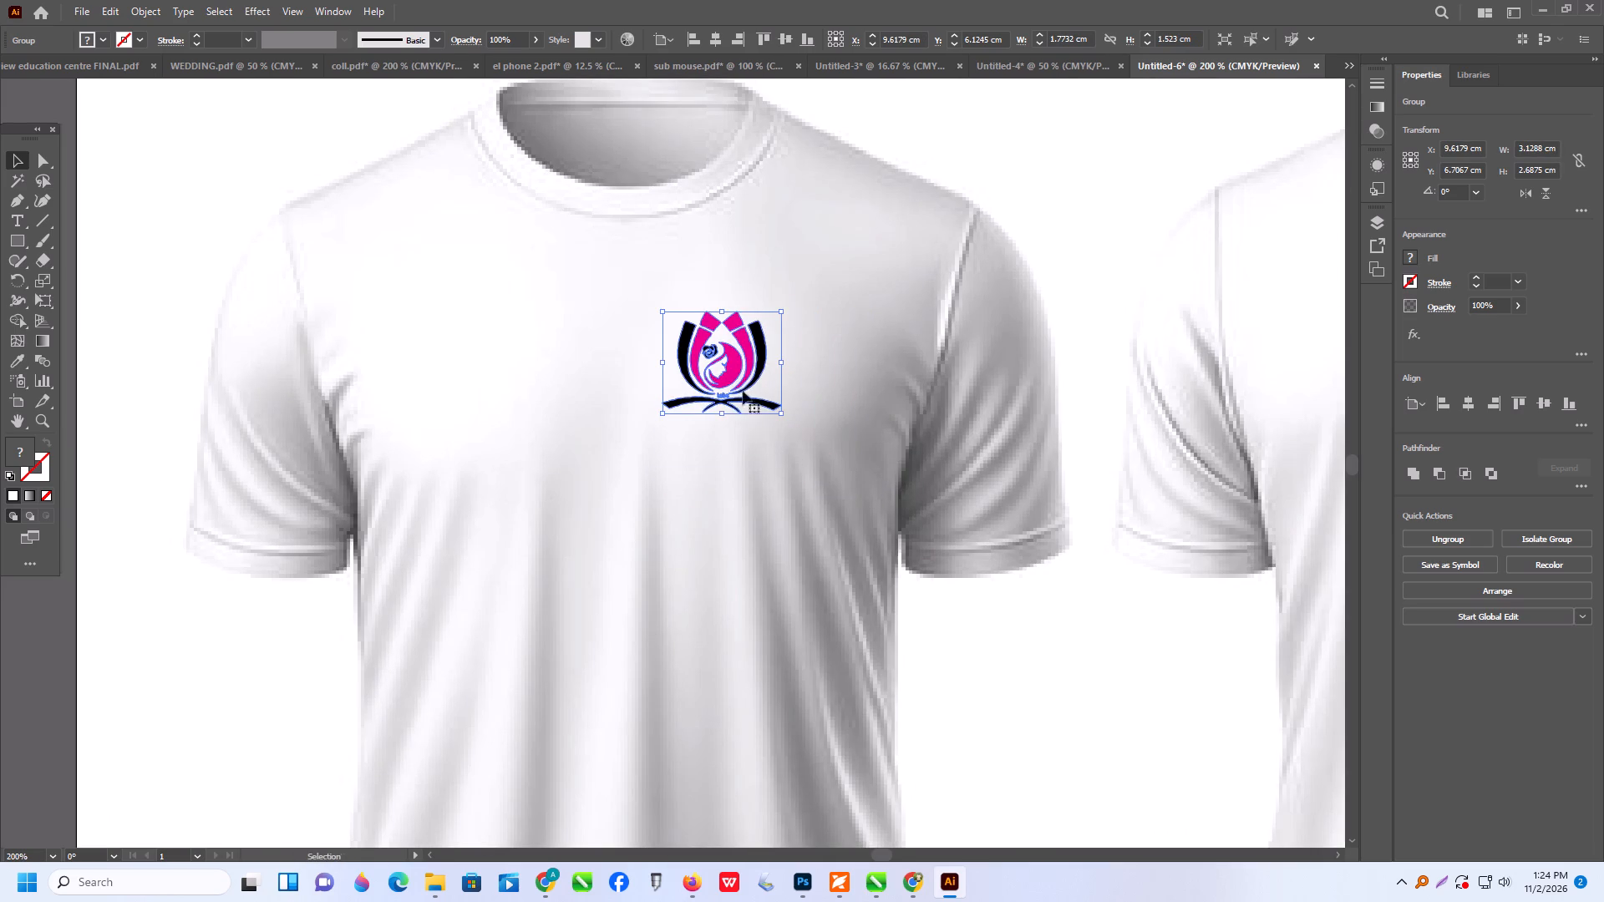
pyautogui.moveTo(723, 371); pyautogui.dragTo(777, 417)
pyautogui.keyDown('alt'); pyautogui.scroll(-4, 774, 427); pyautogui.keyUp('alt')
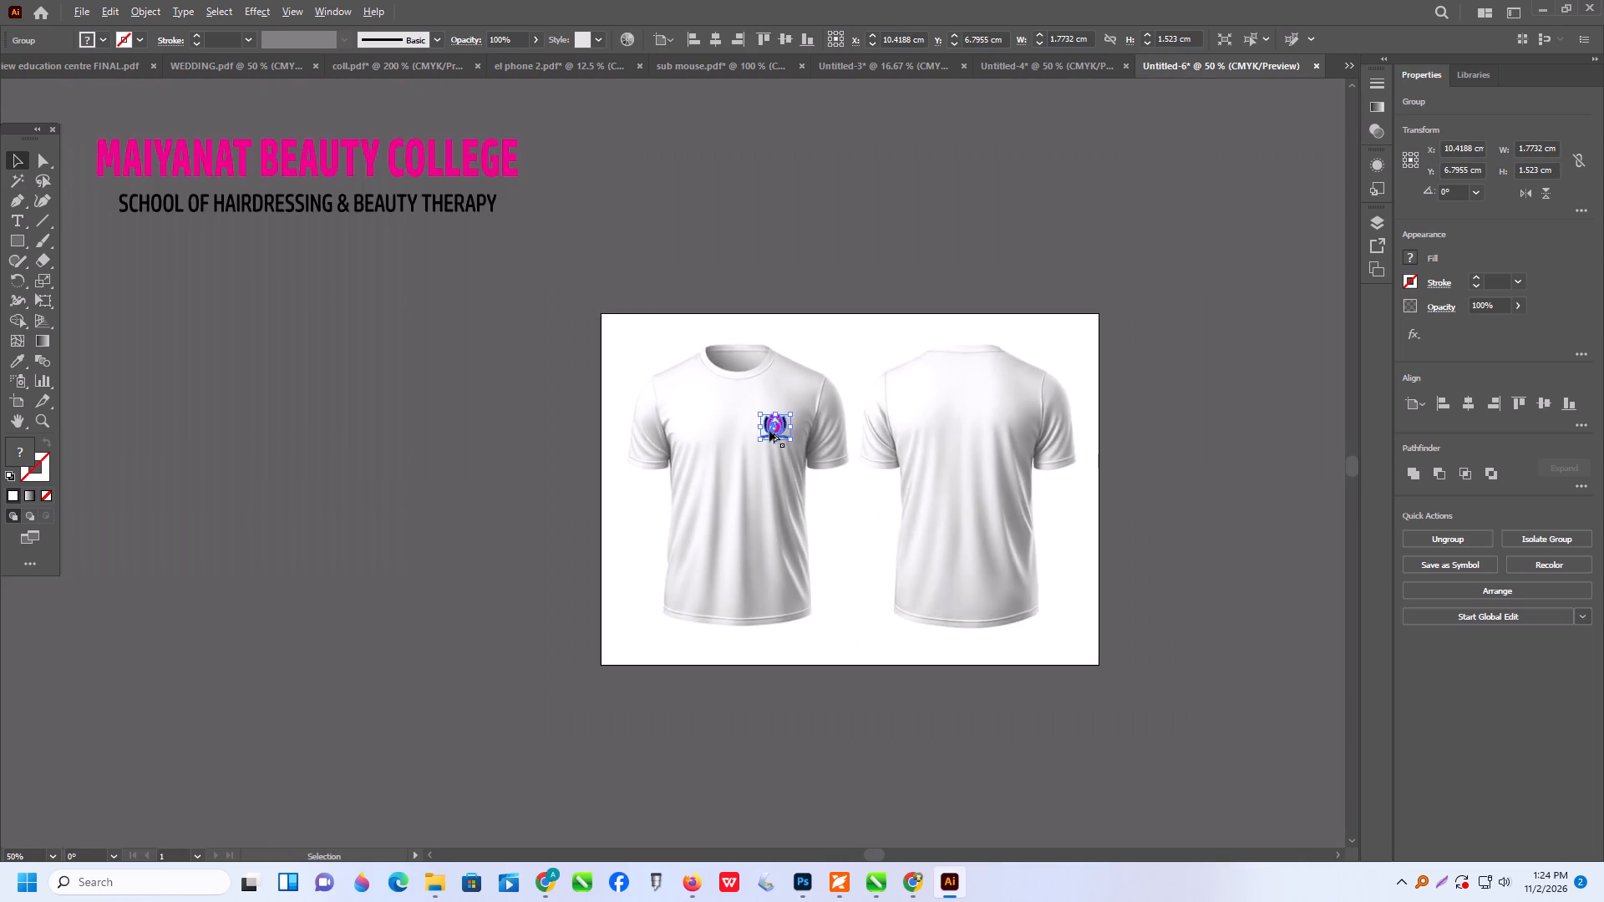
# Delete the "SCHOOL OF HAIRDRESSING & BEAUTY THERAPY" line below the college name.
pyautogui.keyDown('alt'); pyautogui.scroll(-1, 647, 439); pyautogui.keyUp('alt')
pyautogui.keyDown('alt'); pyautogui.scroll(1, 452, 305); pyautogui.keyUp('alt')
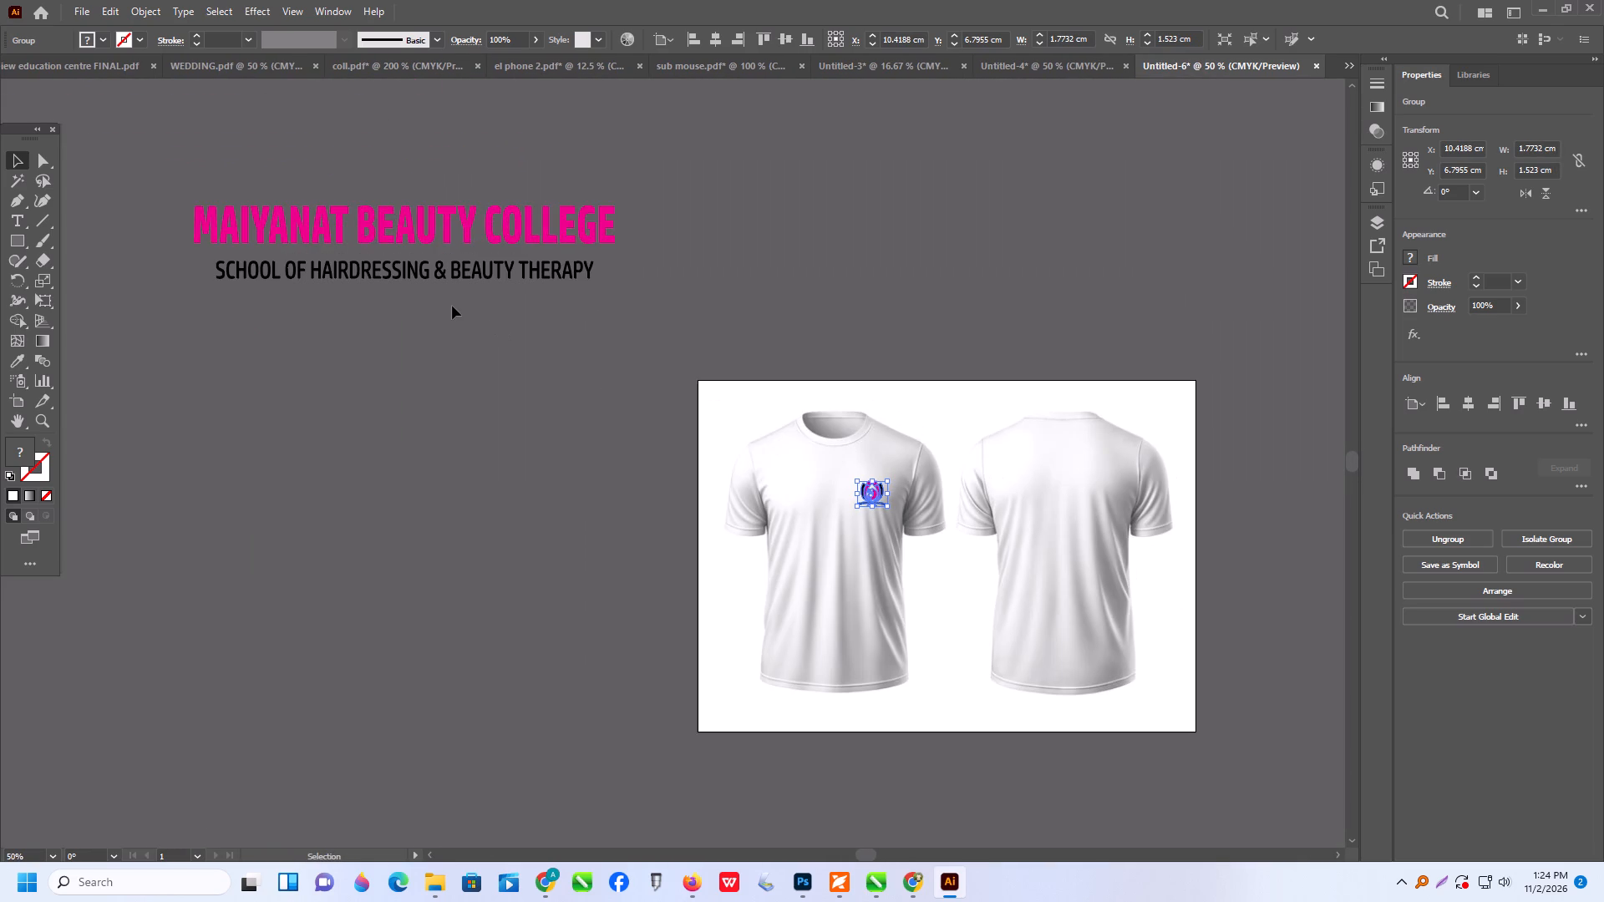
pyautogui.moveTo(162, 276); pyautogui.dragTo(600, 335)
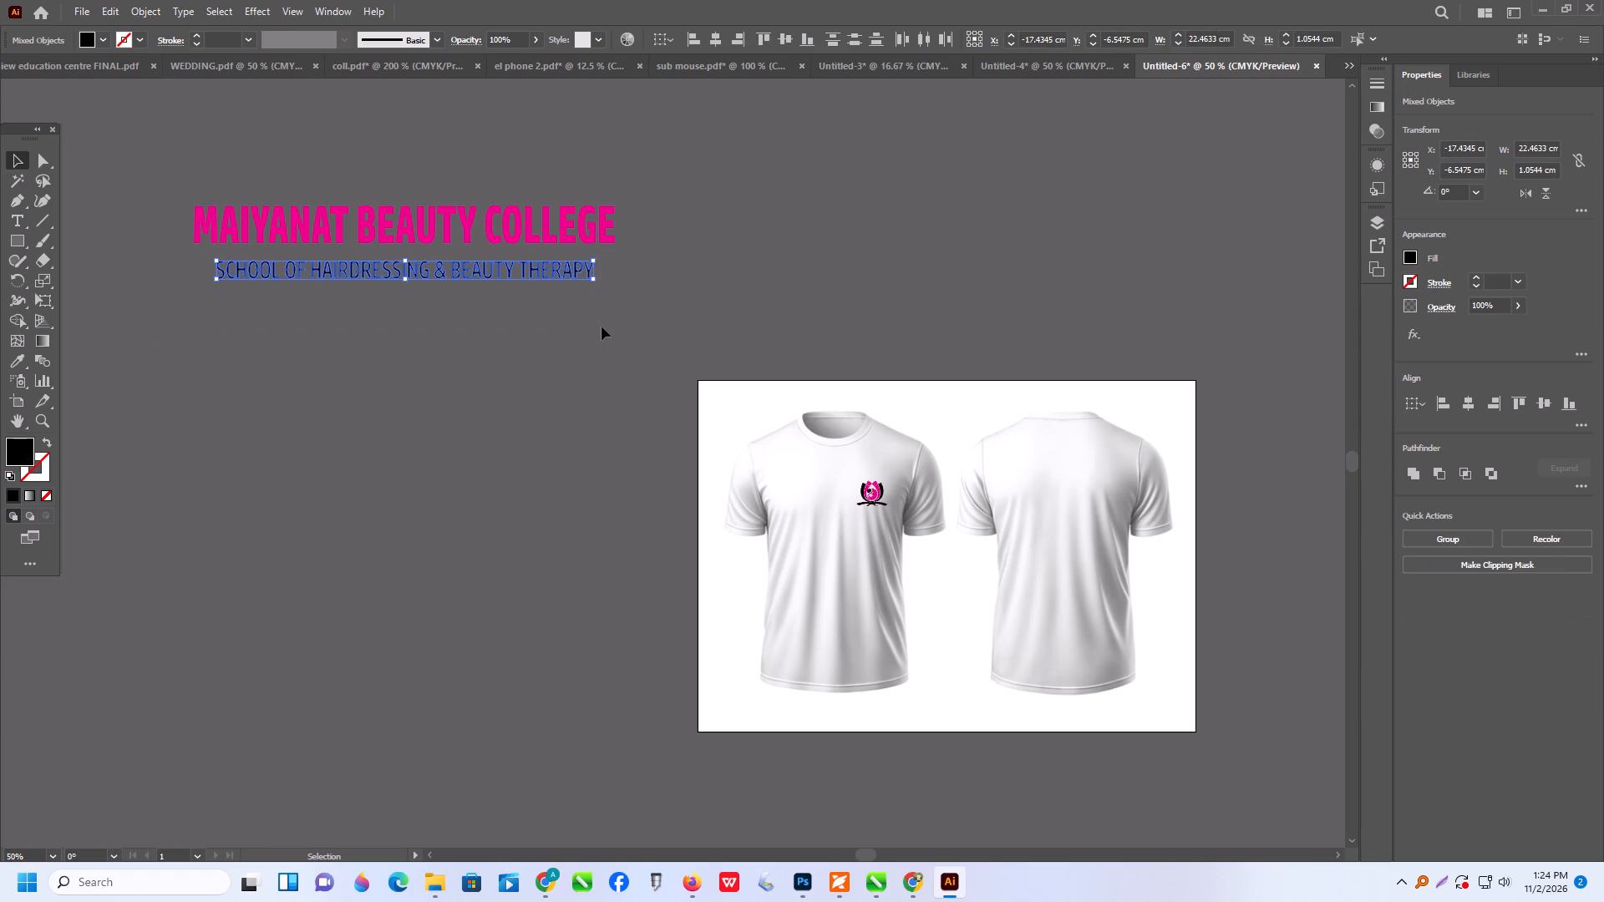
pyautogui.press('Delete')
# Recolor the "MAIYANAT BEAUTY COLLEGE" lettering black by sampling the logo's black outer petal.
pyautogui.moveTo(147, 168); pyautogui.dragTo(771, 280)
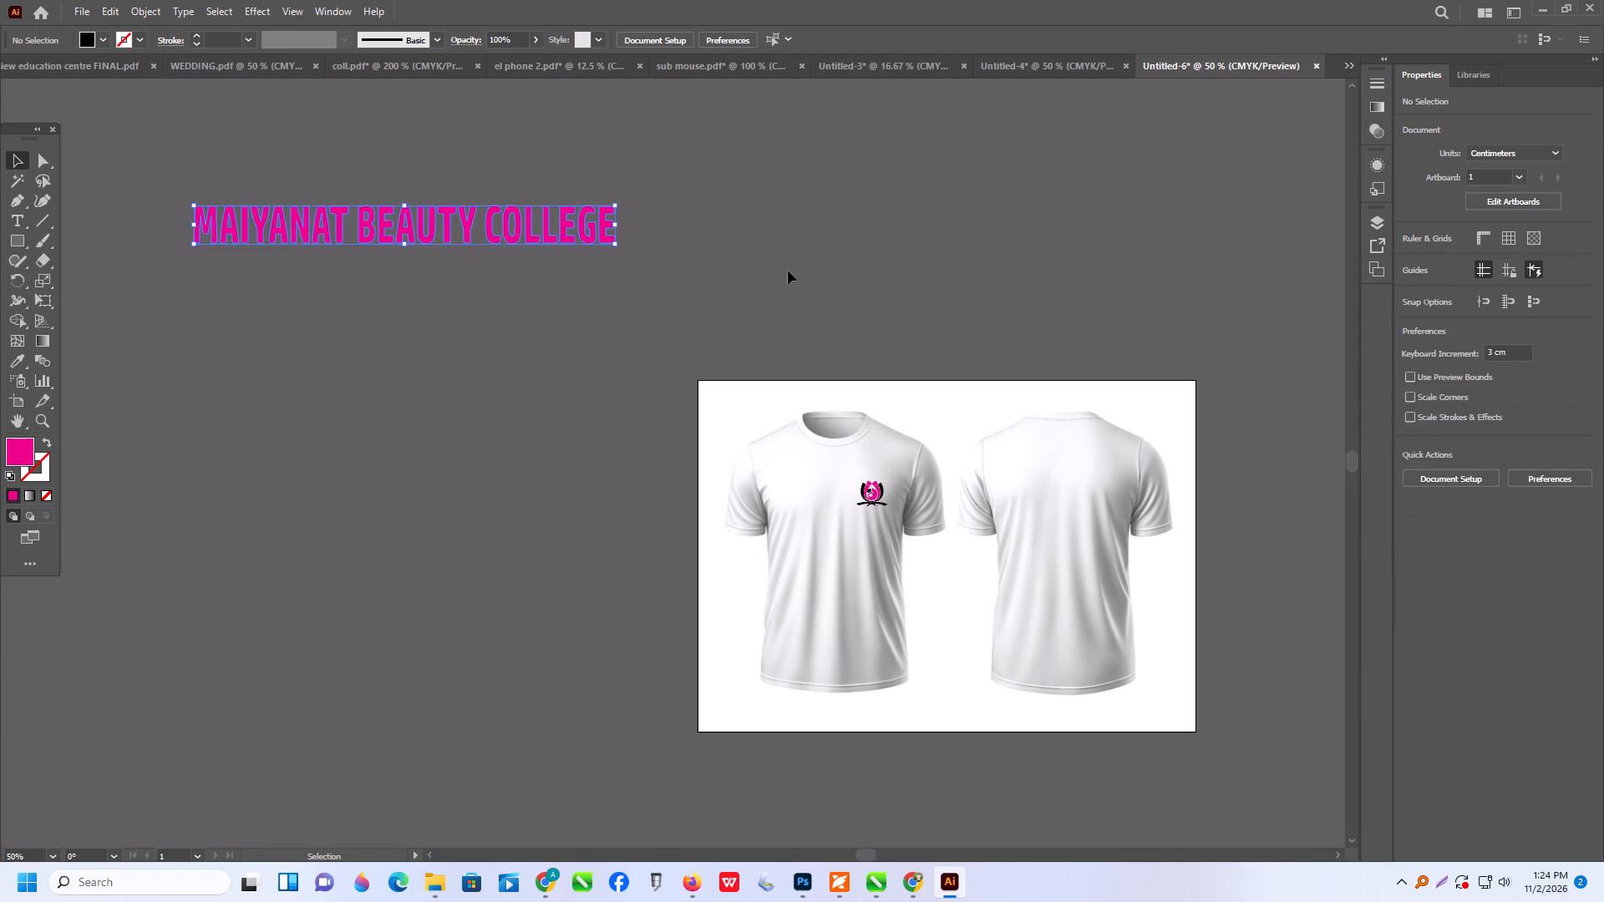
pyautogui.click(98, 36)
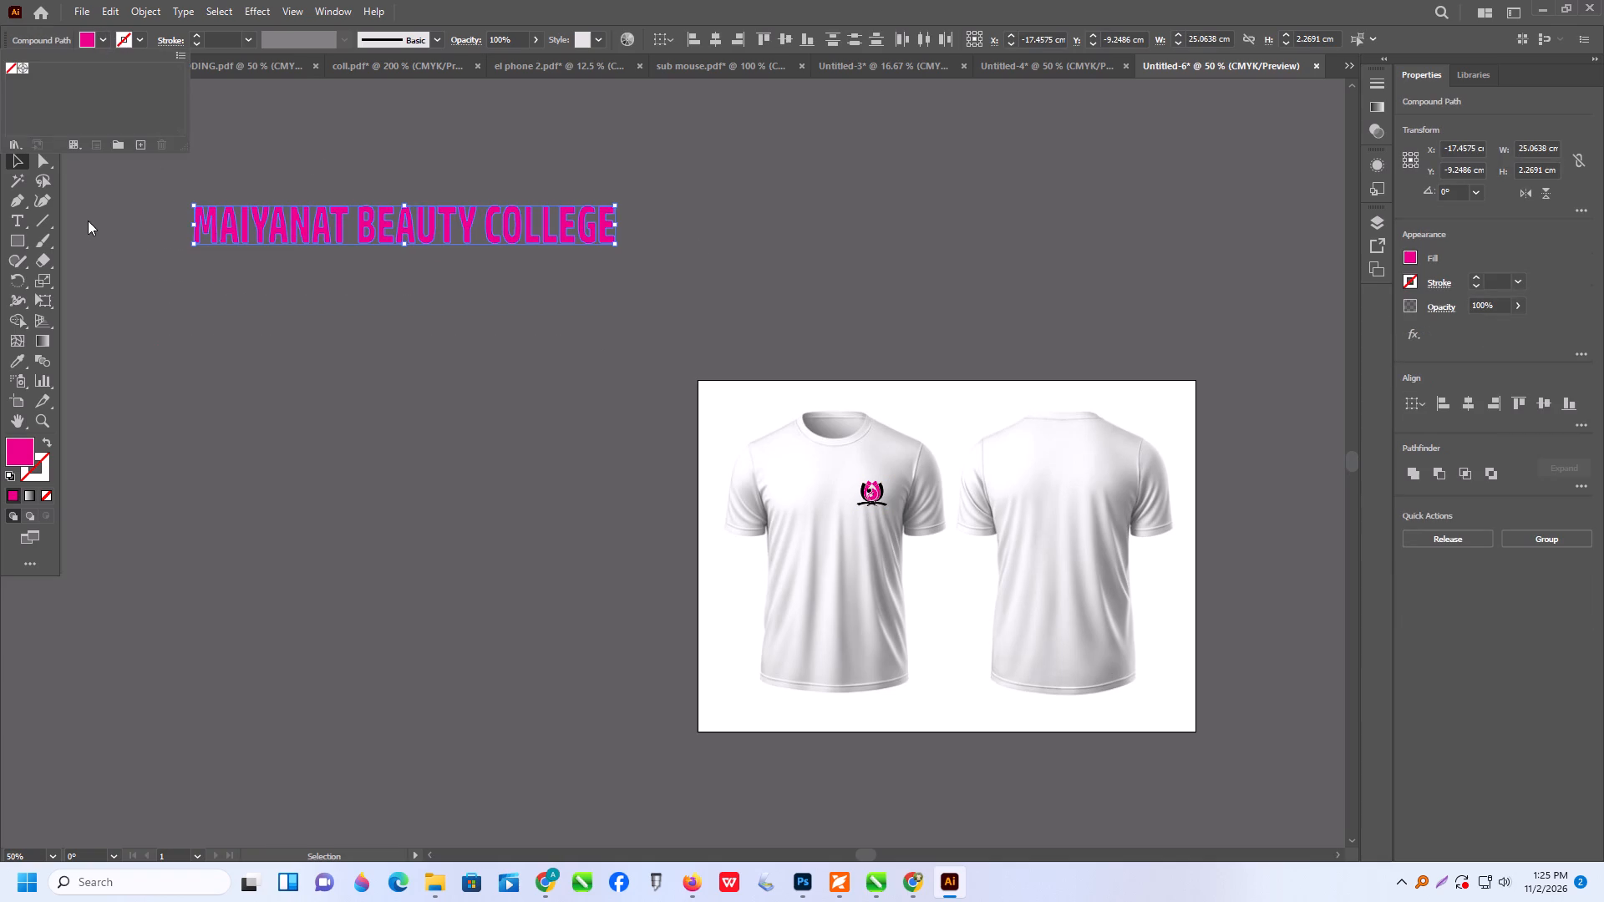
pyautogui.click(89, 224)
pyautogui.scroll(3, 277, 227)
pyautogui.keyDown('alt'); pyautogui.scroll(-2, 290, 262); pyautogui.keyUp('alt')
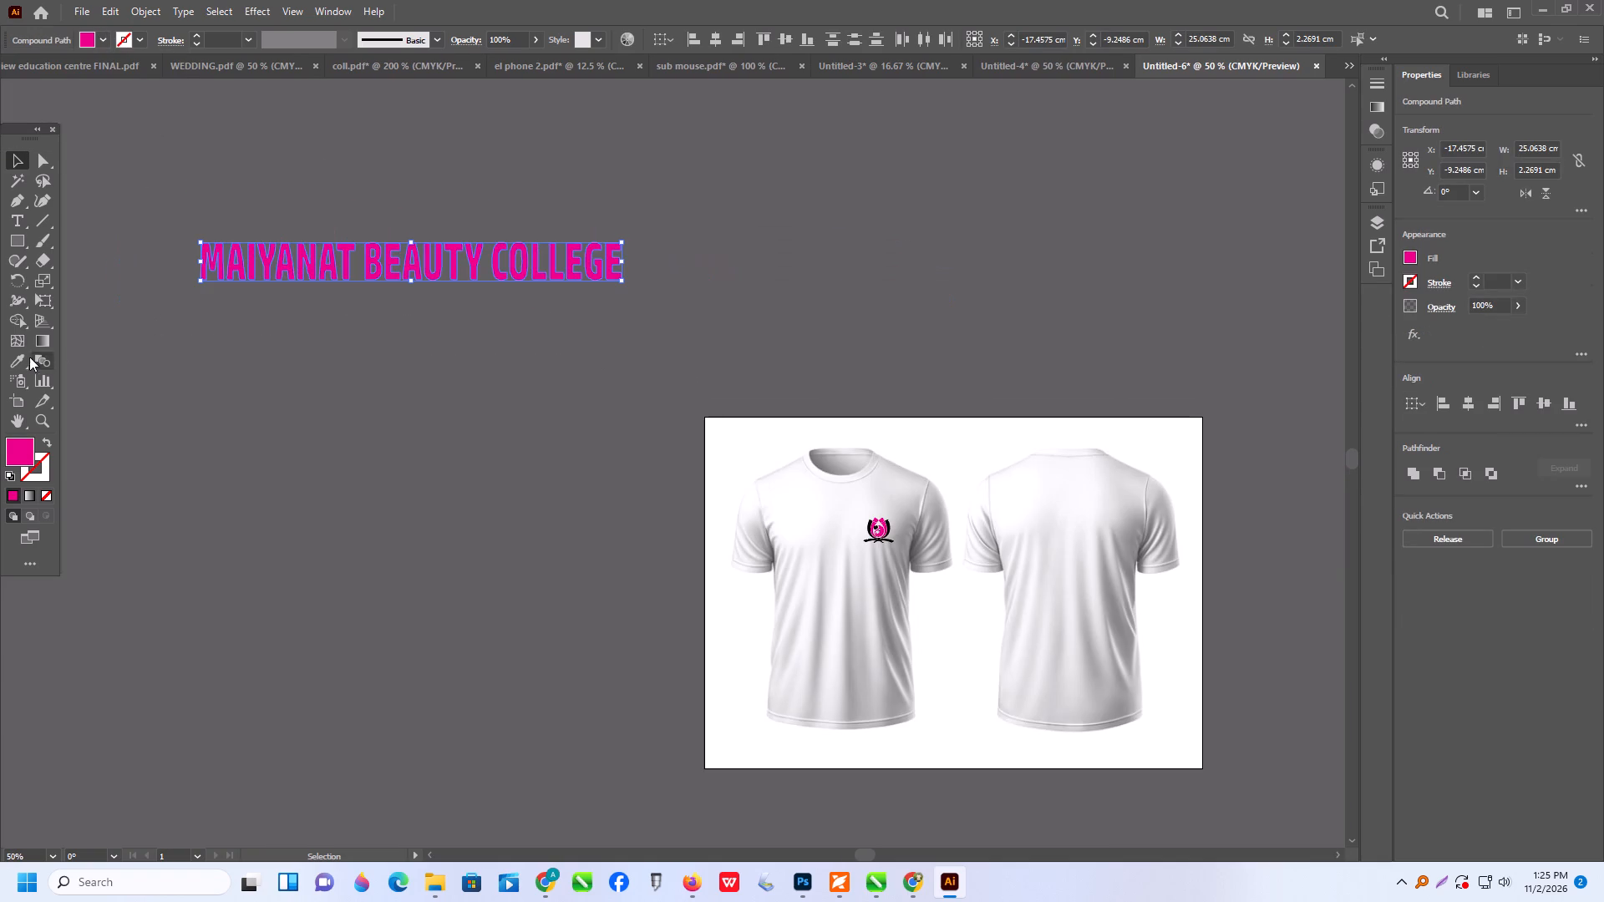
pyautogui.moveTo(19, 360); pyautogui.dragTo(30, 369)
pyautogui.keyDown('alt'); pyautogui.scroll(2, 1051, 638); pyautogui.keyUp('alt')
pyautogui.keyDown('alt'); pyautogui.scroll(2, 803, 474); pyautogui.keyUp('alt')
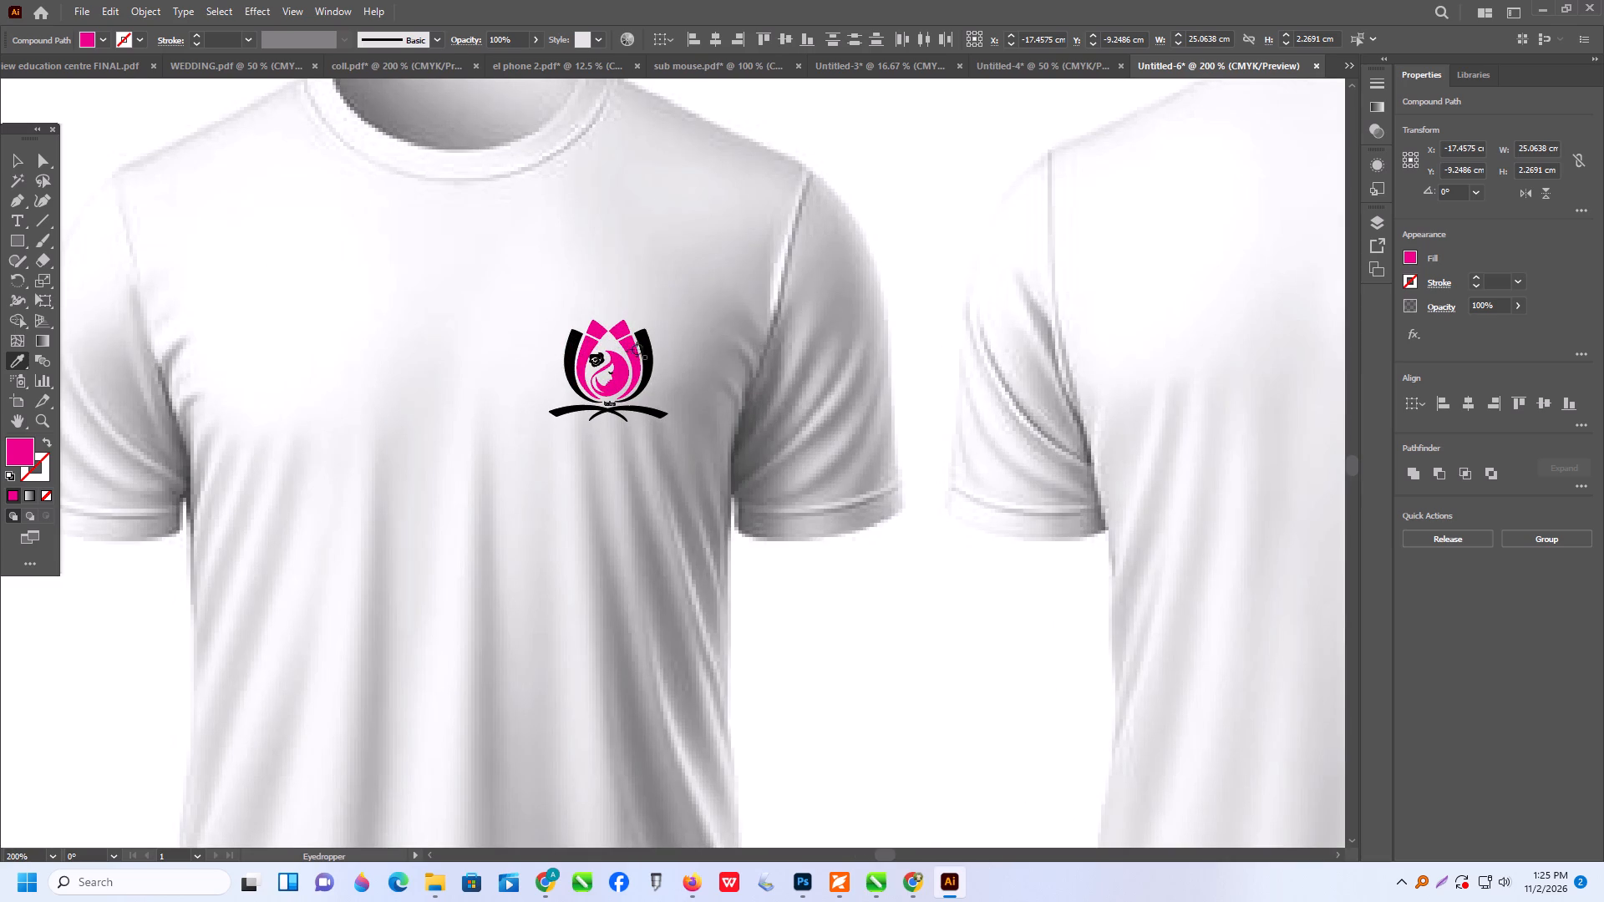
pyautogui.click(646, 341)
pyautogui.moveTo(24, 161); pyautogui.dragTo(32, 170)
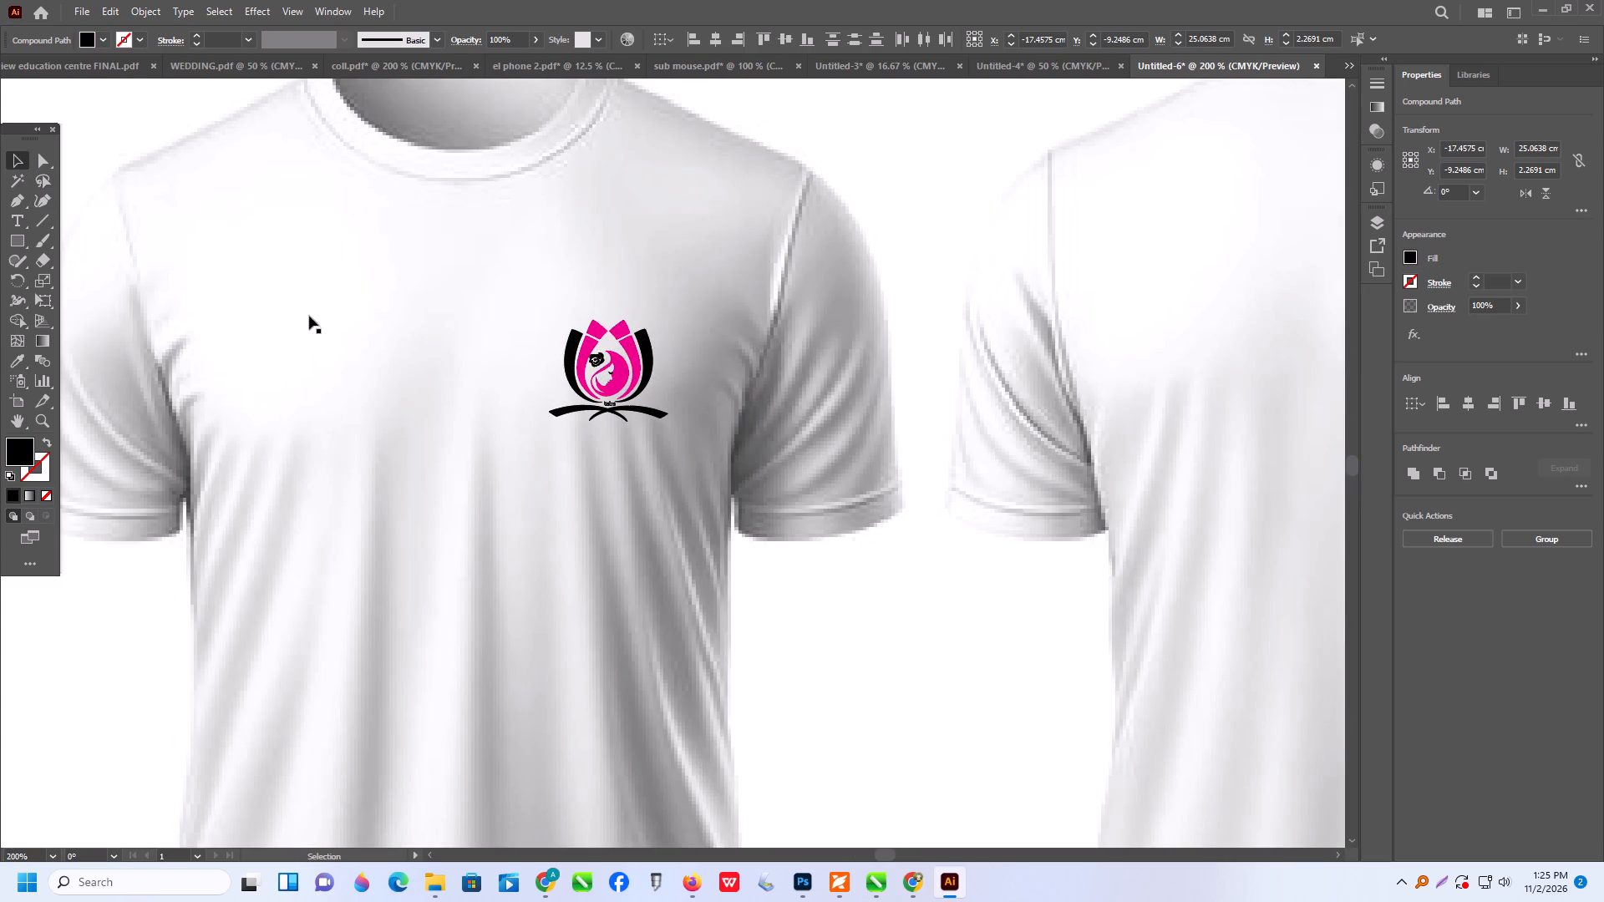
# Move the black college lettering onto the back-view shirt and bring it to the front.
pyautogui.keyDown('alt'); pyautogui.scroll(-4, 754, 631); pyautogui.keyUp('alt')
pyautogui.moveTo(383, 312); pyautogui.dragTo(1246, 522)
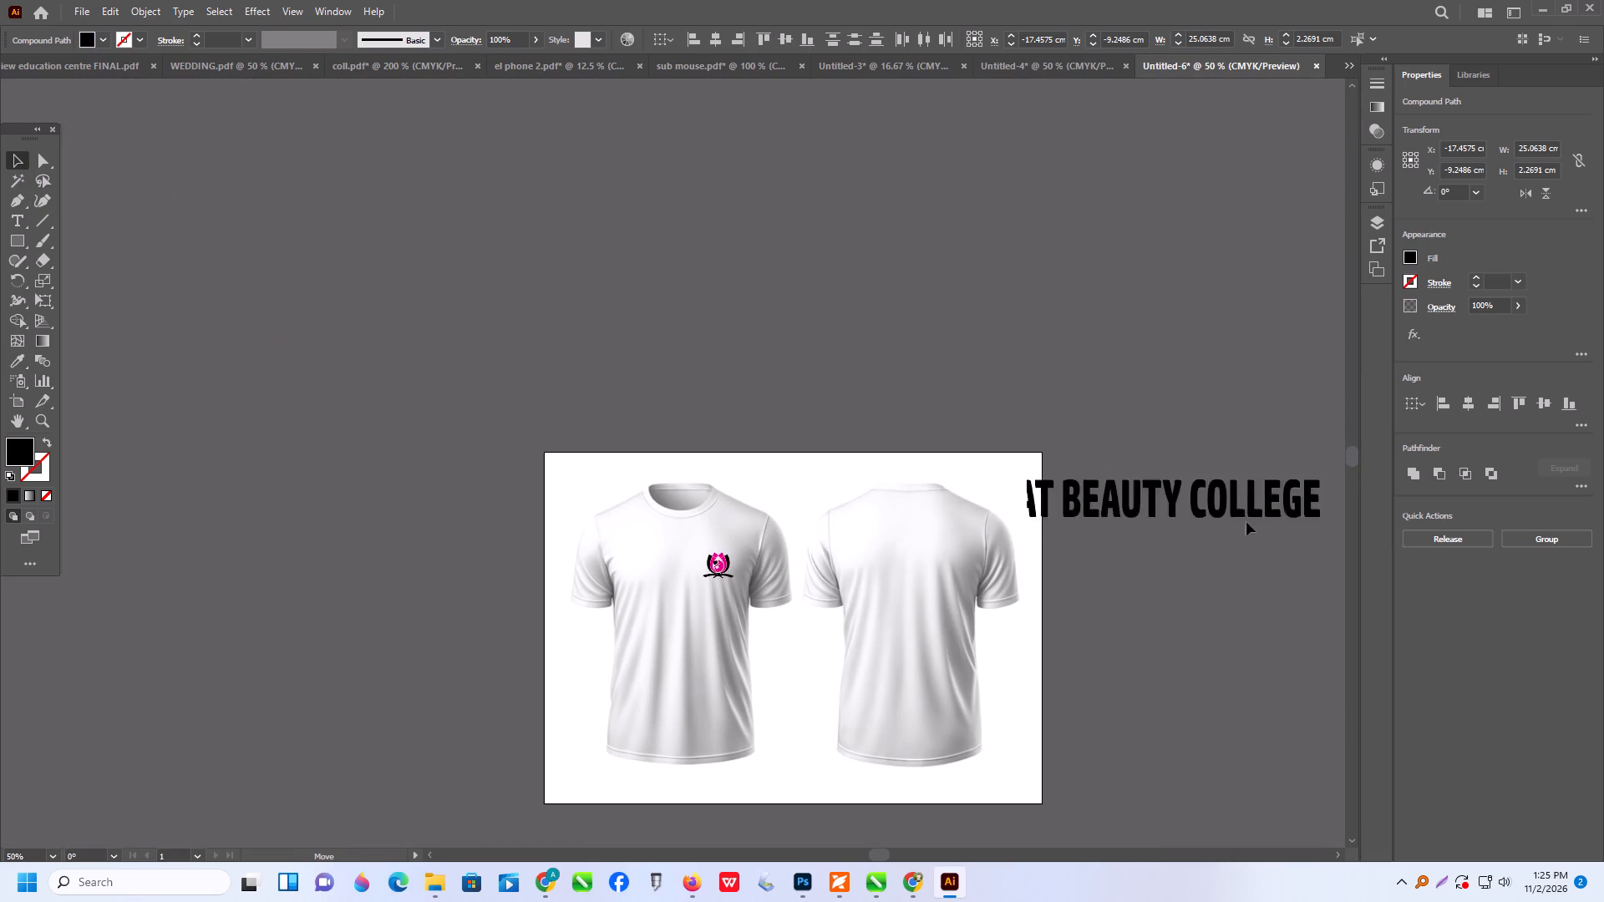
pyautogui.moveTo(1246, 522); pyautogui.dragTo(1104, 565)
pyautogui.hotkey('ctrl', 'shift', ']')
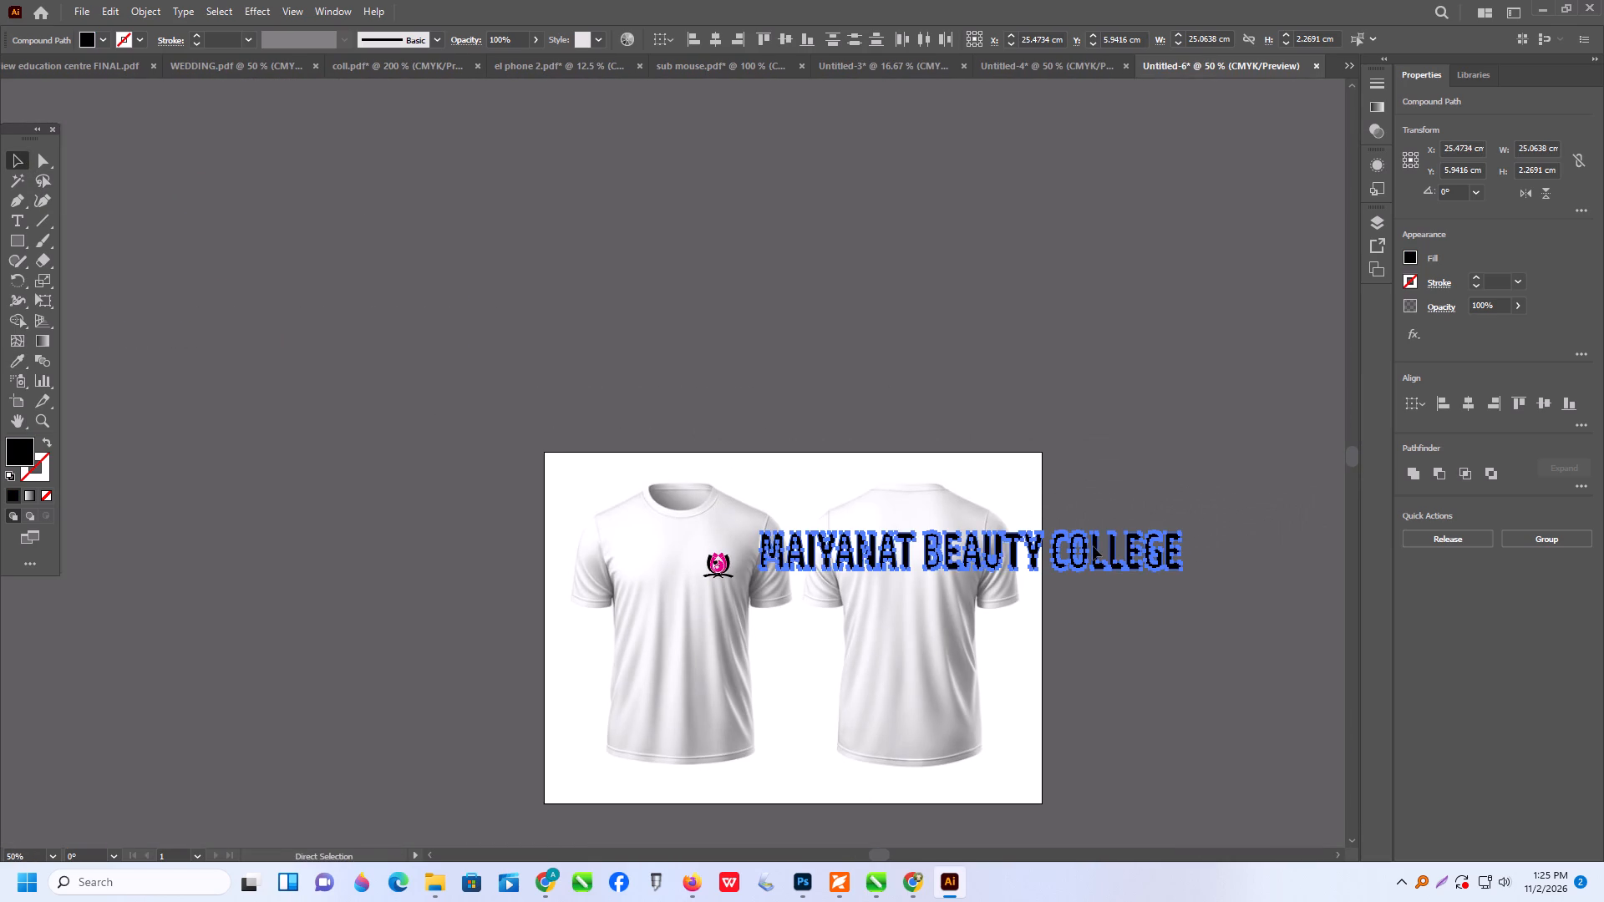
# Scale the college lettering proportionally to about 6.68 cm wide and position it centrally across the back shirt's shoulder area.
pyautogui.keyDown('alt'); pyautogui.scroll(2, 1086, 534); pyautogui.keyUp('alt')
pyautogui.keyDown('shift'); pyautogui.moveTo(1274, 606); pyautogui.dragTo(723, 621); pyautogui.keyUp('shift')
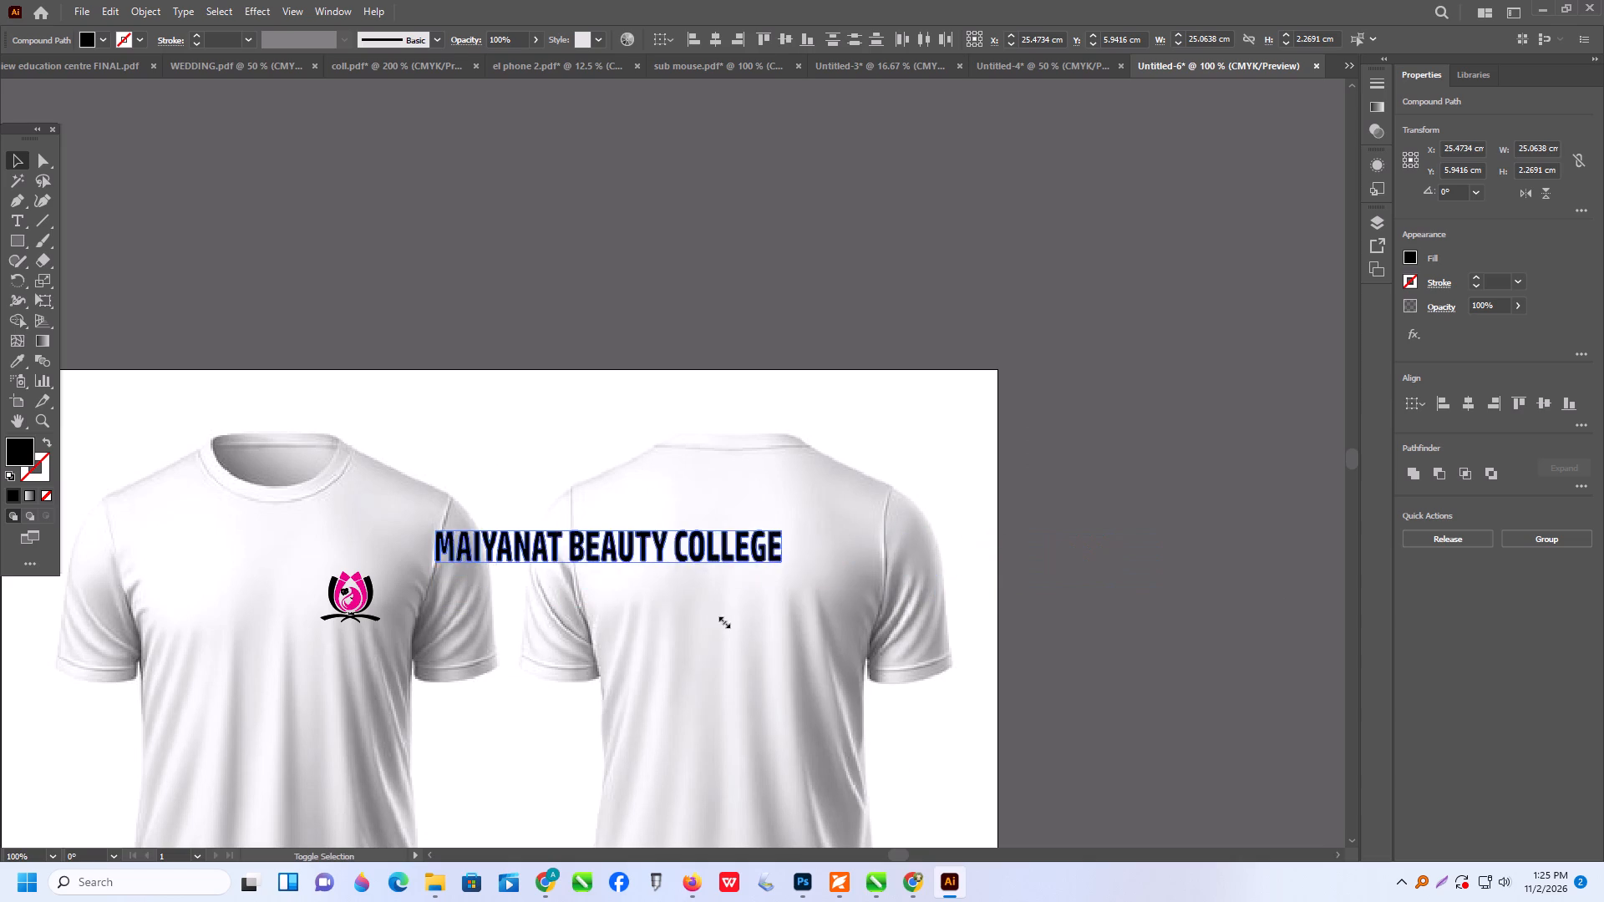
pyautogui.keyDown('shift'); pyautogui.moveTo(723, 621); pyautogui.dragTo(660, 619); pyautogui.keyUp('shift')
pyautogui.moveTo(550, 543); pyautogui.dragTo(734, 548)
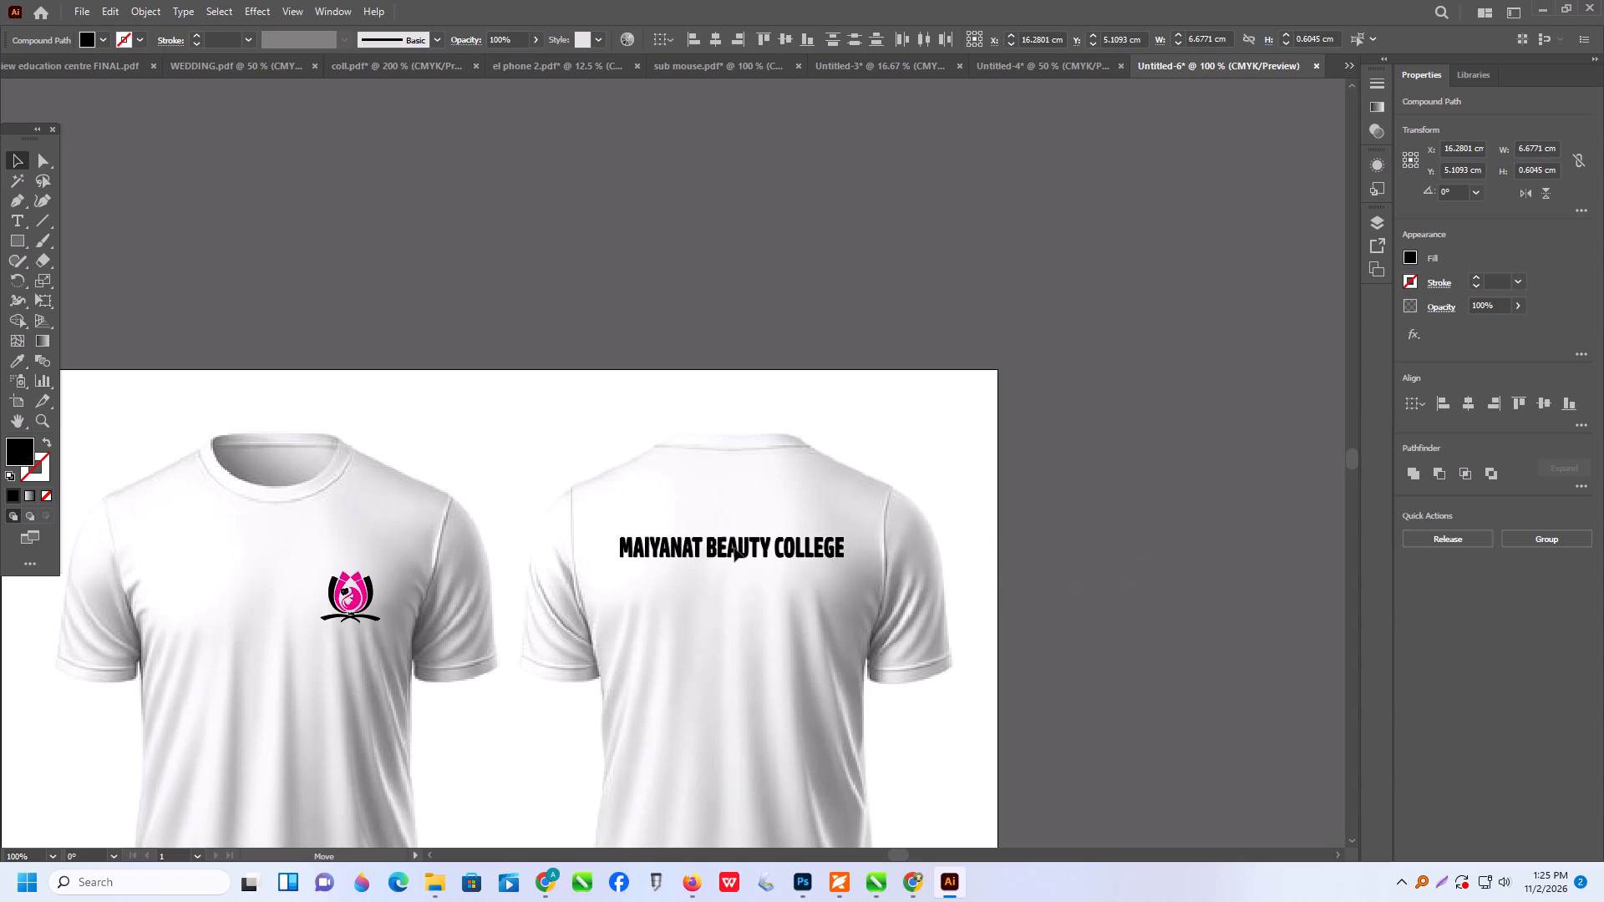
pyautogui.moveTo(734, 548); pyautogui.dragTo(733, 548)
pyautogui.scroll(5, 733, 549)
pyautogui.moveTo(784, 604); pyautogui.dragTo(785, 623)
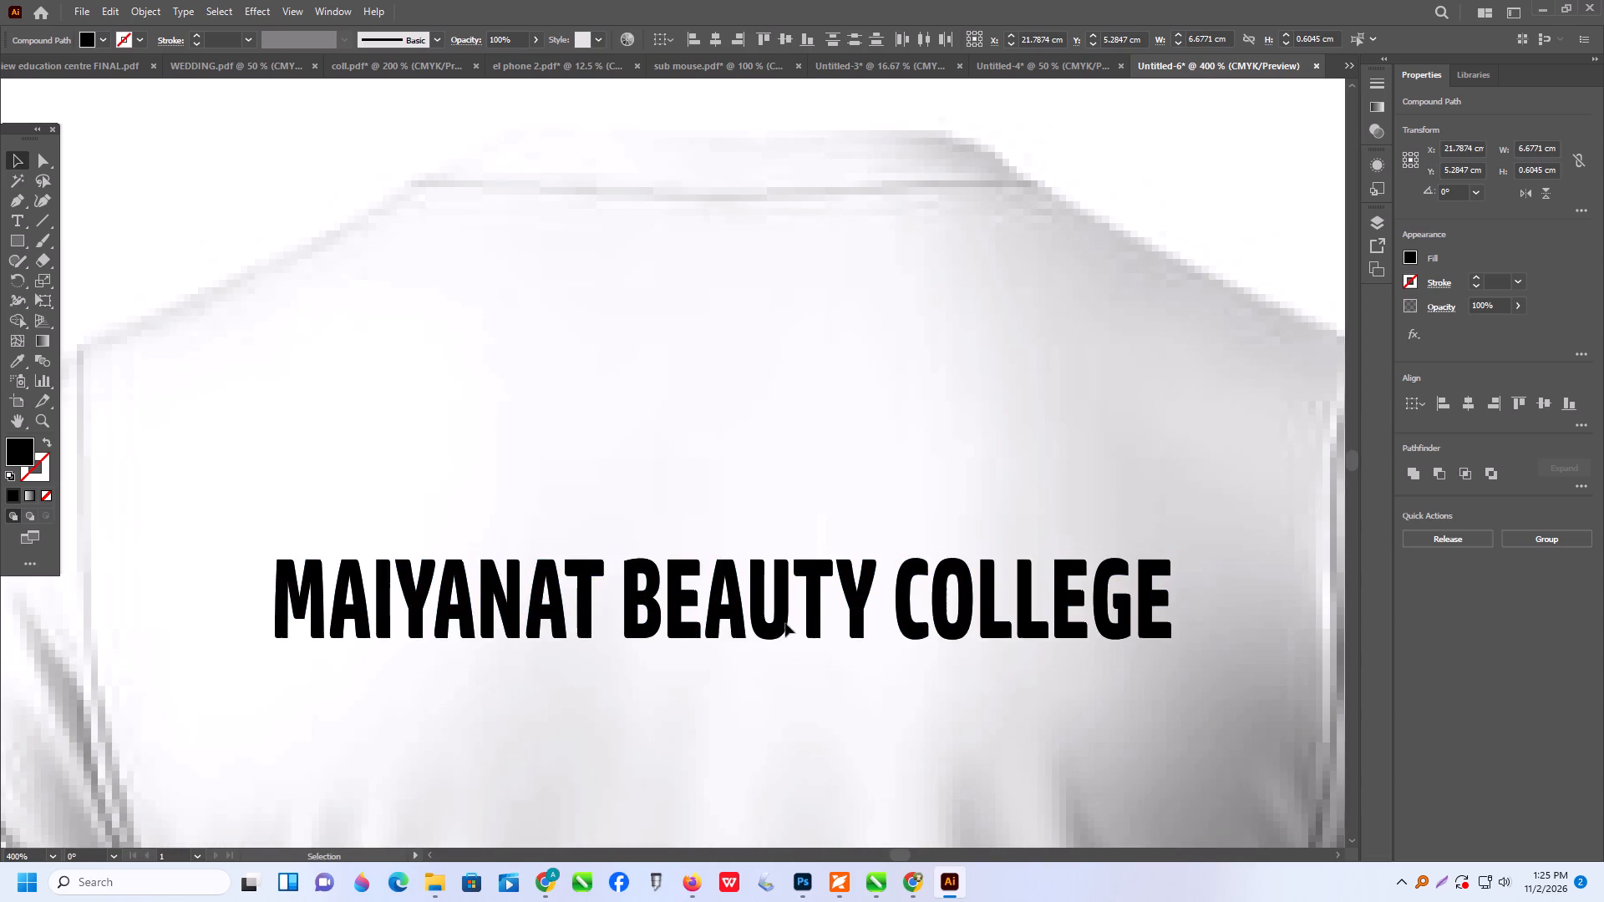
pyautogui.moveTo(785, 623); pyautogui.dragTo(785, 622)
pyautogui.keyDown('alt'); pyautogui.scroll(-15, 784, 617); pyautogui.keyUp('alt')
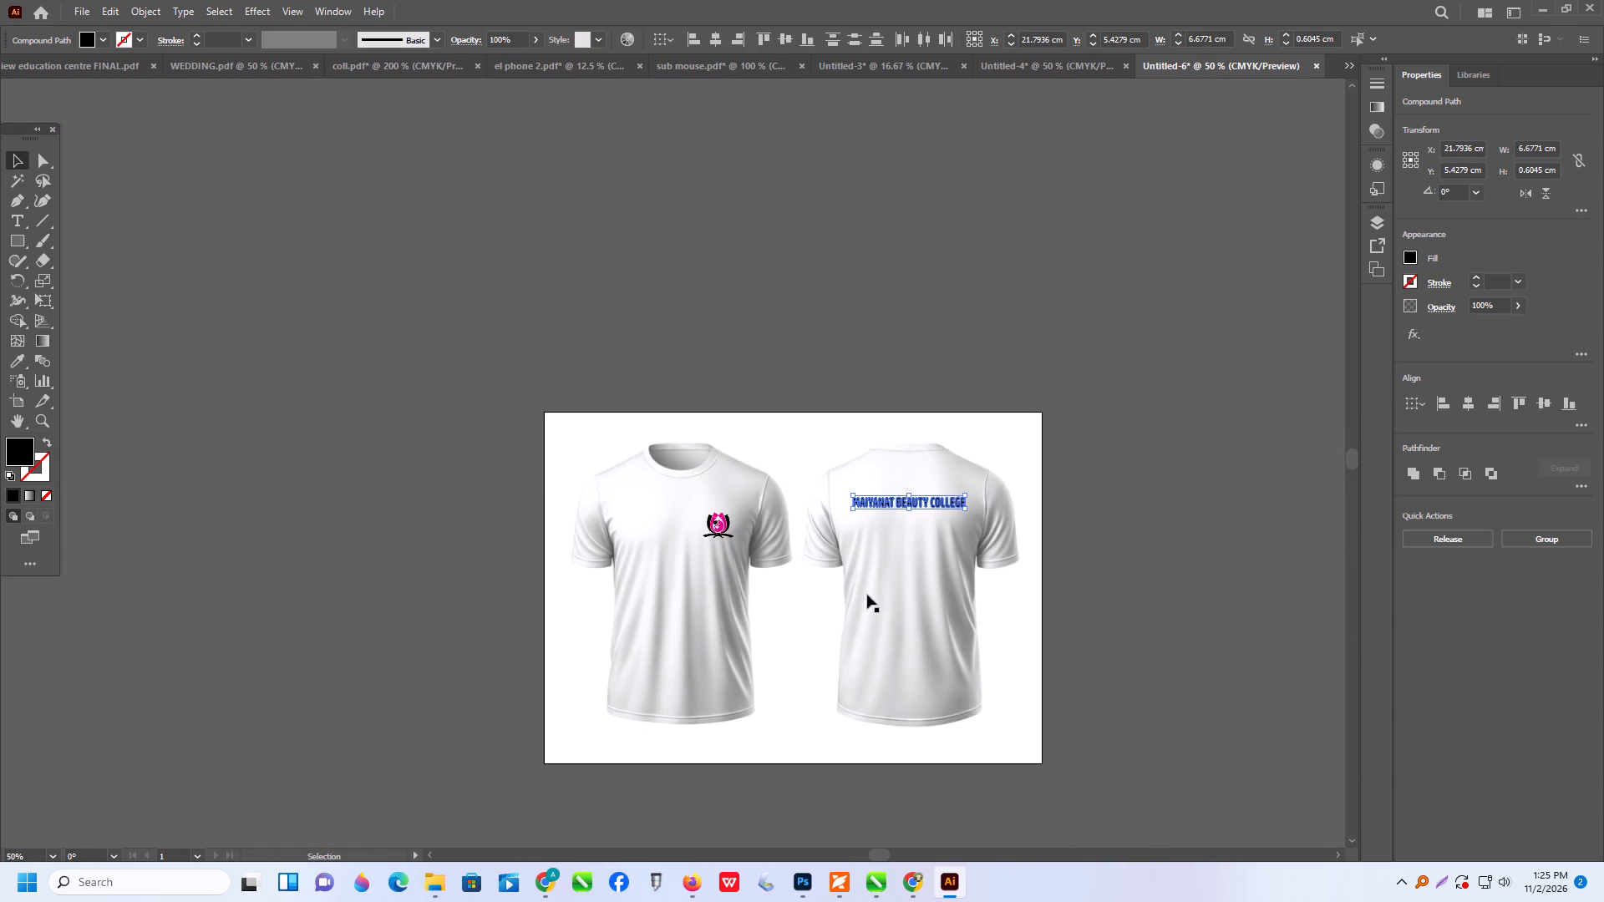
# Center the T-shirt image horizontally on the artboard.
pyautogui.keyDown('alt'); pyautogui.scroll(5, 746, 545); pyautogui.keyUp('alt')
pyautogui.scroll(-3, 698, 519)
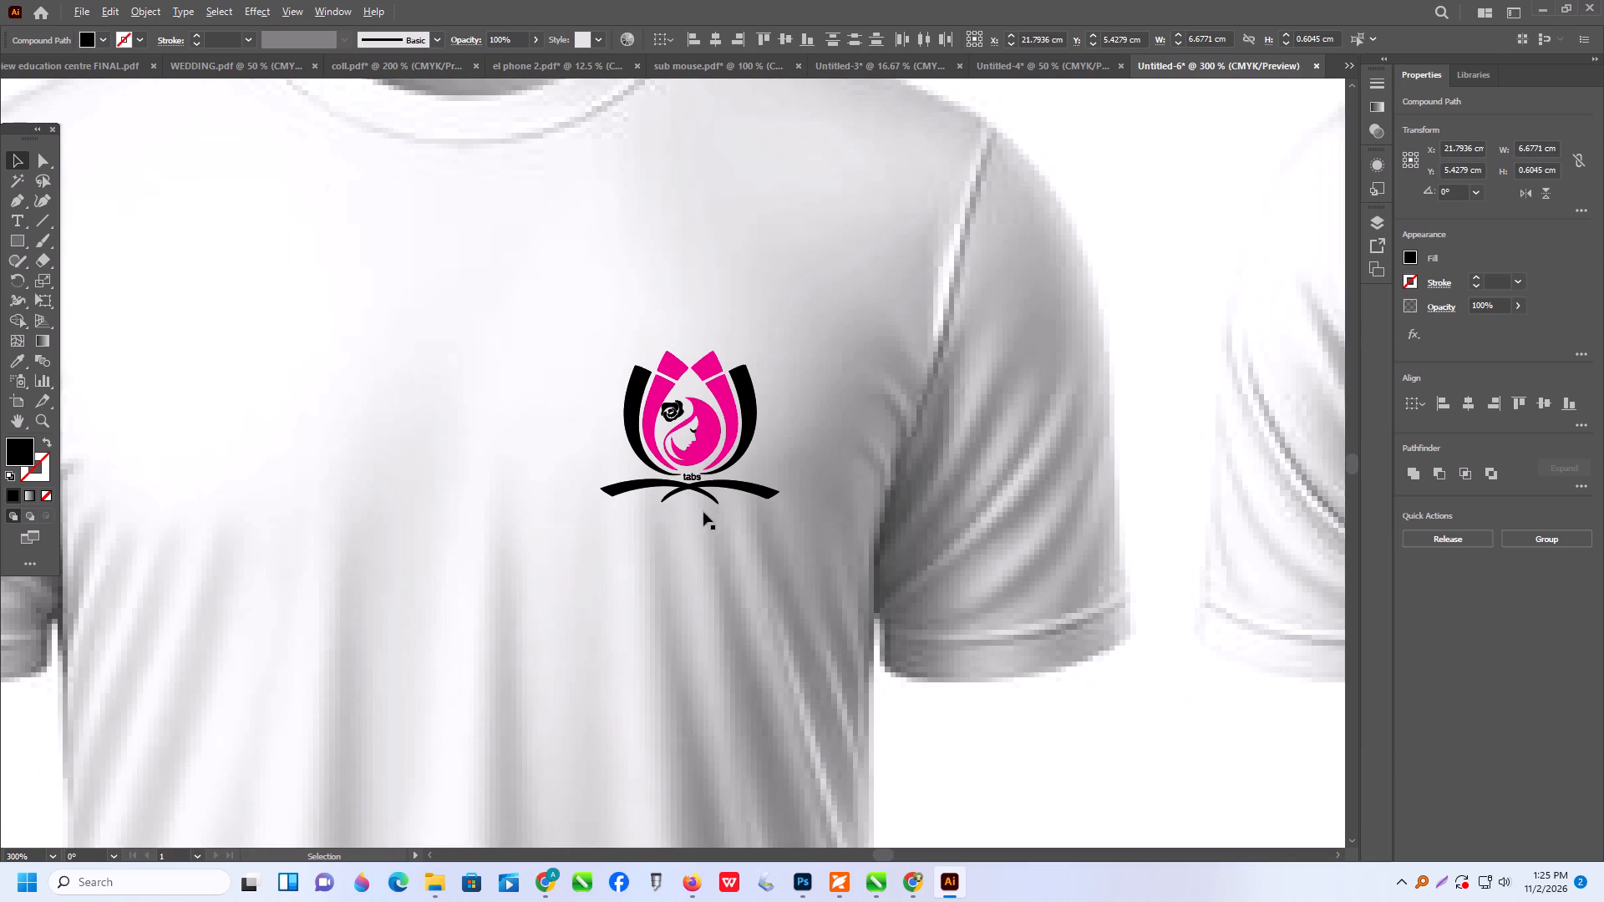
pyautogui.keyDown('alt'); pyautogui.scroll(-3, 698, 509); pyautogui.keyUp('alt')
pyautogui.scroll(-7, 1009, 485)
pyautogui.click(1237, 396)
pyautogui.click(1088, 535)
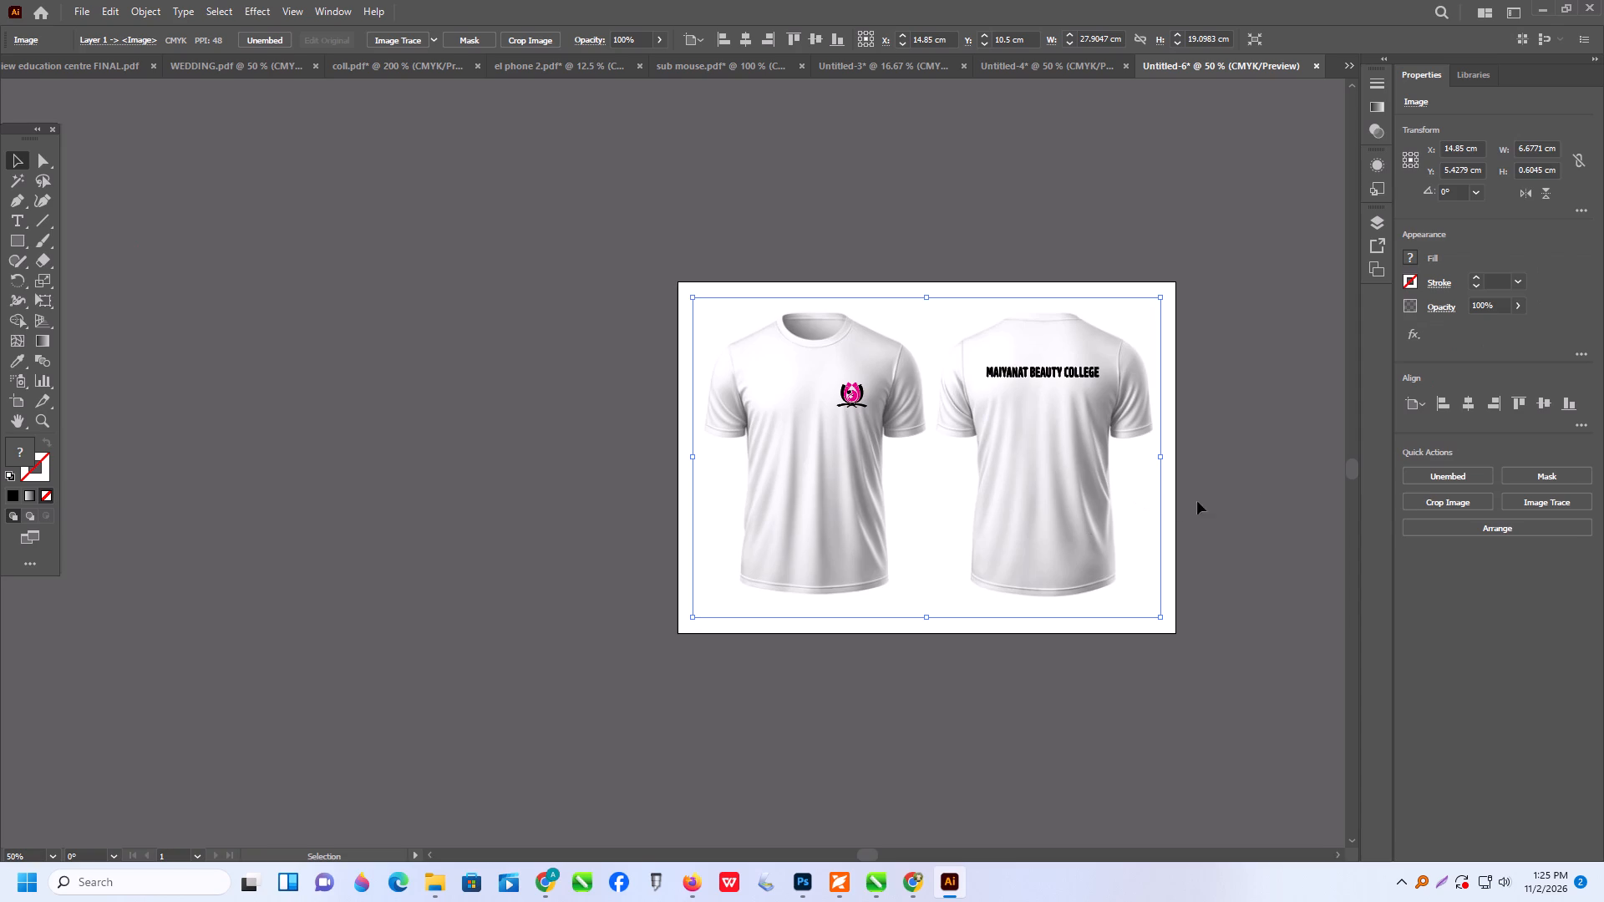
pyautogui.click(1466, 409)
pyautogui.click(1262, 252)
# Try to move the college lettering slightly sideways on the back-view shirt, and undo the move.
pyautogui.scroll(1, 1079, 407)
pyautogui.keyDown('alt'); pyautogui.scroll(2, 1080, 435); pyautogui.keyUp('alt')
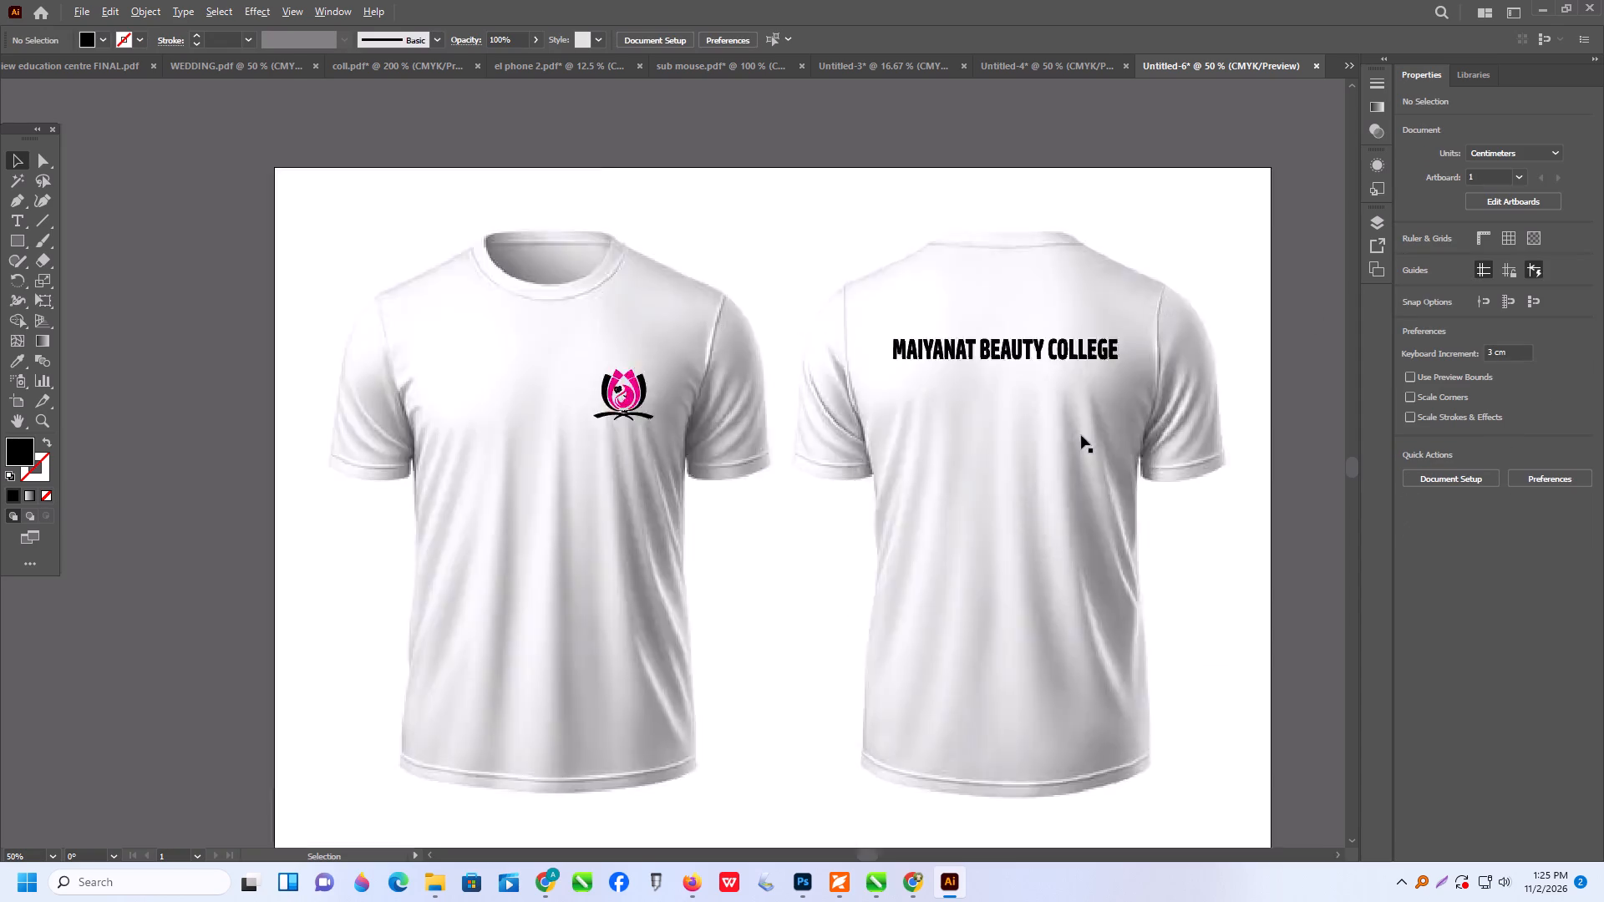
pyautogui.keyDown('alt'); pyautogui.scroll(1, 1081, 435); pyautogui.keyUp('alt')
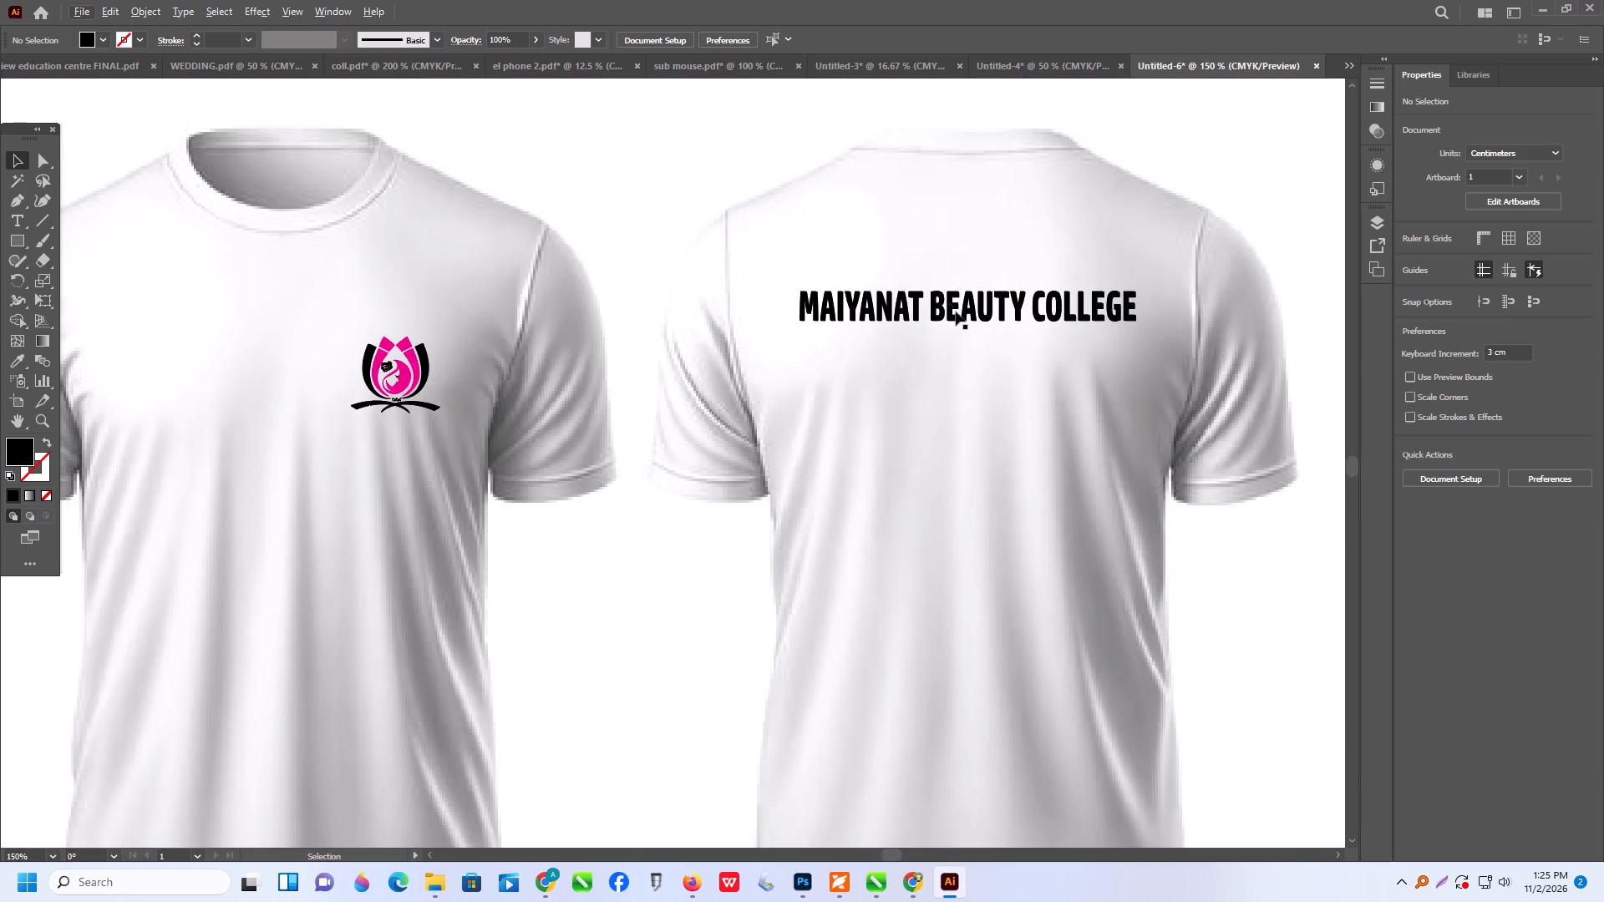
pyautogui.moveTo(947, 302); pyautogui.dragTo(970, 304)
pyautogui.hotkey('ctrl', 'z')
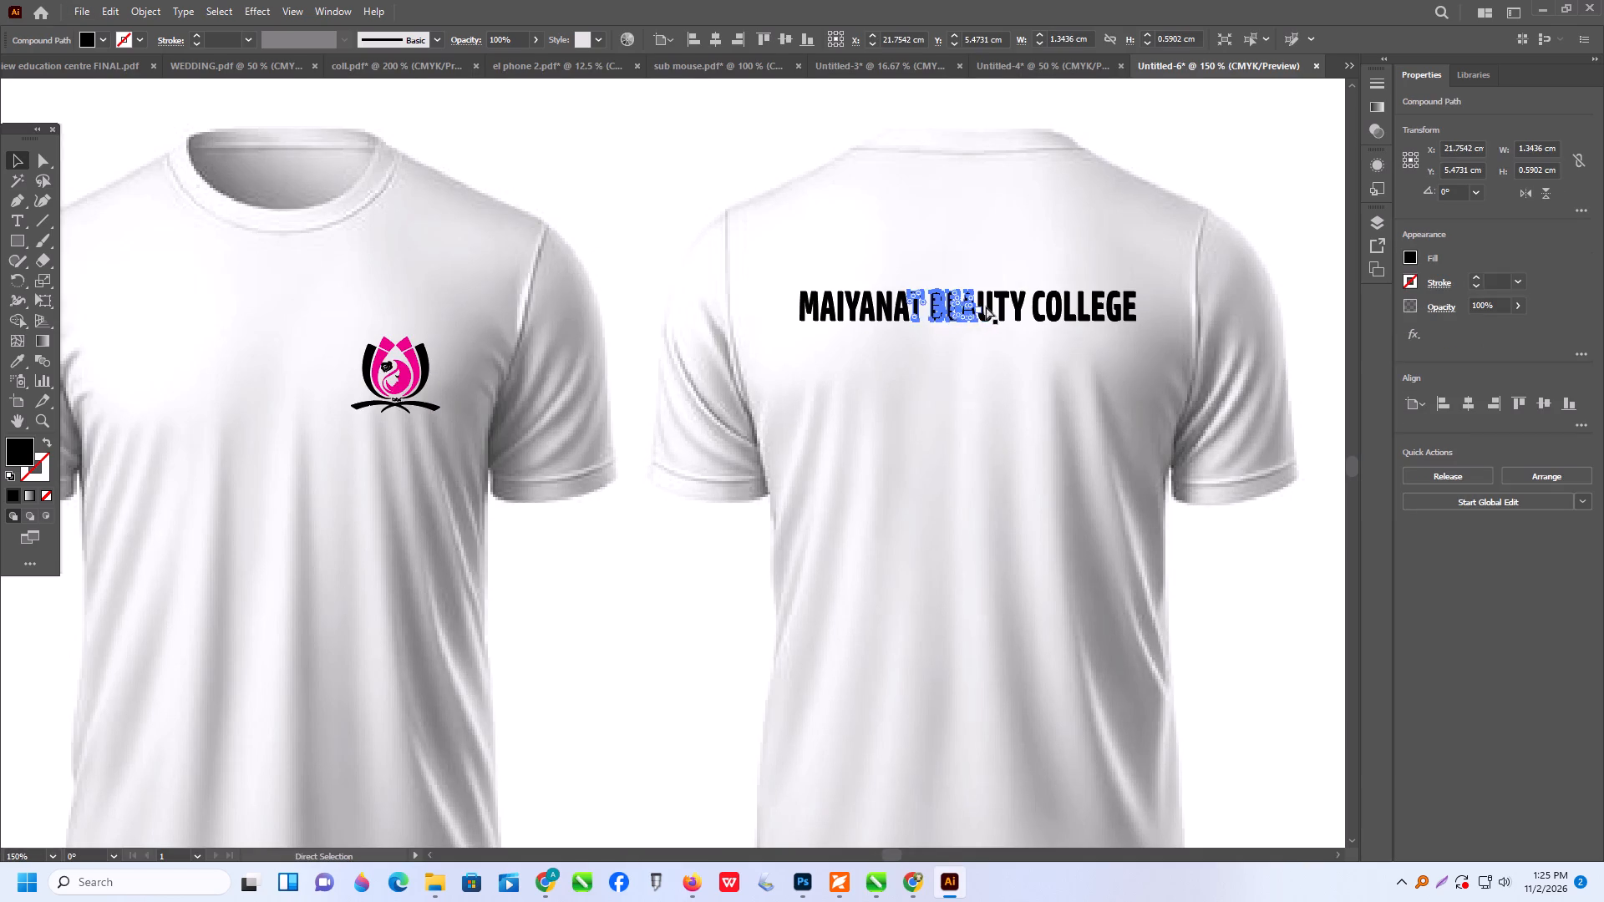
# Select all the letter pieces of "MAIYANAT BEAUTY COLLEGE" on the back-view shirt and group them.
pyautogui.keyDown('alt'); pyautogui.scroll(3, 933, 327); pyautogui.keyUp('alt')
pyautogui.keyDown('shift'); pyautogui.click(841, 288); pyautogui.keyUp('shift')
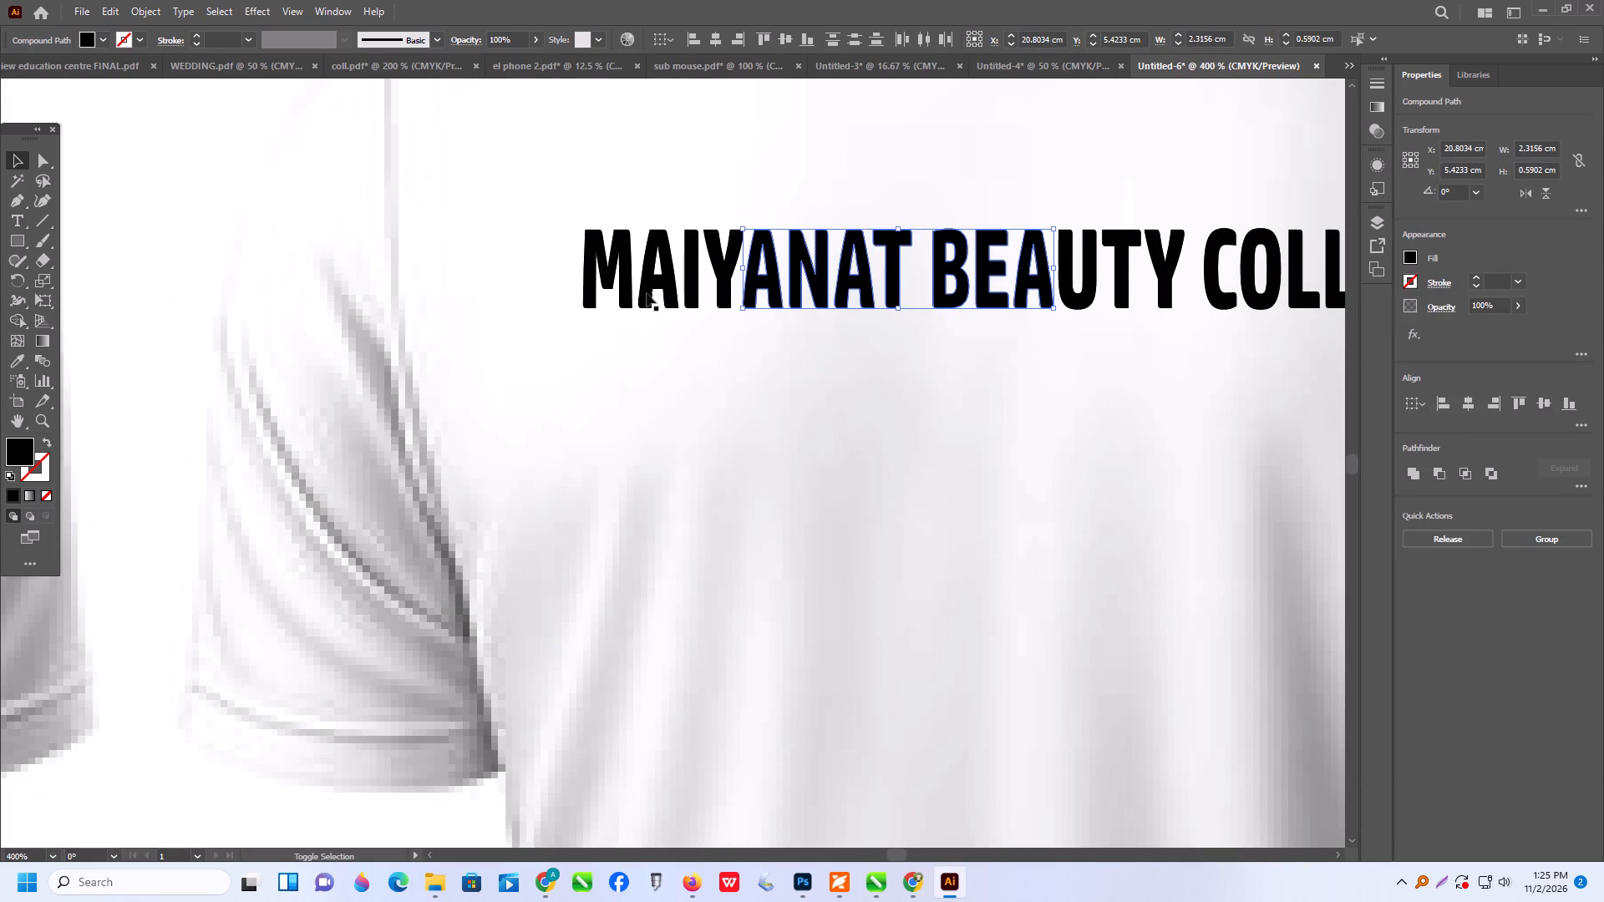
pyautogui.keyDown('shift'); pyautogui.click(689, 285); pyautogui.keyUp('shift')
pyautogui.keyDown('shift'); pyautogui.click(727, 276); pyautogui.keyUp('shift')
pyautogui.keyDown('shift'); pyautogui.click(727, 276); pyautogui.keyUp('shift')
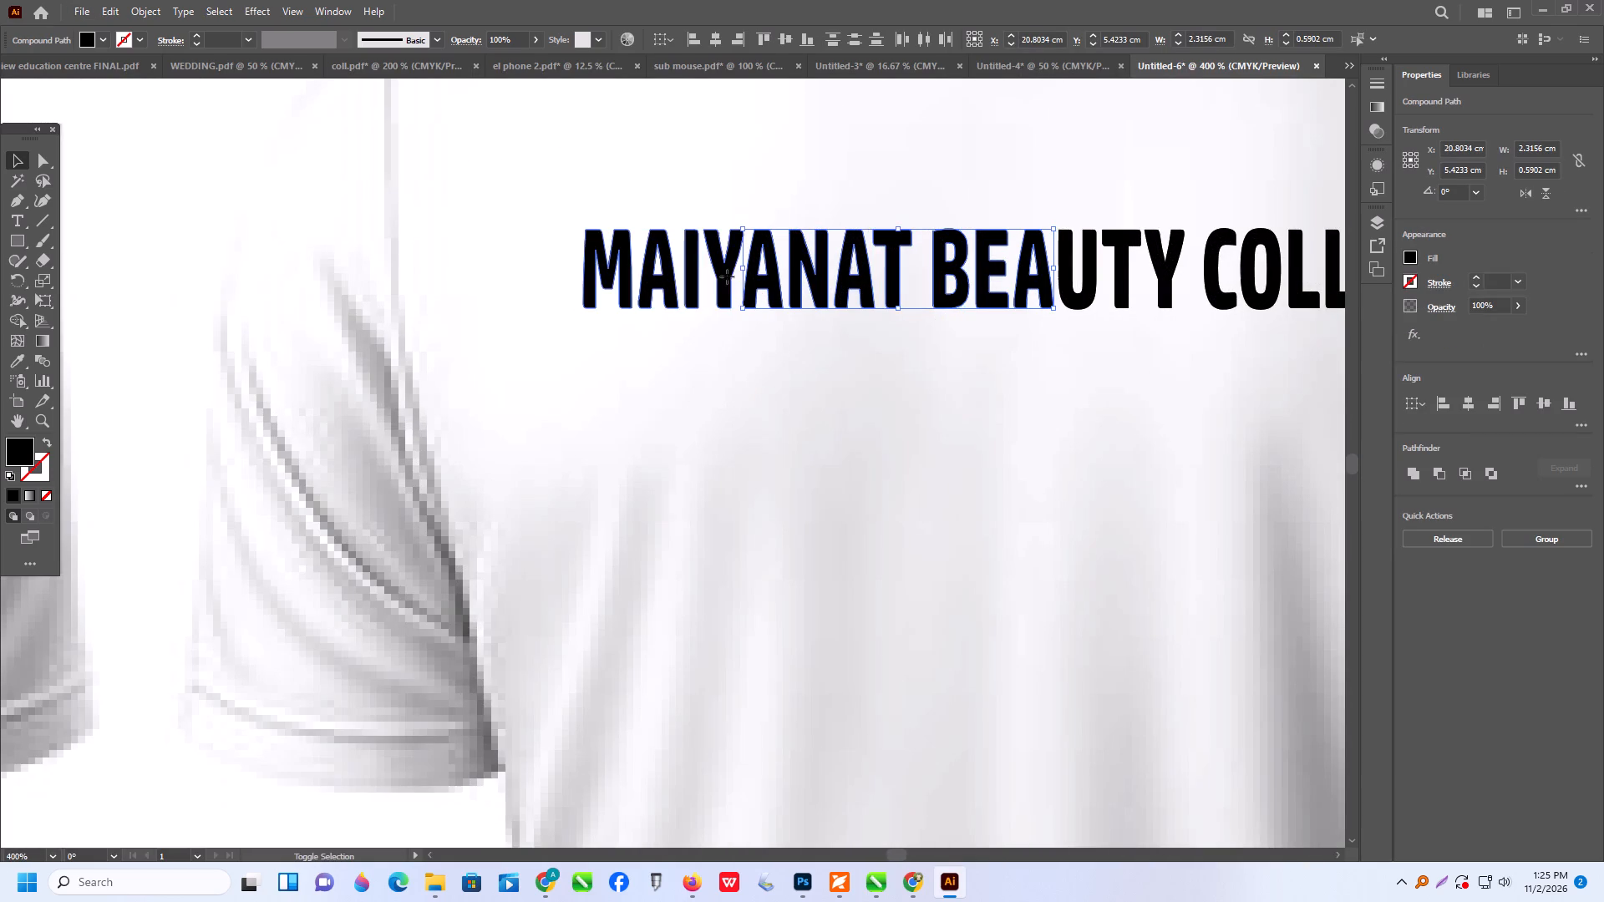
pyautogui.keyDown('shift'); pyautogui.click(1081, 298); pyautogui.keyUp('shift')
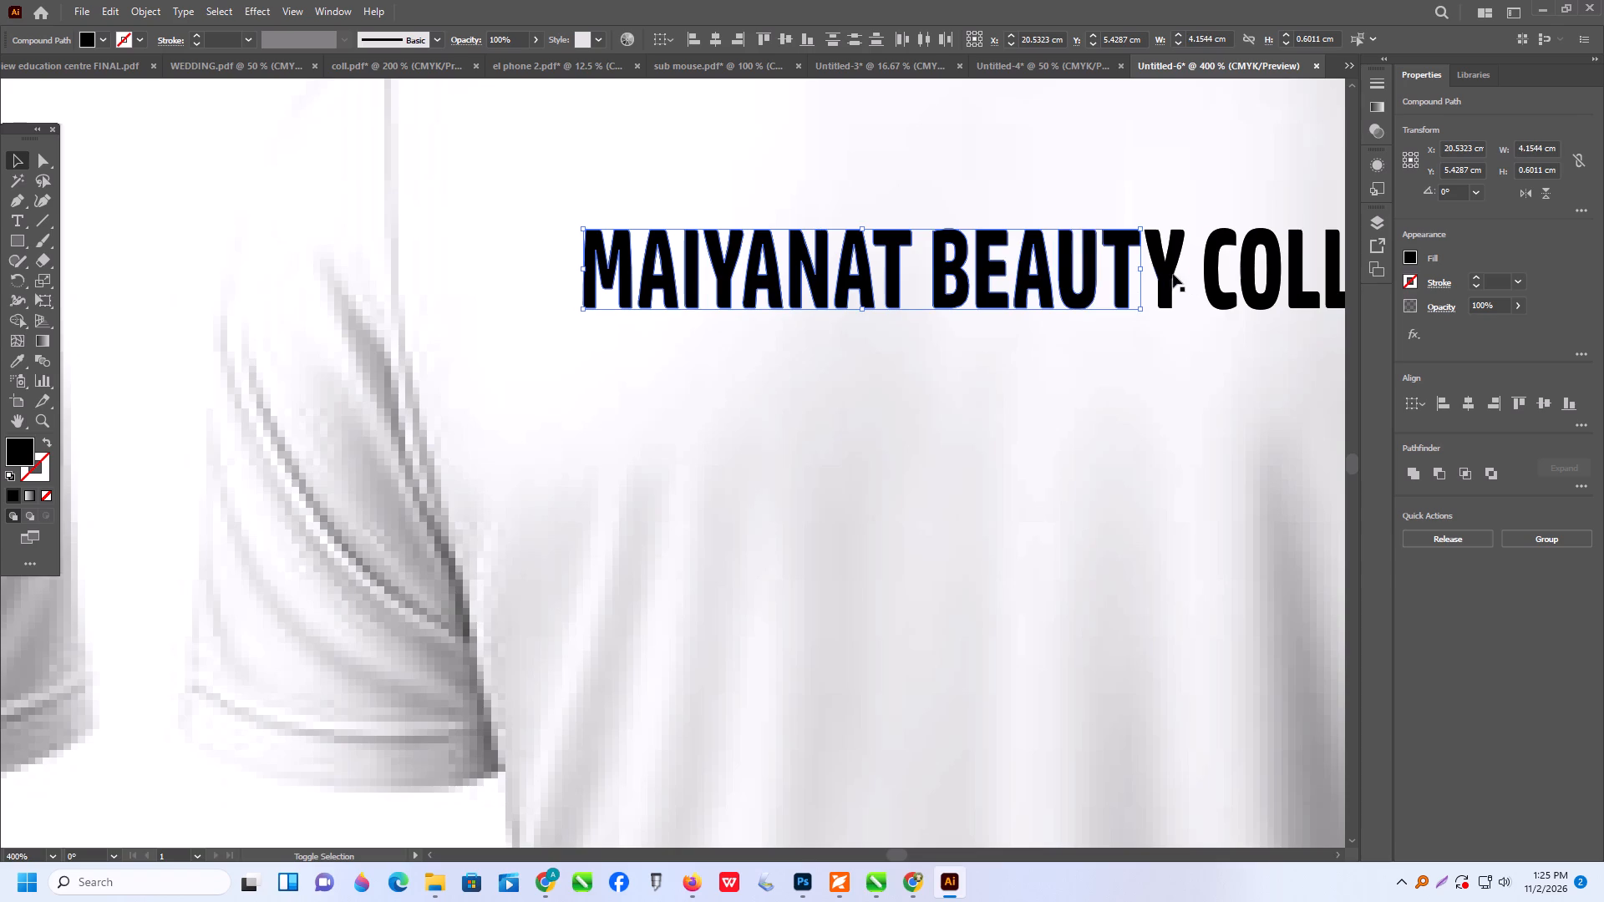
pyautogui.keyDown('shift'); pyautogui.click(1173, 274); pyautogui.keyUp('shift')
pyautogui.keyDown('alt'); pyautogui.scroll(-1, 959, 329); pyautogui.keyUp('alt')
pyautogui.keyDown('shift'); pyautogui.click(1193, 302); pyautogui.keyUp('shift')
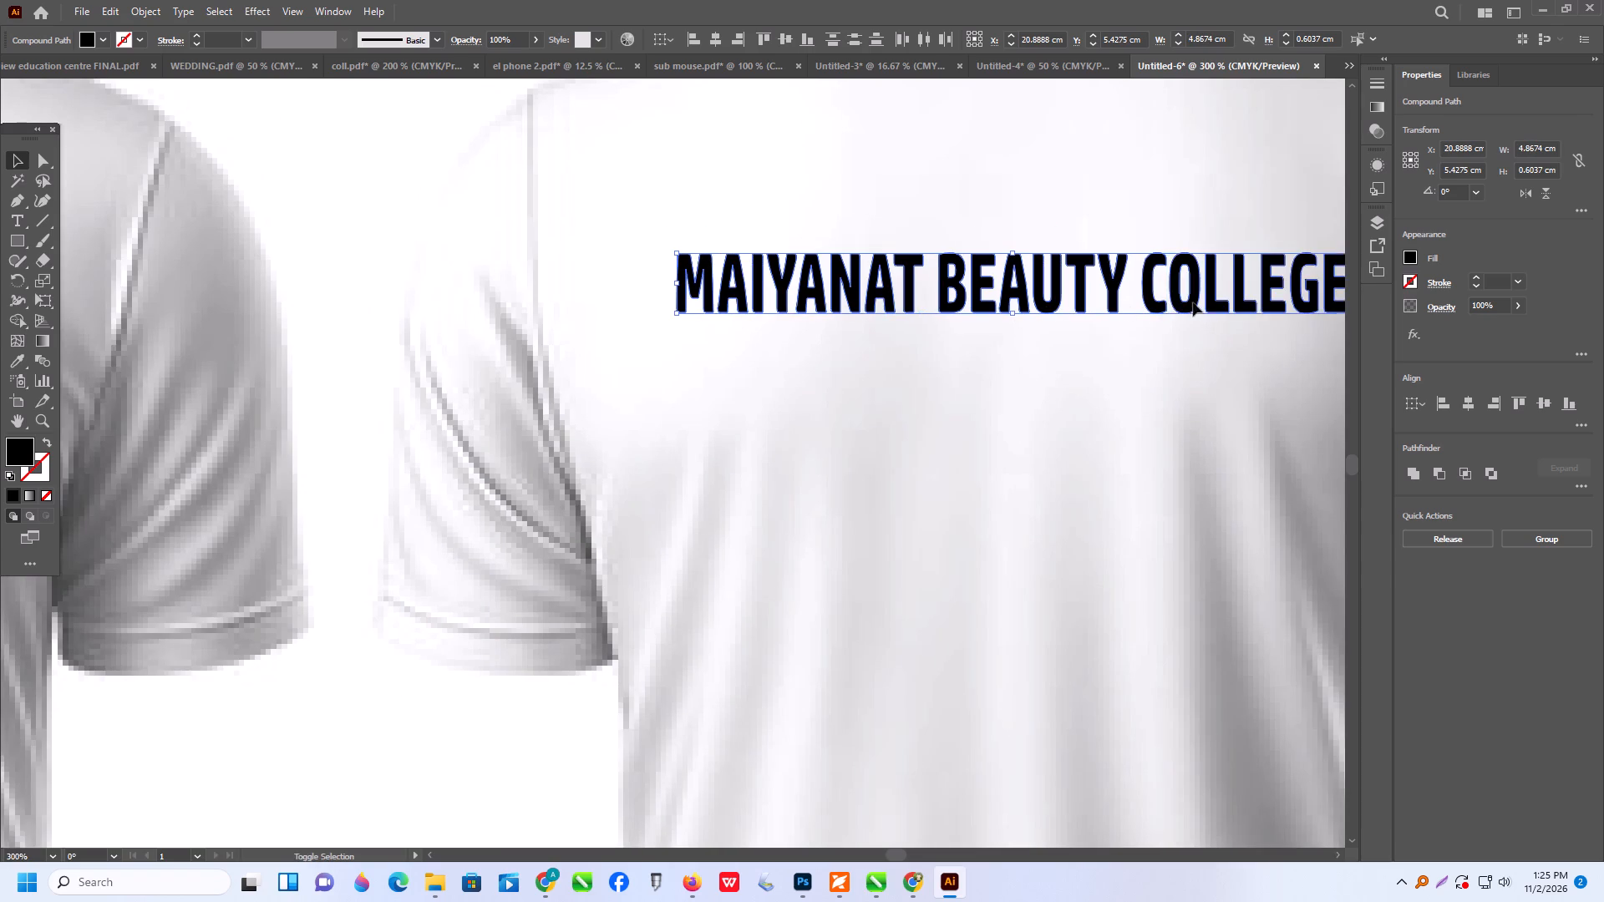
pyautogui.keyDown('alt'); pyautogui.scroll(-3, 854, 347); pyautogui.keyUp('alt')
pyautogui.hotkey('ctrl', 'g')
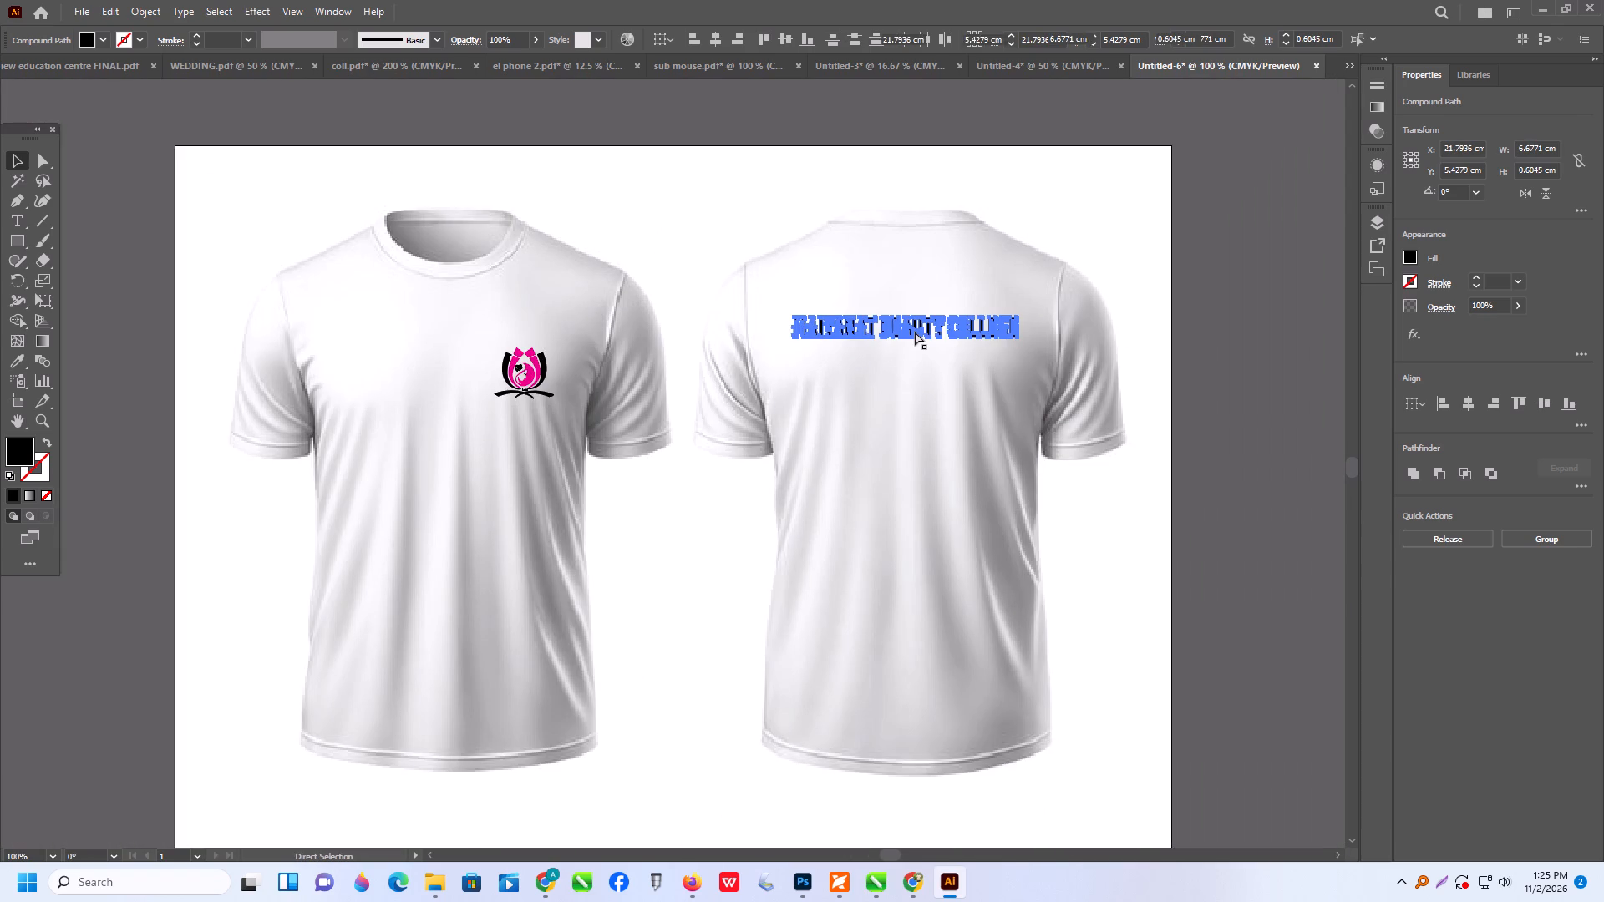
# Move the chest logo slightly up and toward the front shirt's middle, to about X 10.19 cm, Y 6.56 cm.
pyautogui.click(1291, 406)
pyautogui.keyDown('alt'); pyautogui.scroll(1, 833, 367); pyautogui.keyUp('alt')
pyautogui.keyDown('alt'); pyautogui.scroll(-1, 860, 363); pyautogui.keyUp('alt')
pyautogui.scroll(-3, 773, 365)
pyautogui.keyDown('alt'); pyautogui.scroll(1, 556, 325); pyautogui.keyUp('alt')
pyautogui.scroll(2, 520, 308)
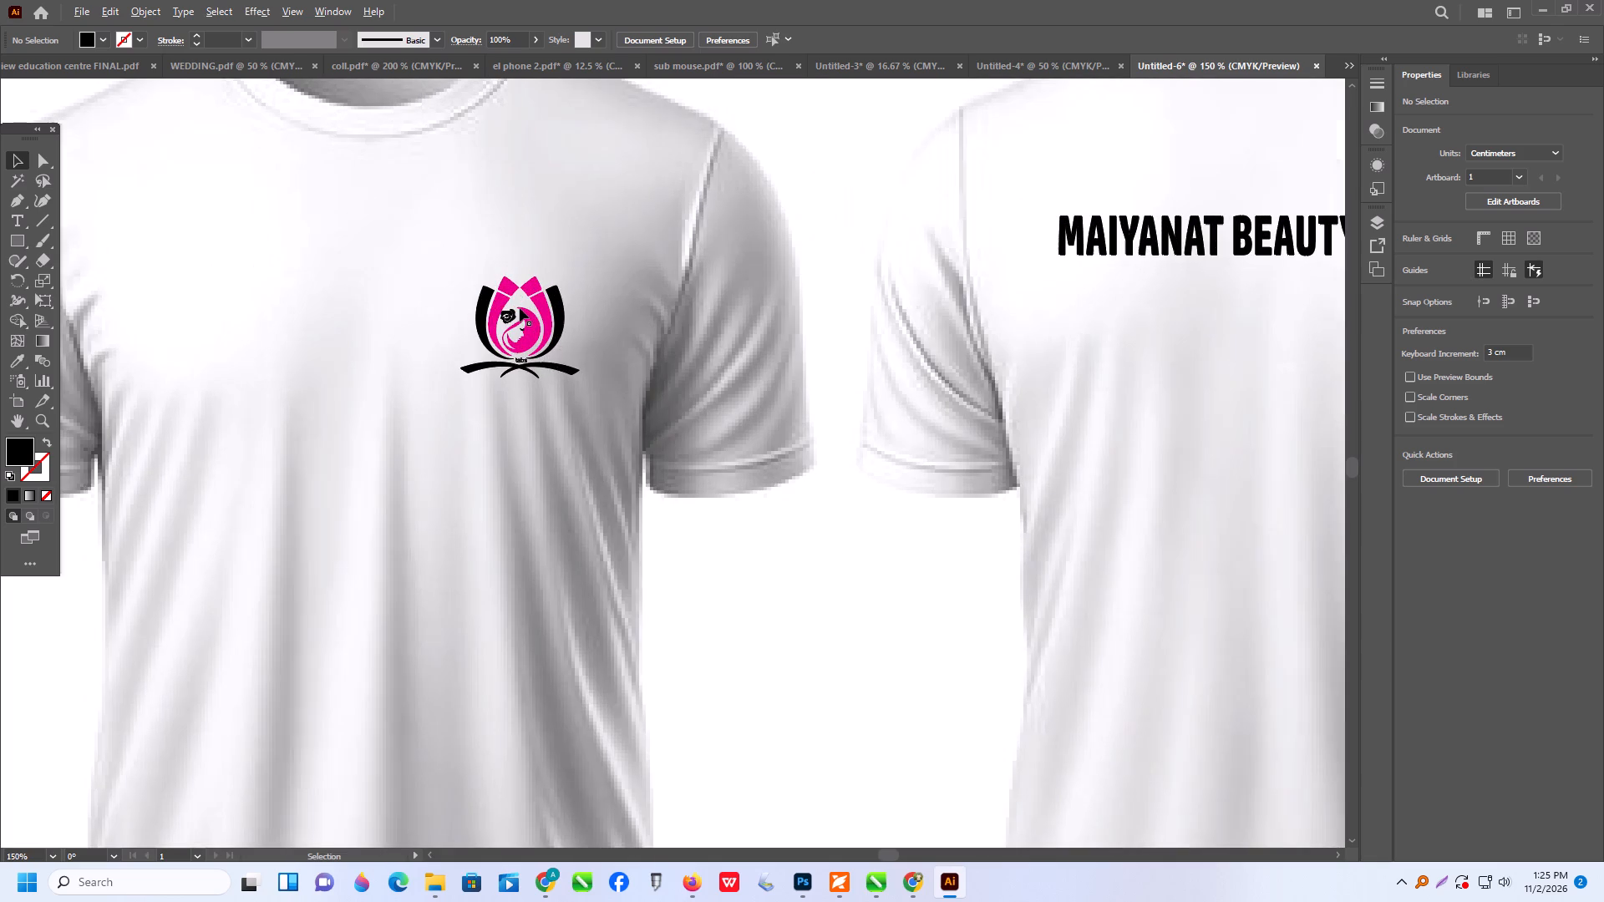
pyautogui.moveTo(540, 324); pyautogui.dragTo(525, 309)
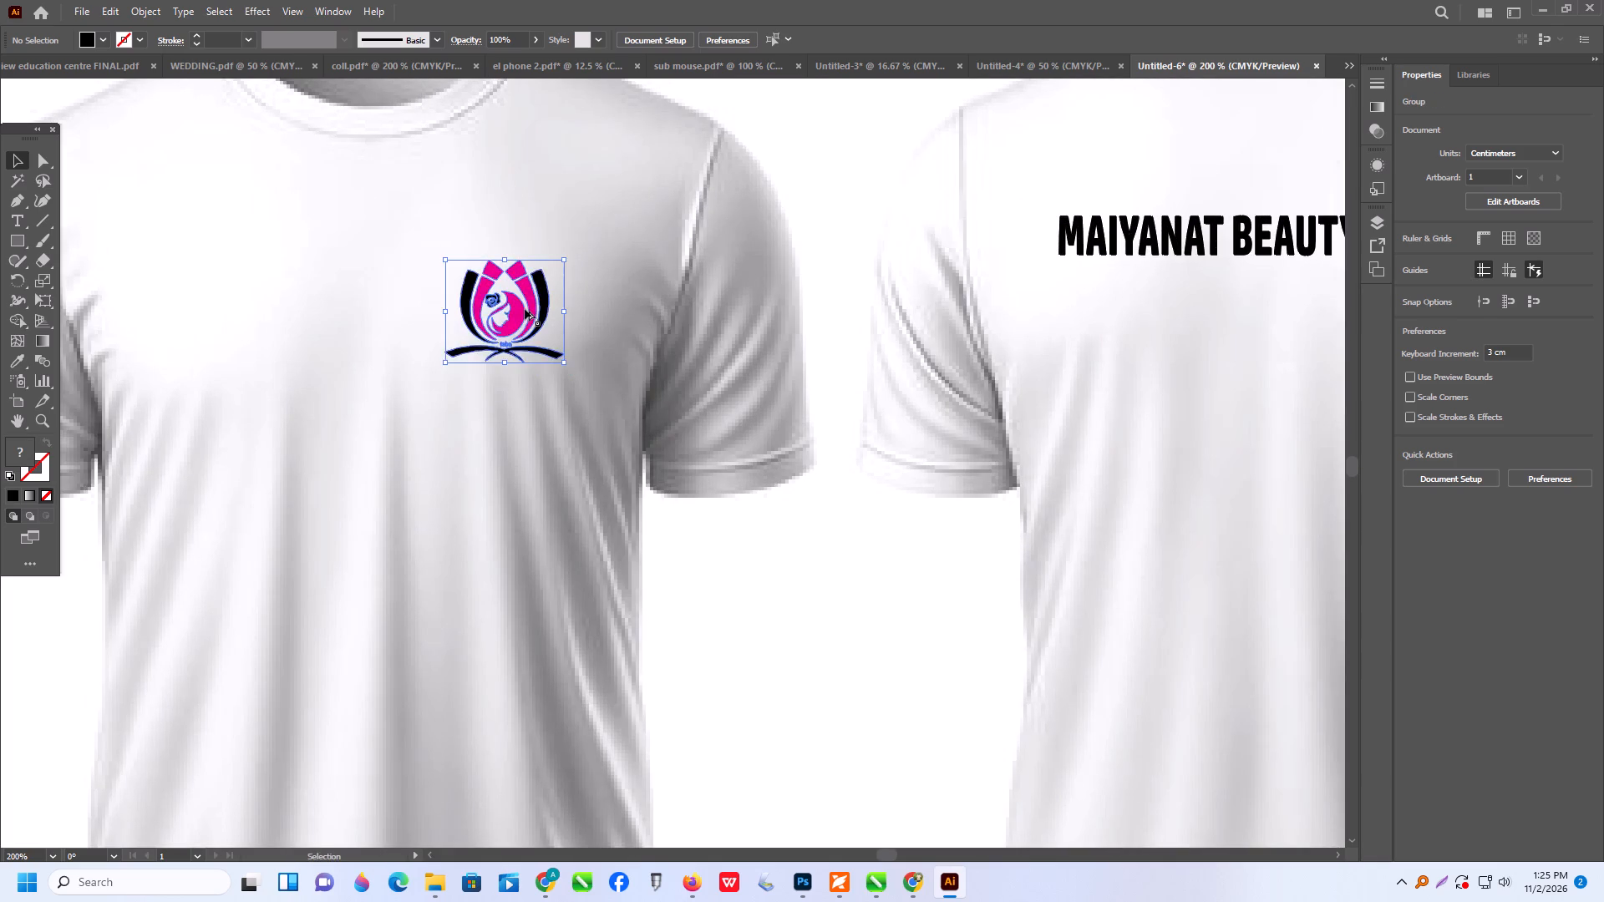
pyautogui.keyDown('alt'); pyautogui.scroll(-4, 561, 350); pyautogui.keyUp('alt')
pyautogui.click(318, 199)
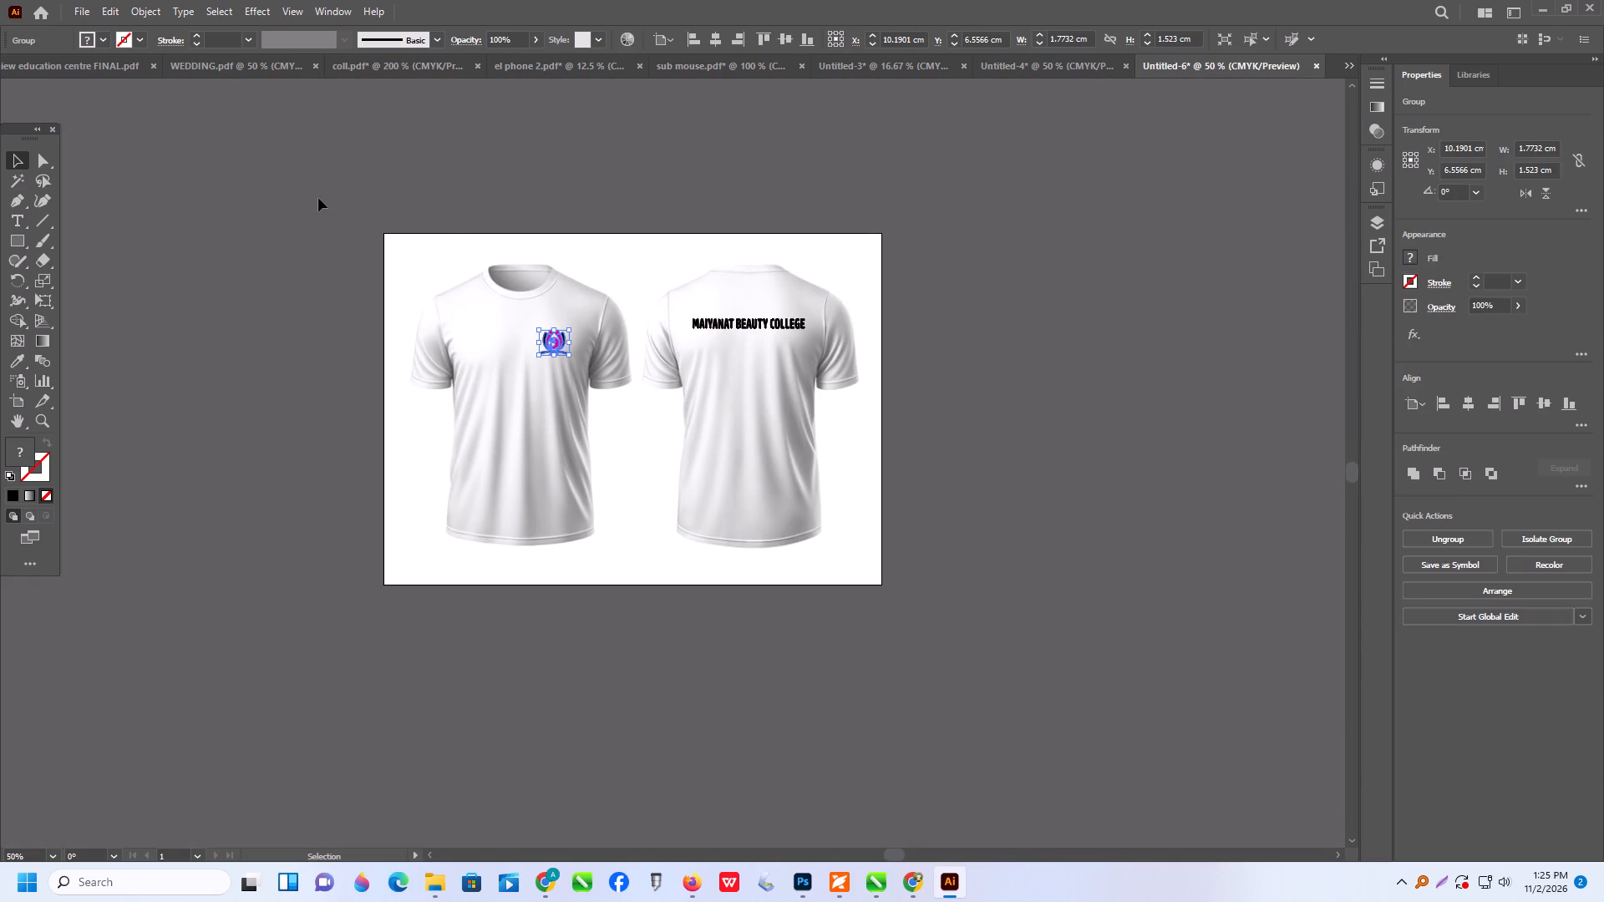
# Group the shirt image, logo and college lettering together and center the group horizontally and vertically on the artboard.
pyautogui.moveTo(316, 190); pyautogui.dragTo(1018, 629)
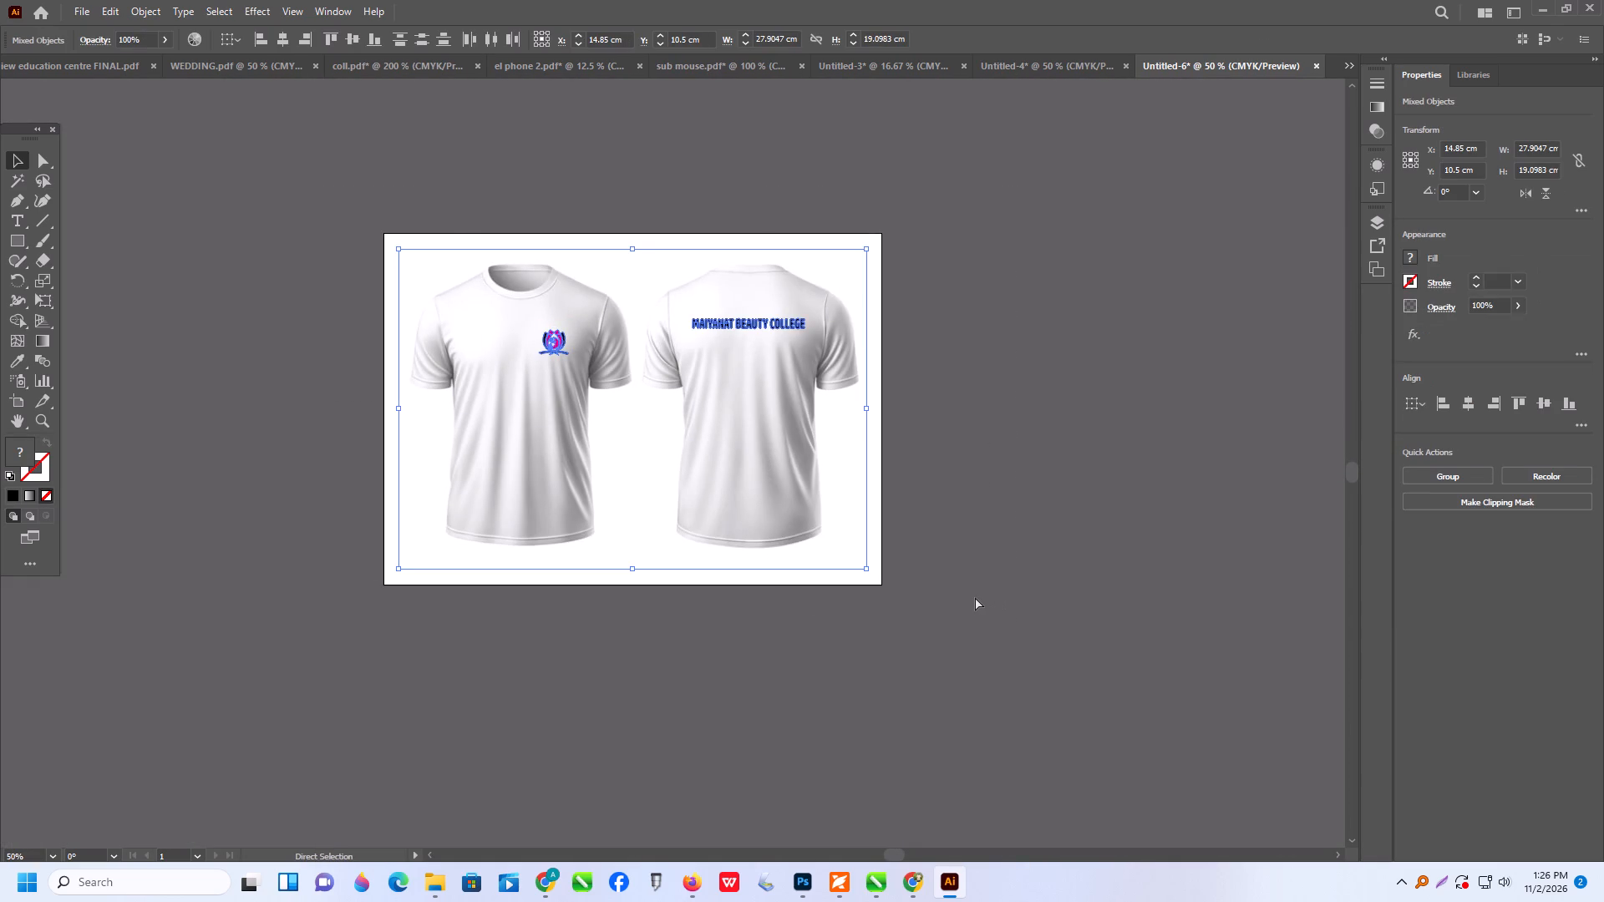
pyautogui.hotkey('ctrl', 'g')
pyautogui.click(1457, 402)
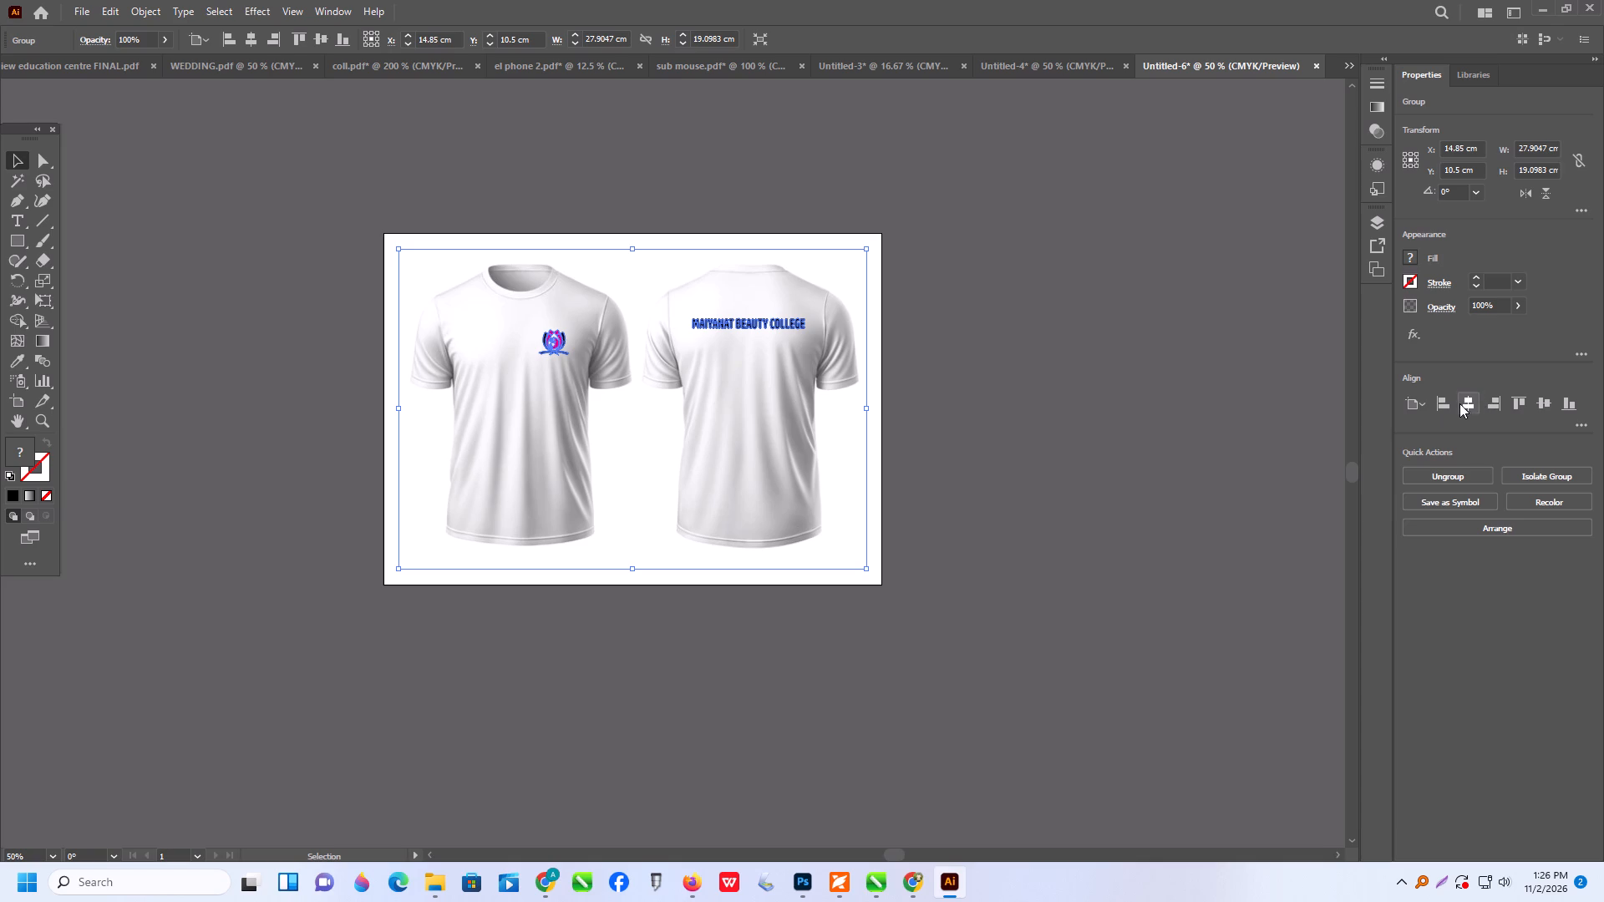
pyautogui.click(1463, 403)
pyautogui.click(1546, 398)
pyautogui.click(1155, 392)
pyautogui.keyDown('alt'); pyautogui.scroll(1, 607, 376); pyautogui.keyUp('alt')
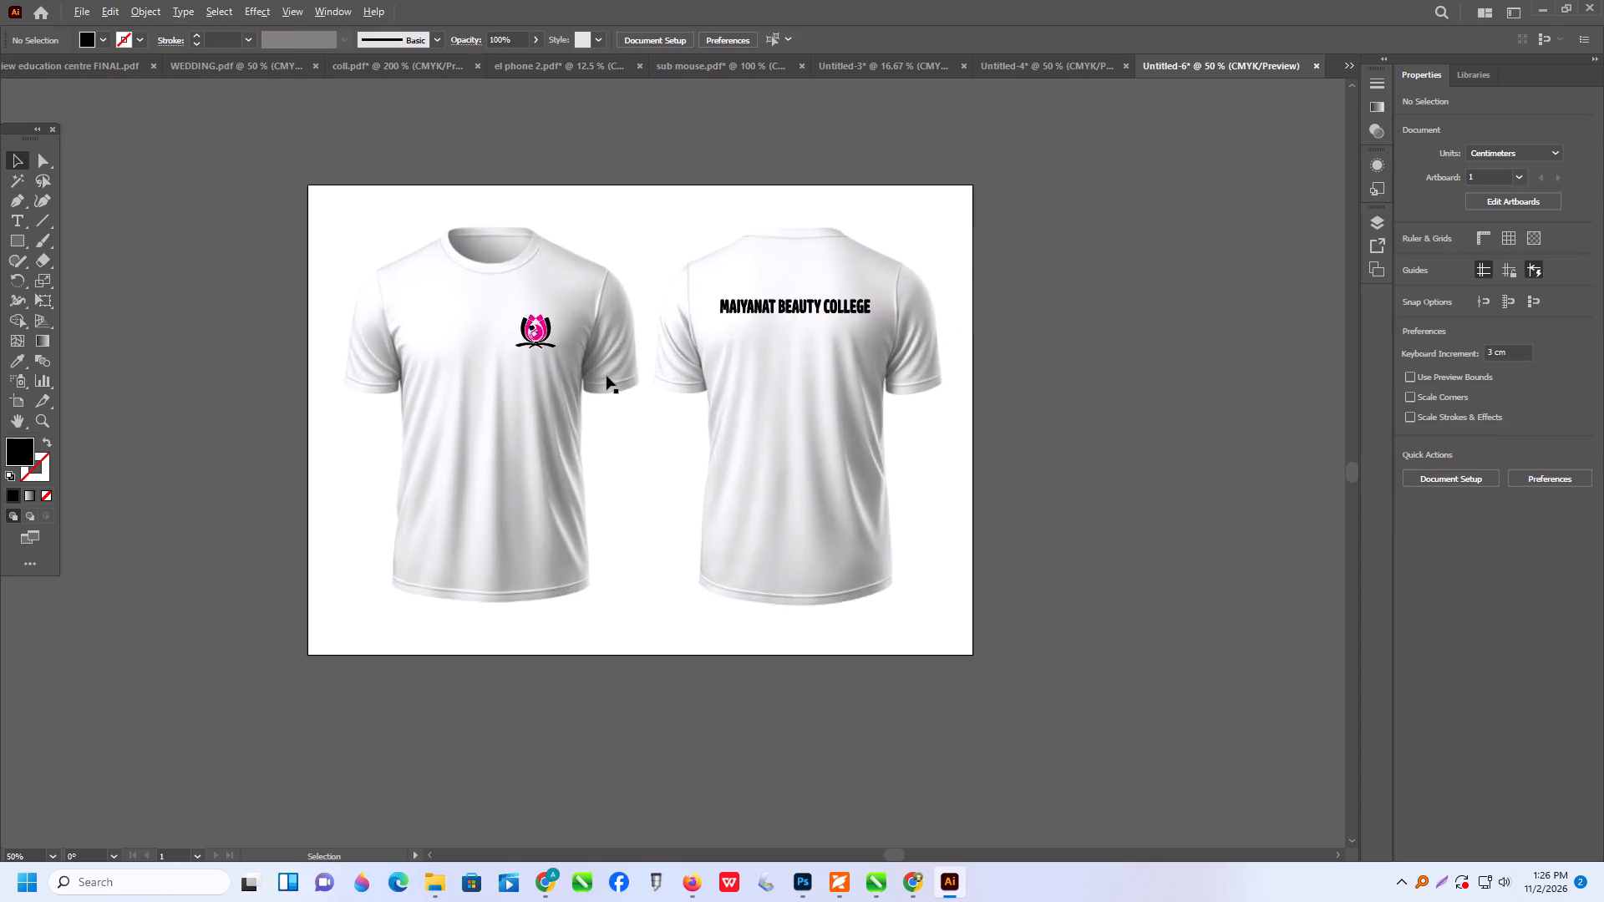
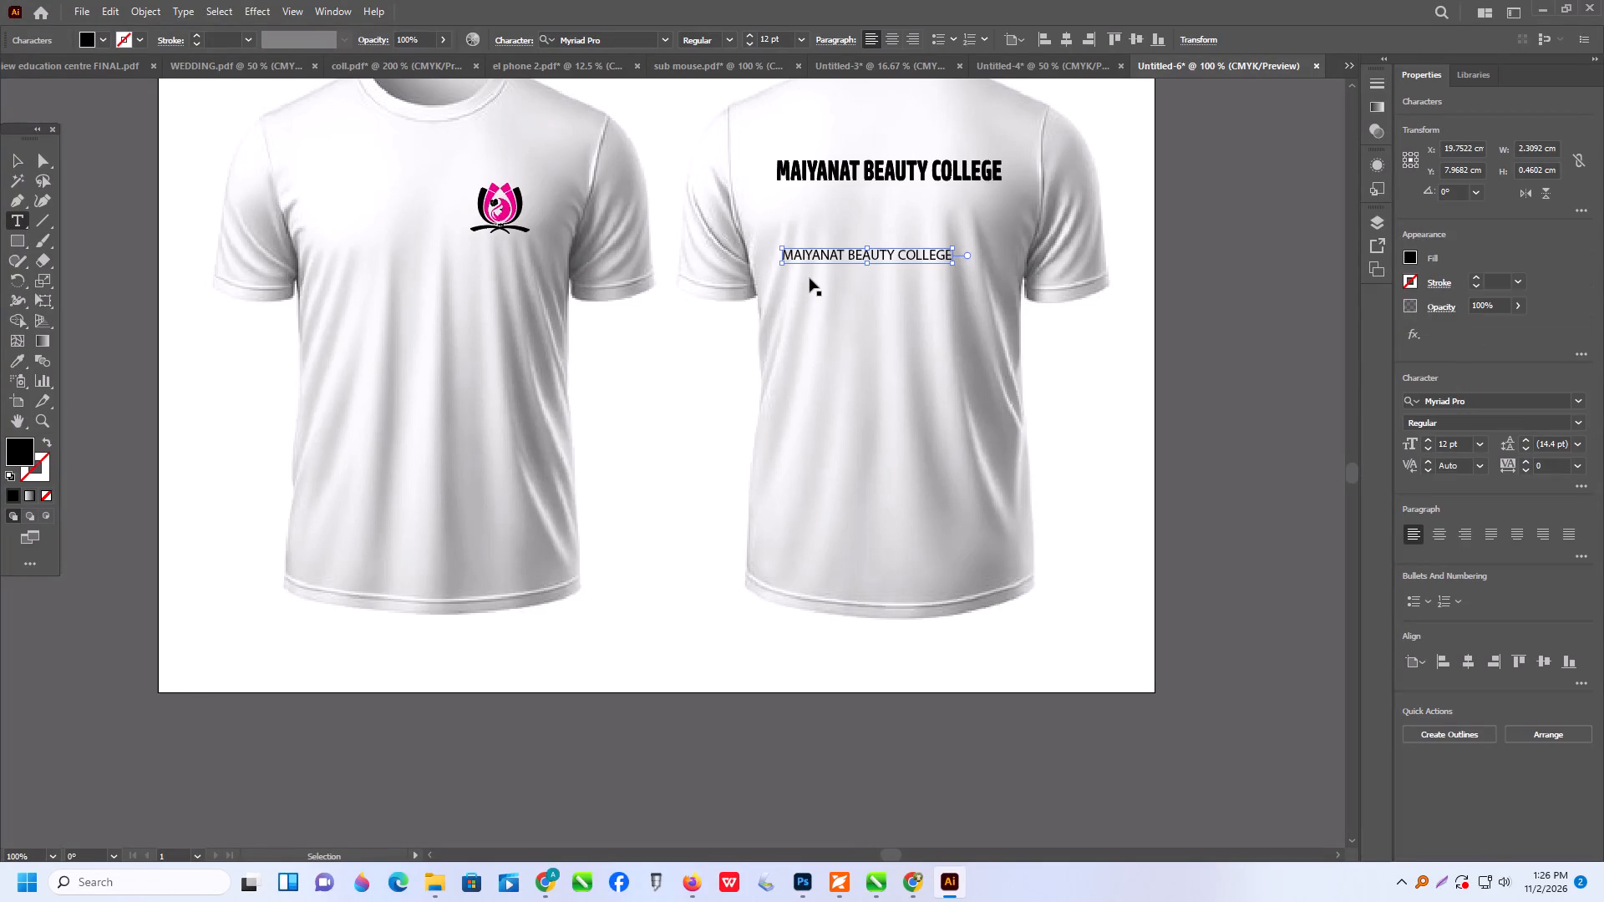
# Set the font of the new "MAIYANAT BEAUTY COLLEGE" text line on the back-view shirt to Impact.
pyautogui.click(11, 160)
pyautogui.click(668, 42)
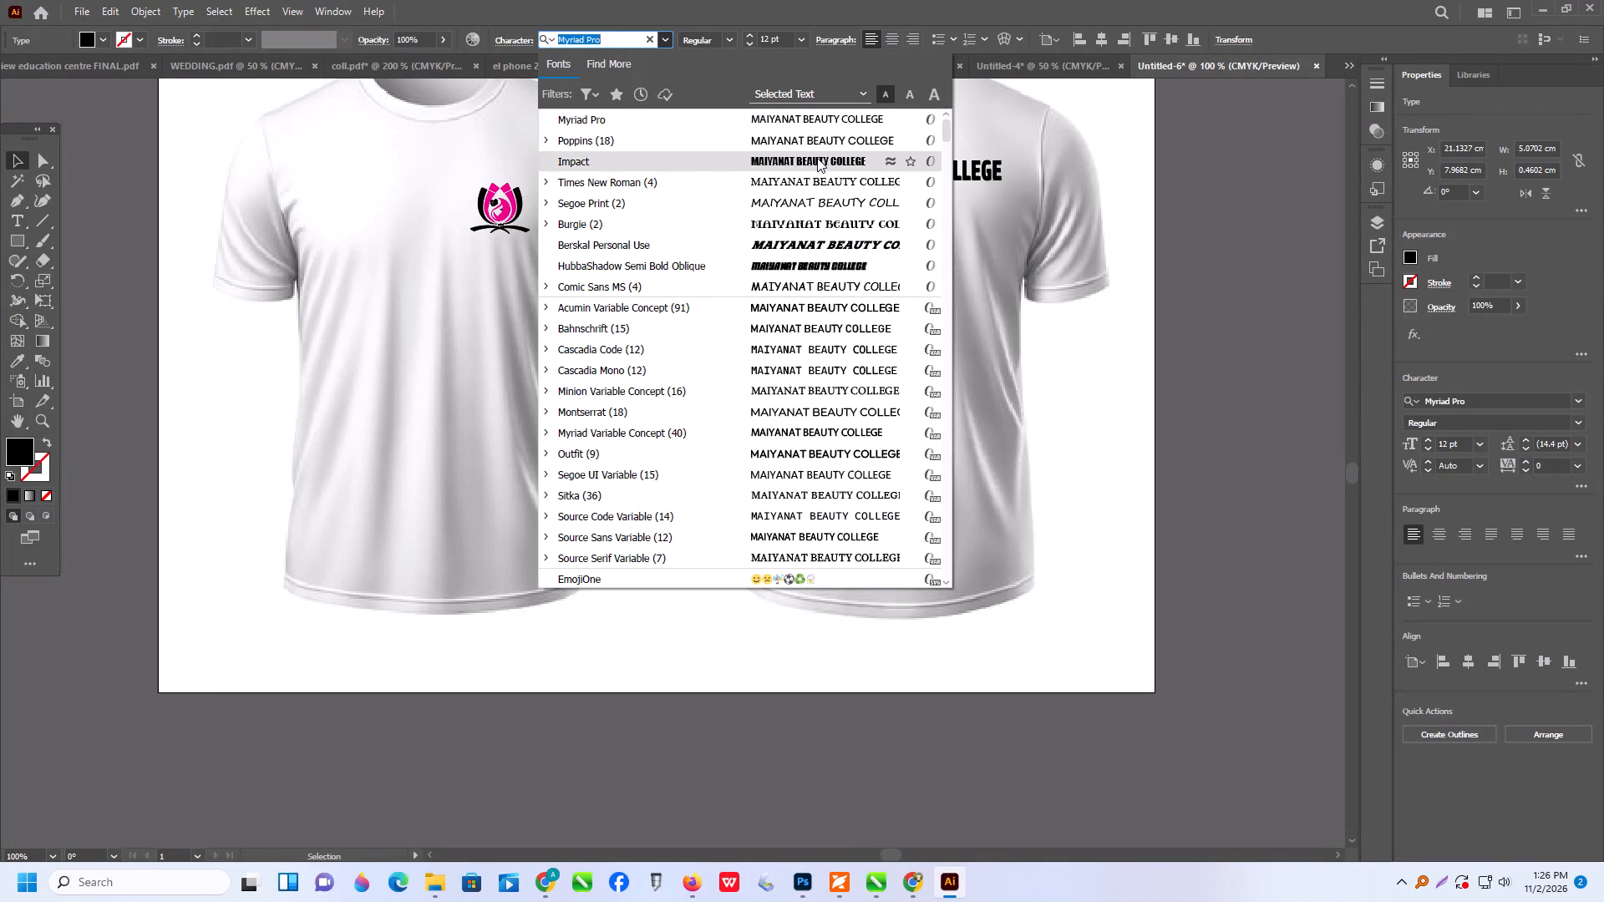
pyautogui.click(817, 158)
# Enlarge the Impact text to about 17.22 pt and move it directly beneath the old outlined college lettering.
pyautogui.keyDown('alt'); pyautogui.scroll(2, 945, 268); pyautogui.keyUp('alt')
pyautogui.scroll(2, 921, 290)
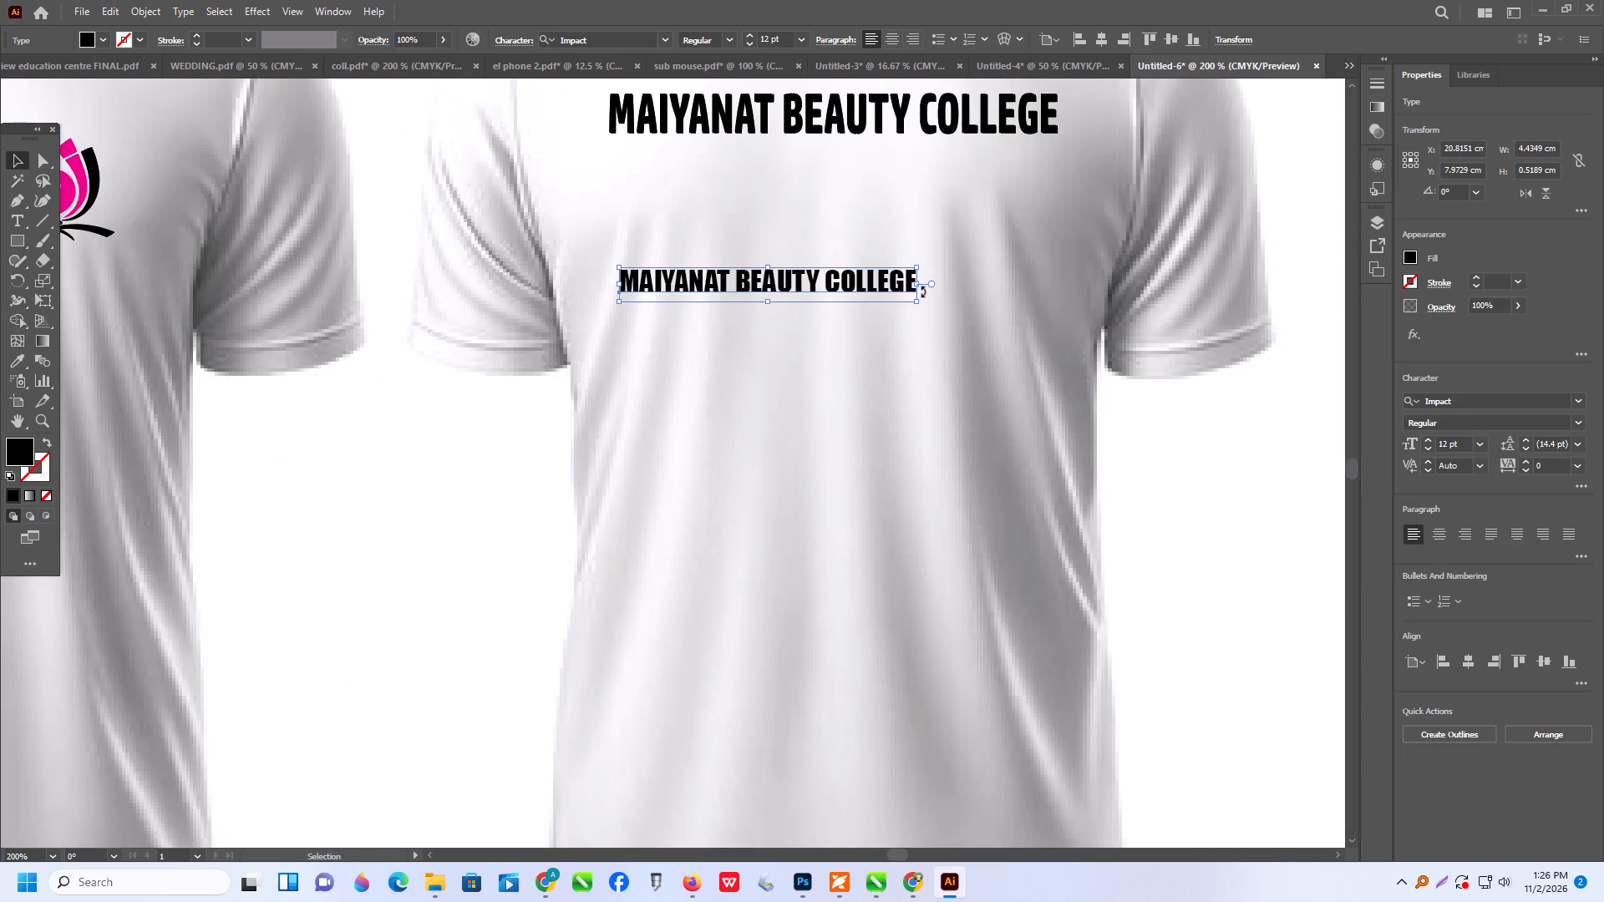
pyautogui.keyDown('shift'); pyautogui.moveTo(916, 302); pyautogui.dragTo(1037, 386); pyautogui.keyUp('shift')
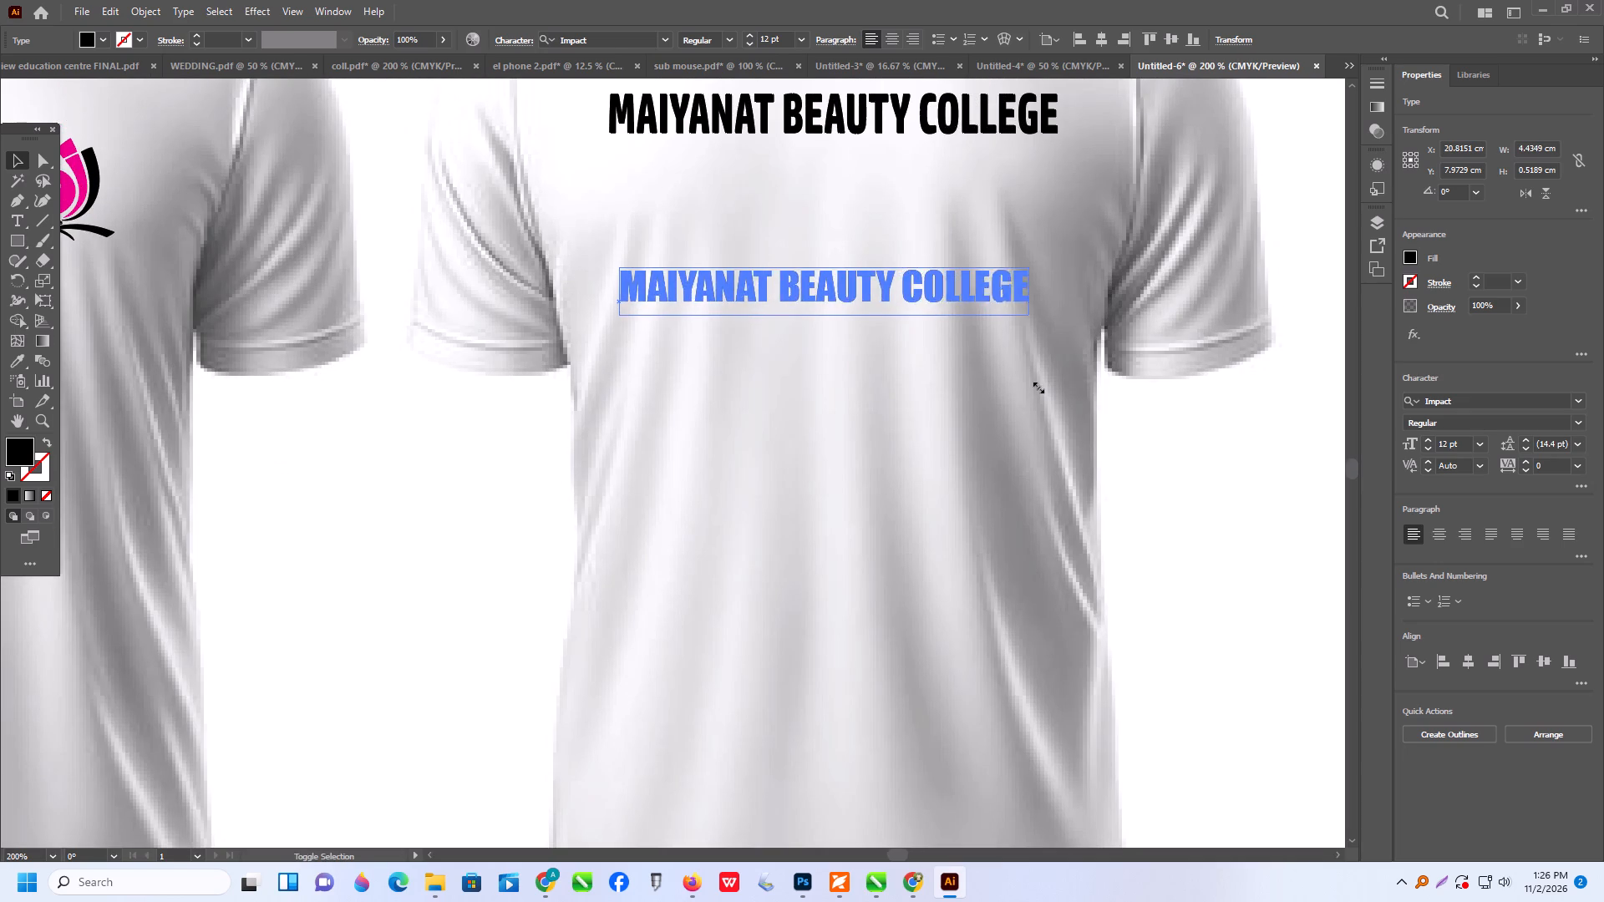
pyautogui.keyDown('shift'); pyautogui.moveTo(1037, 386); pyautogui.dragTo(1045, 387); pyautogui.keyUp('shift')
pyautogui.moveTo(923, 302); pyautogui.dragTo(926, 180)
pyautogui.scroll(6, 922, 181)
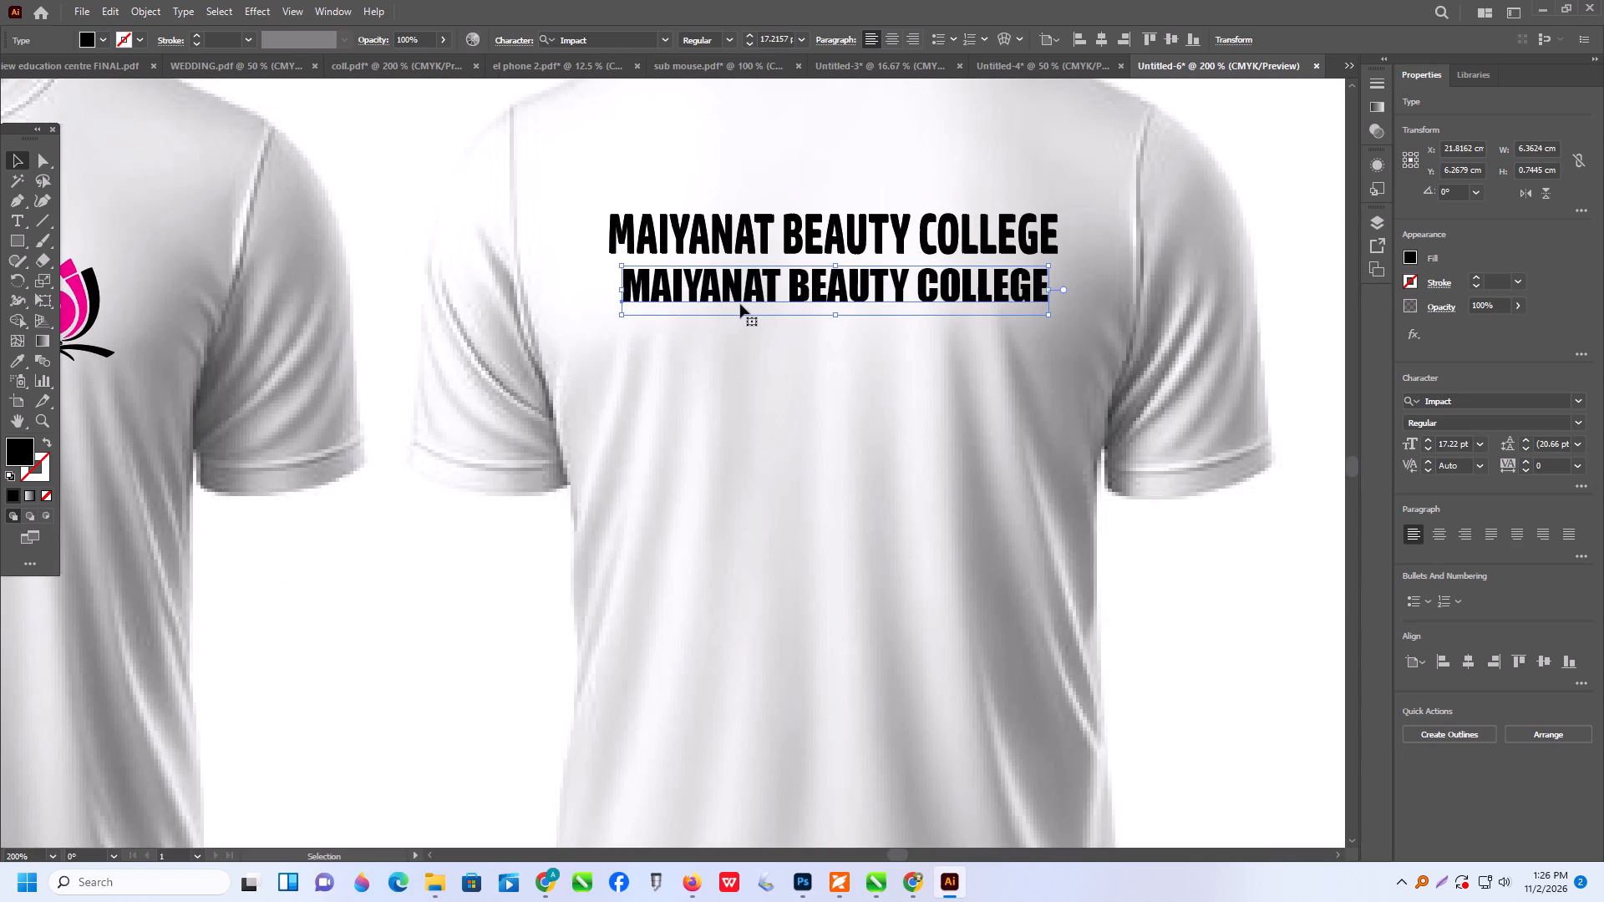
# Ungroup the shirt mockup so the image, logo and outlined lettering are separate objects.
pyautogui.scroll(2, 744, 312)
pyautogui.click(807, 277)
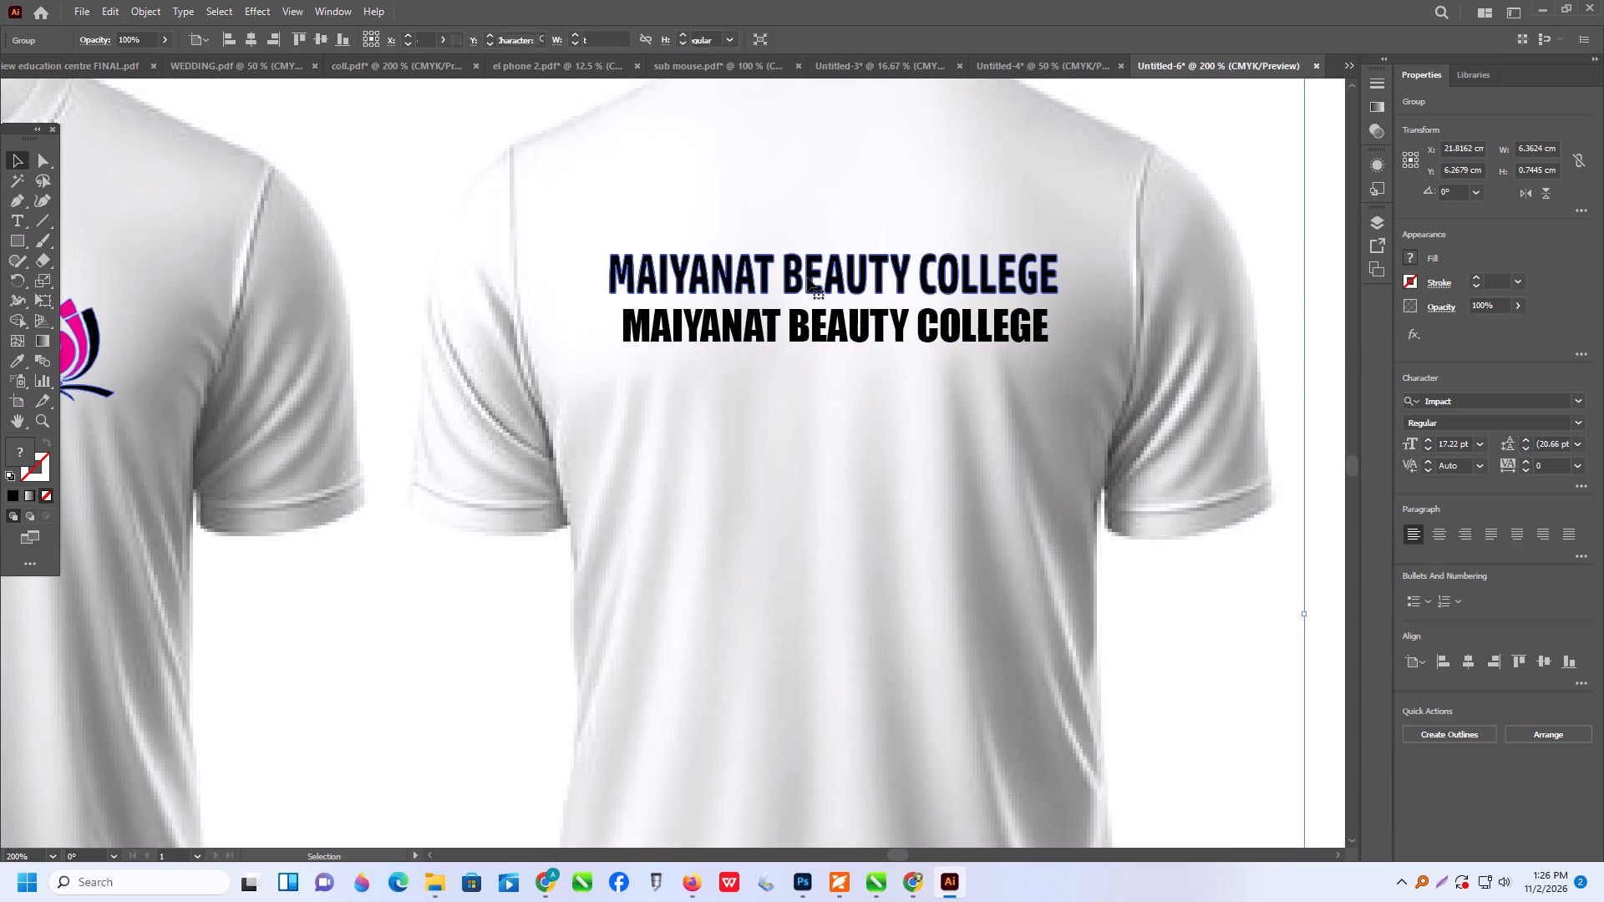
pyautogui.rightClick(865, 255)
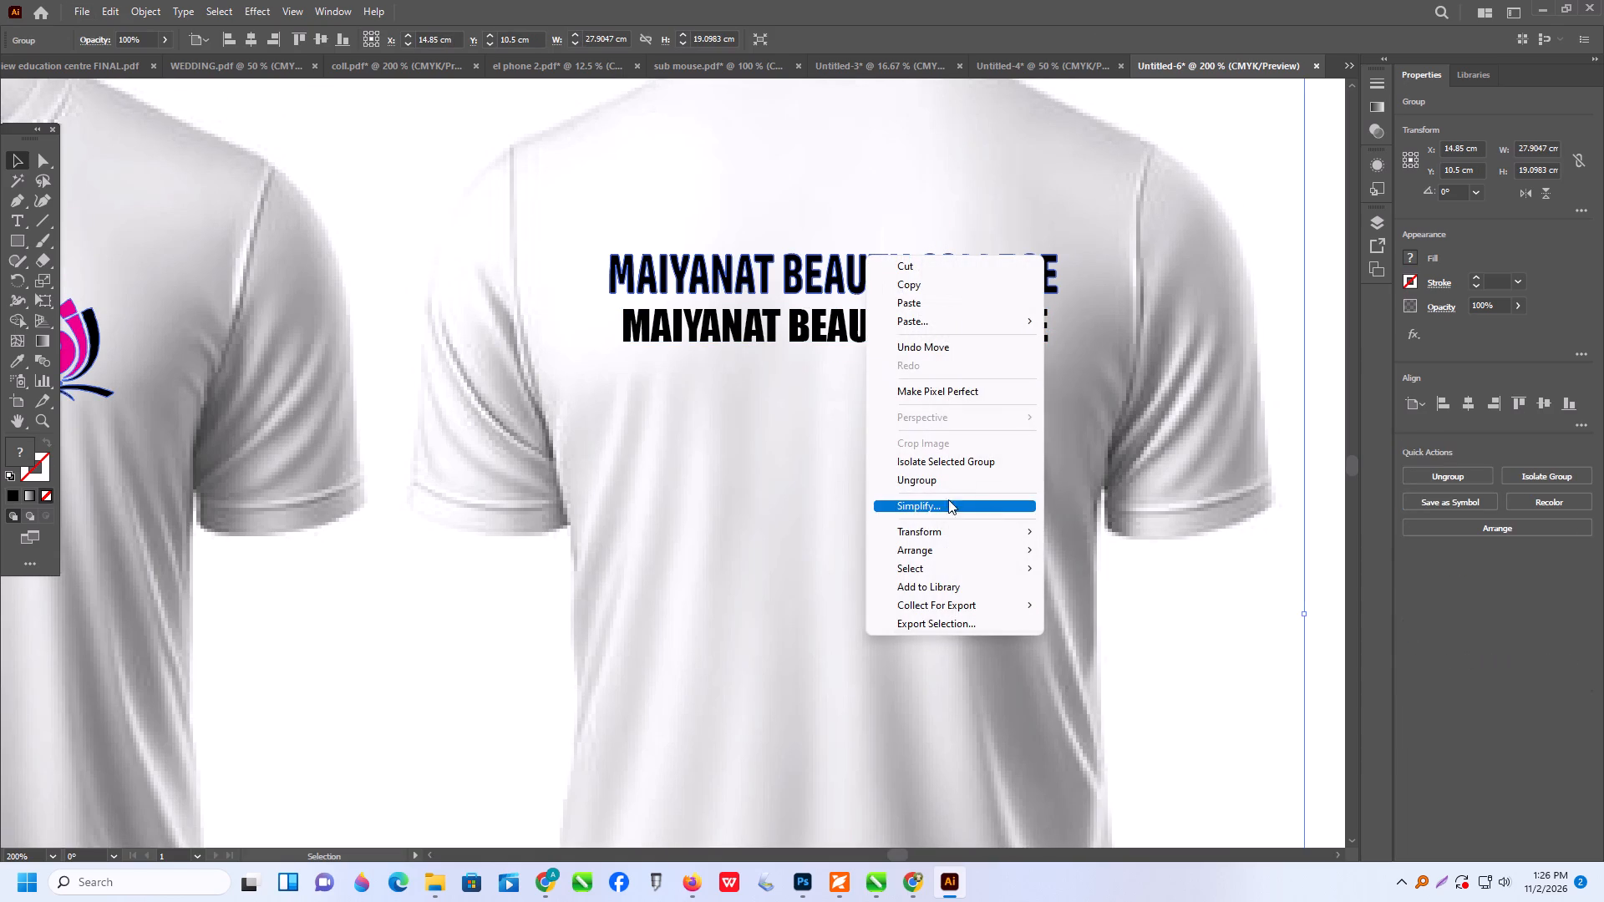
pyautogui.click(926, 486)
pyautogui.click(1196, 548)
# Delete the old outlined "MAIYANAT BEAUTY COLLEGE" lettering above the Impact text on the back-view shirt.
pyautogui.click(953, 271)
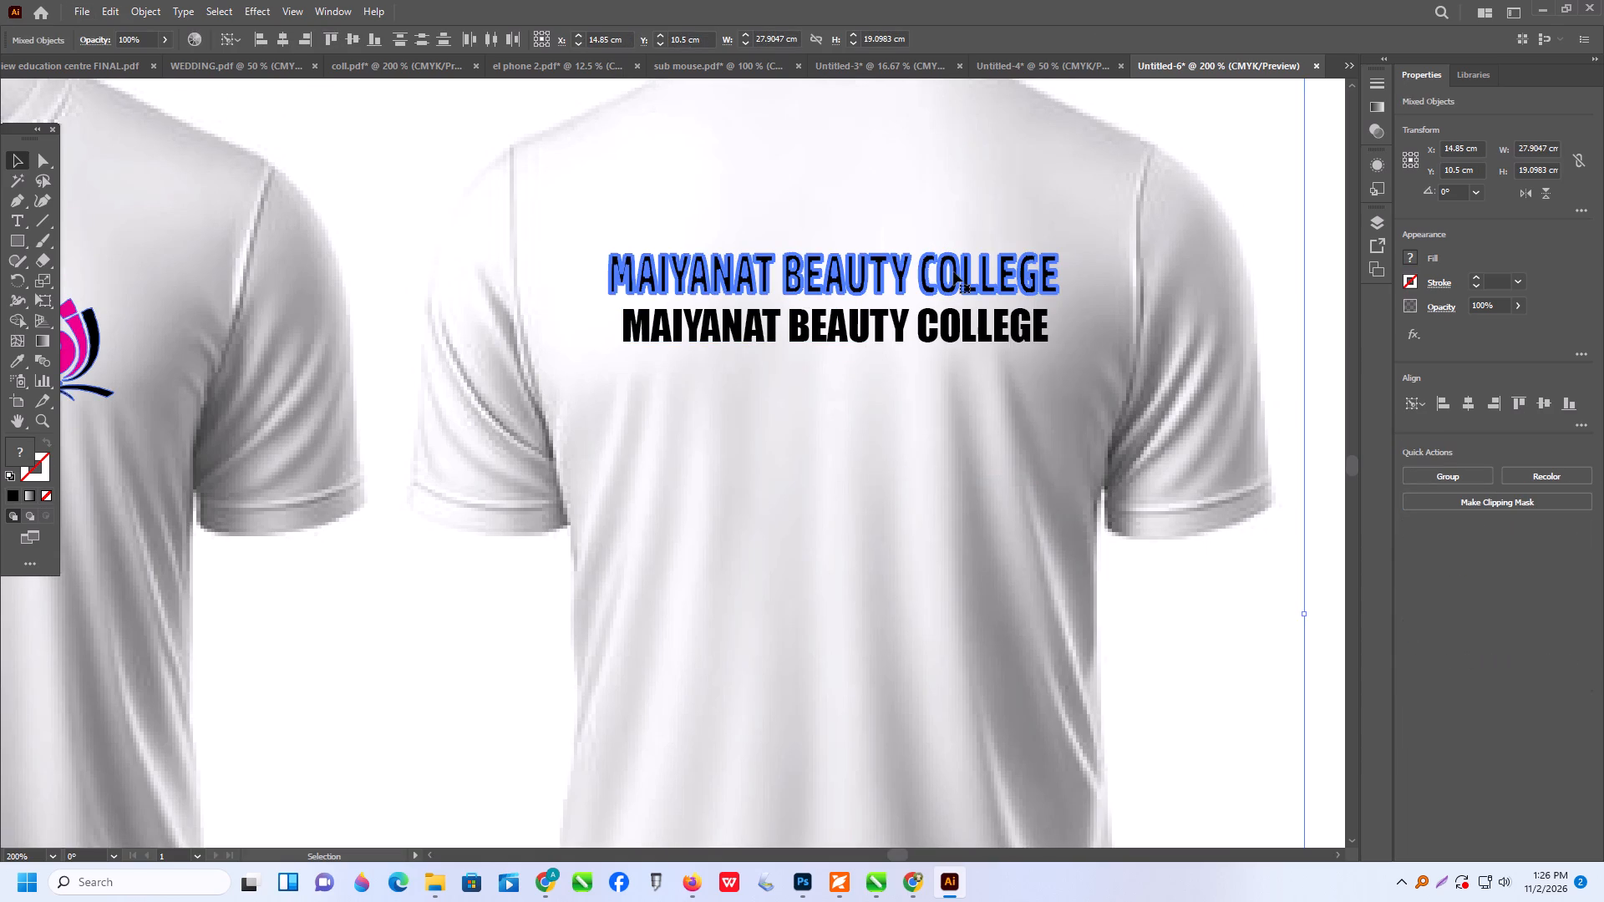
pyautogui.keyDown('alt'); pyautogui.scroll(-3, 784, 432); pyautogui.keyUp('alt')
pyautogui.click(1072, 333)
pyautogui.click(870, 384)
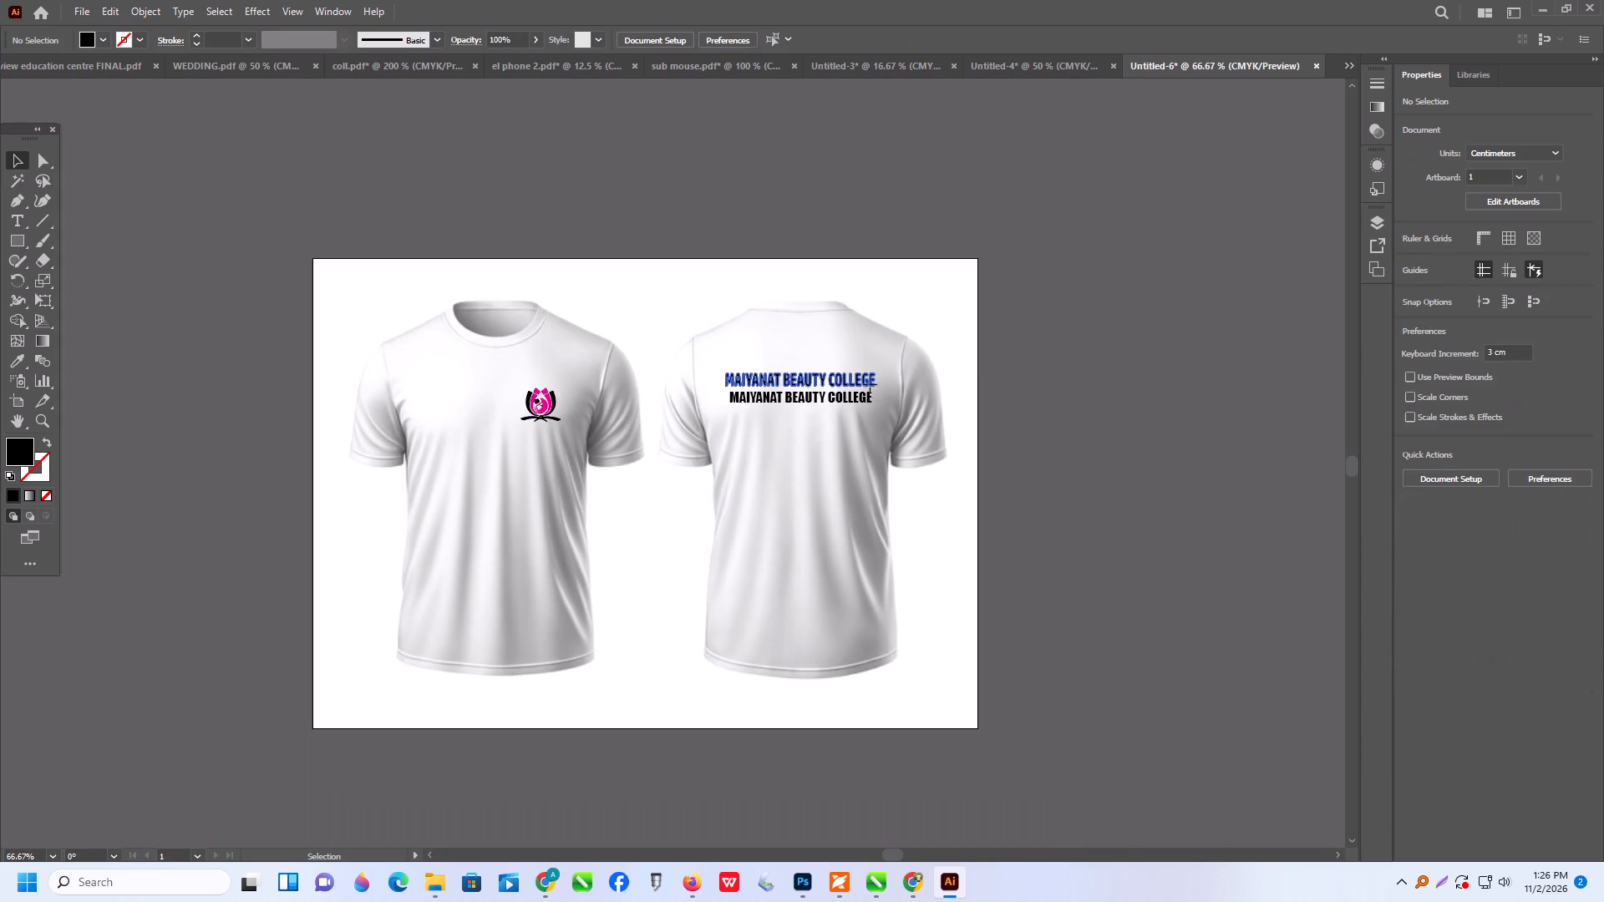
pyautogui.press('Delete')
# Move the Impact college text up on the shirt back and enlarge it to about 18.63 pt, 6.89 cm wide.
pyautogui.keyDown('alt'); pyautogui.scroll(2, 870, 384); pyautogui.keyUp('alt')
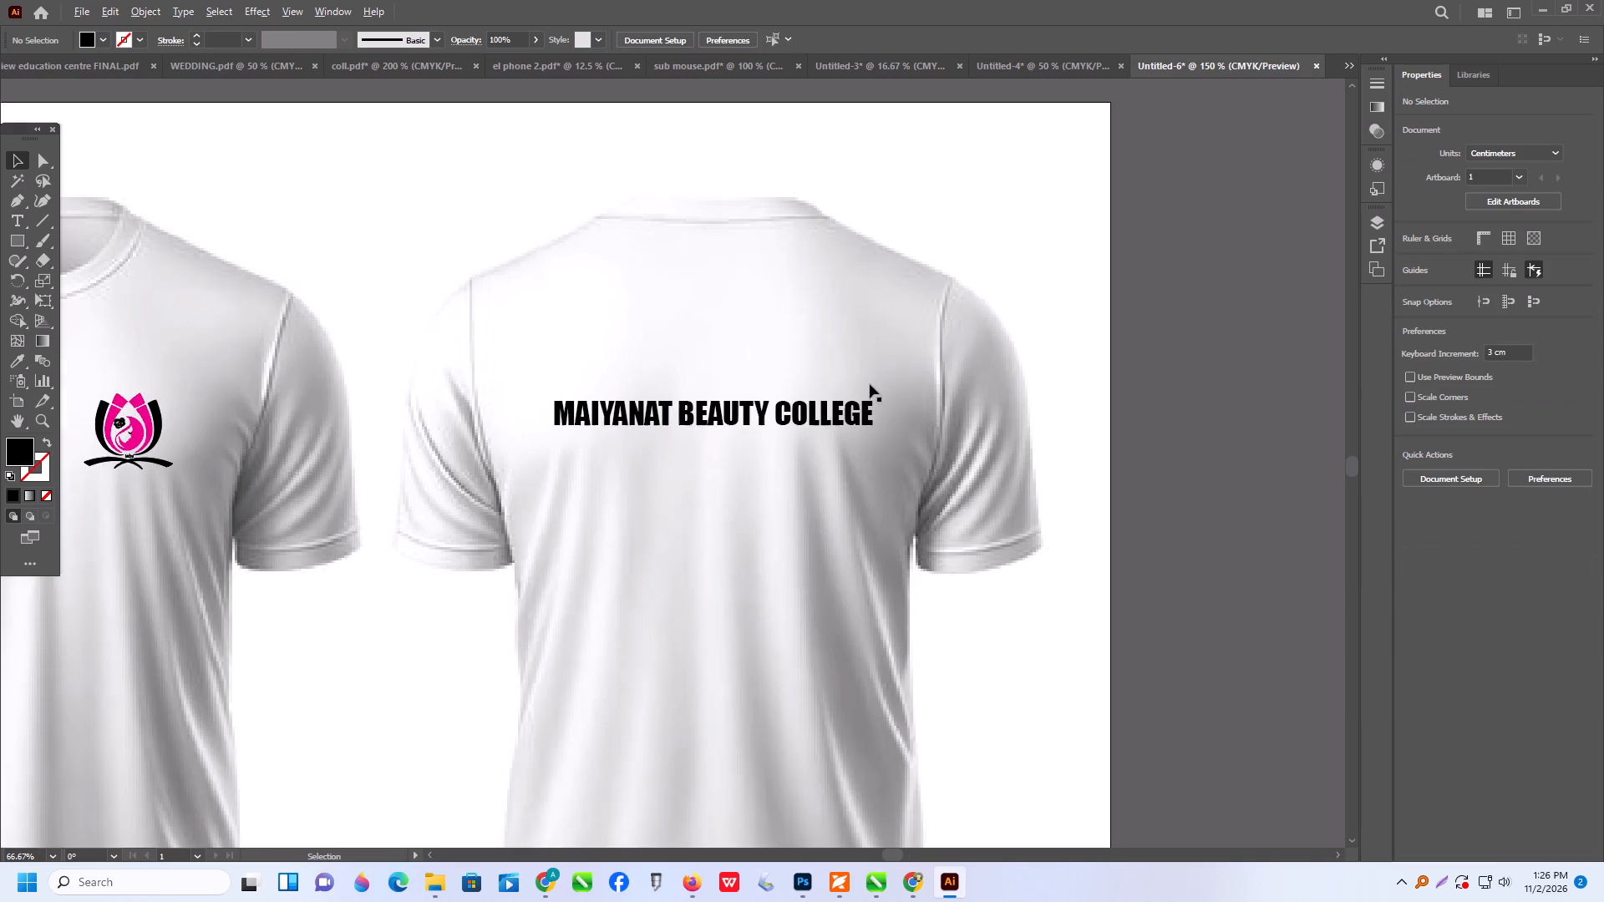
pyautogui.moveTo(798, 421); pyautogui.dragTo(785, 379)
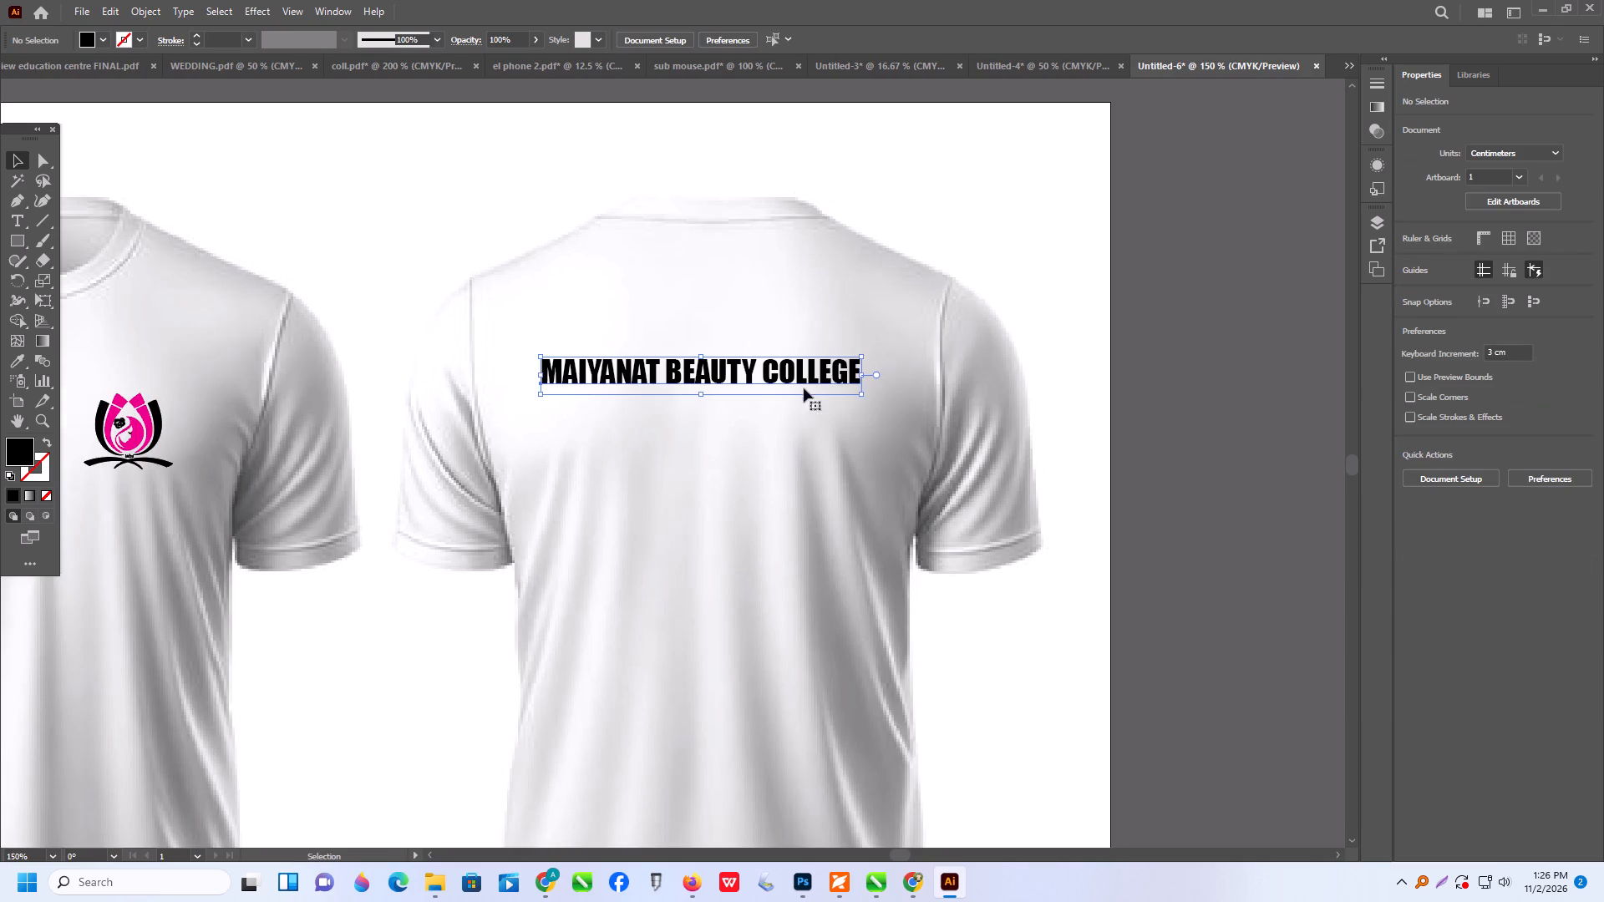
pyautogui.keyDown('shift'); pyautogui.moveTo(863, 398); pyautogui.dragTo(887, 410); pyautogui.keyUp('shift')
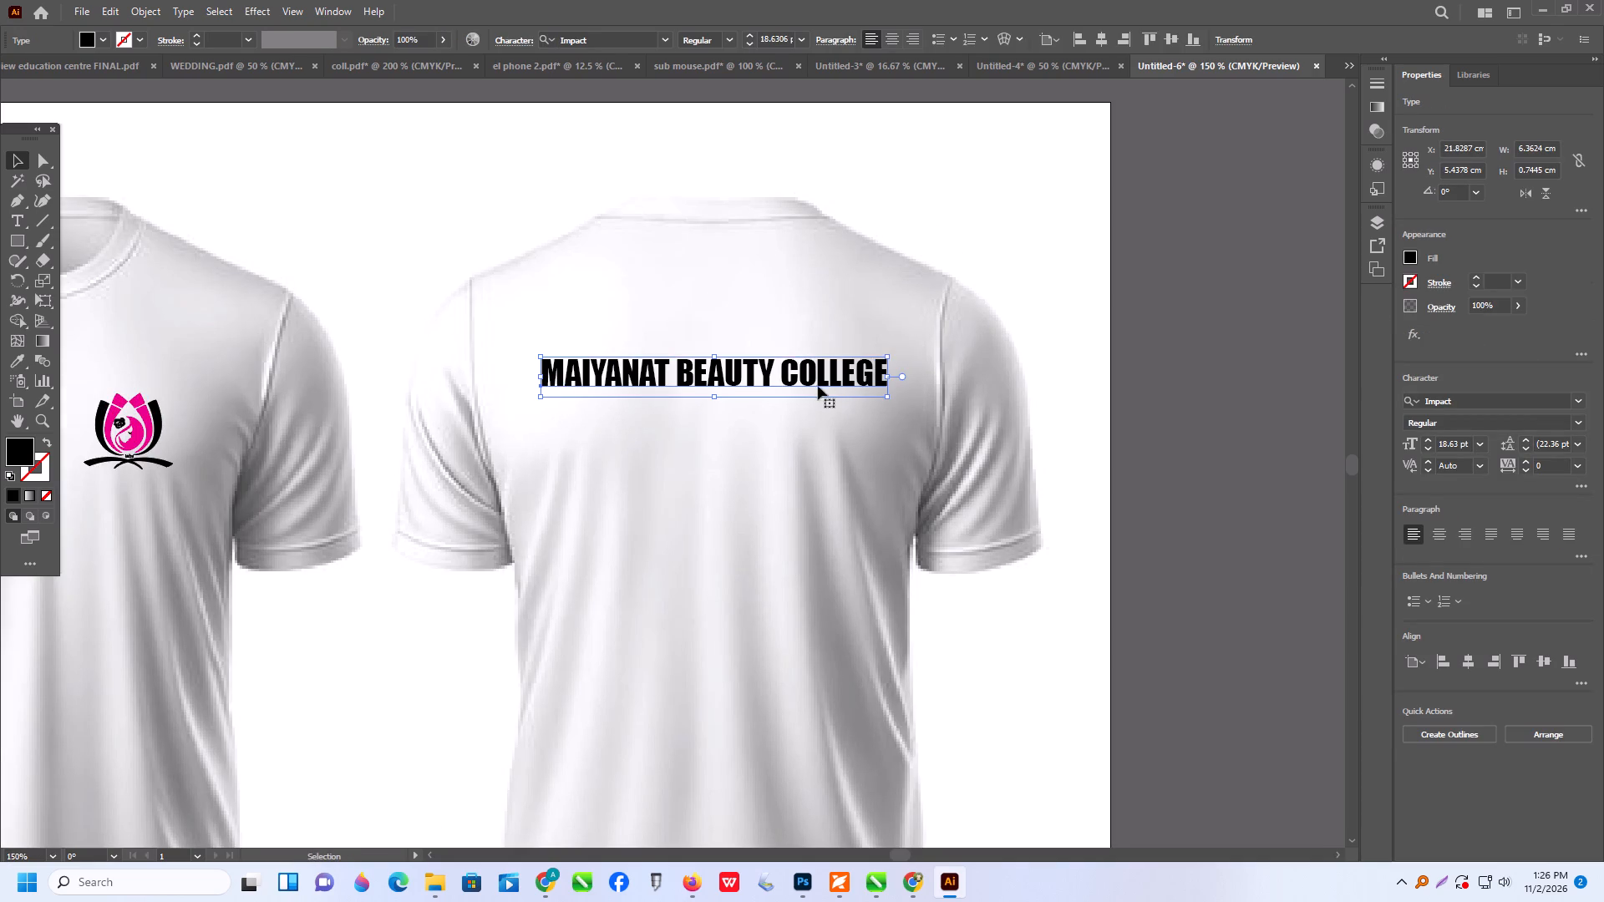
pyautogui.click(816, 379)
# Move the chest logo slightly up and toward the front shirt's middle, to about X 9.95 cm, Y 6.40 cm.
pyautogui.keyDown('alt'); pyautogui.scroll(-2, 946, 446); pyautogui.keyUp('alt')
pyautogui.scroll(-3, 991, 459)
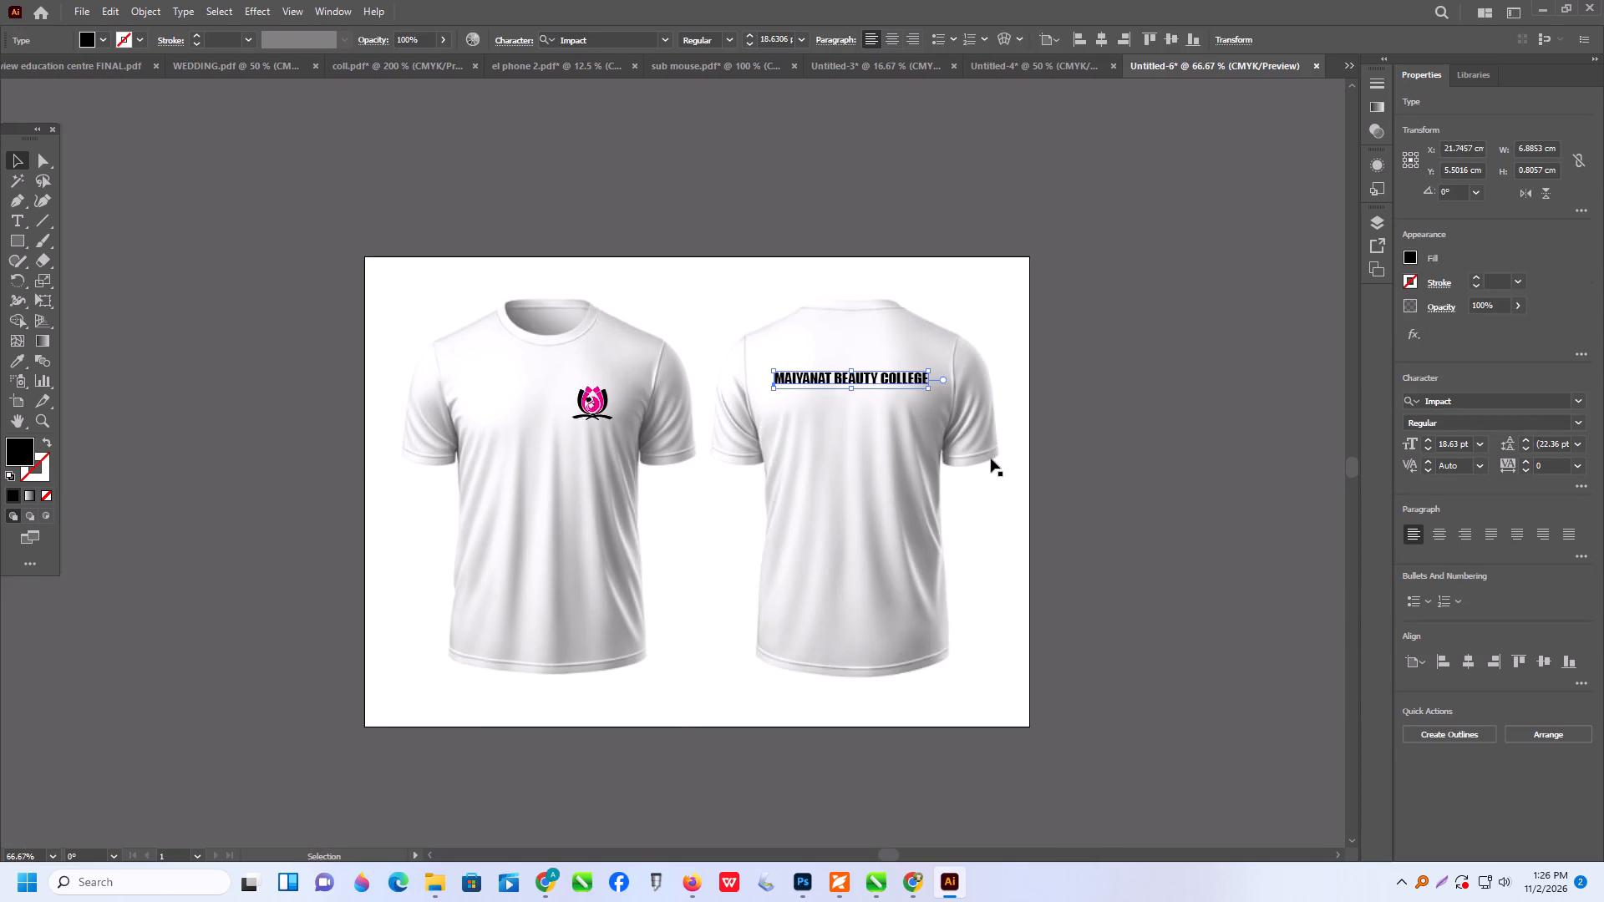
pyautogui.keyDown('alt'); pyautogui.scroll(4, 624, 367); pyautogui.keyUp('alt')
pyautogui.scroll(1, 546, 437)
pyautogui.moveTo(551, 448); pyautogui.dragTo(550, 446)
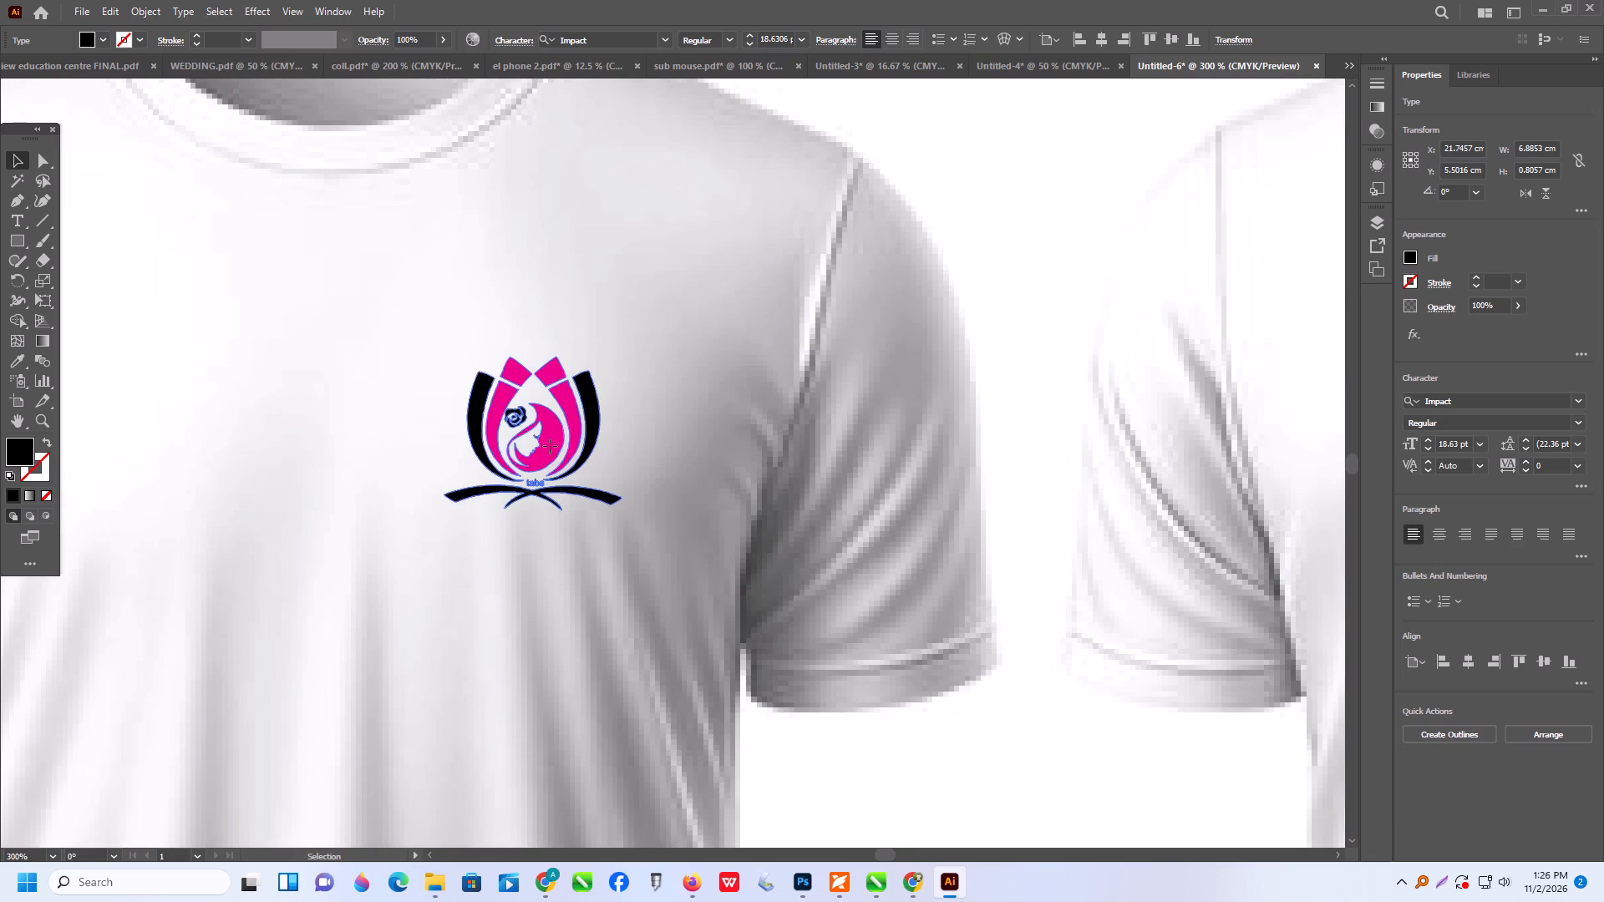
pyautogui.moveTo(550, 446); pyautogui.dragTo(541, 445)
pyautogui.moveTo(547, 449); pyautogui.dragTo(534, 436)
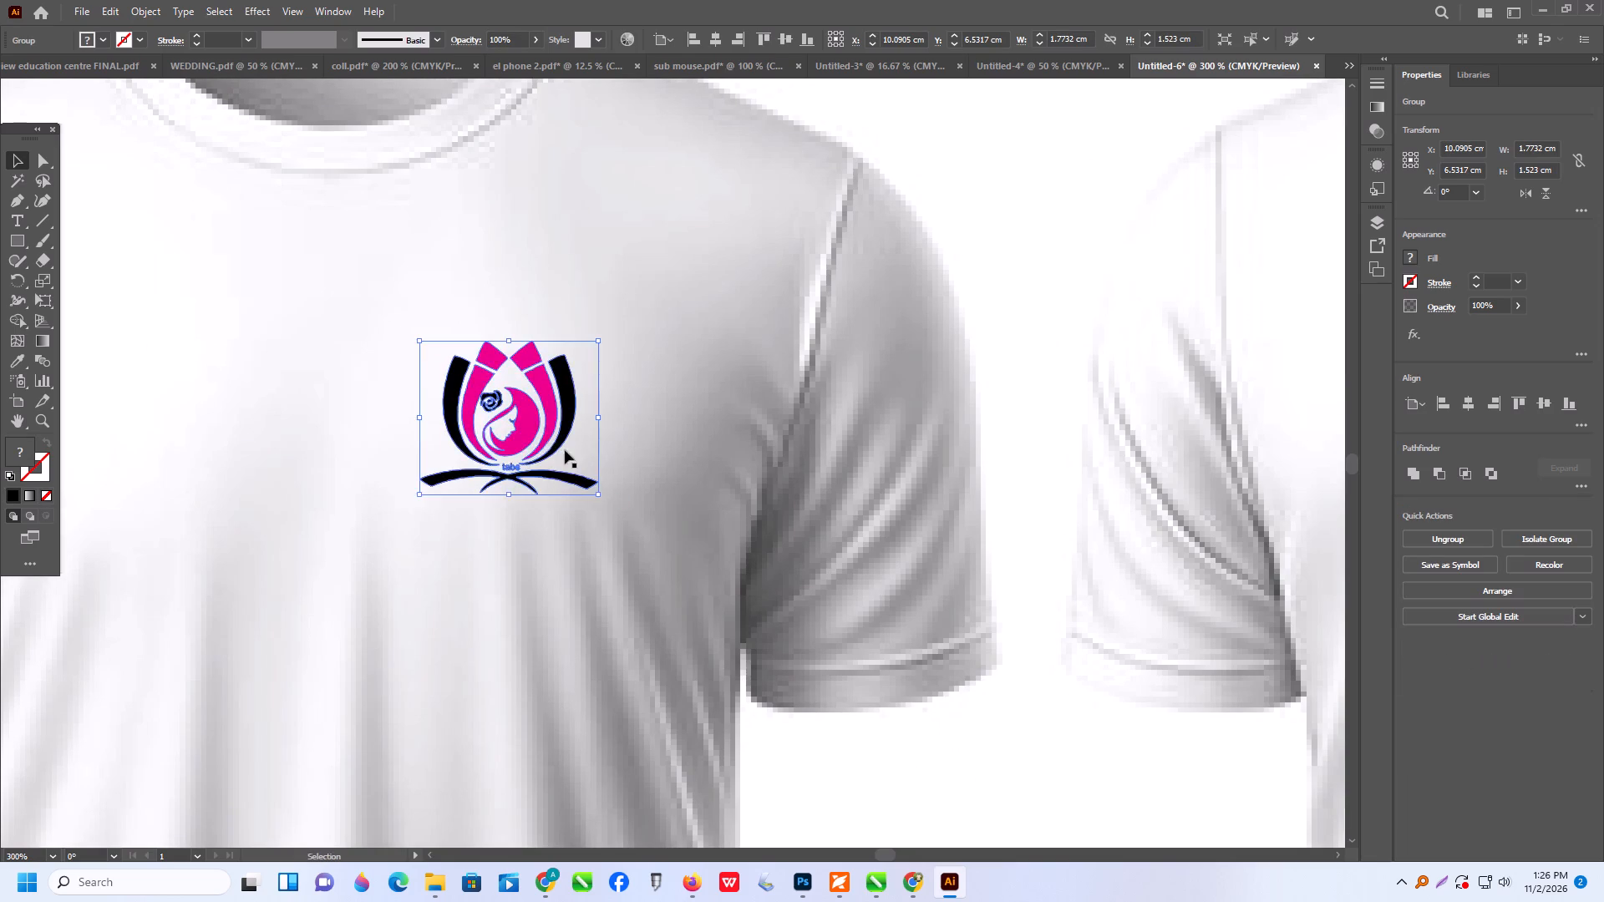
# Shrink the back-view college text slightly from its lower-left corner, to about 17.97 pt and 6.64 cm wide.
pyautogui.keyDown('alt'); pyautogui.scroll(-4, 582, 469); pyautogui.keyUp('alt')
pyautogui.keyDown('alt'); pyautogui.scroll(1, 811, 435); pyautogui.keyUp('alt')
pyautogui.click(814, 432)
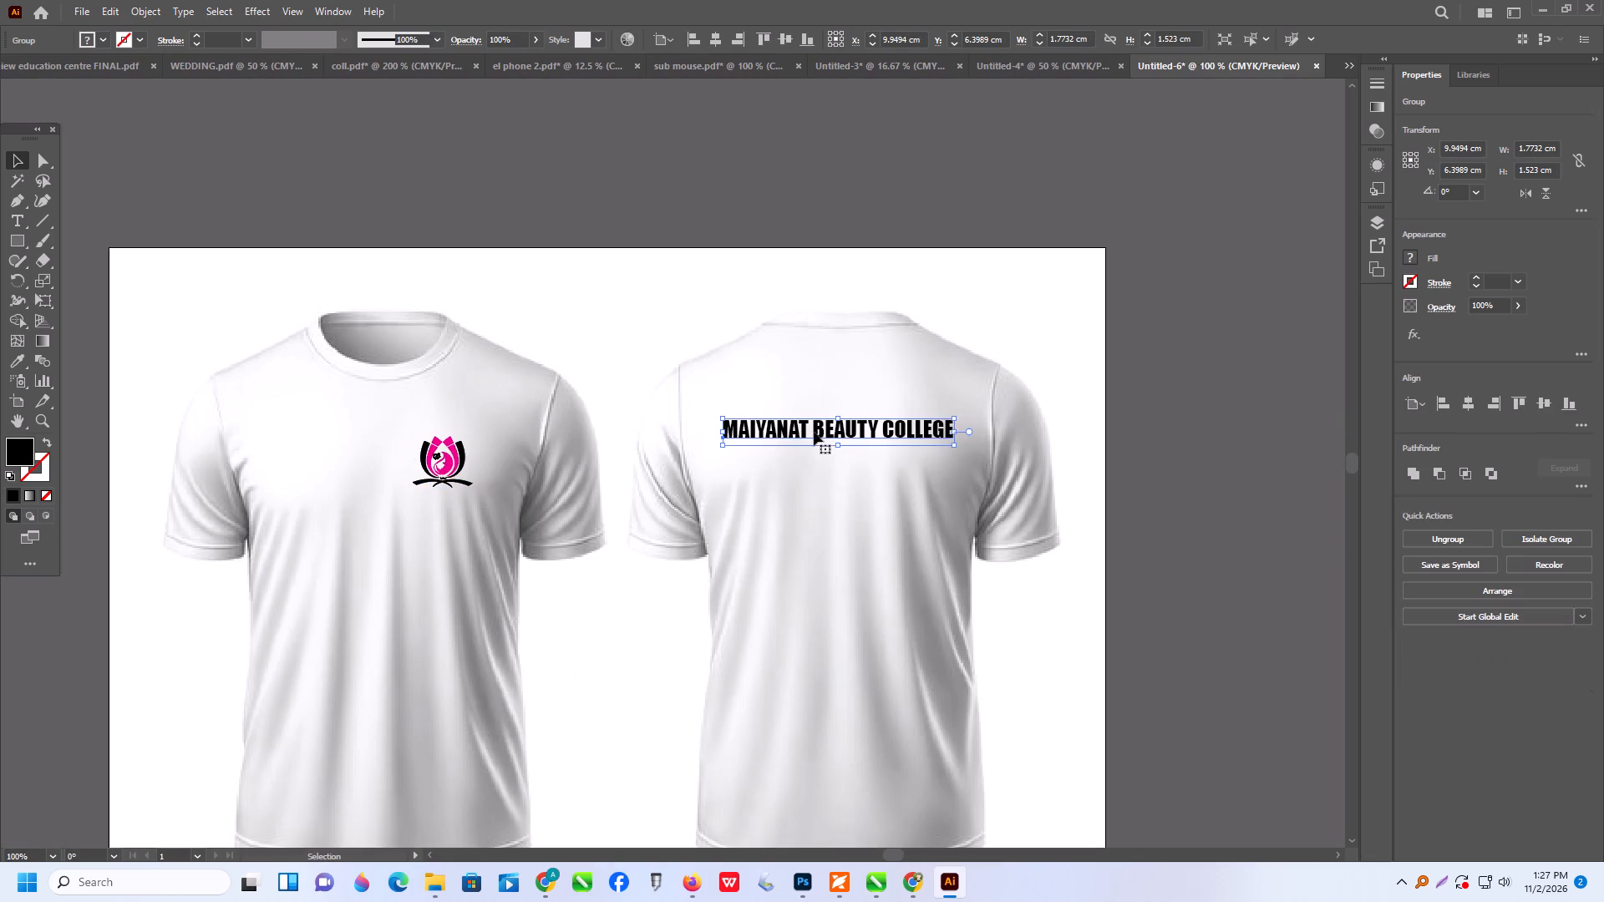
pyautogui.keyDown('shift'); pyautogui.moveTo(722, 449); pyautogui.dragTo(731, 450); pyautogui.keyUp('shift')
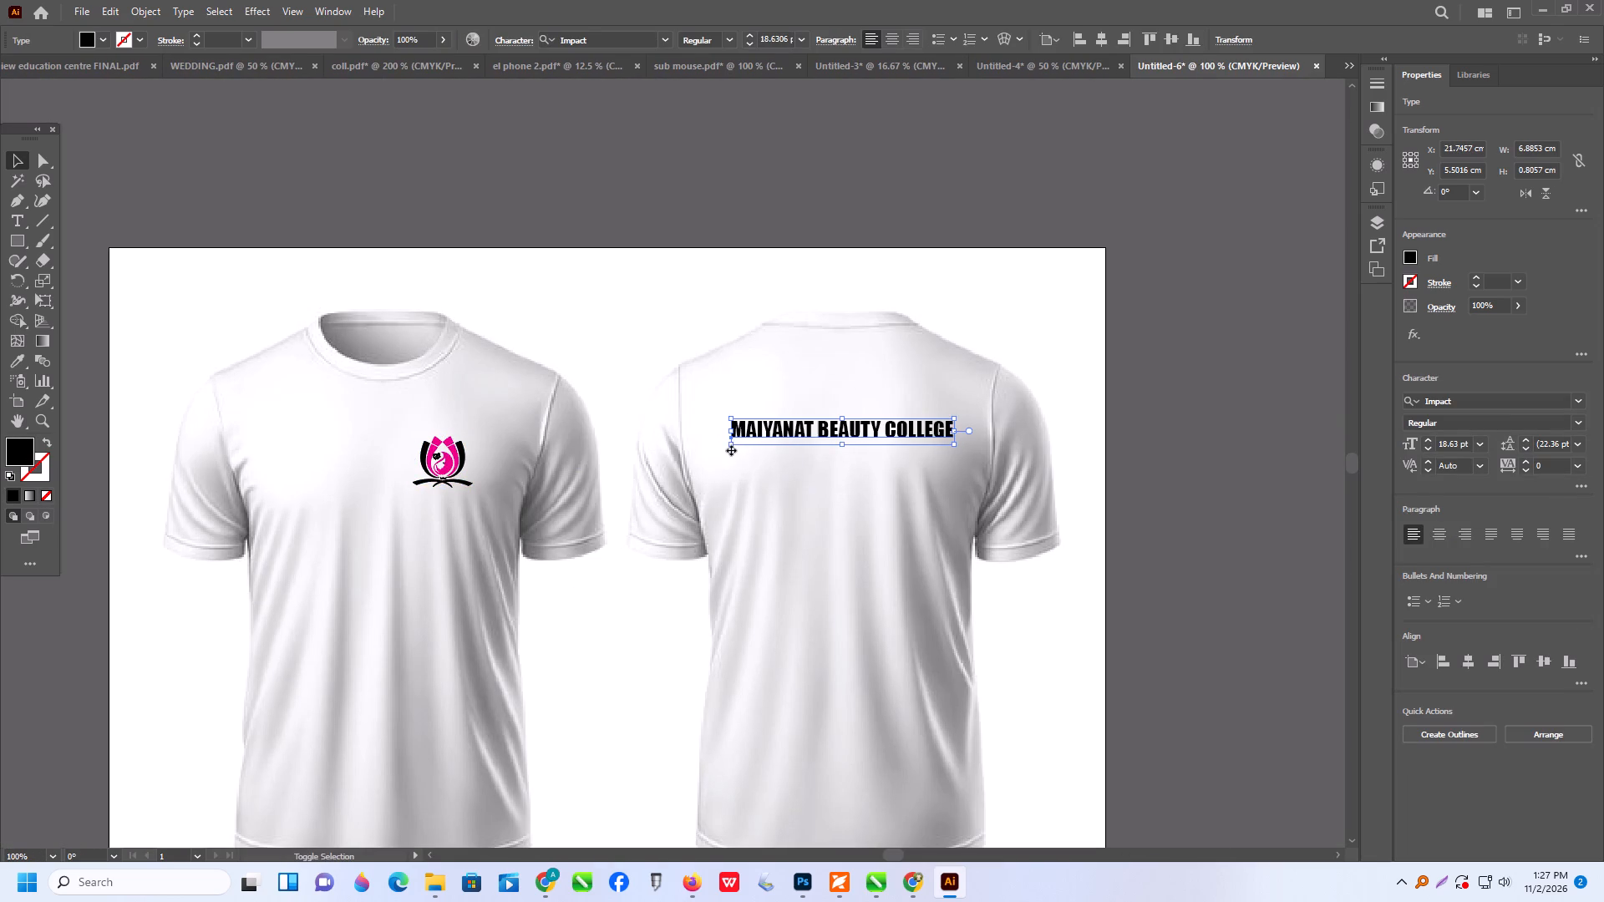
pyautogui.click(1150, 435)
# Examine the size and placement of the college text on the back-view shirt, up close and across the whole mockup.
pyautogui.scroll(-1, 889, 425)
pyautogui.click(894, 413)
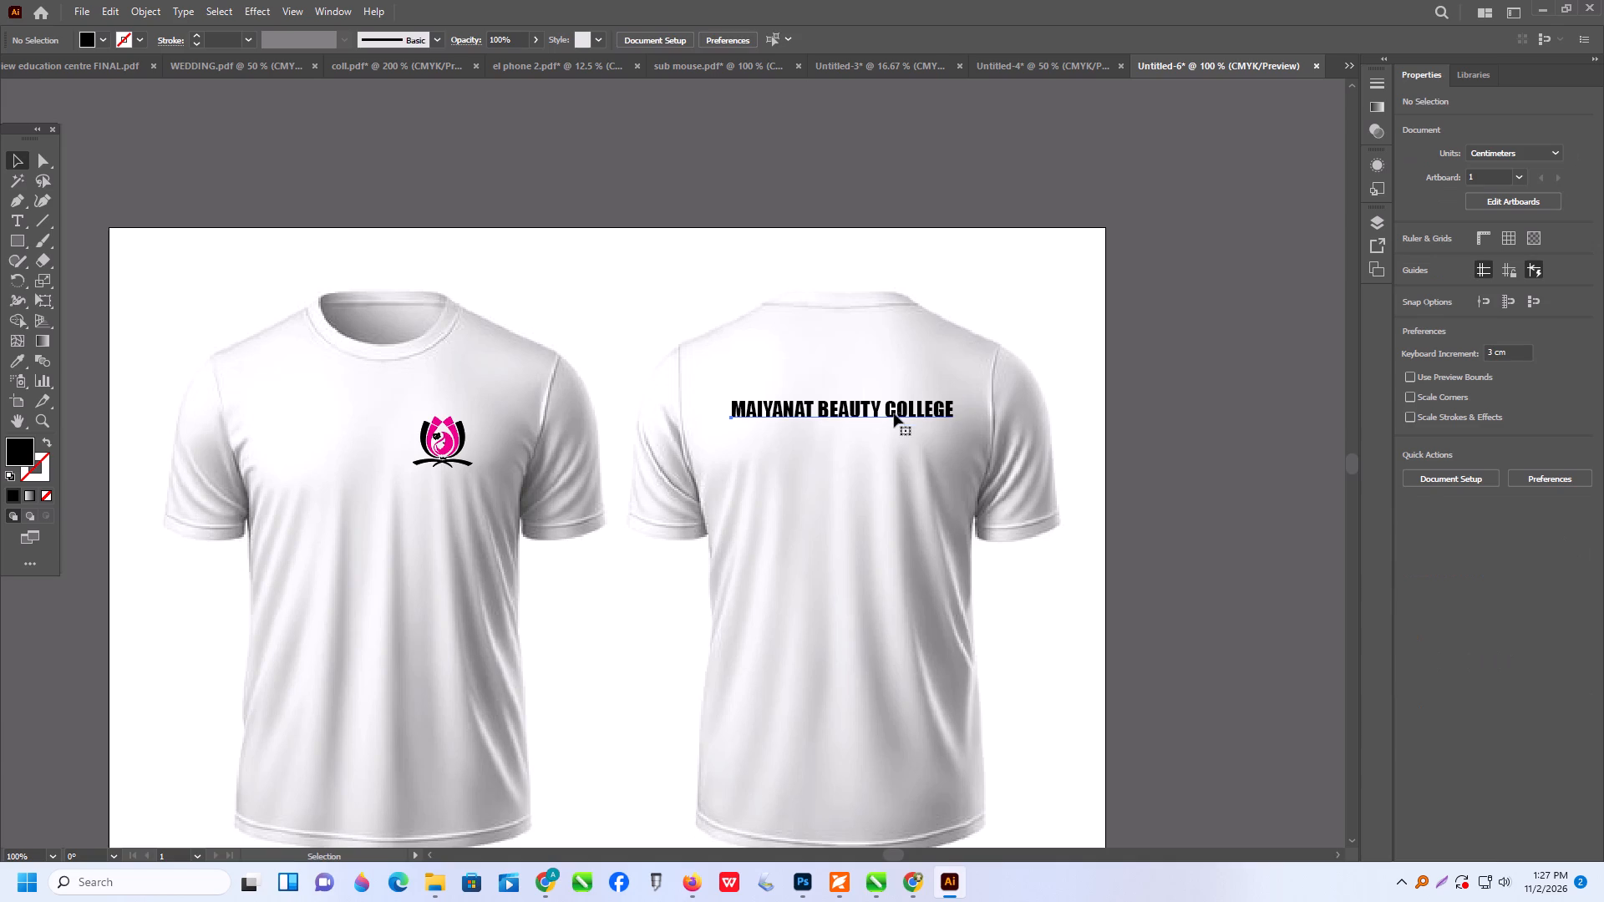
pyautogui.keyDown('alt'); pyautogui.scroll(-2, 894, 413); pyautogui.keyUp('alt')
pyautogui.scroll(-3, 894, 413)
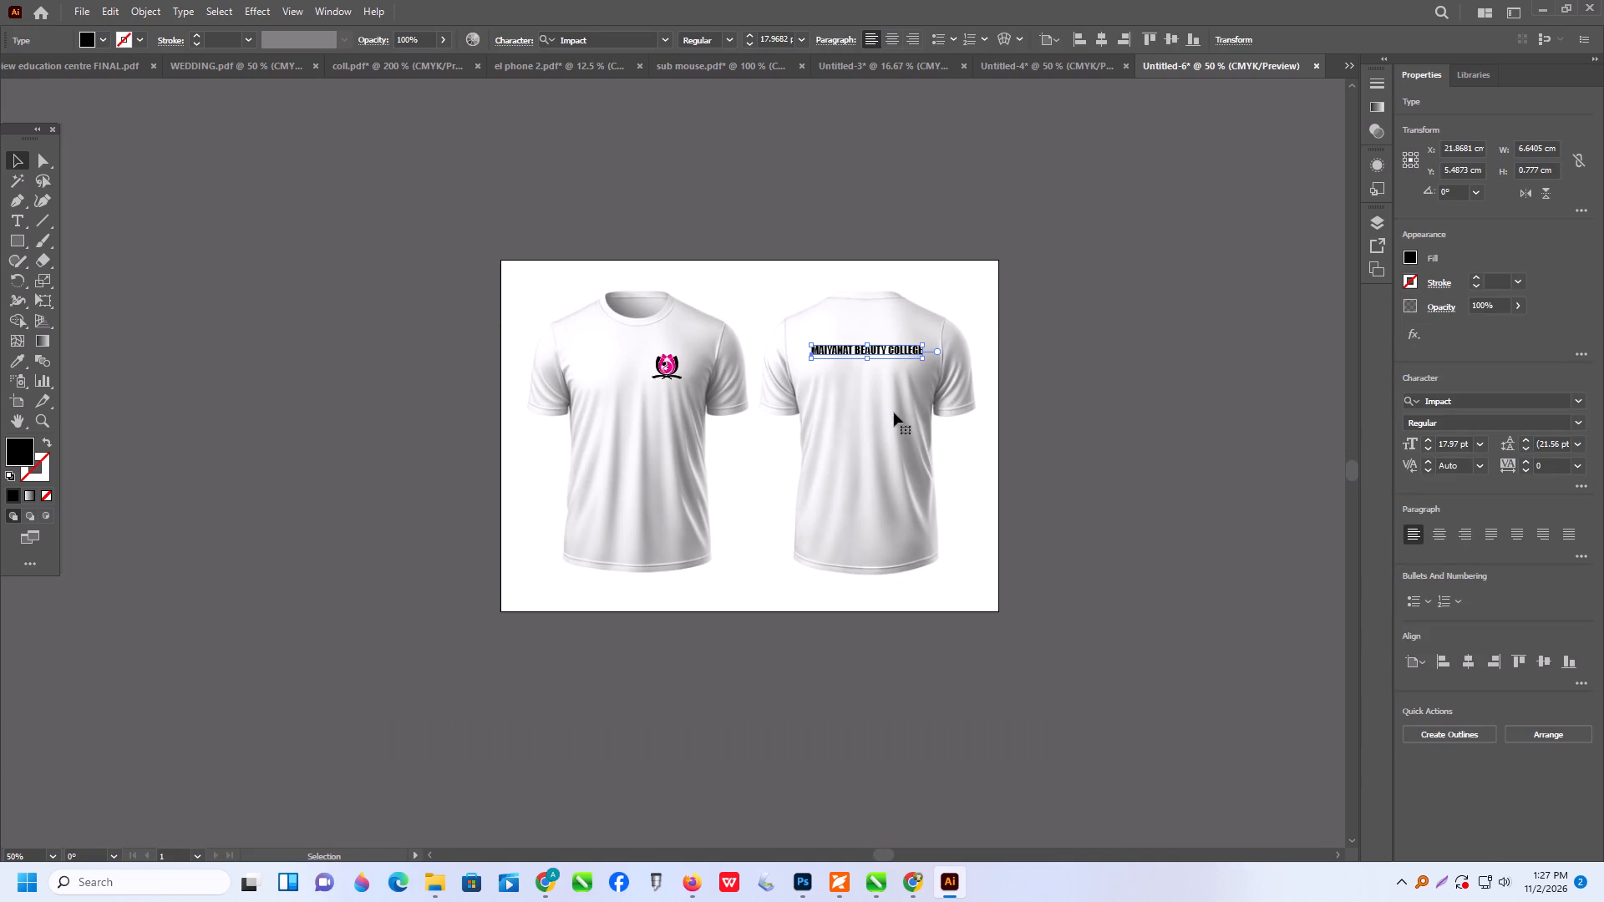
pyautogui.click(1045, 338)
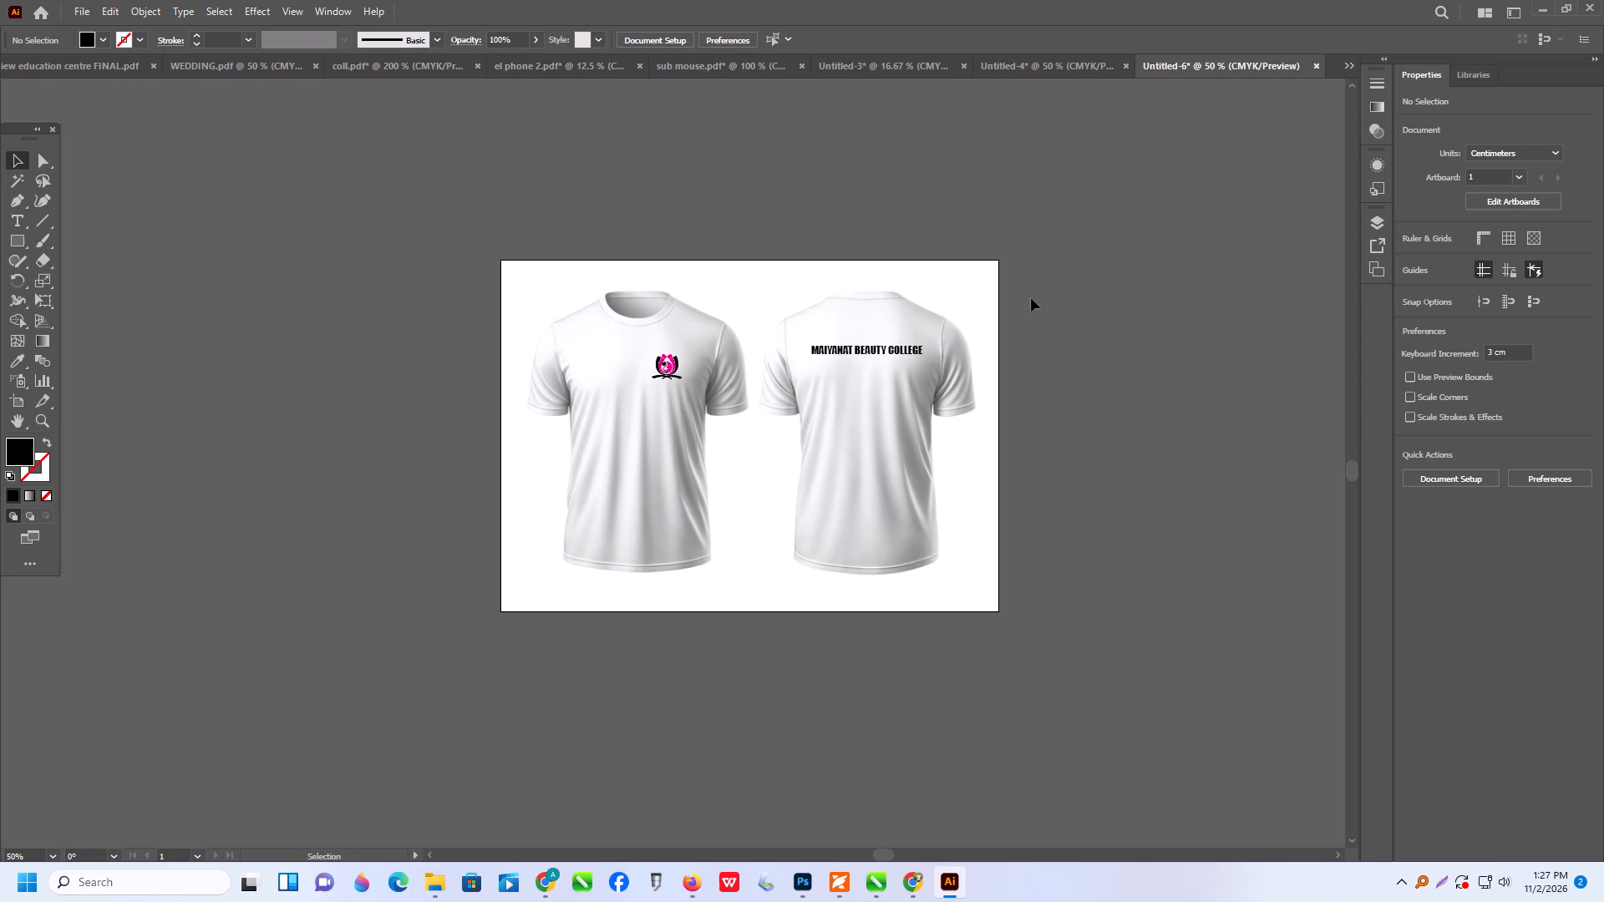
pyautogui.click(1070, 288)
pyautogui.keyDown('alt'); pyautogui.scroll(1, 863, 362); pyautogui.keyUp('alt')
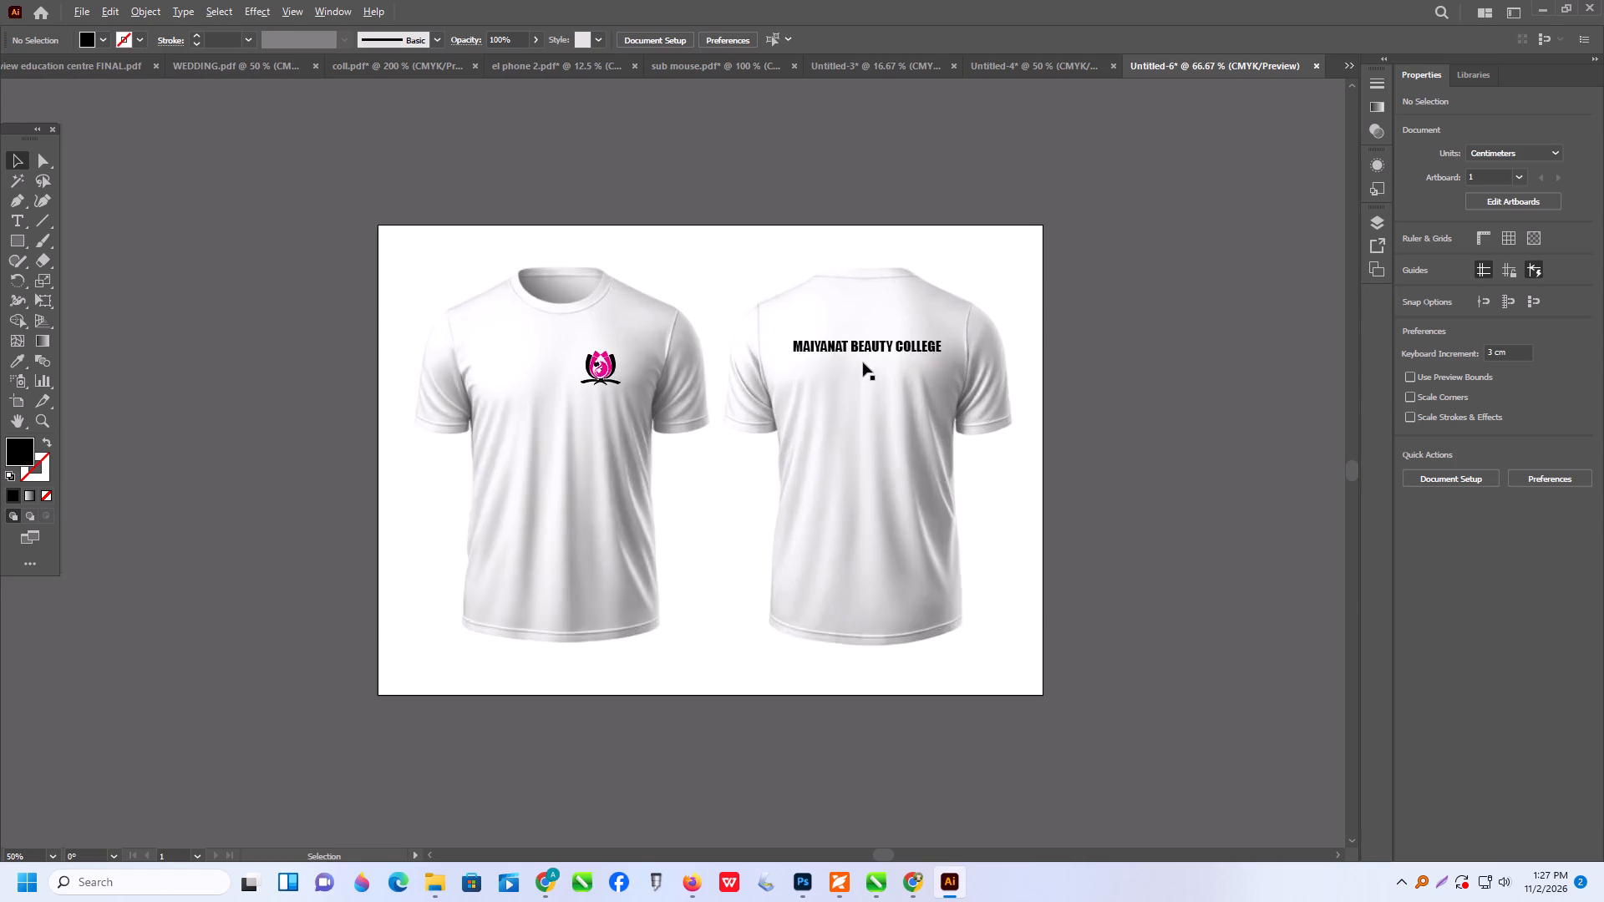
pyautogui.keyDown('alt'); pyautogui.scroll(1, 863, 362); pyautogui.keyUp('alt')
pyautogui.scroll(-1, 841, 385)
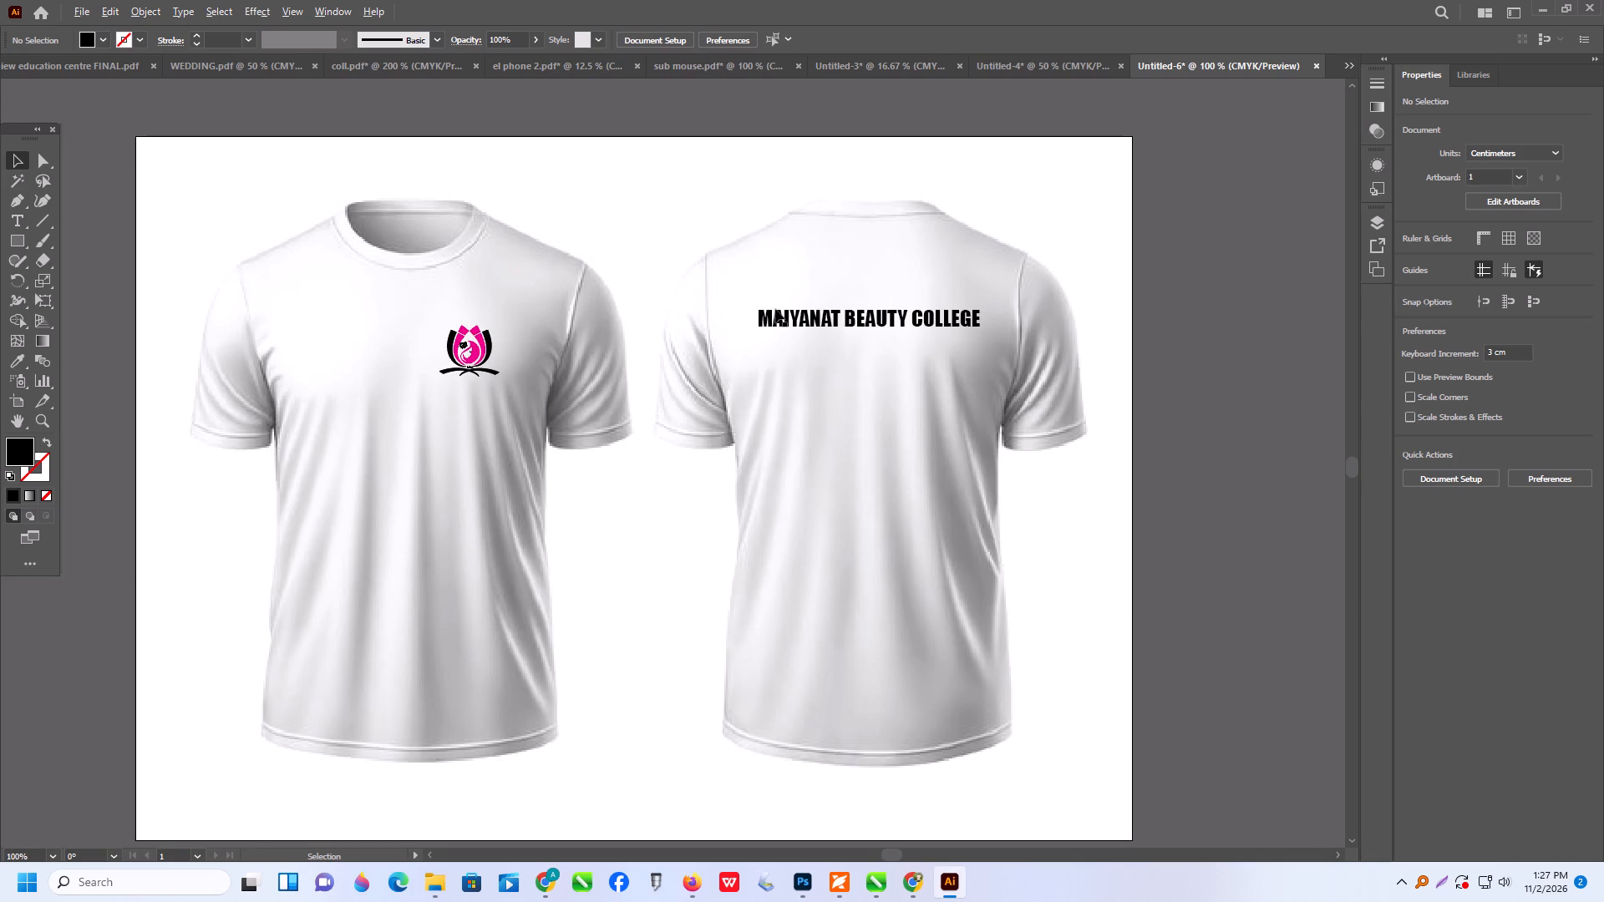
pyautogui.keyDown('alt'); pyautogui.scroll(1, 775, 309); pyautogui.keyUp('alt')
pyautogui.click(839, 323)
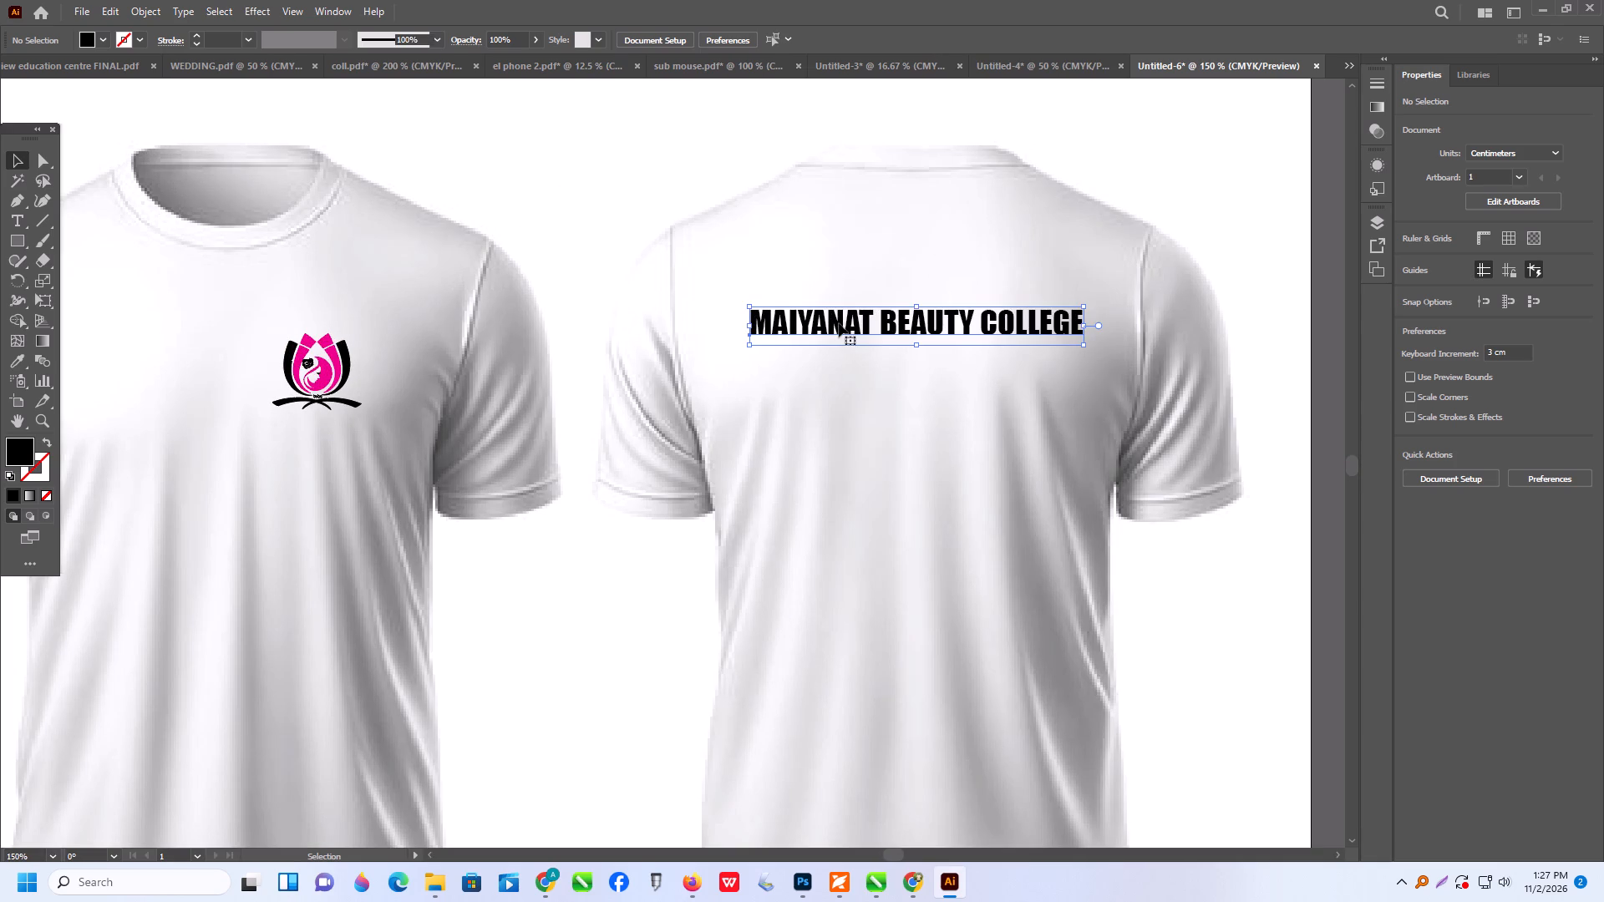
pyautogui.keyDown('alt'); pyautogui.scroll(1, 864, 327); pyautogui.keyUp('alt')
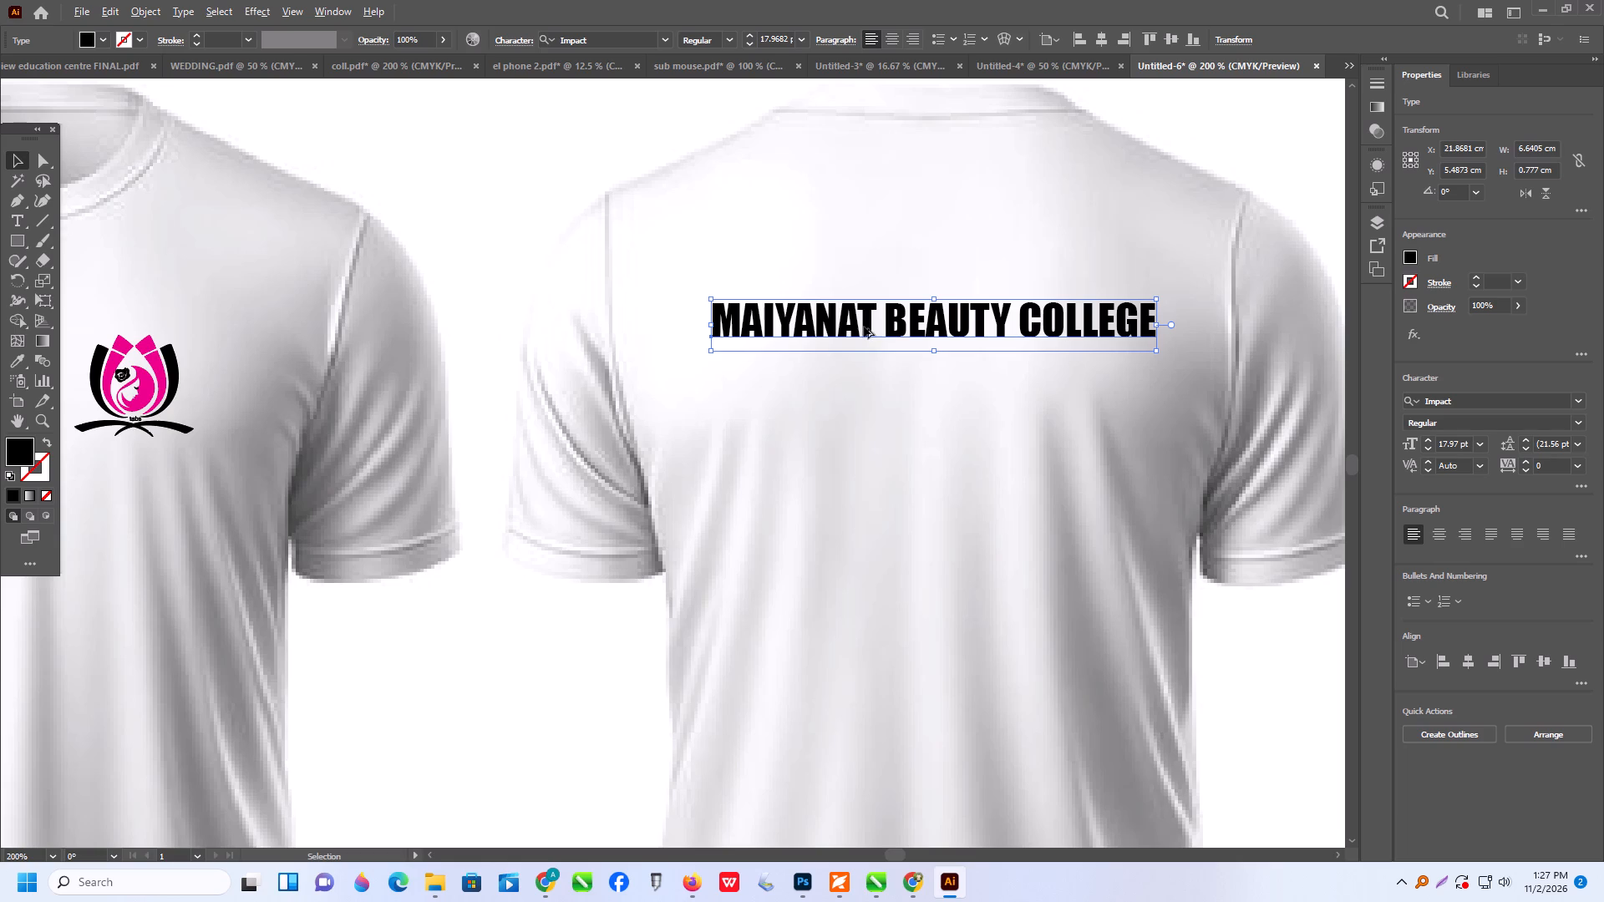
pyautogui.keyDown('alt'); pyautogui.scroll(-3, 864, 327); pyautogui.keyUp('alt')
pyautogui.keyDown('alt'); pyautogui.scroll(2, 885, 320); pyautogui.keyUp('alt')
pyautogui.keyDown('alt'); pyautogui.scroll(-2, 949, 384); pyautogui.keyUp('alt')
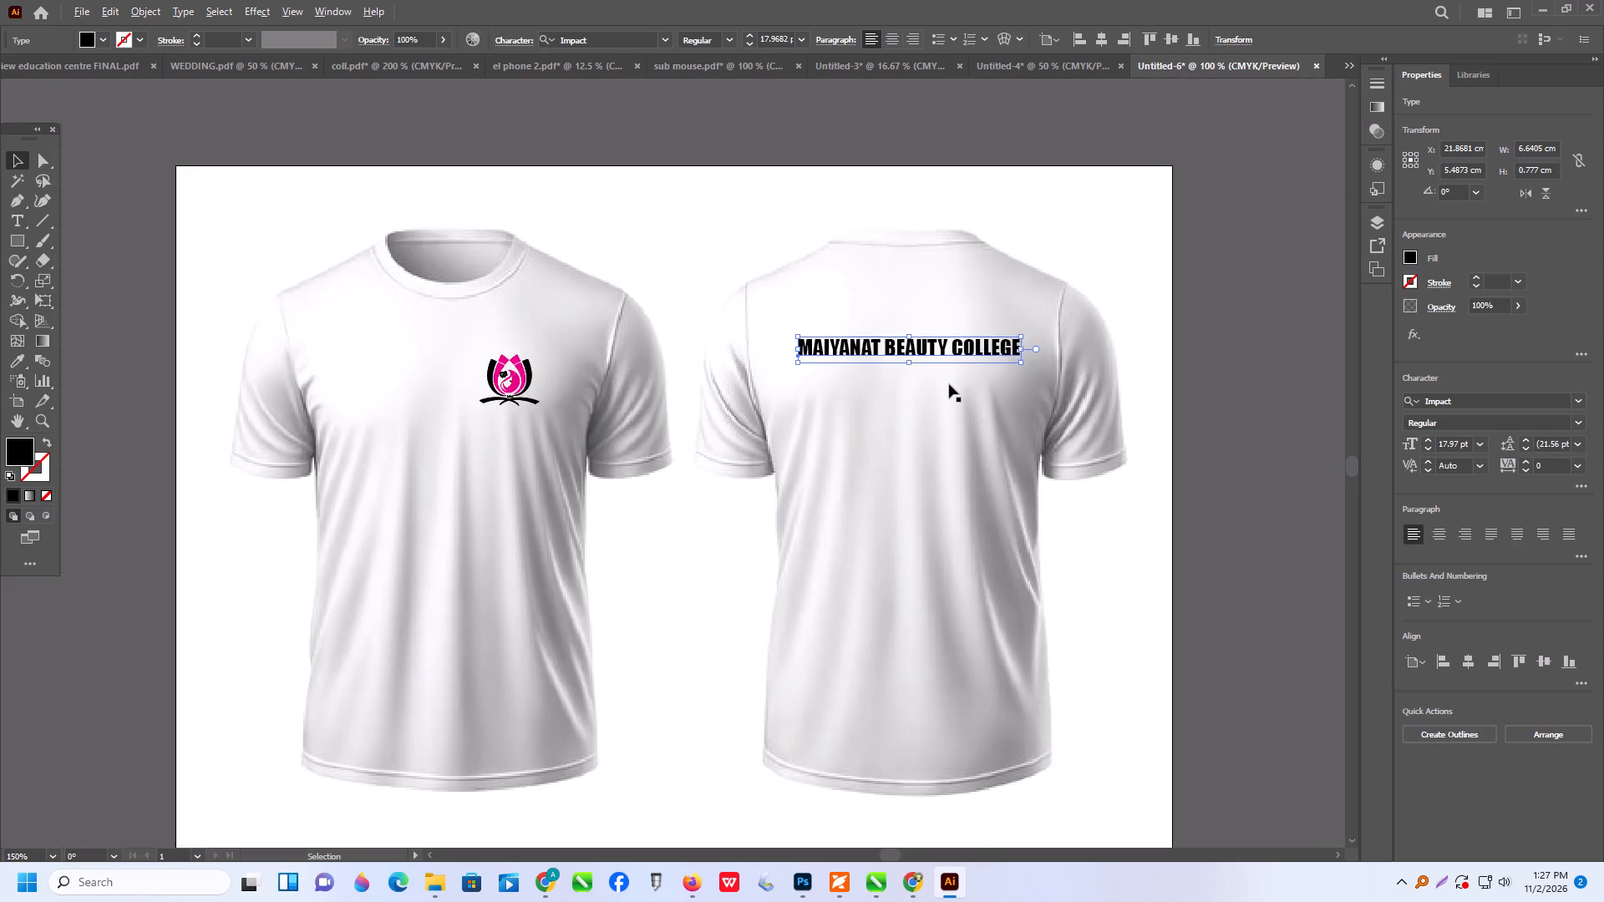
# Nudge the chest logo slightly outward and down on the front shirt, to about X 10.02 cm, Y 6.42 cm.
pyautogui.scroll(-2, 949, 384)
pyautogui.keyDown('alt'); pyautogui.scroll(3, 629, 319); pyautogui.keyUp('alt')
pyautogui.keyDown('alt'); pyautogui.scroll(2, 708, 364); pyautogui.keyUp('alt')
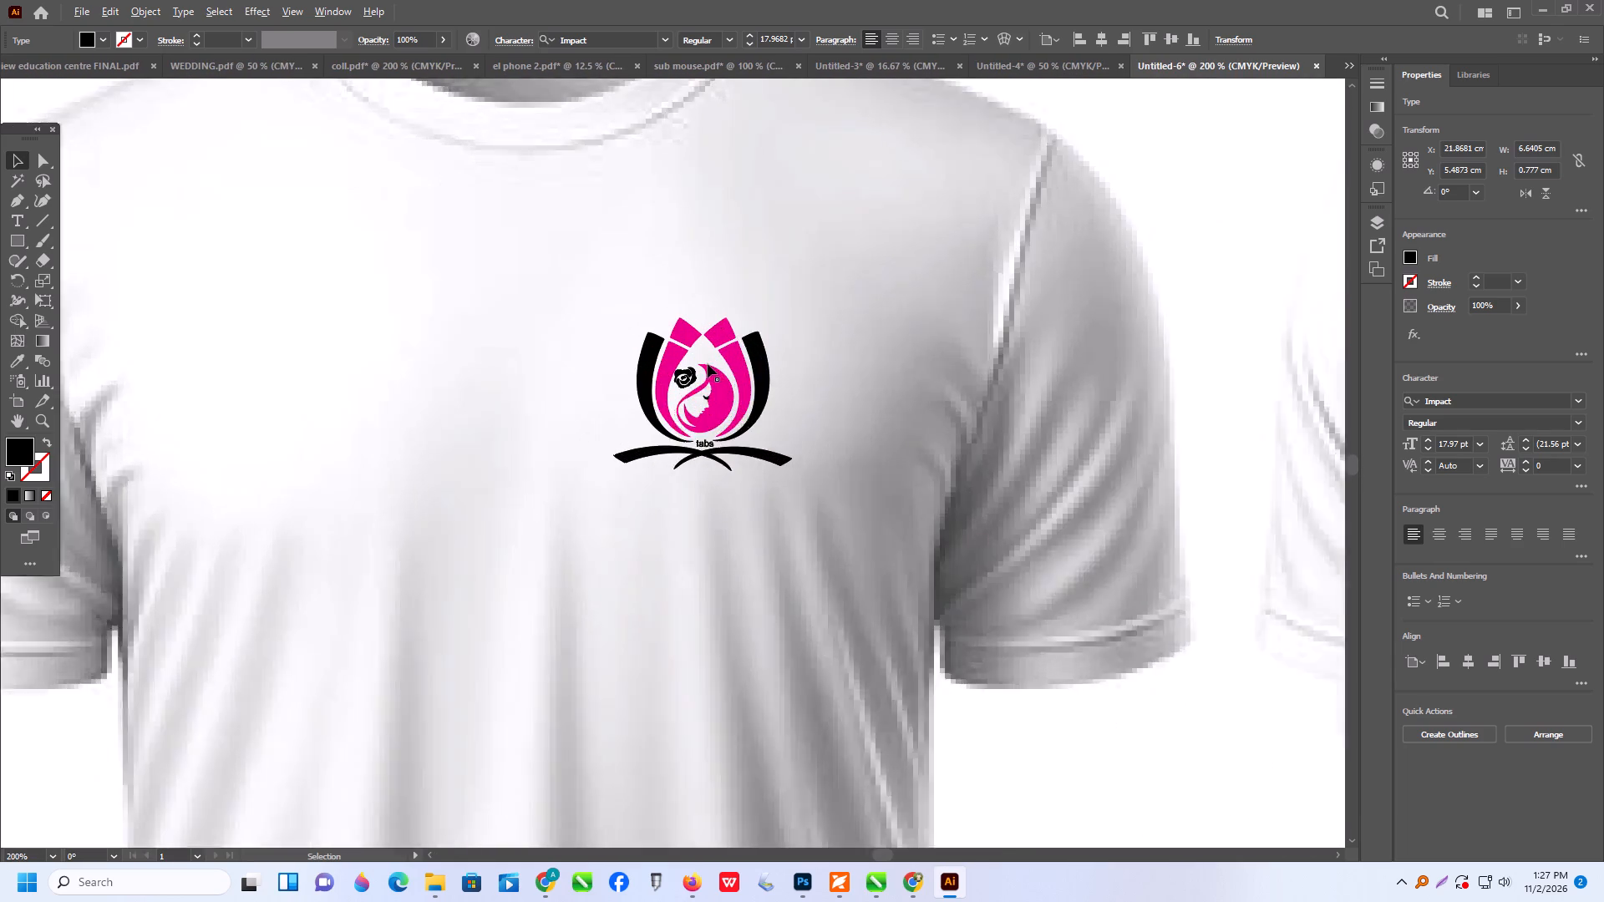
pyautogui.moveTo(718, 380); pyautogui.dragTo(728, 383)
pyautogui.keyDown('alt'); pyautogui.scroll(-3, 724, 384); pyautogui.keyUp('alt')
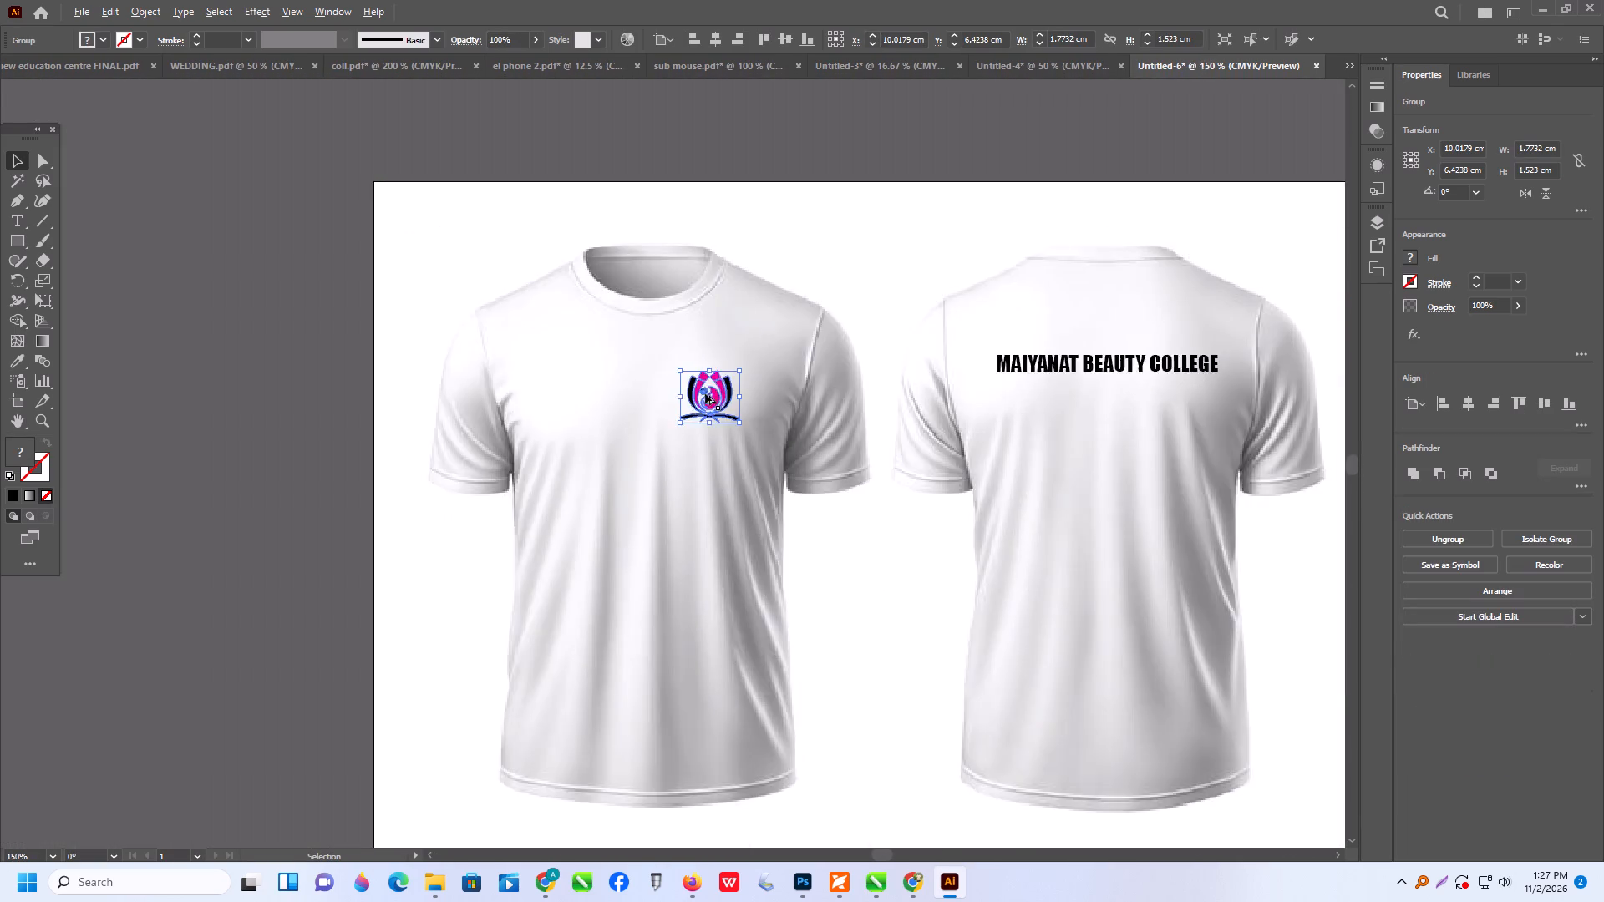
pyautogui.keyDown('alt'); pyautogui.scroll(-2, 705, 393); pyautogui.keyUp('alt')
pyautogui.scroll(-3, 703, 372)
pyautogui.click(812, 108)
# Nudge the college text slightly right and down on the back-view shirt, to about X 21.92 cm, Y 5.51 cm.
pyautogui.scroll(4, 833, 141)
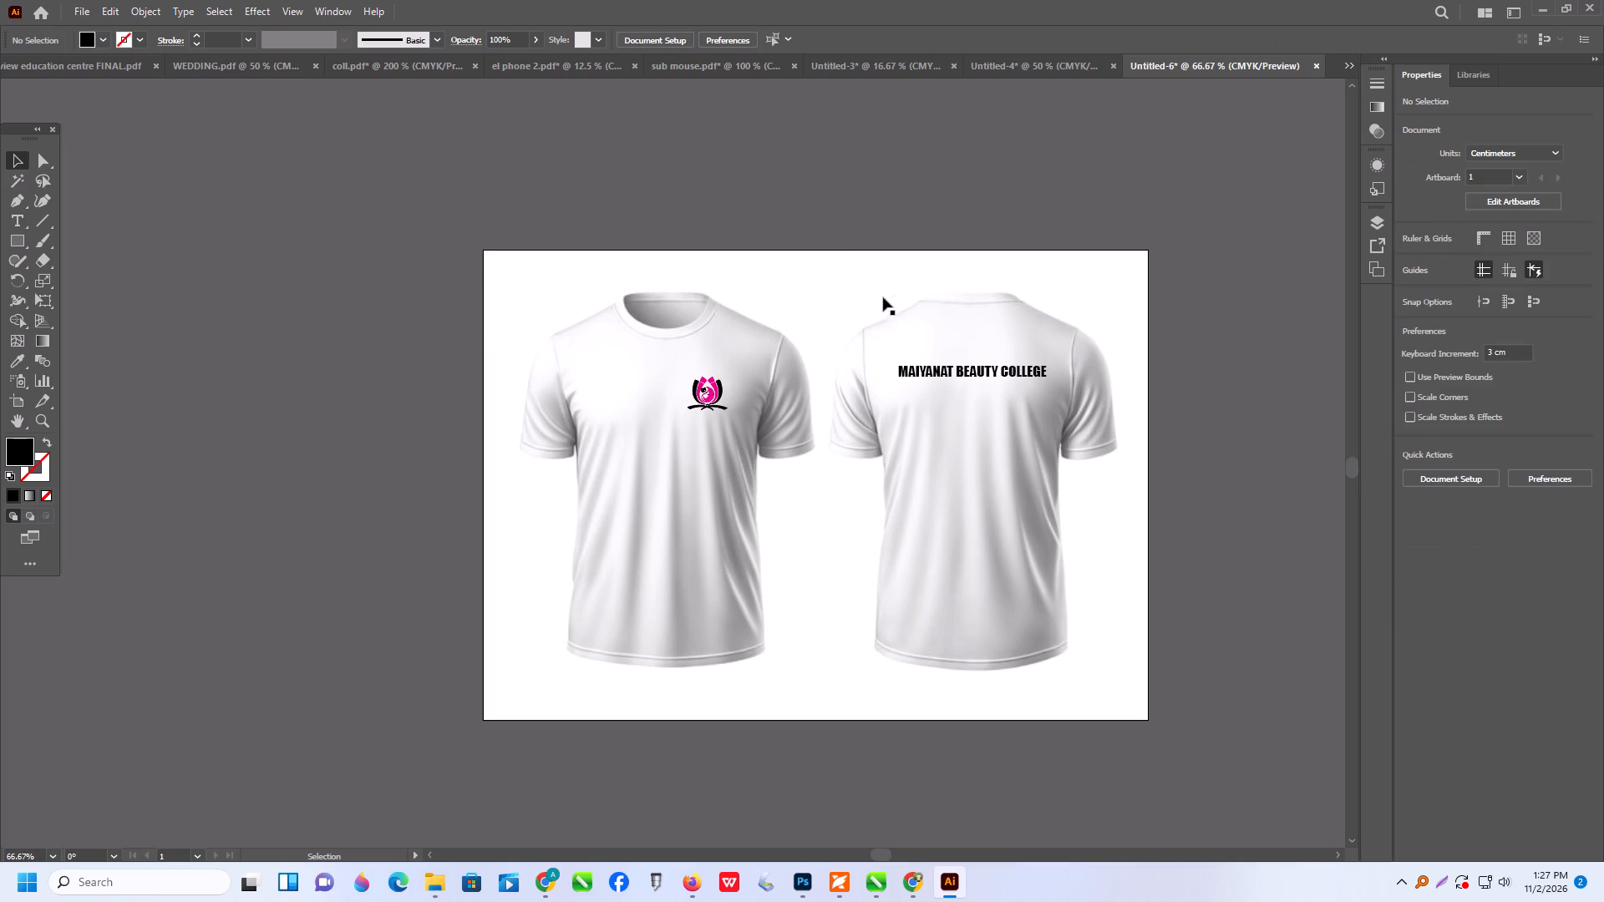
pyautogui.scroll(1, 883, 297)
pyautogui.keyDown('alt'); pyautogui.scroll(1, 1052, 489); pyautogui.keyUp('alt')
pyautogui.keyDown('alt'); pyautogui.scroll(2, 956, 340); pyautogui.keyUp('alt')
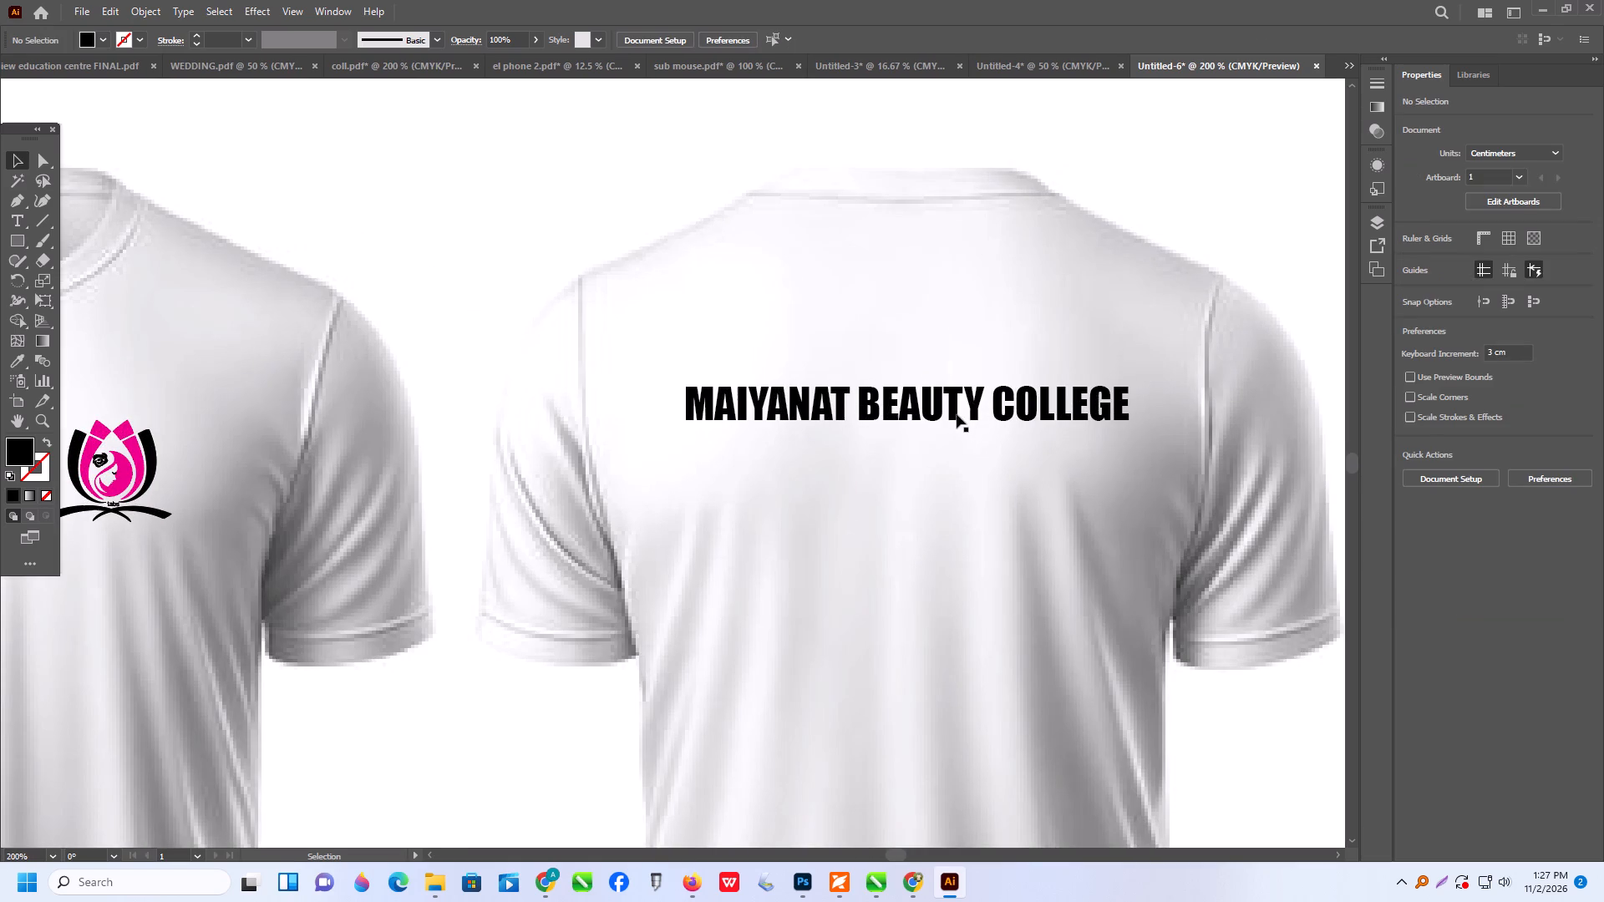
pyautogui.click(956, 413)
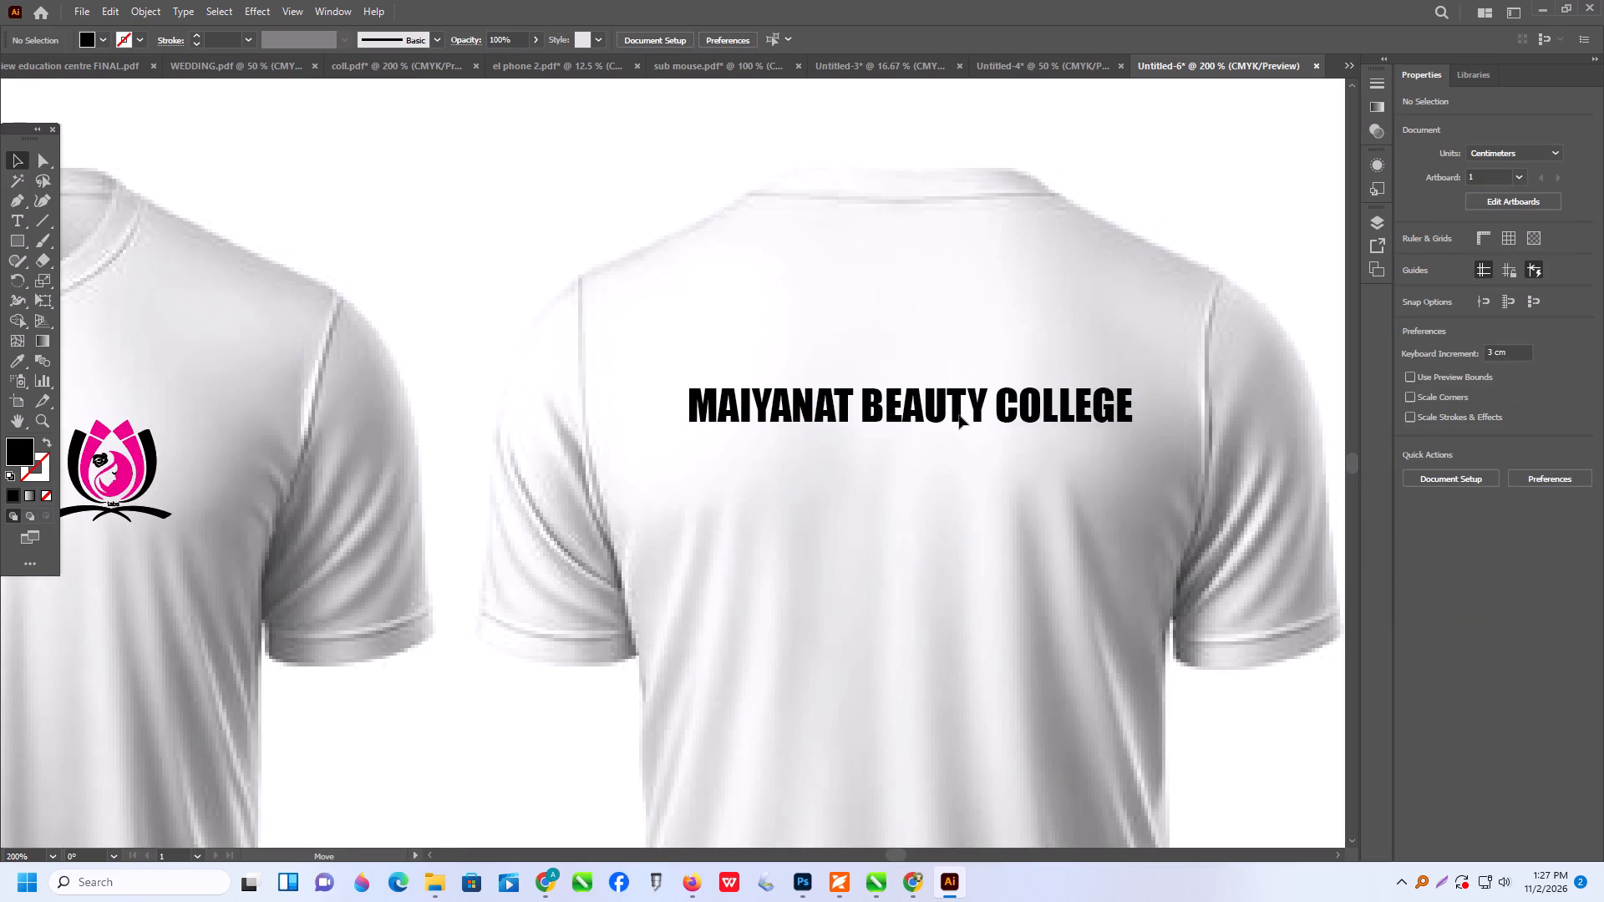
pyautogui.keyDown('alt'); pyautogui.scroll(-4, 959, 415); pyautogui.keyUp('alt')
pyautogui.click(1109, 348)
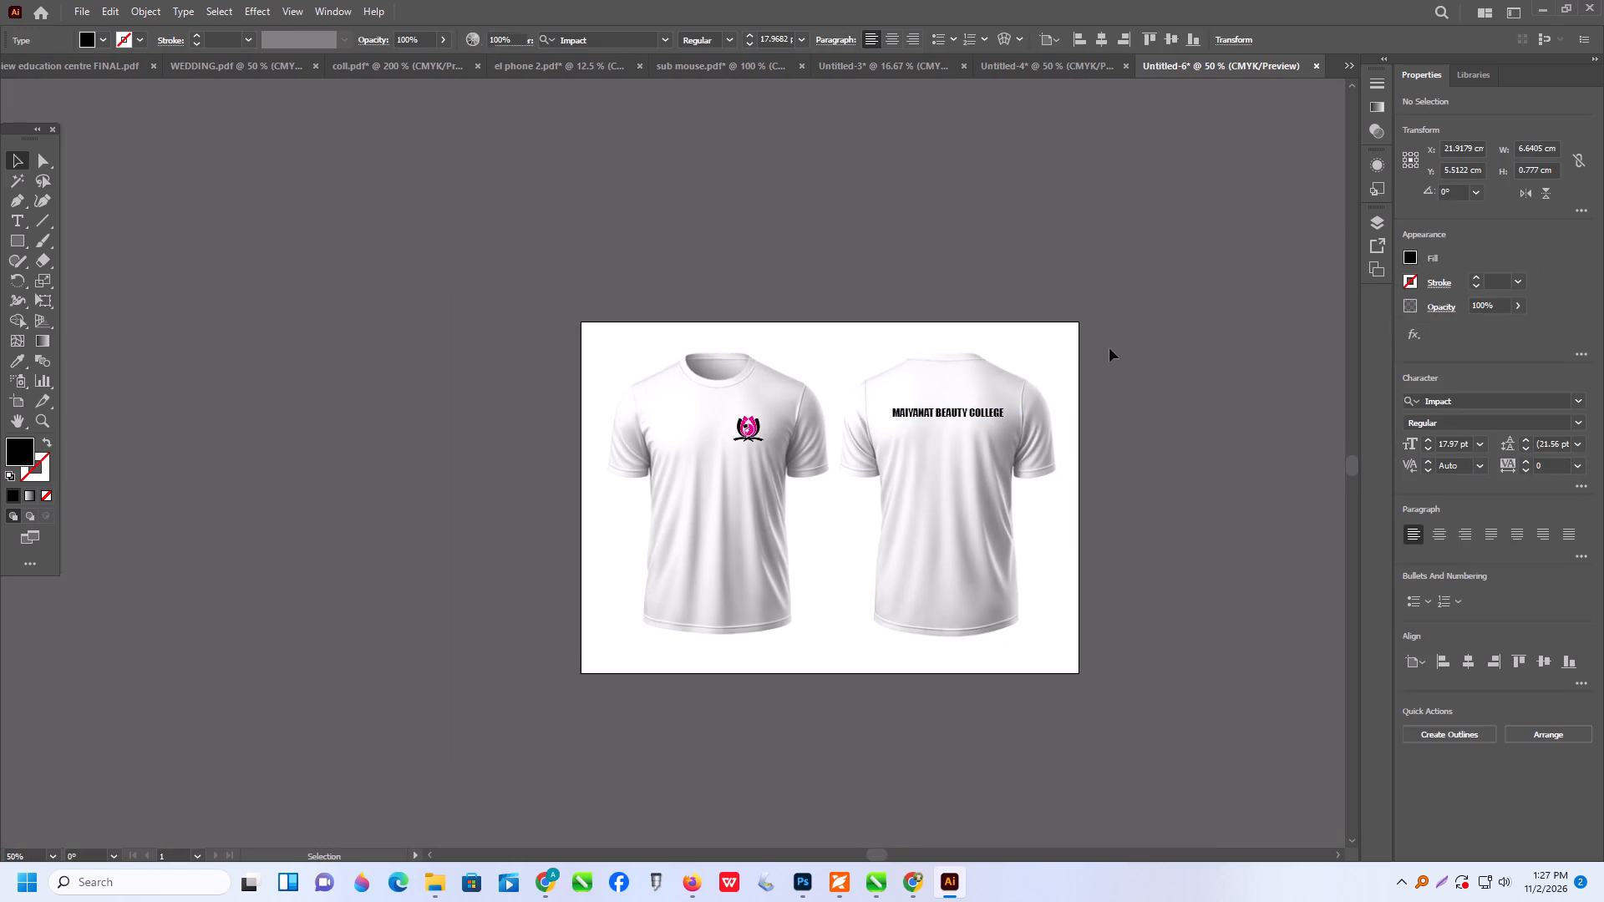
# Examine the whole mockup, checking the logo and college text placement on both shirt views.
pyautogui.scroll(-6, 1109, 348)
pyautogui.click(916, 410)
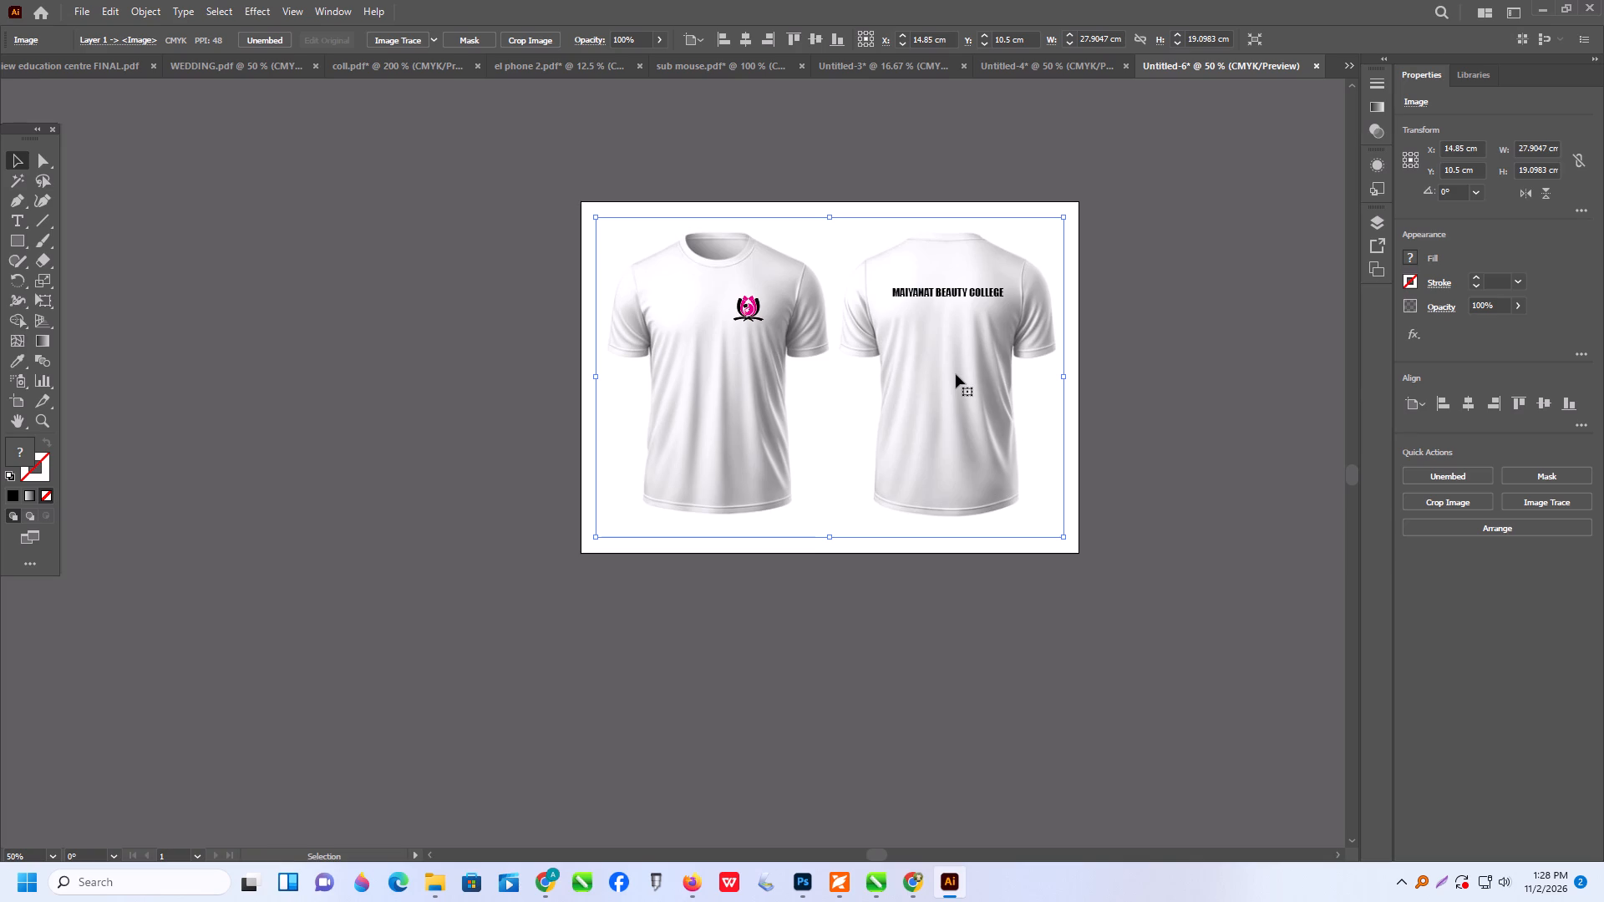
pyautogui.click(1182, 263)
pyautogui.keyDown('alt'); pyautogui.scroll(2, 947, 276); pyautogui.keyUp('alt')
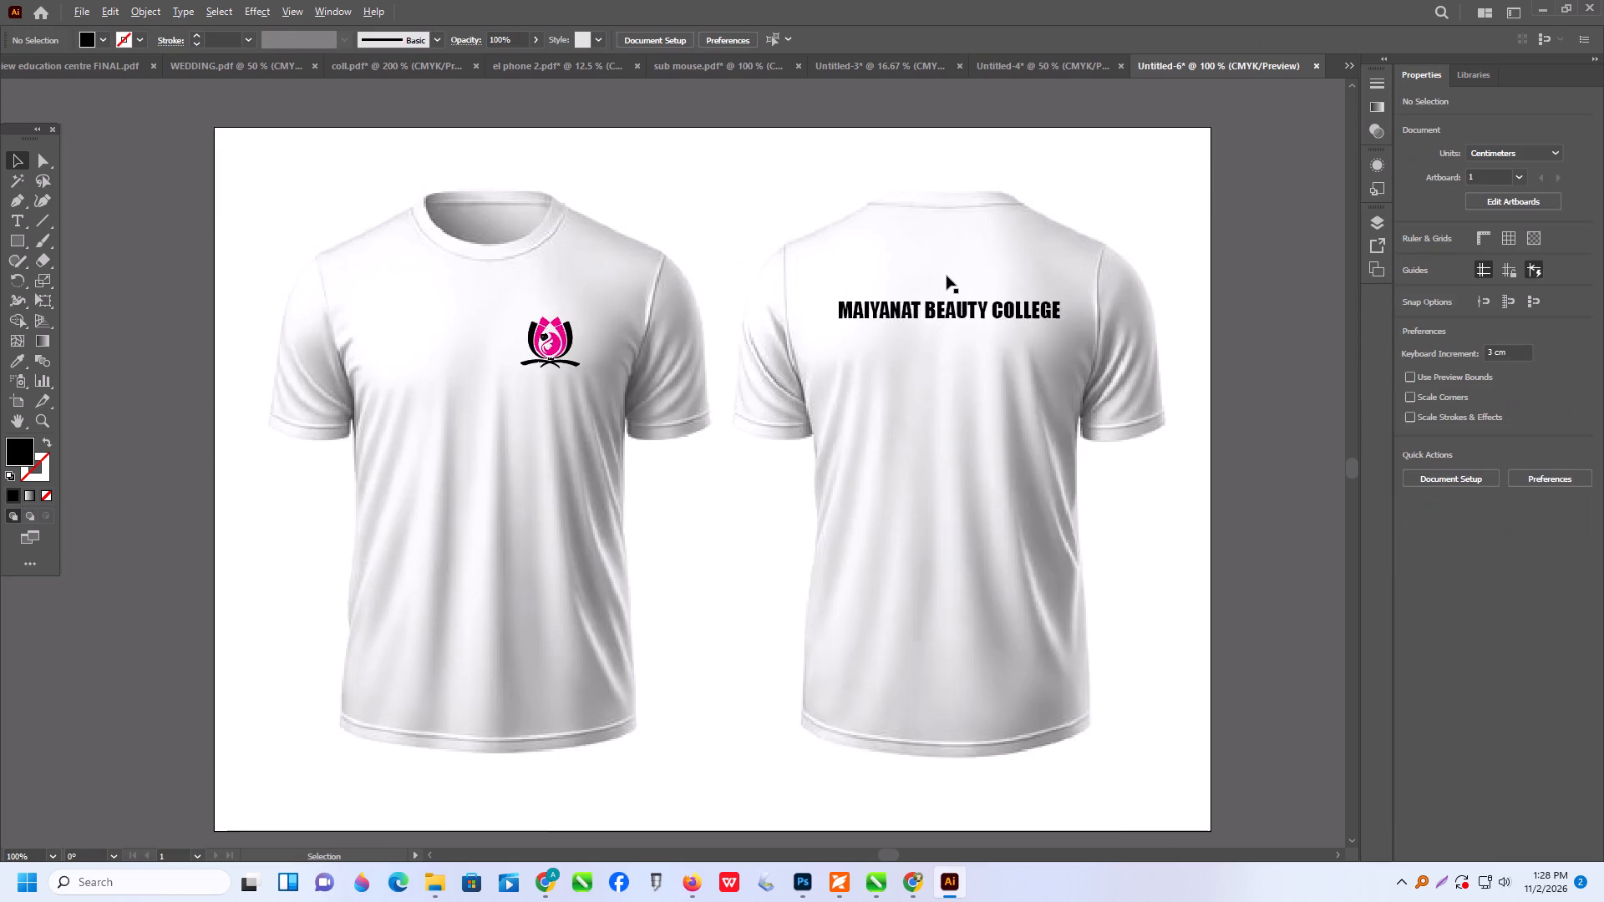
pyautogui.keyDown('alt'); pyautogui.scroll(3, 953, 286); pyautogui.keyUp('alt')
pyautogui.scroll(-5, 961, 323)
pyautogui.scroll(-2, 912, 392)
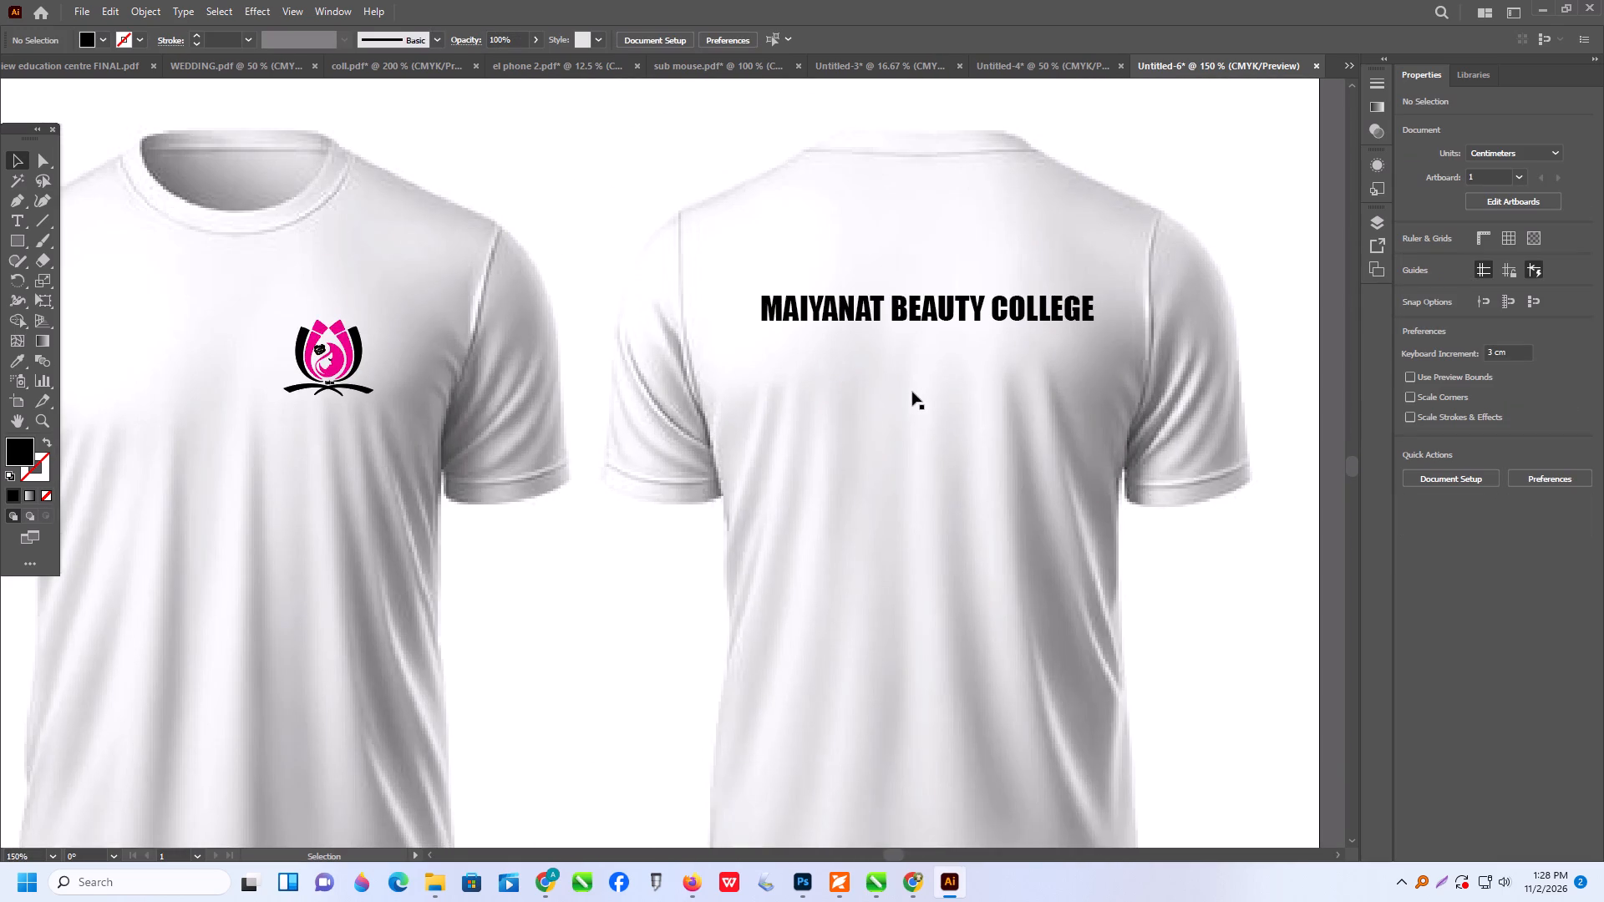
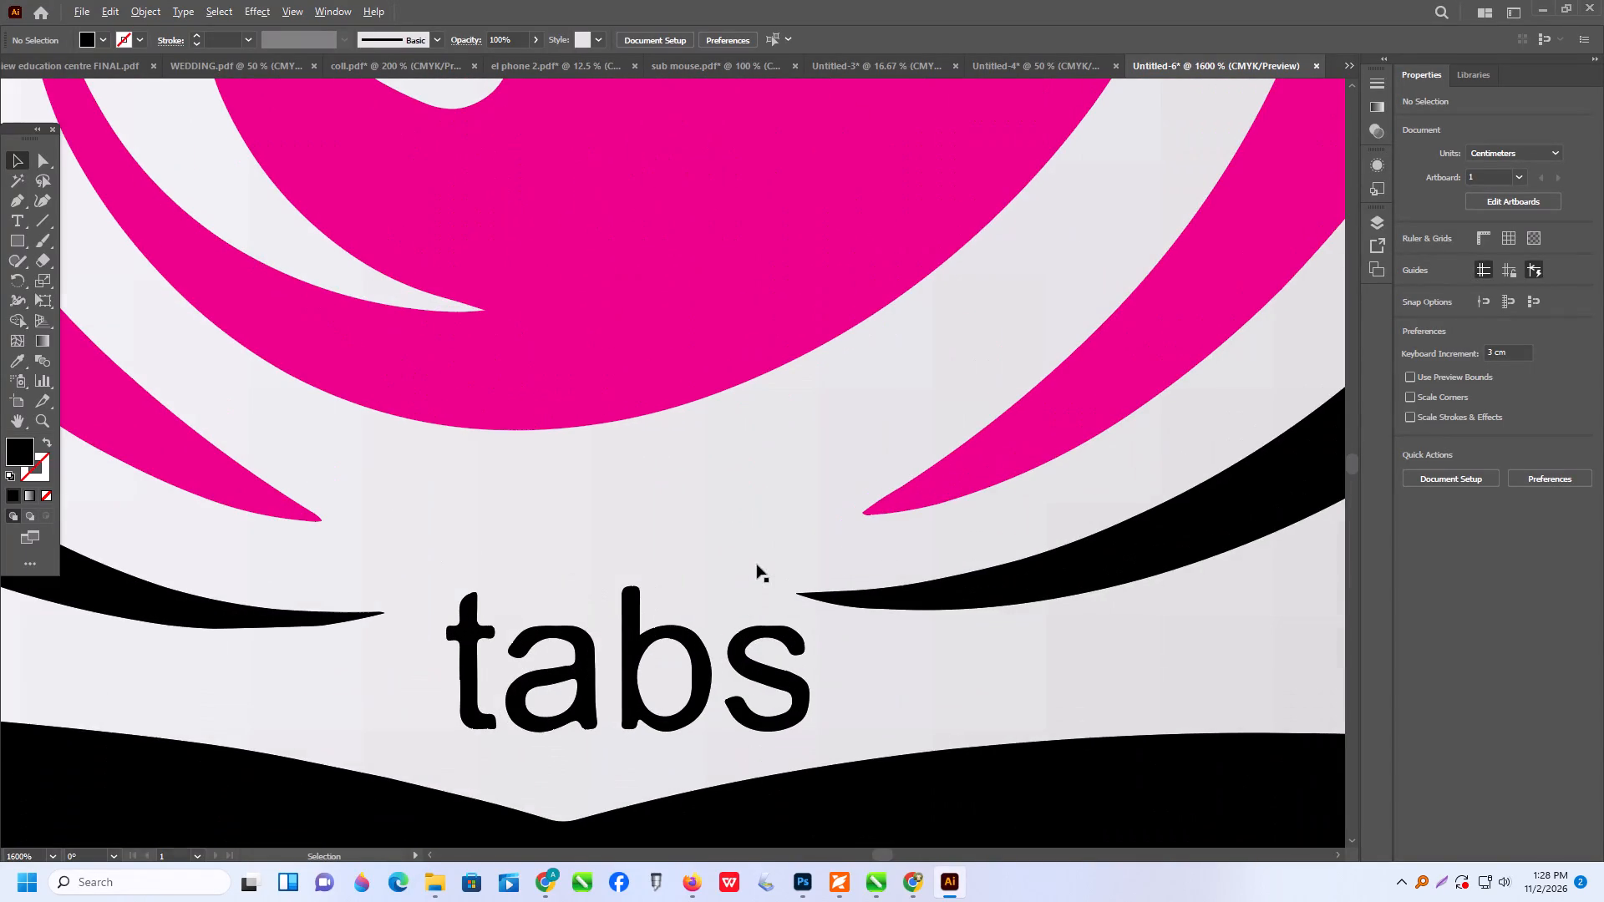
# Add the text "TABS" in Impact just below the chest logo on the front shirt.
pyautogui.click(669, 639)
pyautogui.keyDown('alt'); pyautogui.scroll(-6, 669, 637); pyautogui.keyUp('alt')
pyautogui.scroll(-3, 674, 621)
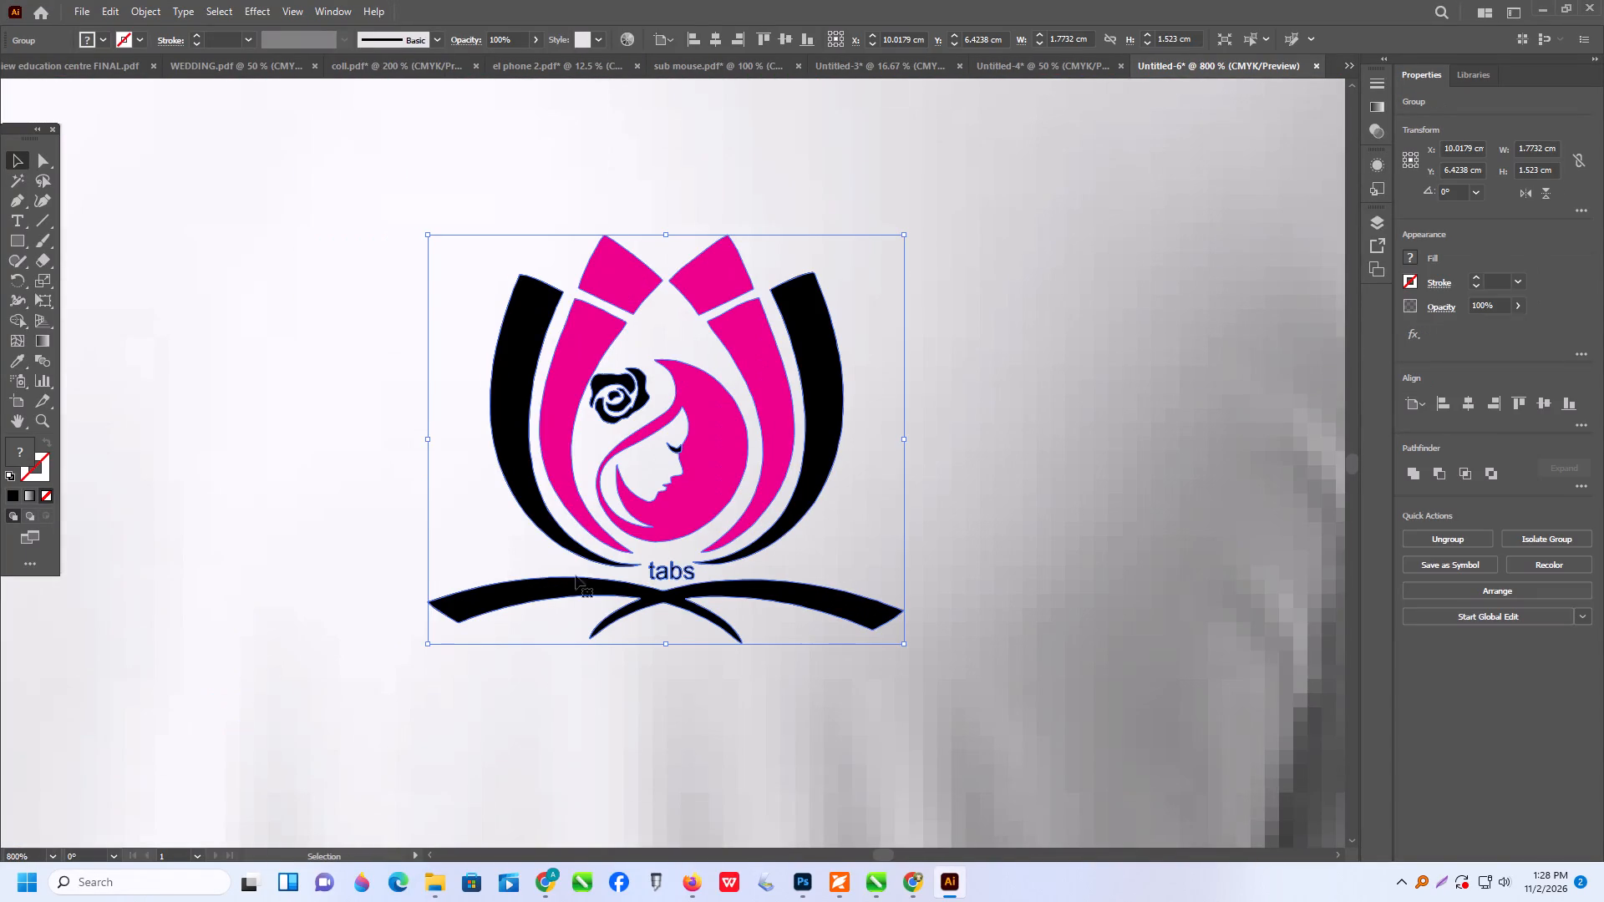
pyautogui.click(318, 492)
pyautogui.keyDown('alt'); pyautogui.scroll(-7, 320, 463); pyautogui.keyUp('alt')
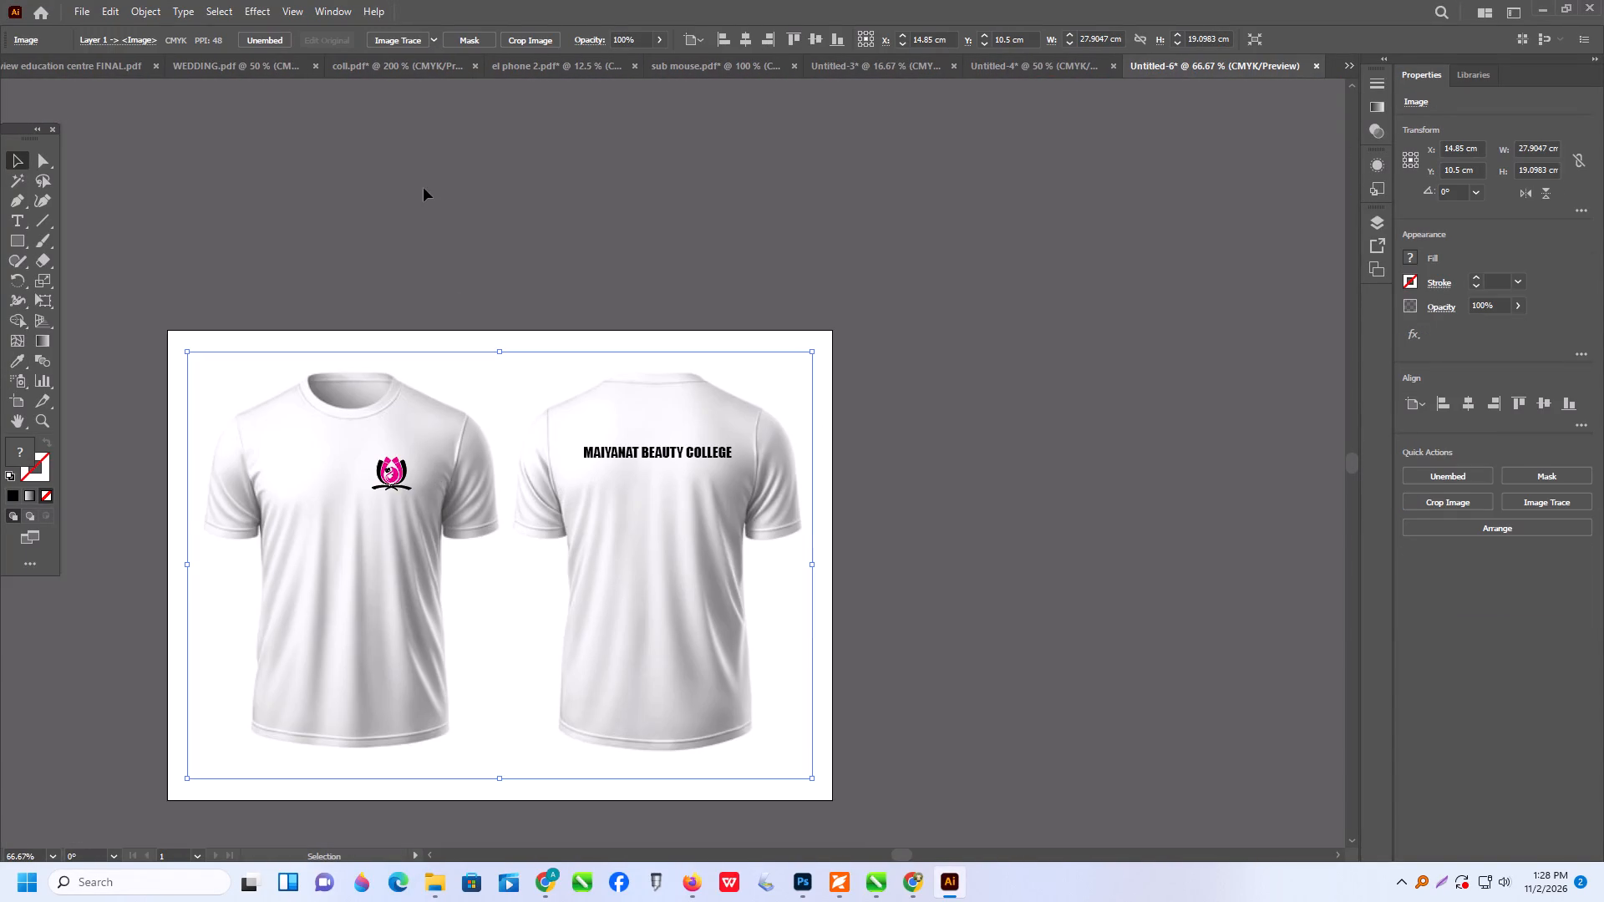
pyautogui.click(424, 188)
pyautogui.click(14, 222)
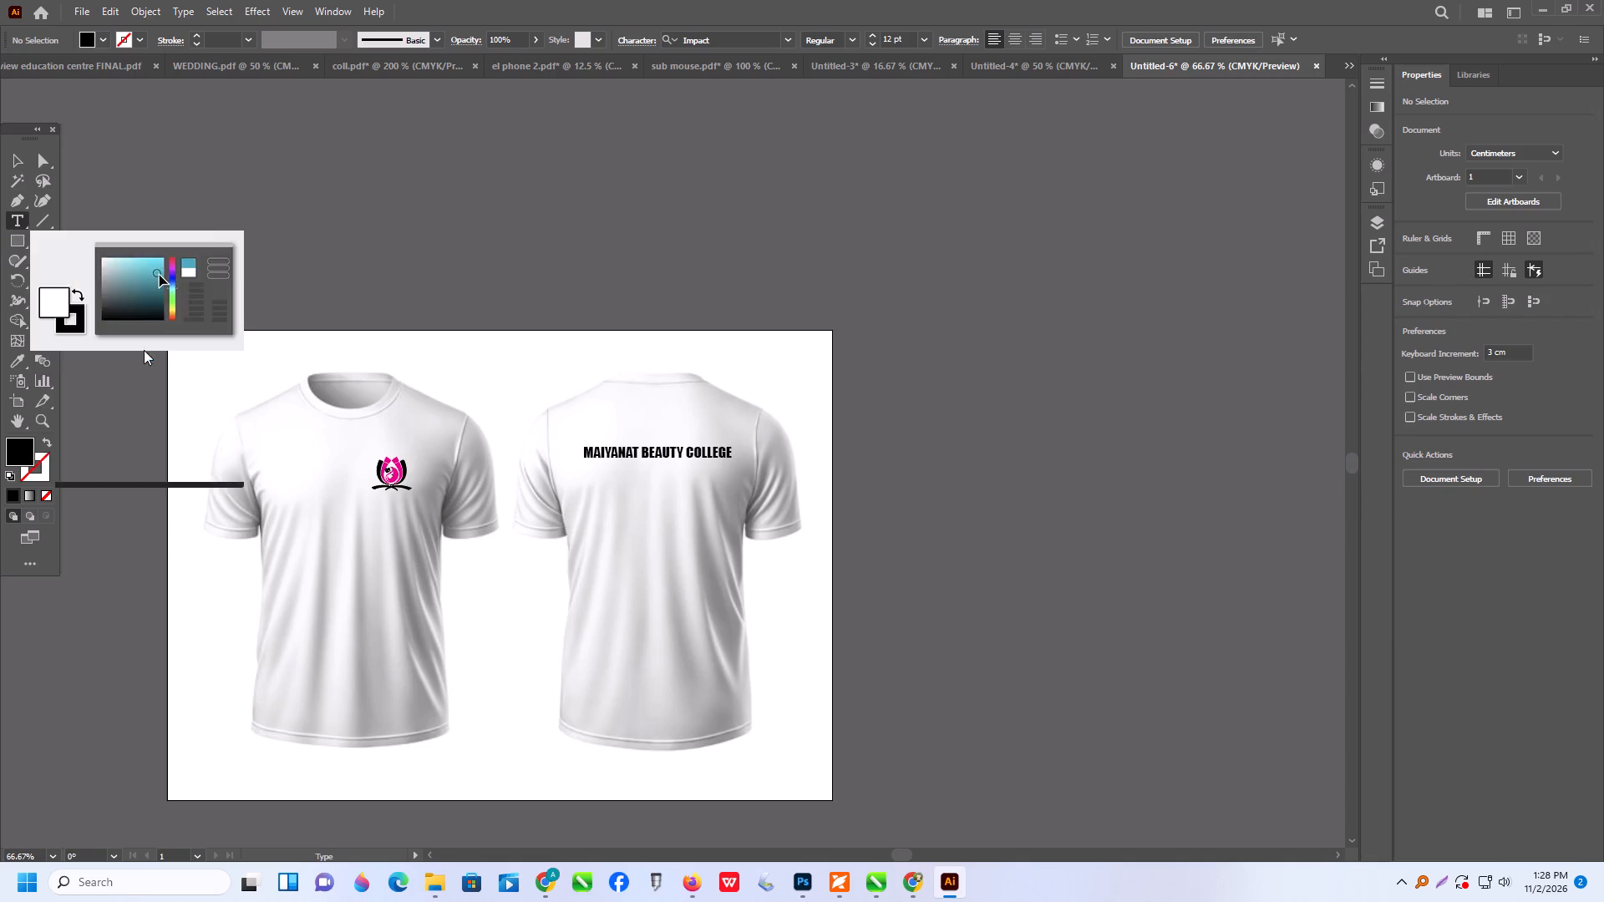
pyautogui.keyDown('alt'); pyautogui.scroll(5, 321, 537); pyautogui.keyUp('alt')
pyautogui.keyDown('alt'); pyautogui.scroll(4, 585, 288); pyautogui.keyUp('alt')
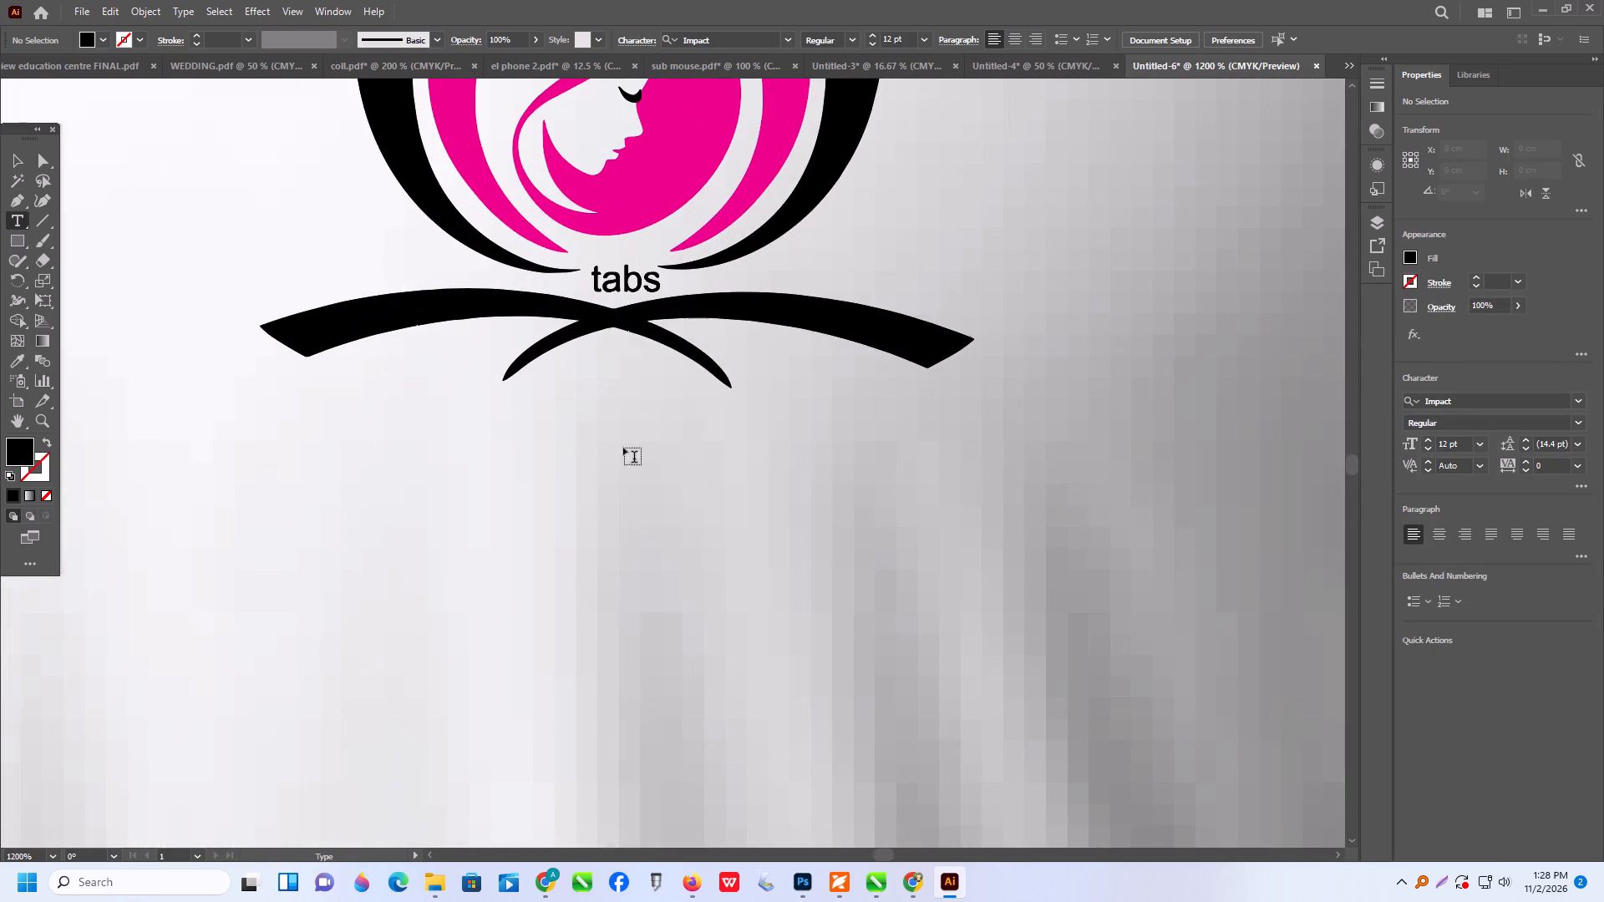
pyautogui.click(621, 473)
pyautogui.write('TAB')
pyautogui.press('s')
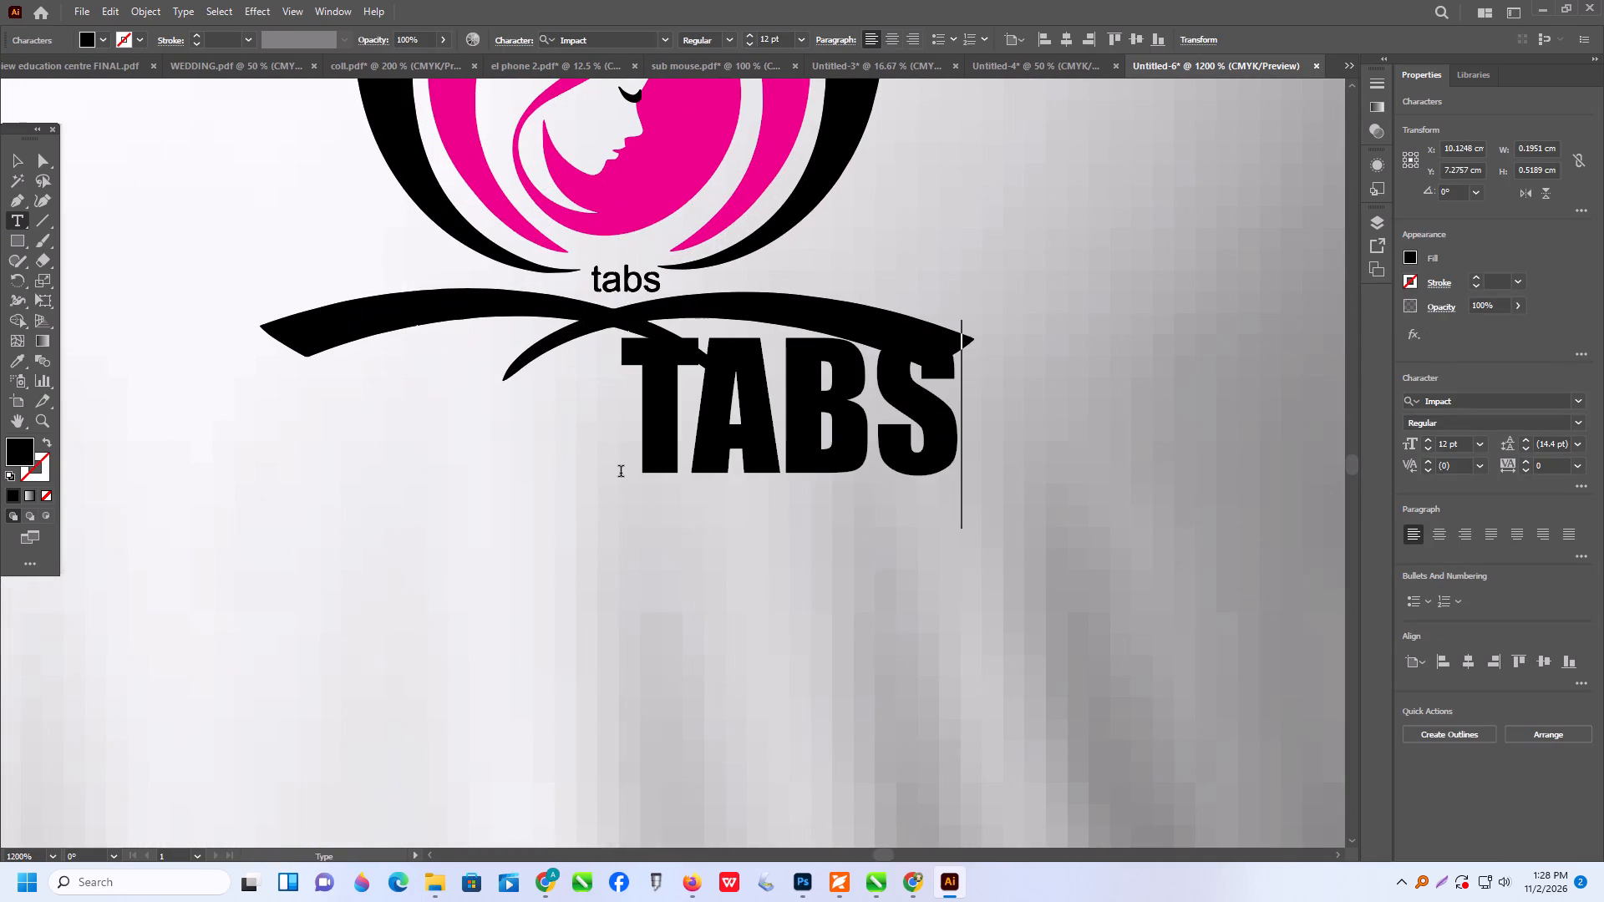
# Set the new TABS text in Myriad Pro and move it clear of the logo, just beneath the crossed strokes.
pyautogui.click(16, 160)
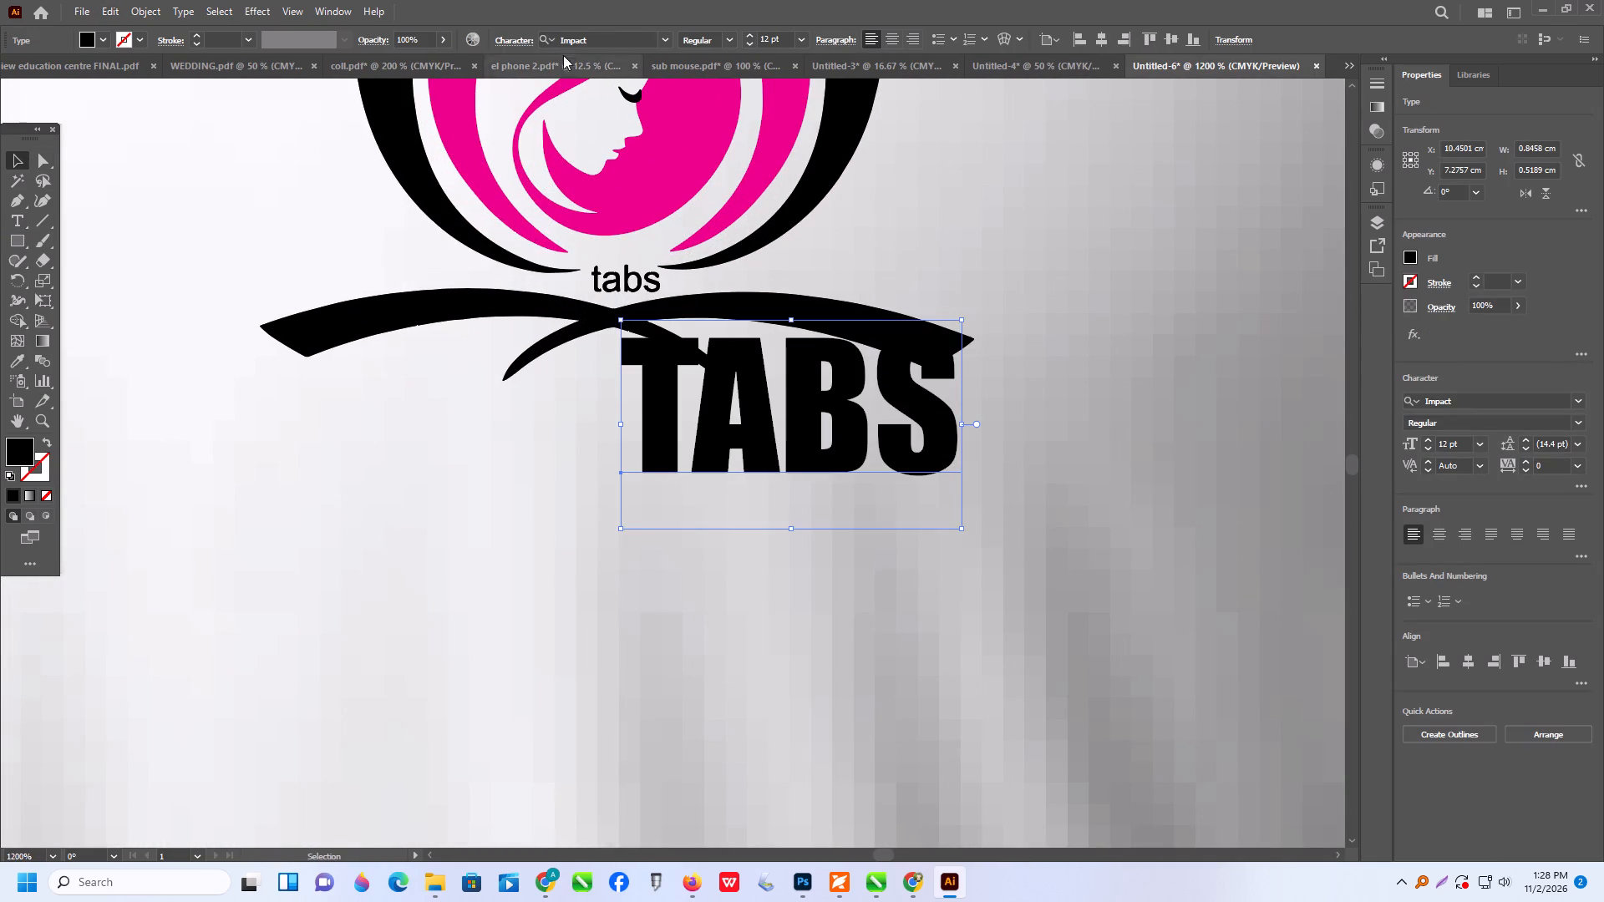
pyautogui.click(668, 40)
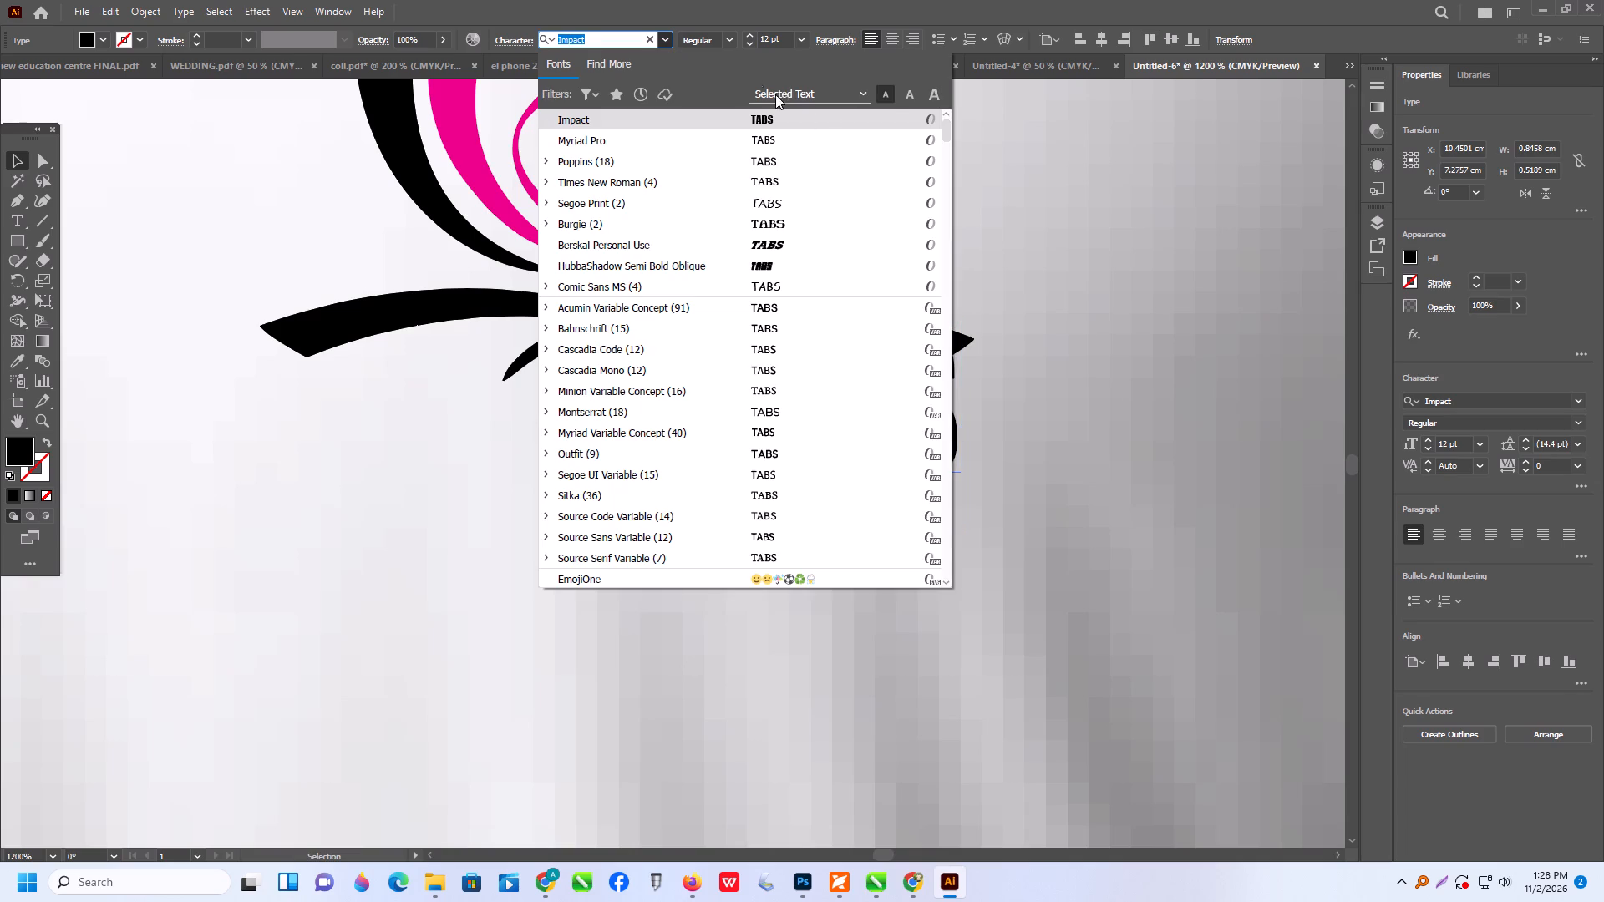
pyautogui.click(829, 139)
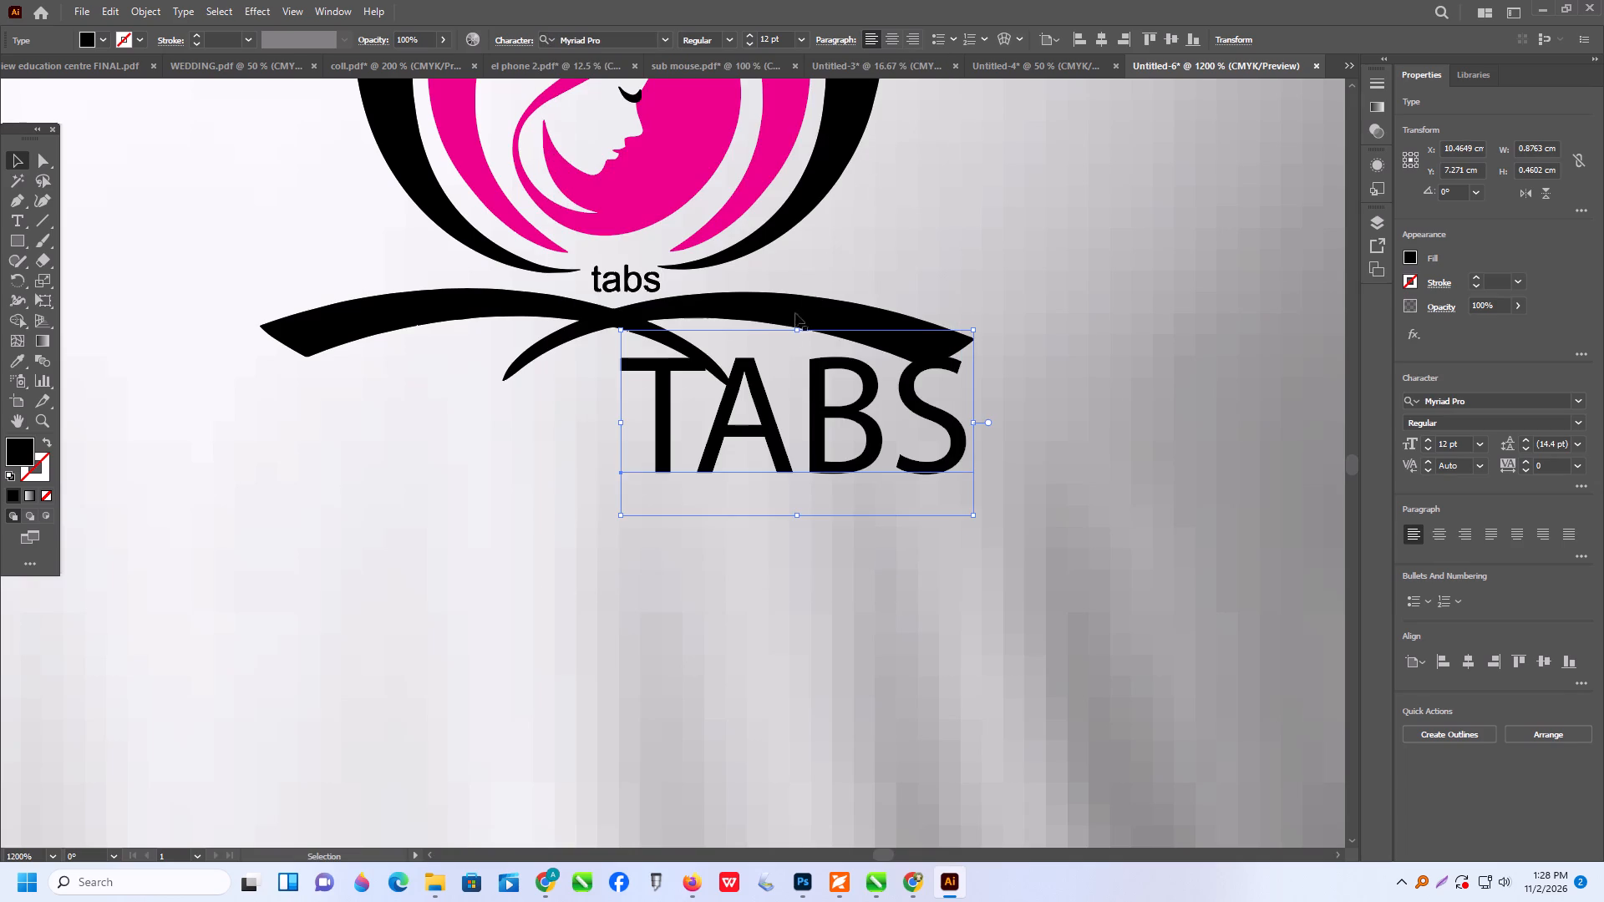
pyautogui.moveTo(765, 428); pyautogui.dragTo(736, 489)
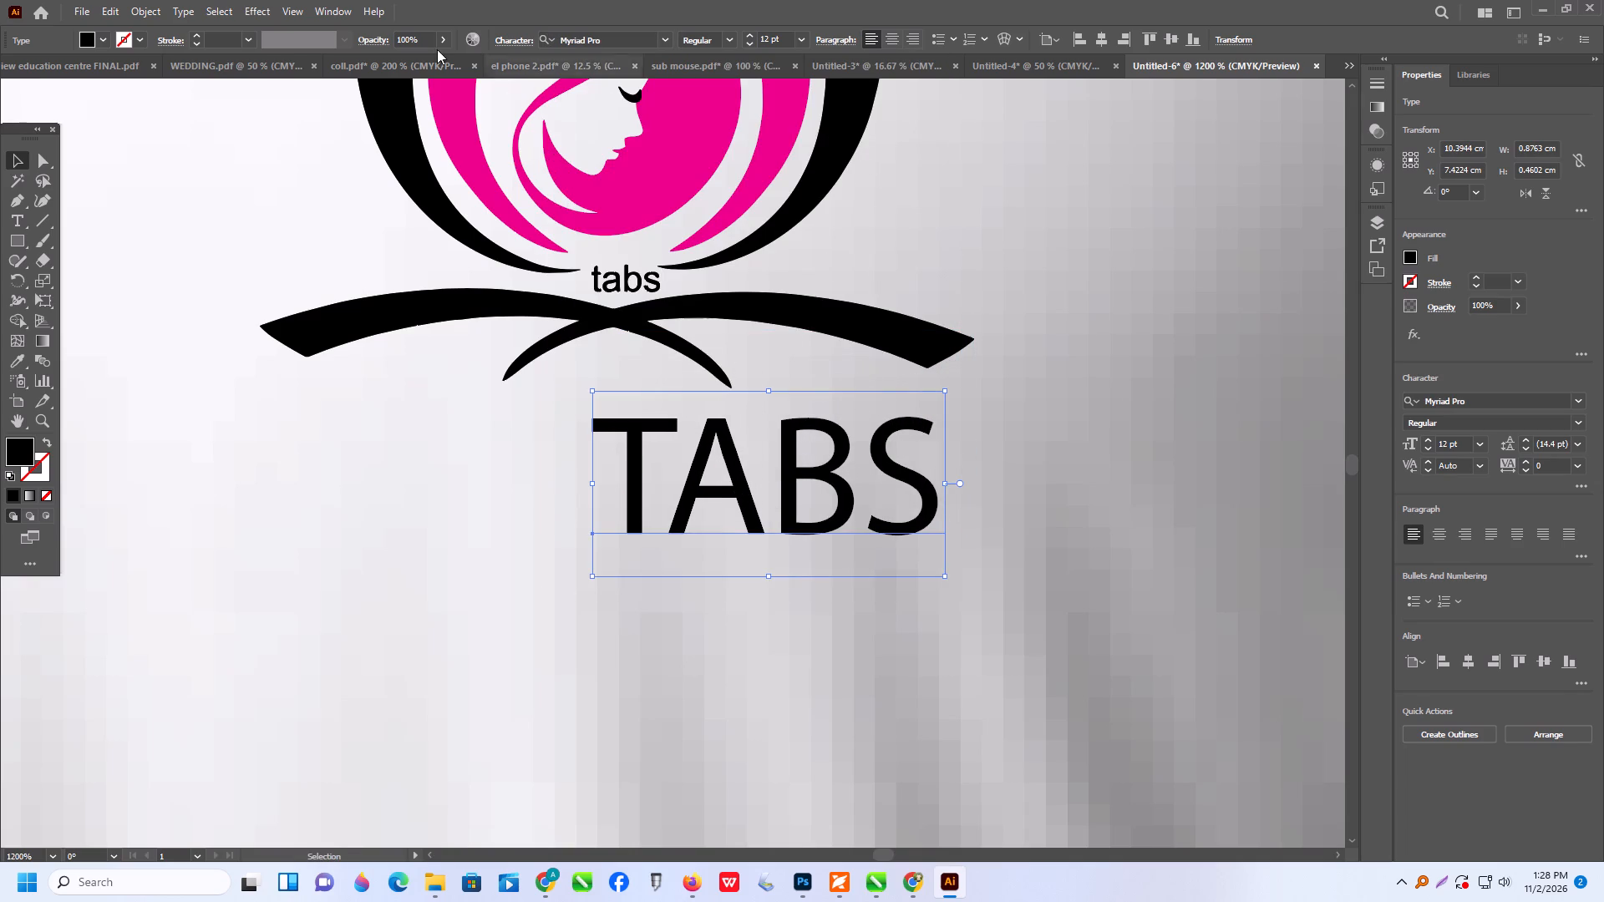
# Change the case of the new TABS text to lowercase.
pyautogui.click(176, 17)
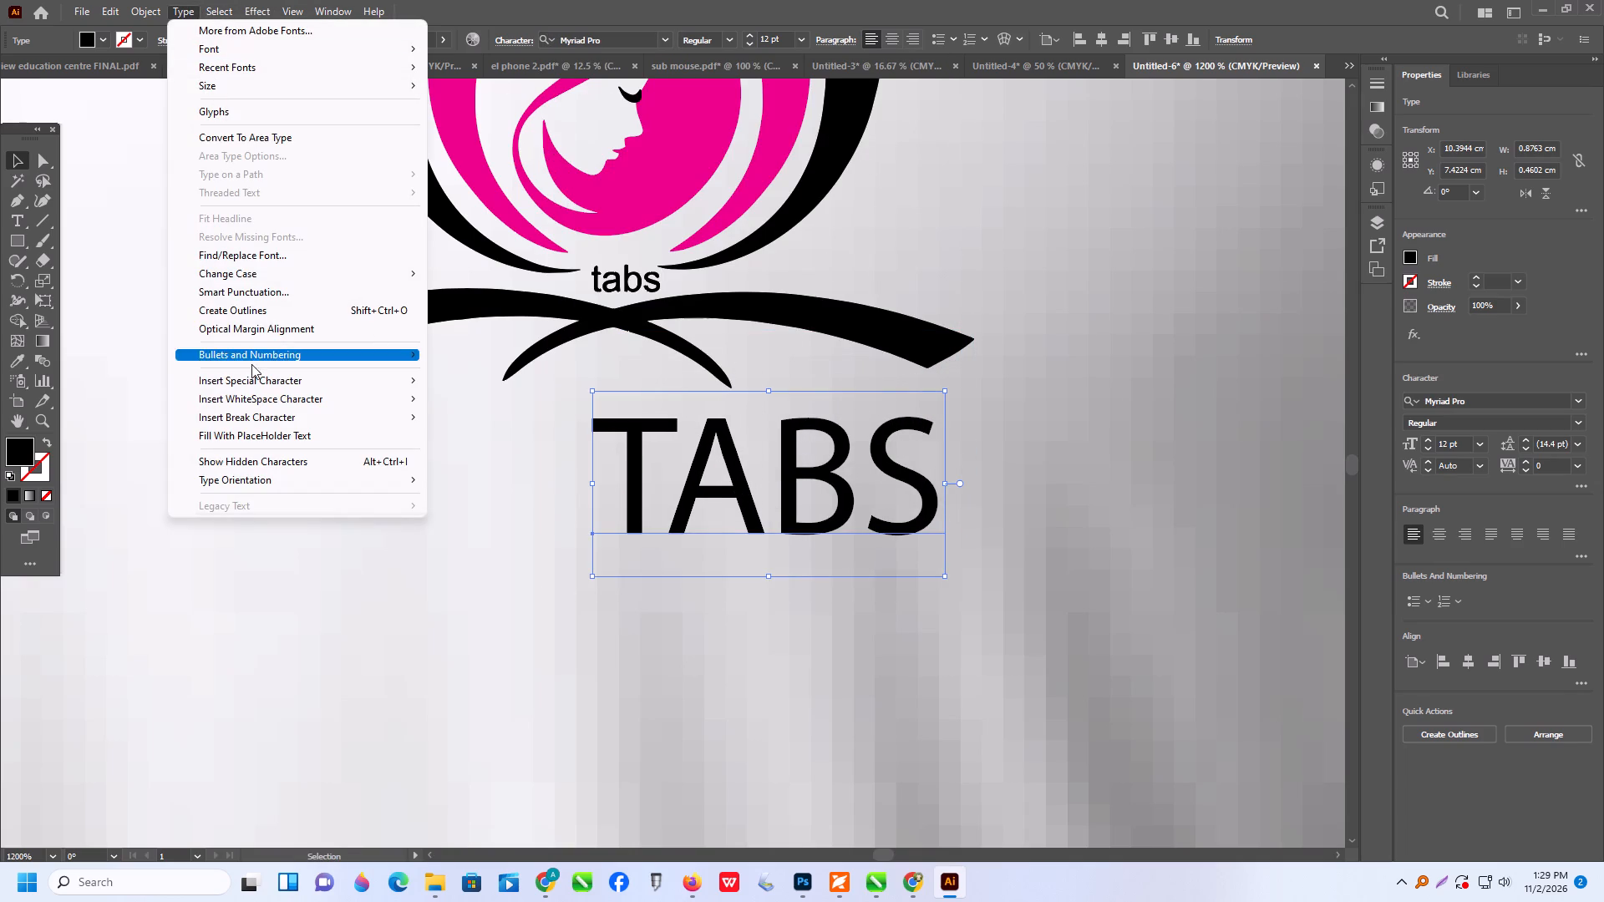
pyautogui.click(251, 274)
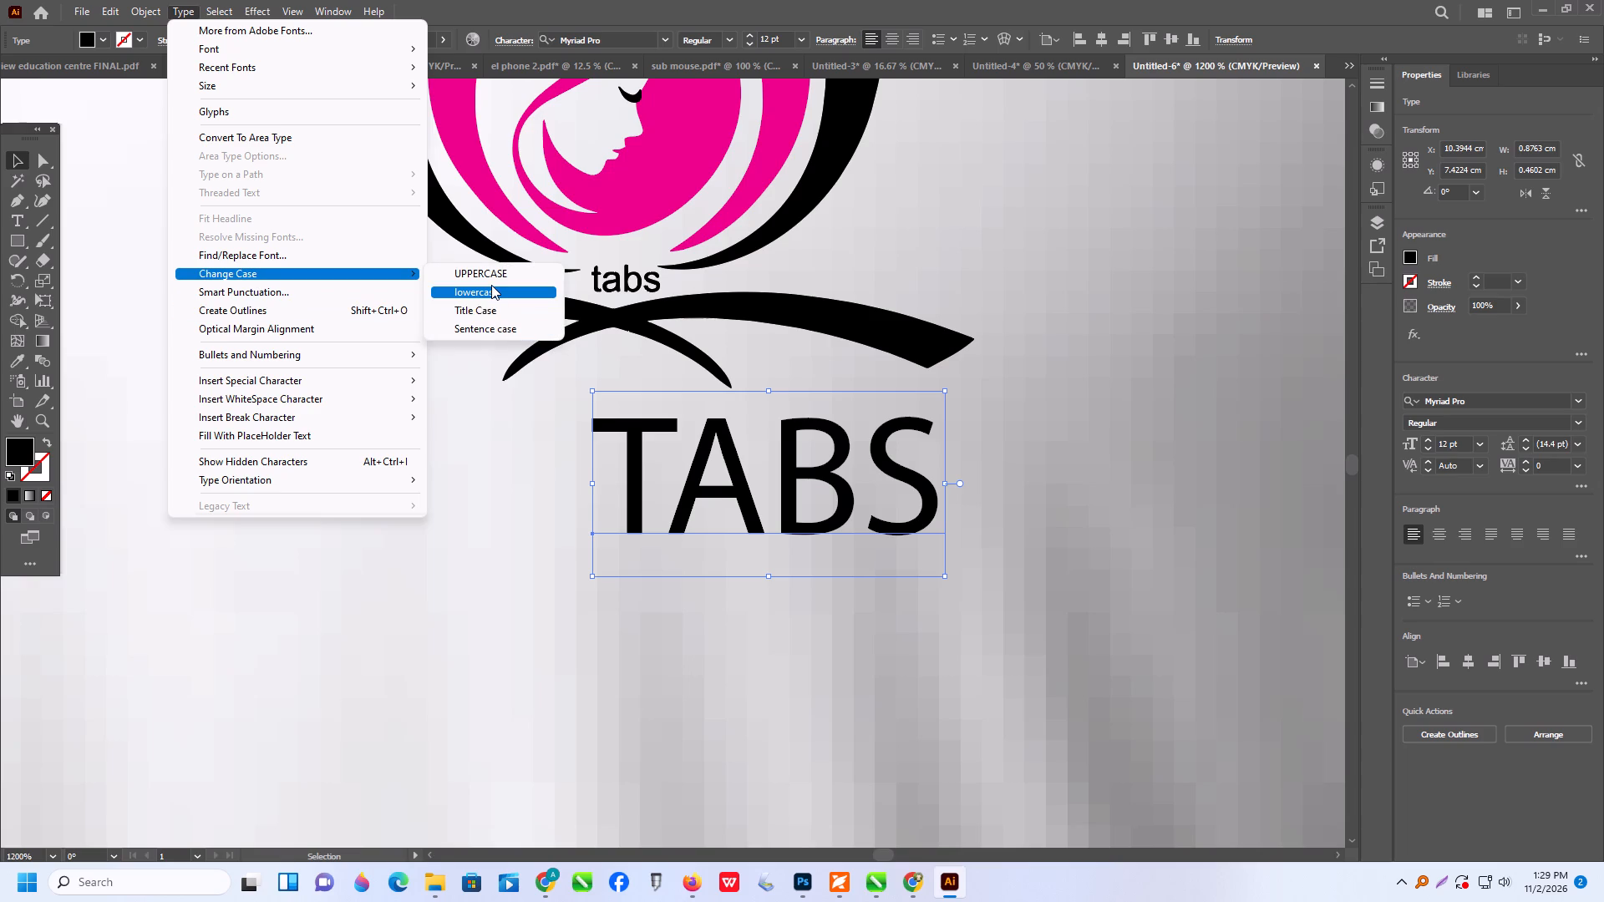
pyautogui.click(491, 285)
# Shift the new "tabs" text slightly under the logo and scale it down proportionally to about 1.99 pt.
pyautogui.moveTo(767, 459); pyautogui.dragTo(740, 469)
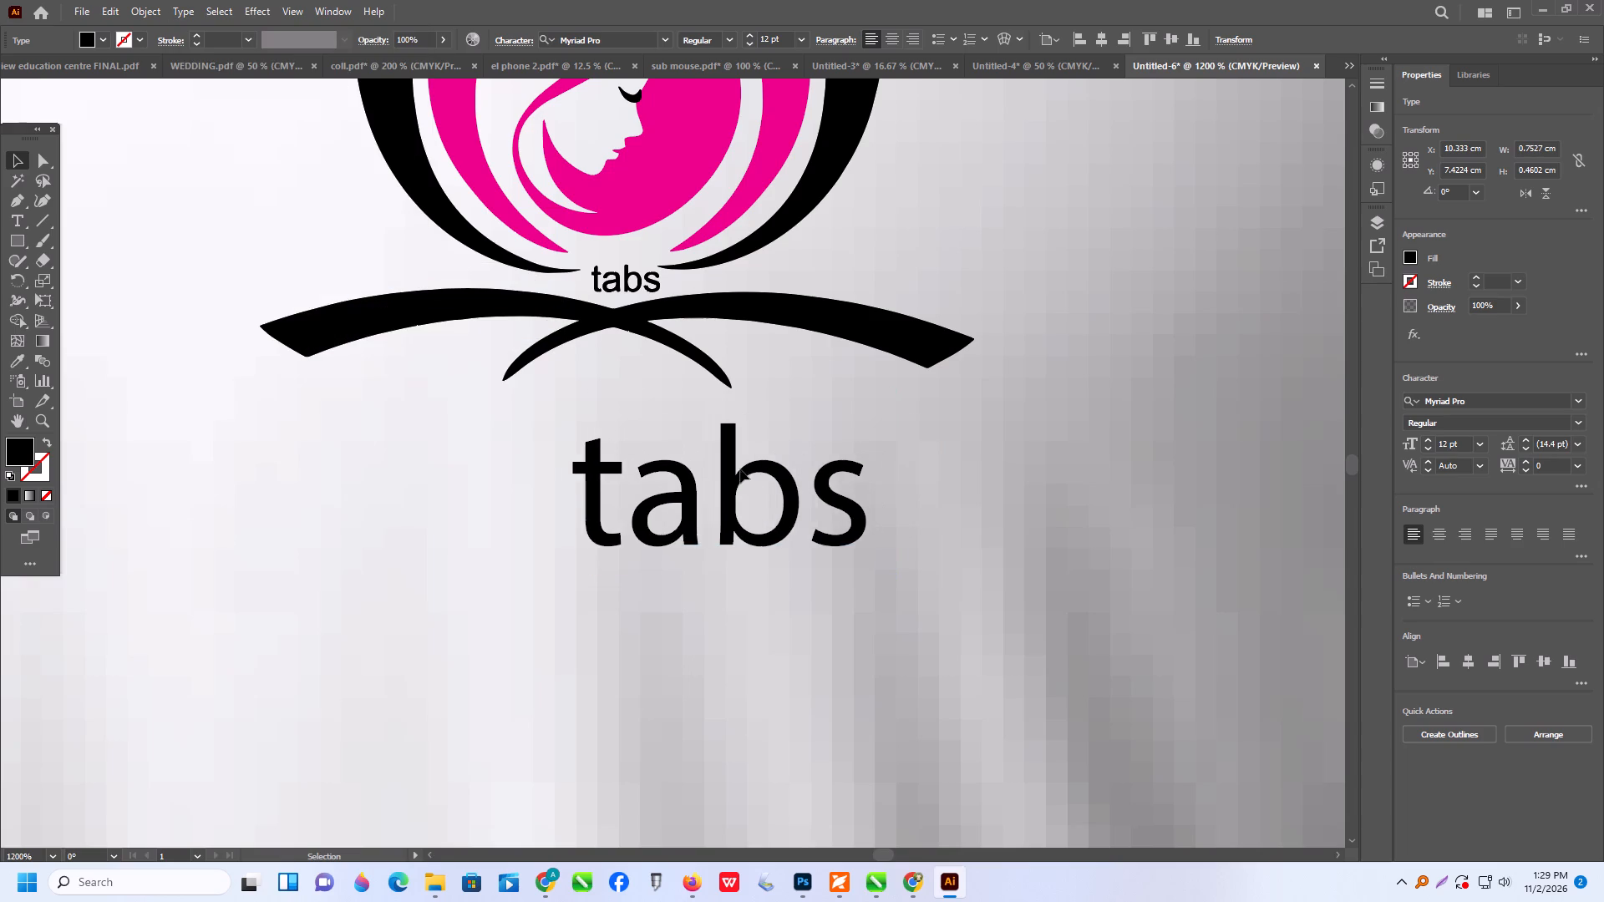
pyautogui.moveTo(740, 469); pyautogui.dragTo(738, 469)
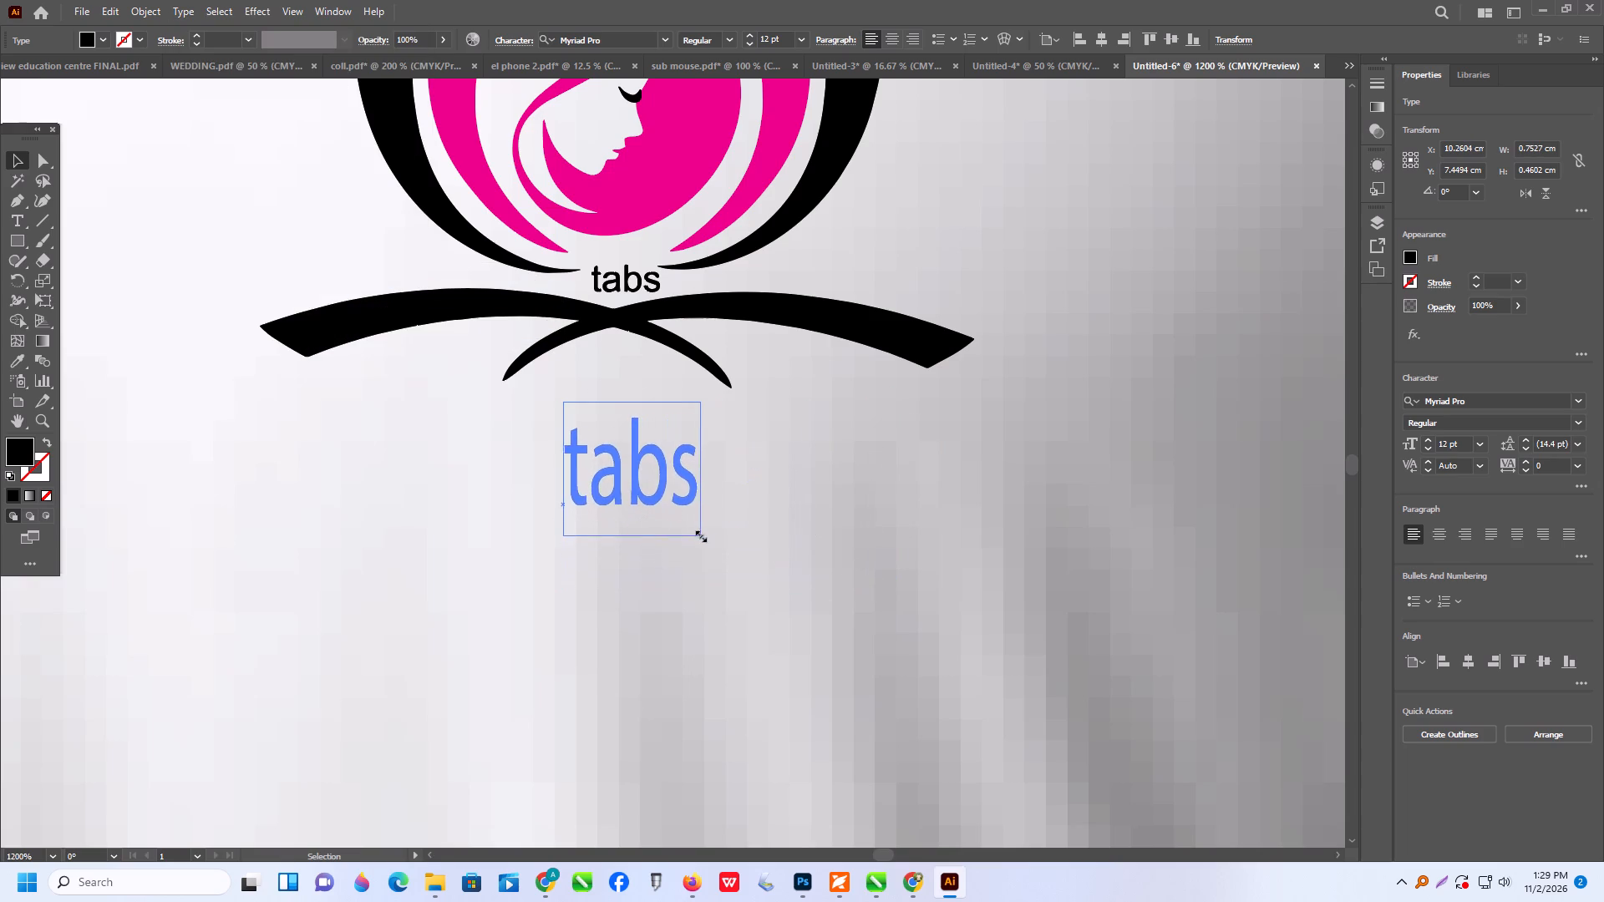
pyautogui.hotkey('ctrl', 'z')
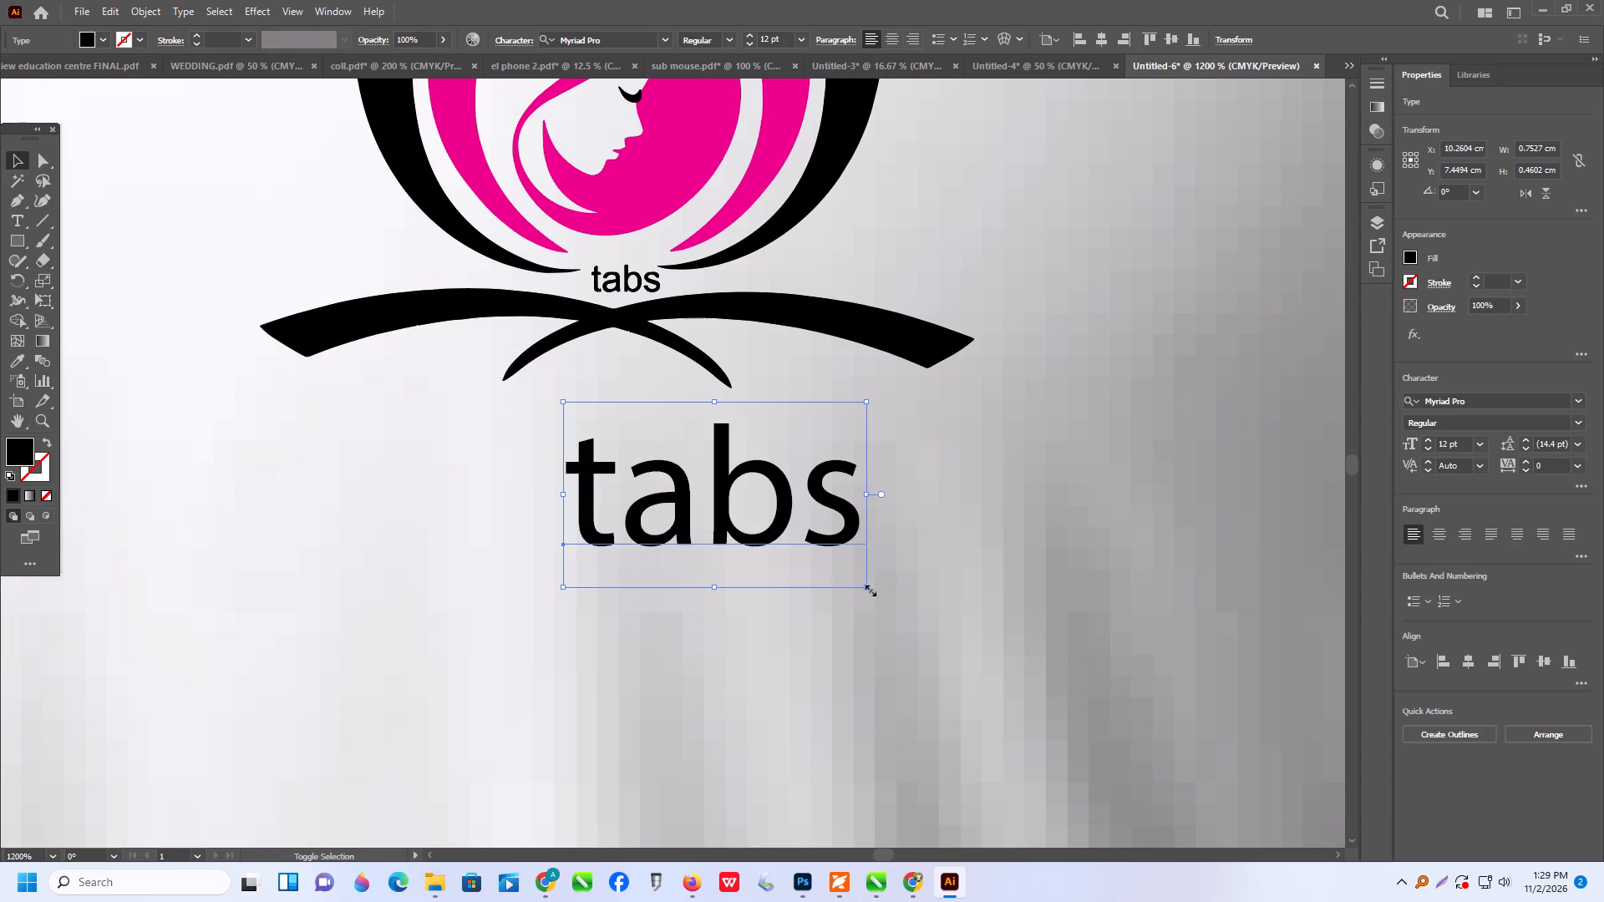
pyautogui.keyDown('shift'); pyautogui.moveTo(869, 589); pyautogui.dragTo(627, 432); pyautogui.keyUp('shift')
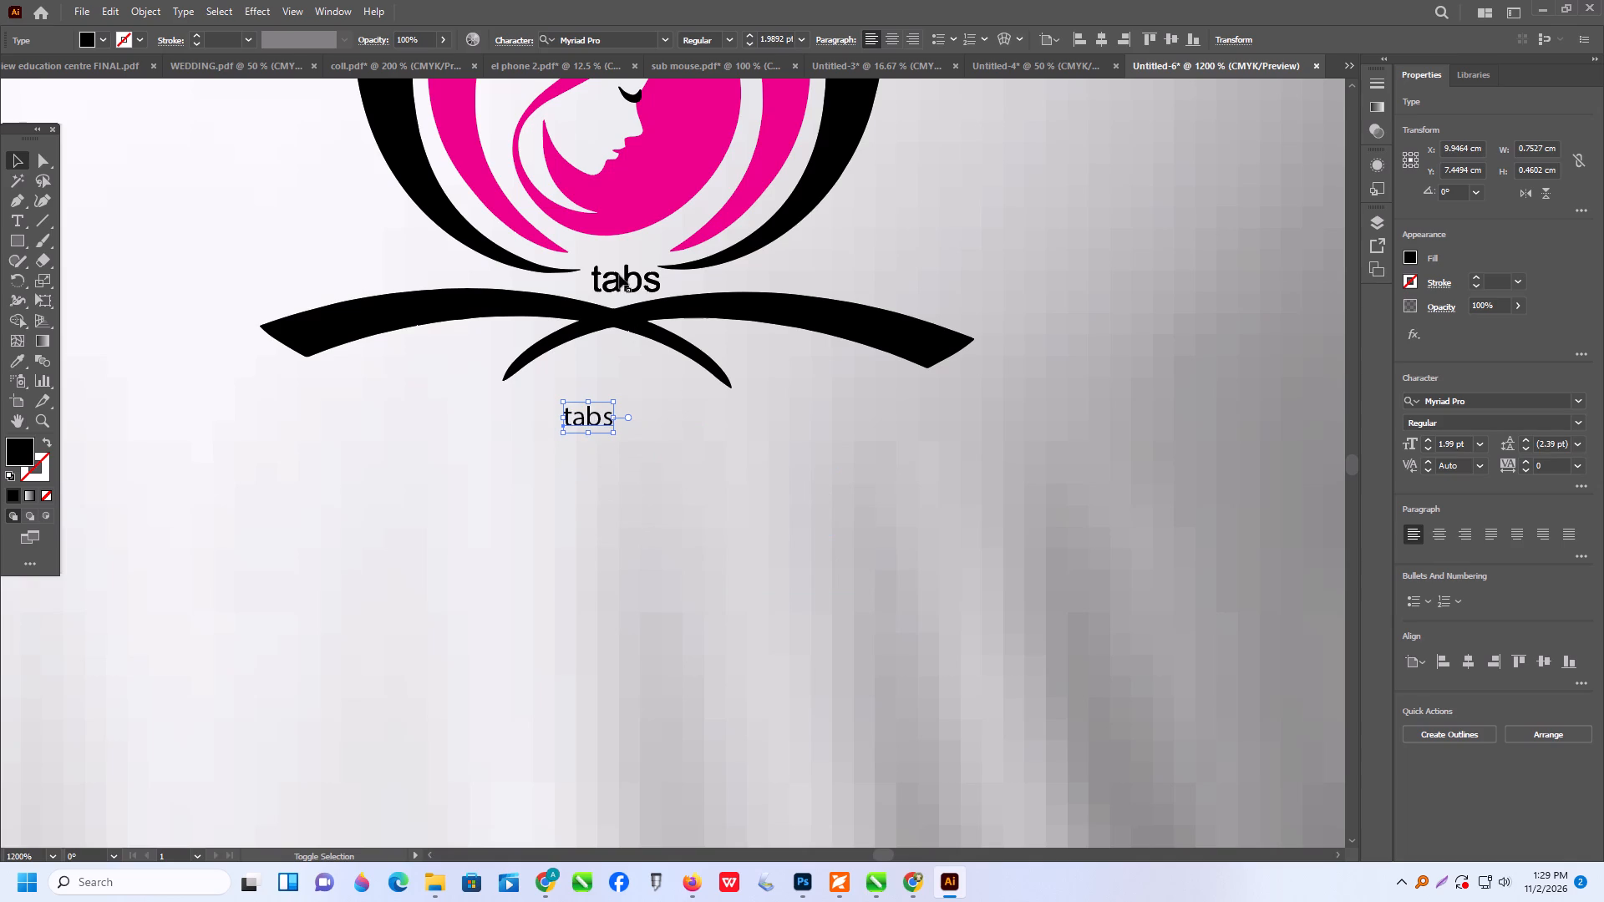
# Ungroup the chest logo and select its inner group containing the outlined "tabs" lettering.
pyautogui.click(634, 275)
pyautogui.click(637, 276)
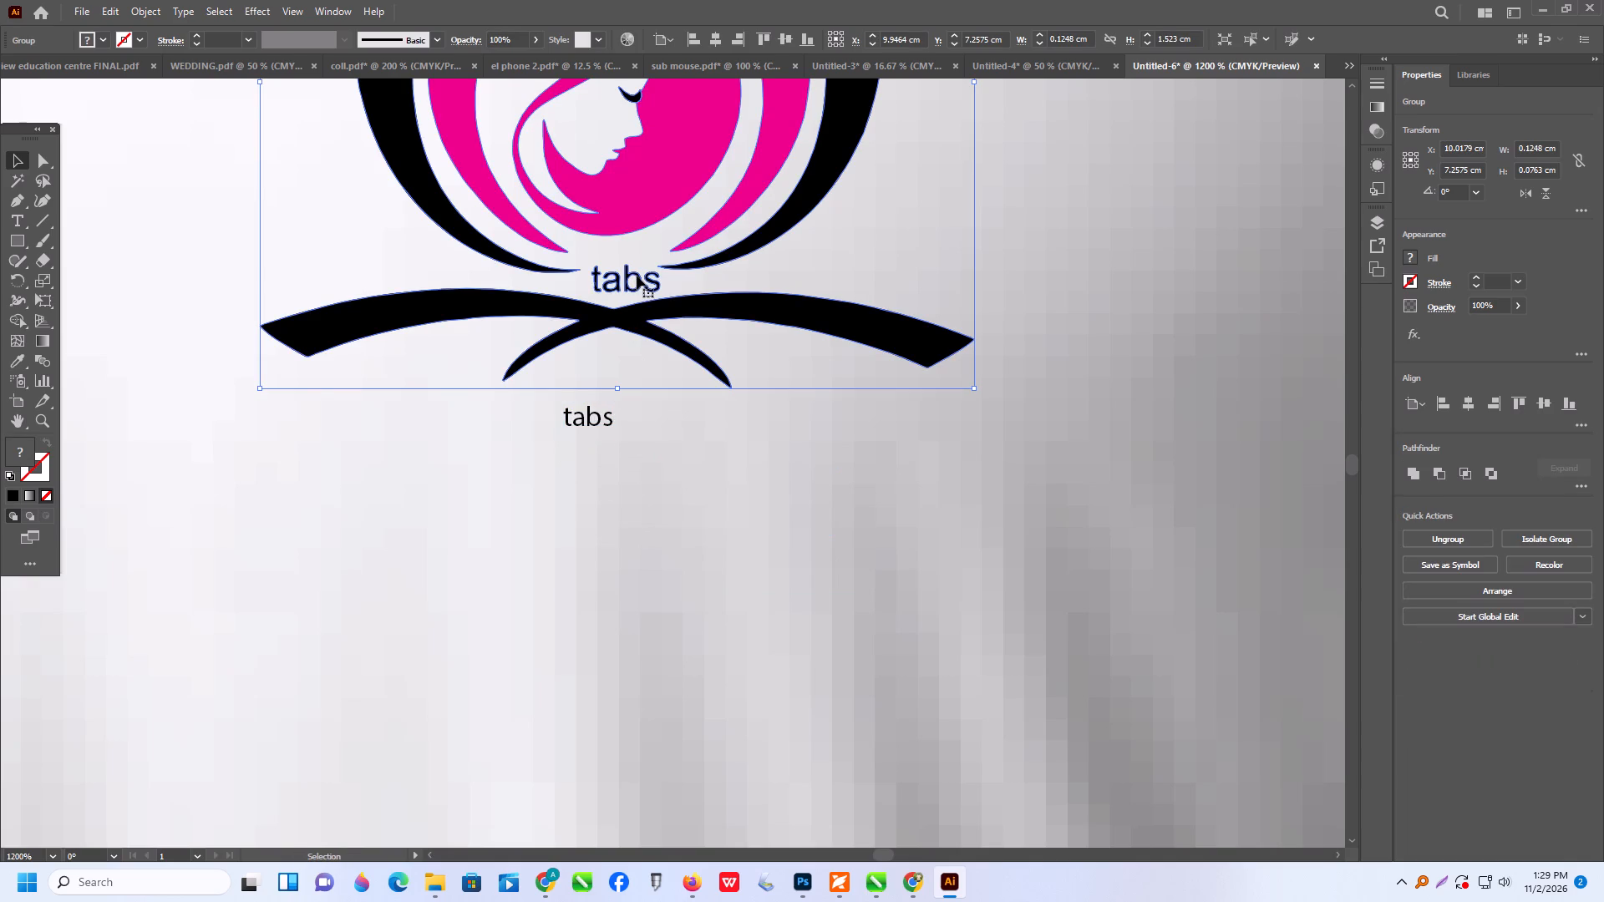
pyautogui.rightClick(637, 276)
pyautogui.click(679, 500)
pyautogui.click(790, 507)
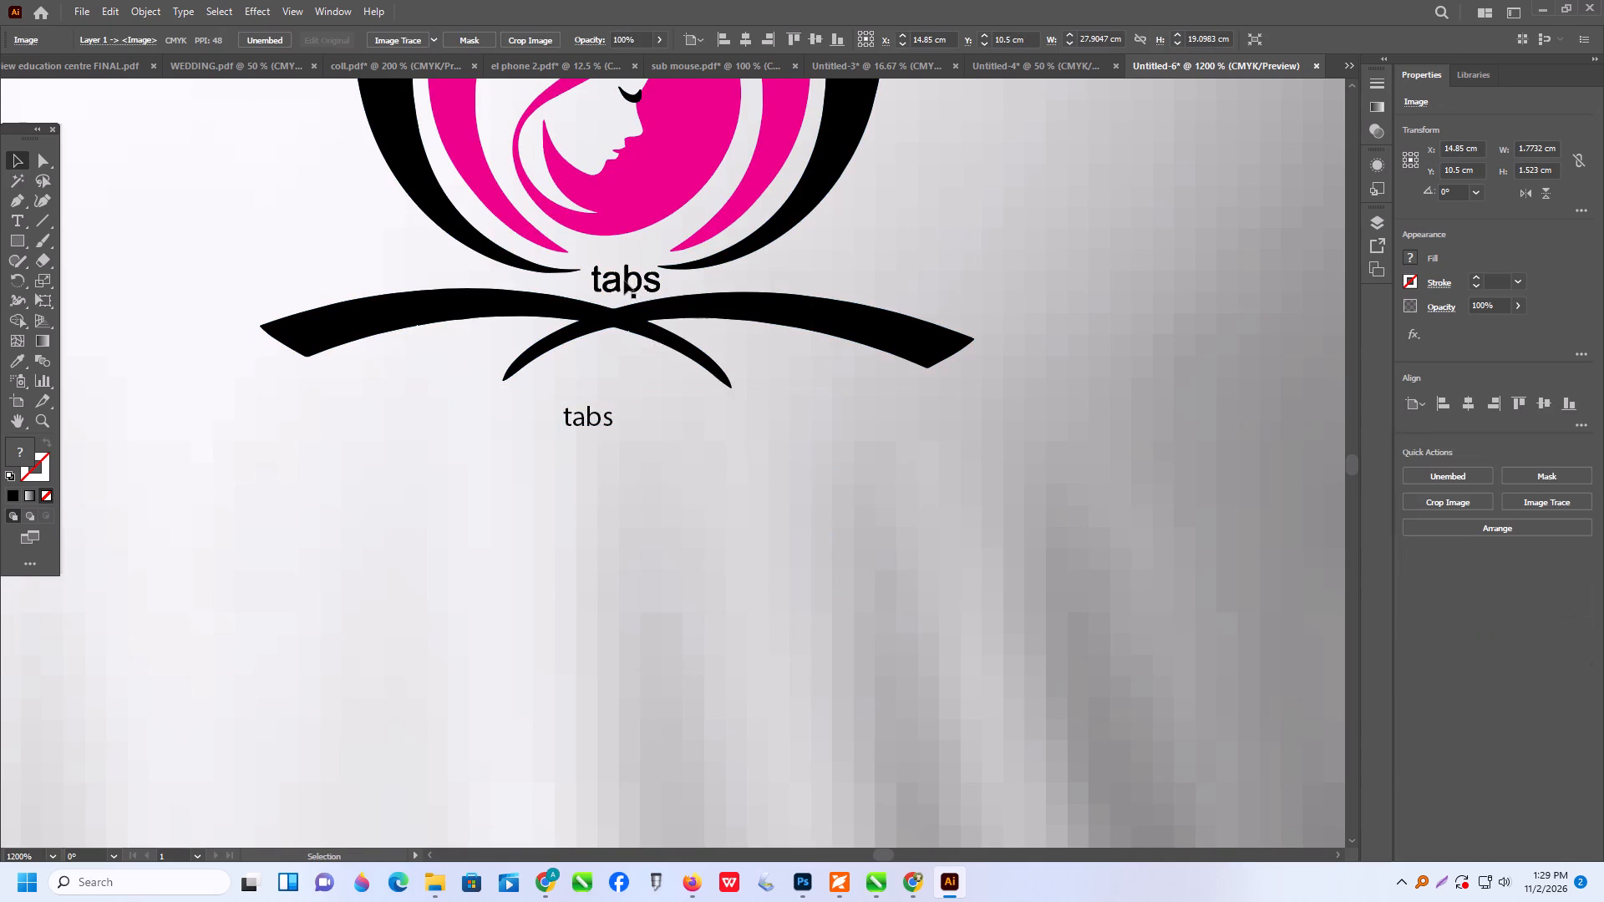
pyautogui.click(624, 281)
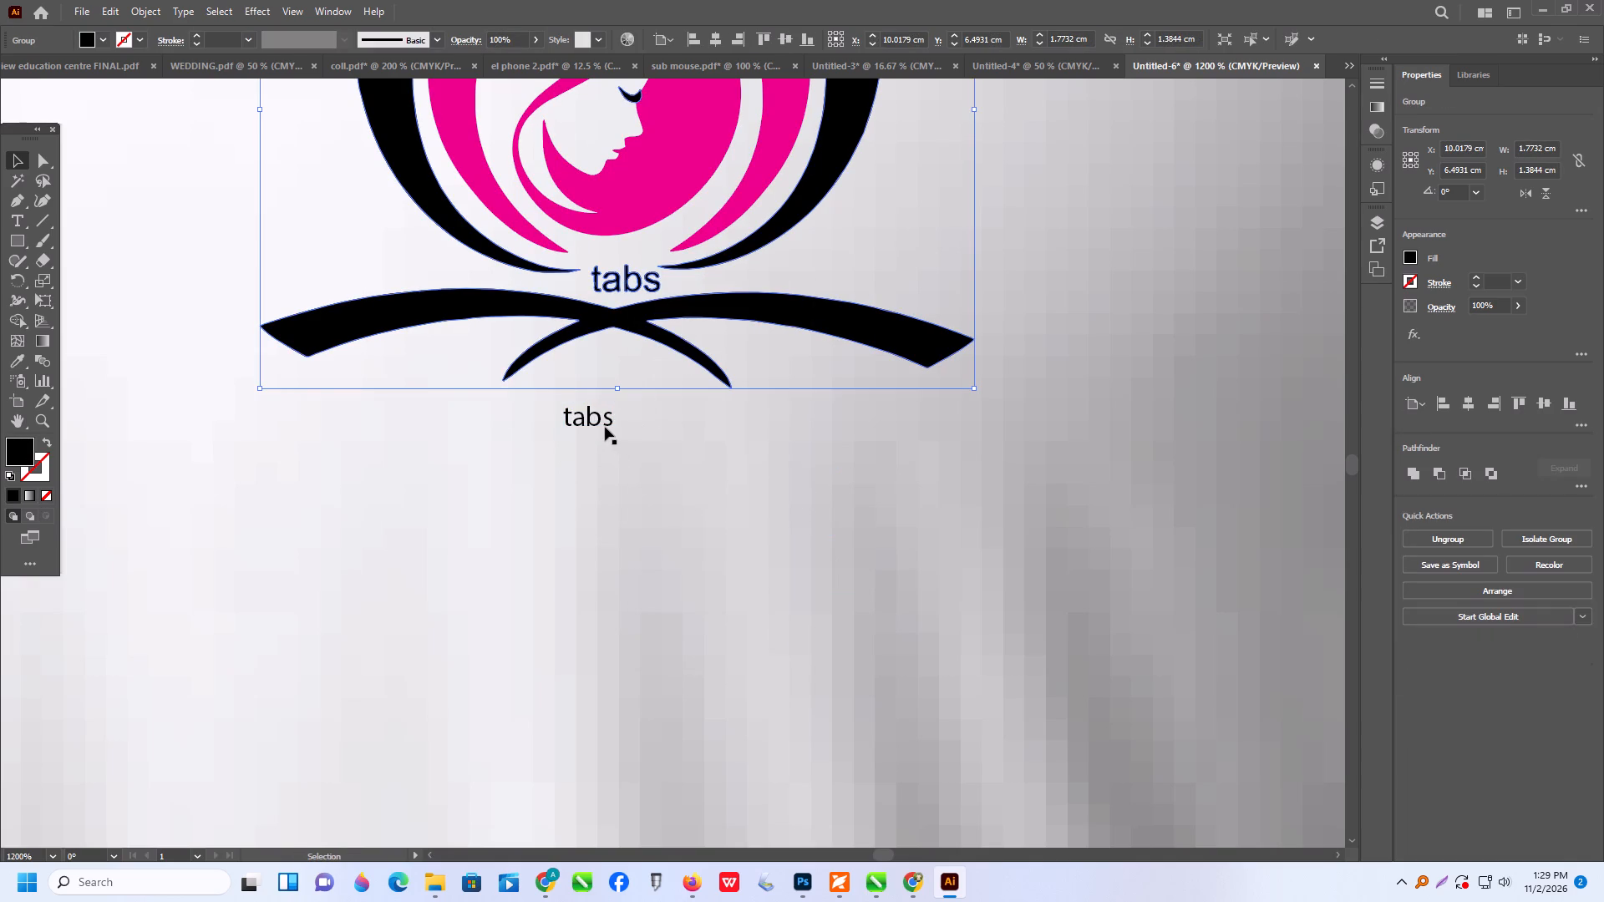
# Cut the small live "tabs" text placed below the logo.
pyautogui.click(605, 427)
pyautogui.hotkey('ctrl', 'x')
# Ungroup the logo's inner group of black shapes so the outlined "tabs" letters are separate objects.
pyautogui.keyDown('alt'); pyautogui.scroll(-5, 681, 468); pyautogui.keyUp('alt')
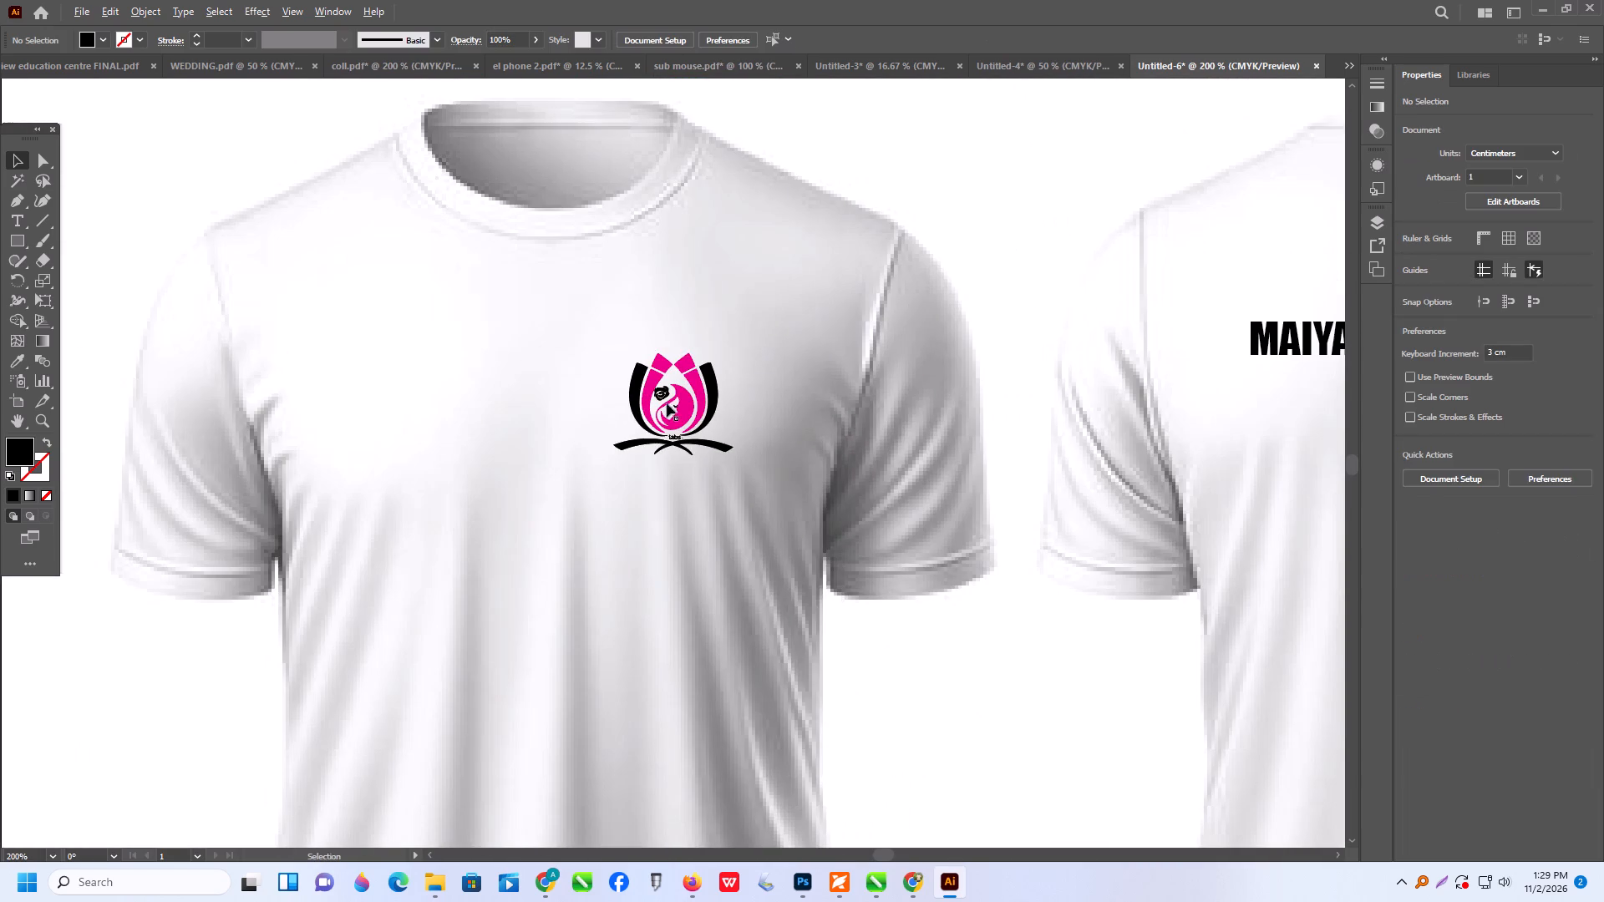
pyautogui.click(667, 400)
pyautogui.keyDown('alt'); pyautogui.scroll(2, 671, 356); pyautogui.keyUp('alt')
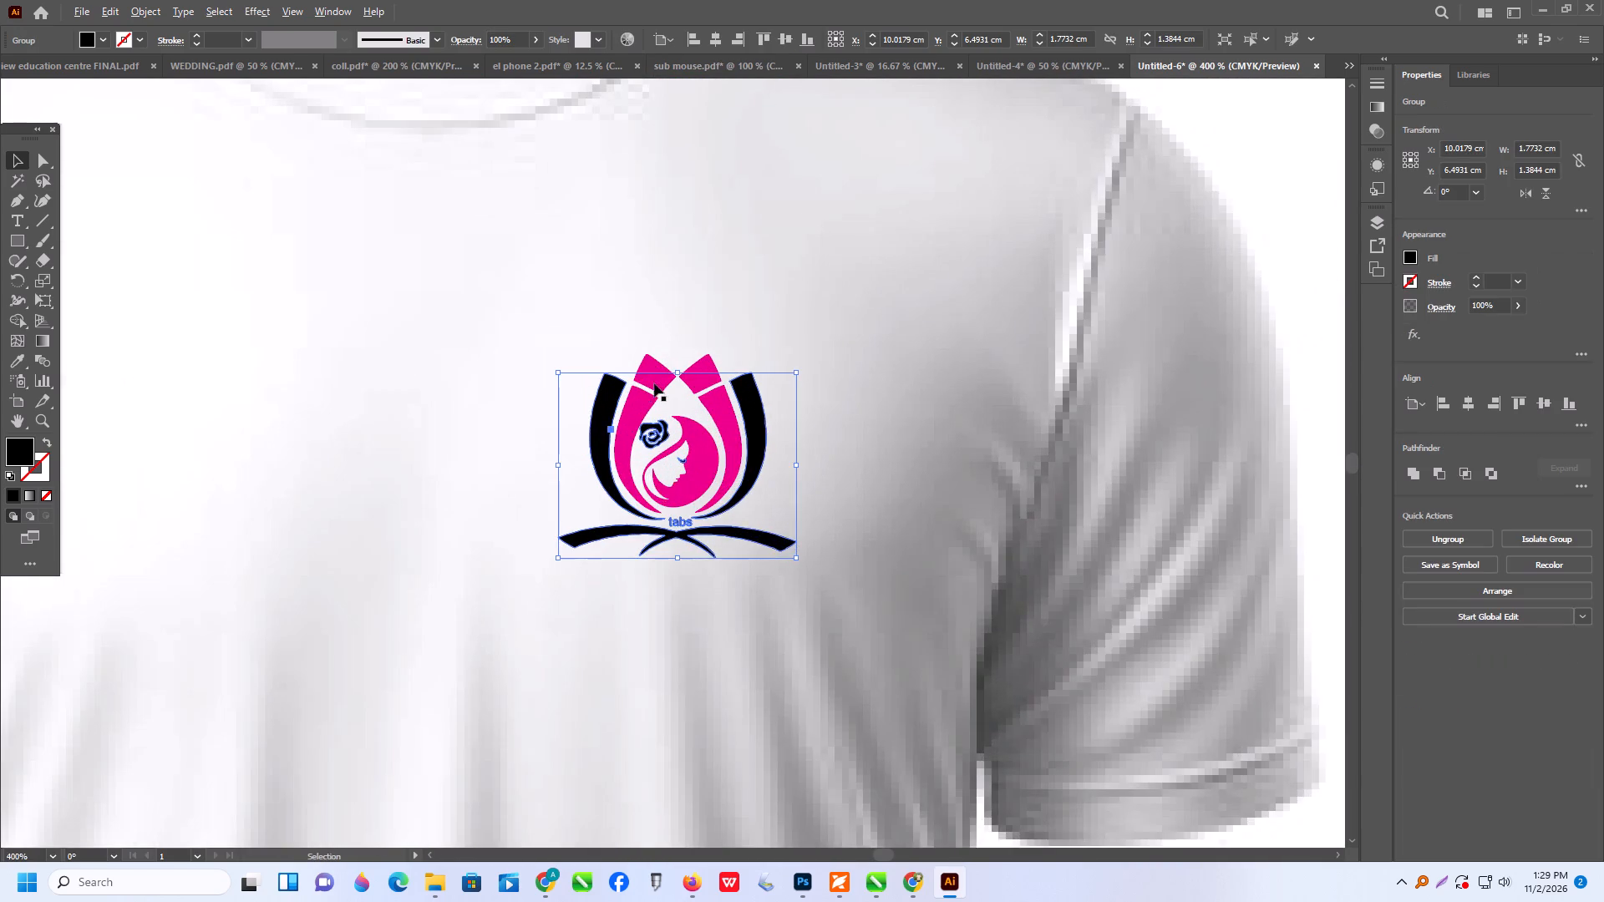
pyautogui.keyDown('alt'); pyautogui.scroll(1, 650, 389); pyautogui.keyUp('alt')
pyautogui.click(696, 585)
pyautogui.rightClick(696, 585)
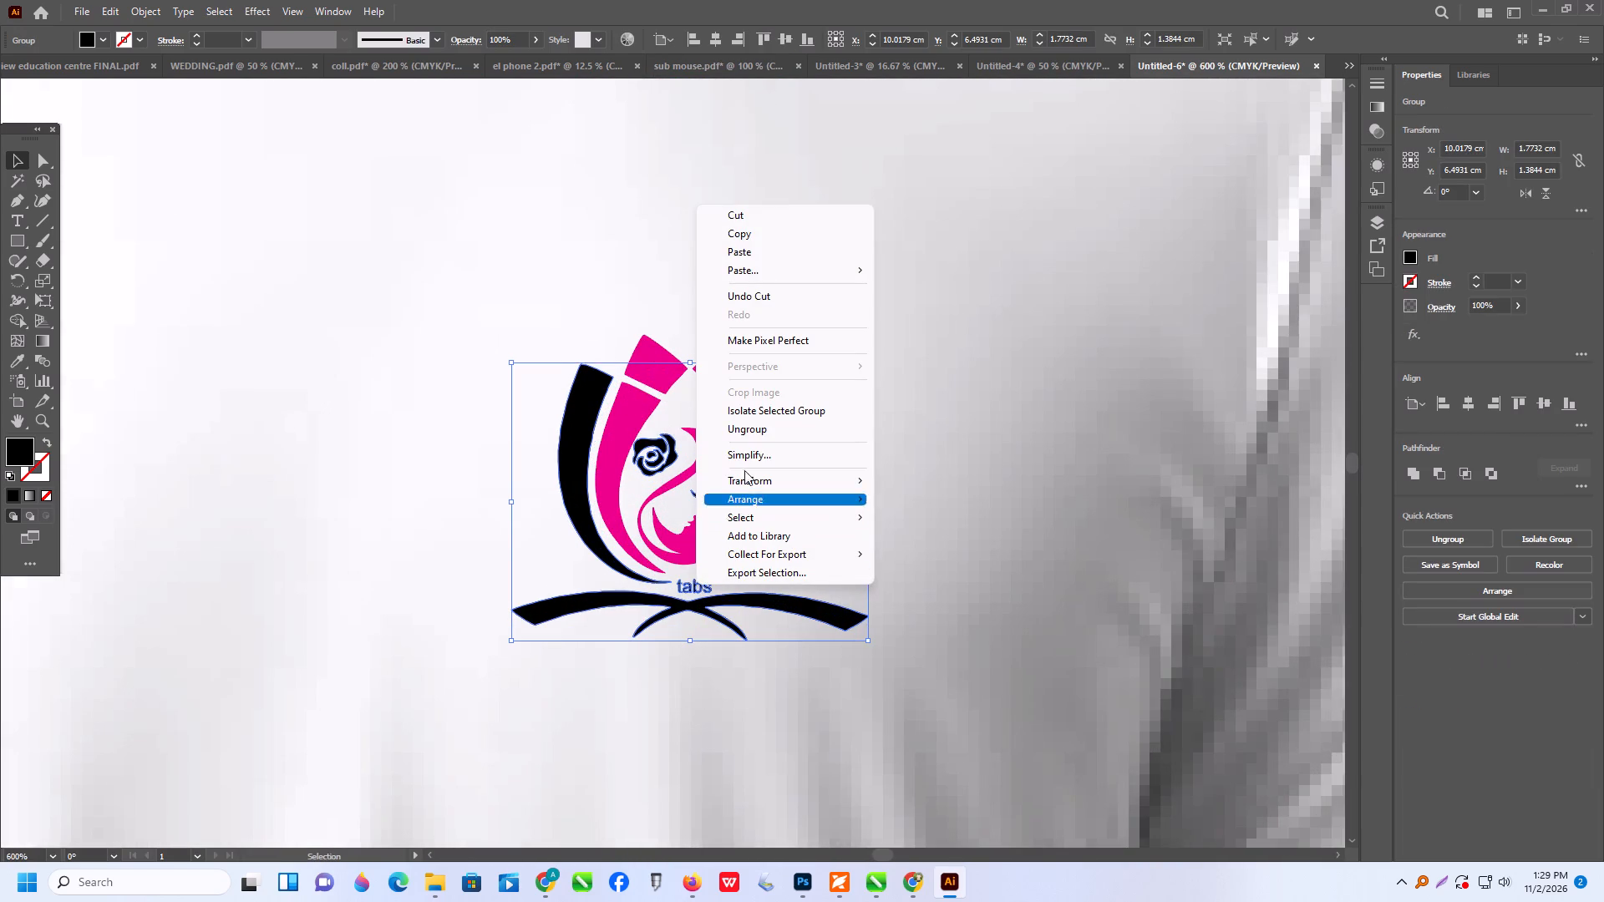
pyautogui.click(754, 428)
pyautogui.click(979, 434)
# Delete the four outlined letters of "tabs" from the logo, one by one.
pyautogui.keyDown('alt'); pyautogui.scroll(2, 699, 589); pyautogui.keyUp('alt')
pyautogui.click(698, 590)
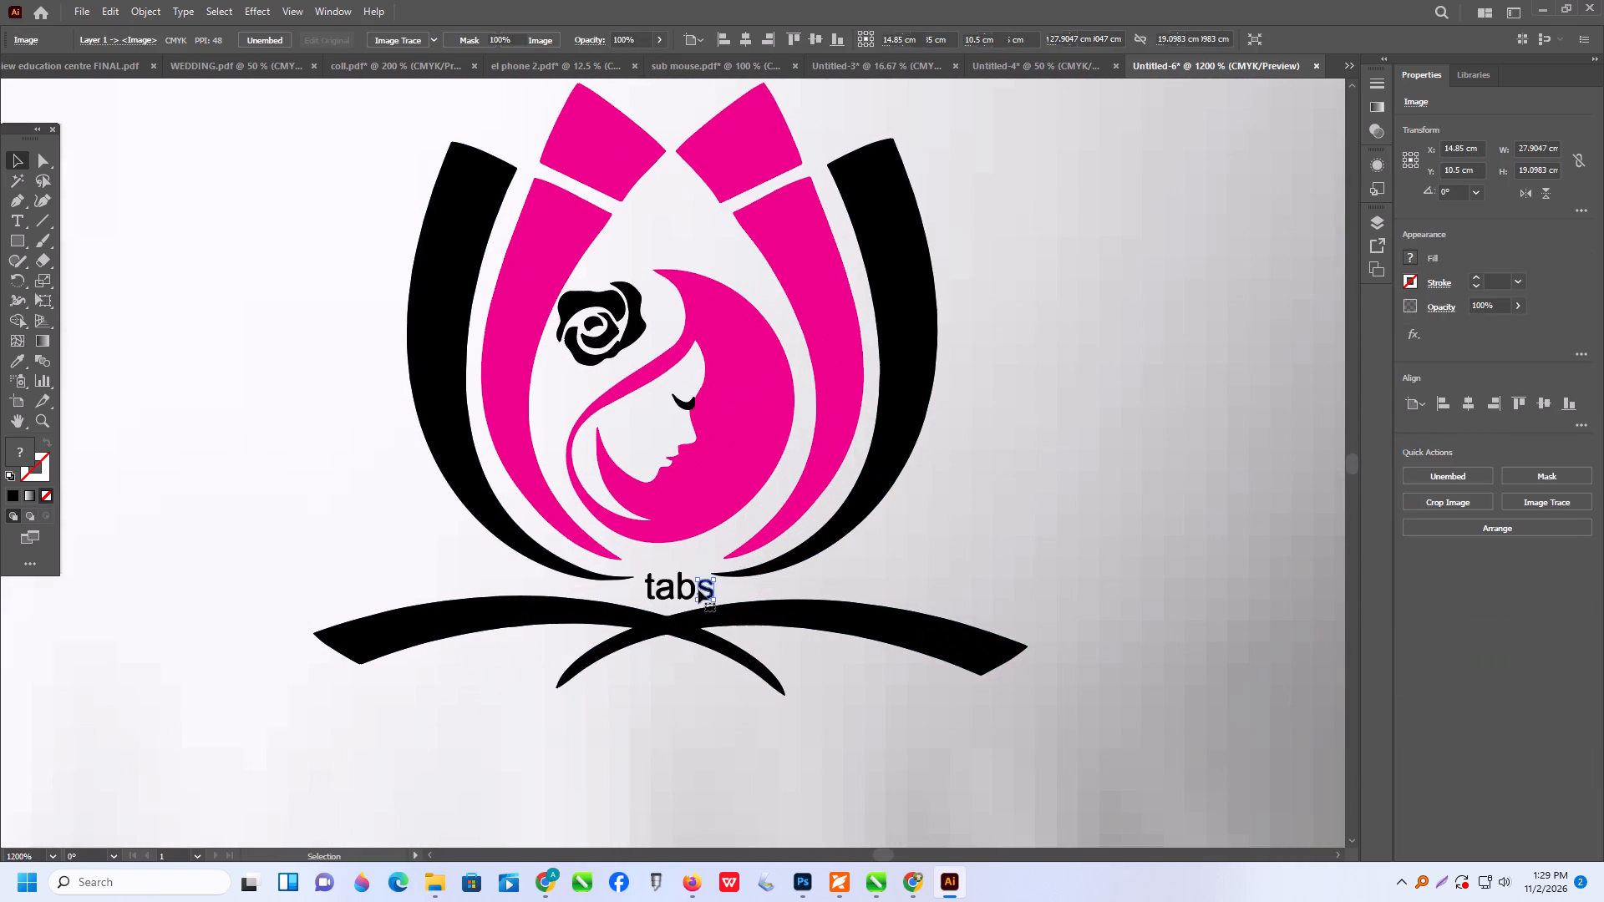
pyautogui.press('Delete')
pyautogui.click(689, 585)
pyautogui.press('Delete')
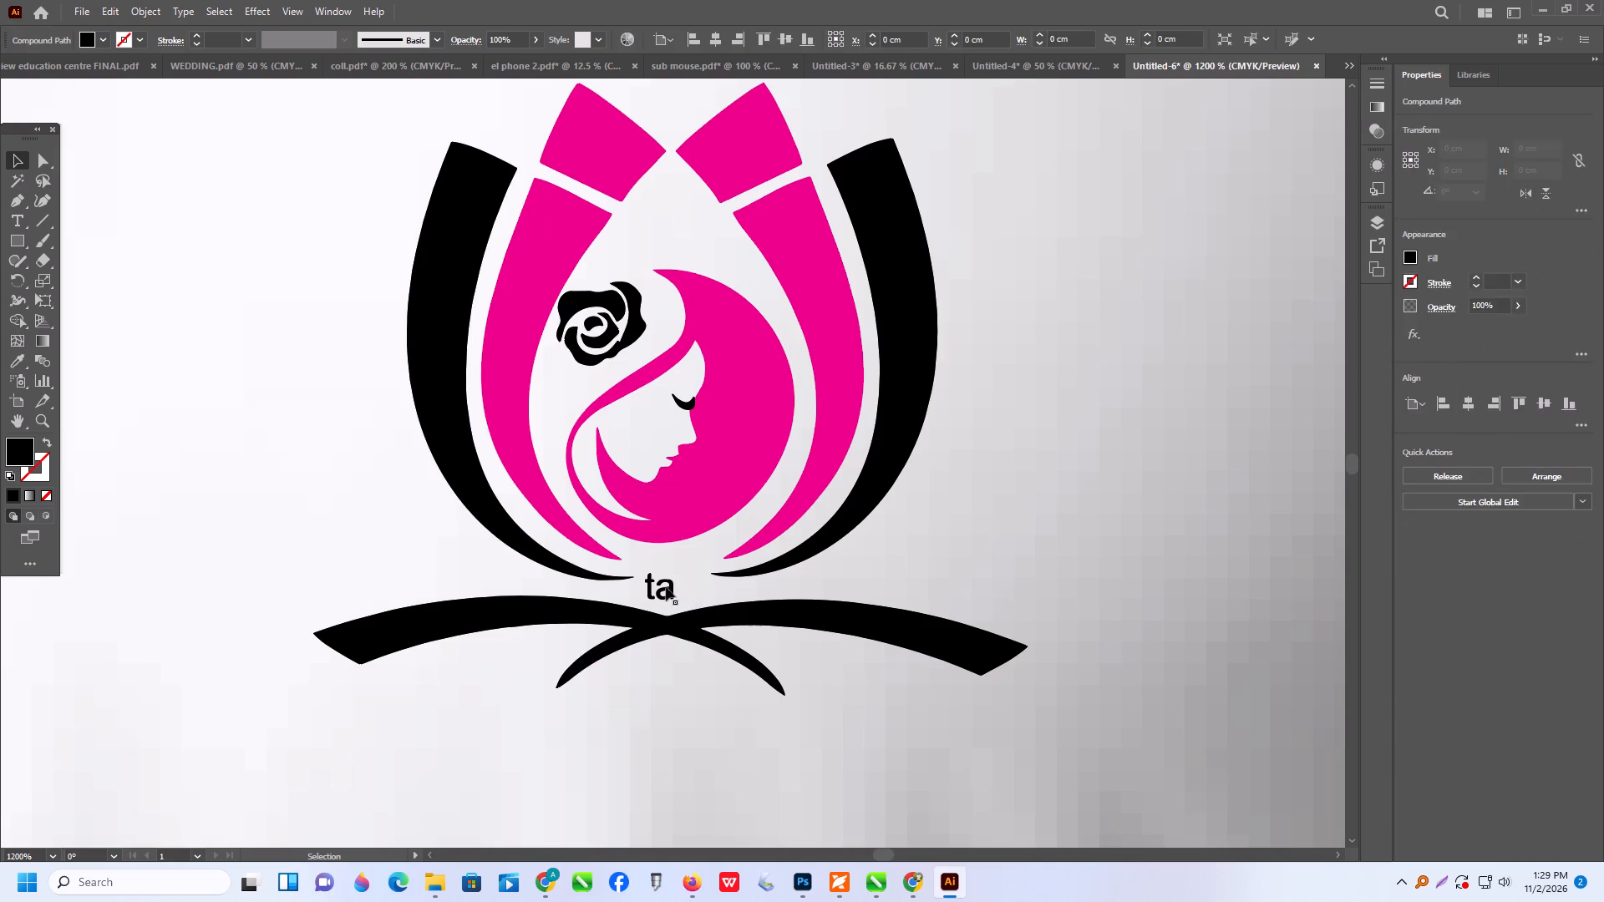
pyautogui.click(669, 587)
pyautogui.press('Delete')
pyautogui.click(652, 586)
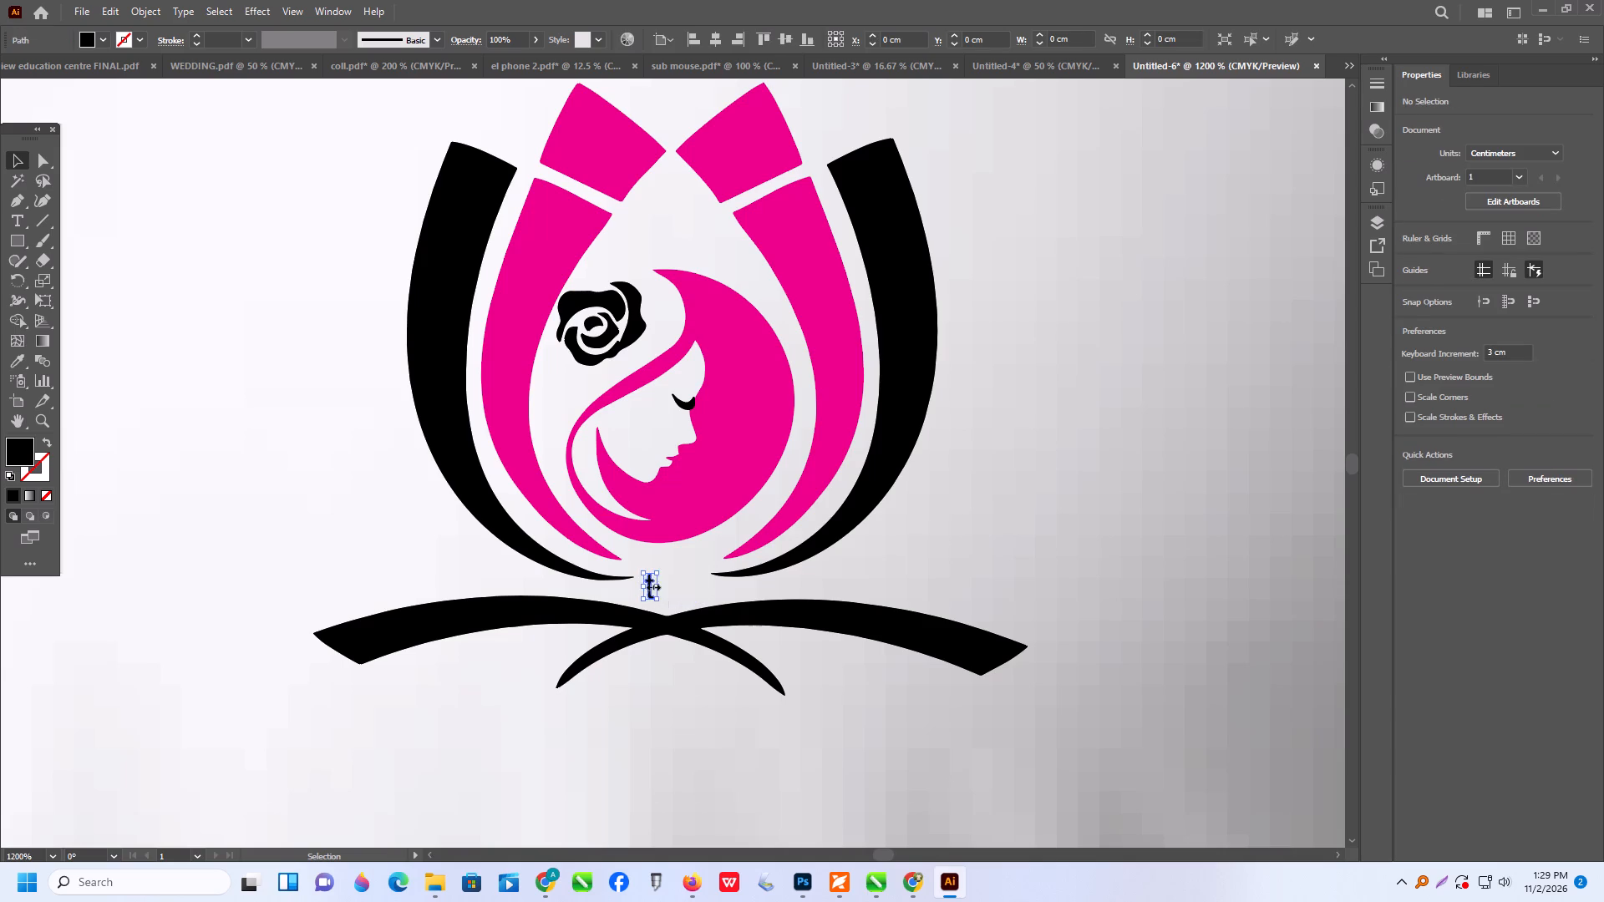
pyautogui.press('Delete')
# Paste the live "tabs" text into the gap above the logo's crossed strokes and enlarge it to about 2.72 pt.
pyautogui.scroll(-4, 659, 575)
pyautogui.hotkey('ctrl', 'v')
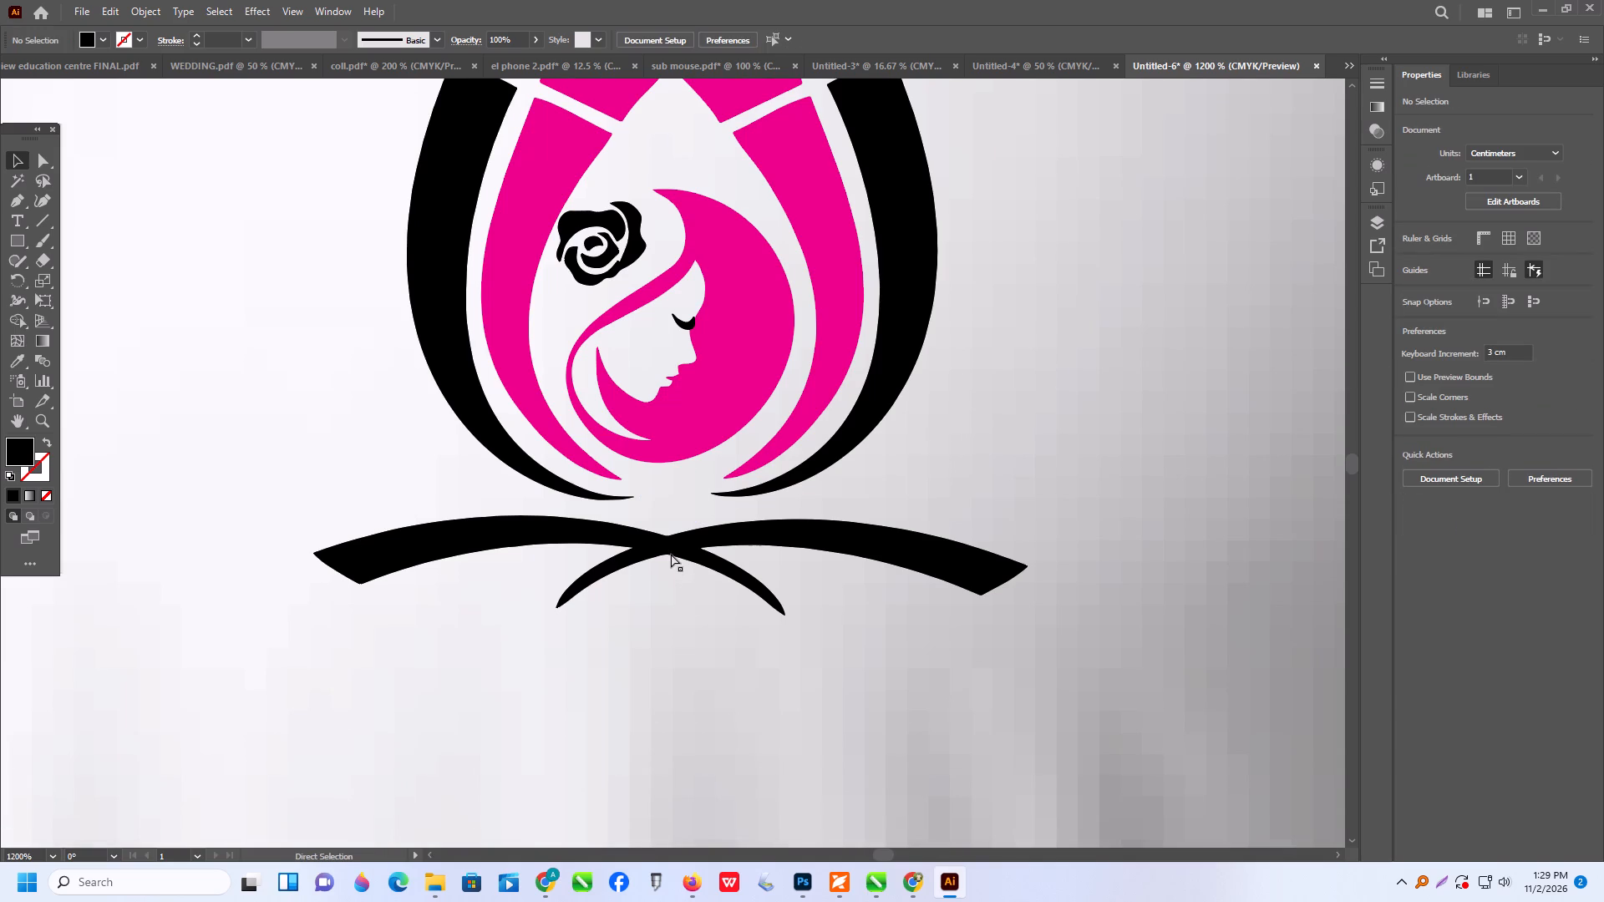
pyautogui.moveTo(672, 468); pyautogui.dragTo(668, 508)
pyautogui.keyDown('shift'); pyautogui.moveTo(687, 519); pyautogui.dragTo(707, 533); pyautogui.keyUp('shift')
pyautogui.keyDown('alt'); pyautogui.scroll(2, 681, 516); pyautogui.keyUp('alt')
pyautogui.moveTo(651, 505); pyautogui.dragTo(647, 493)
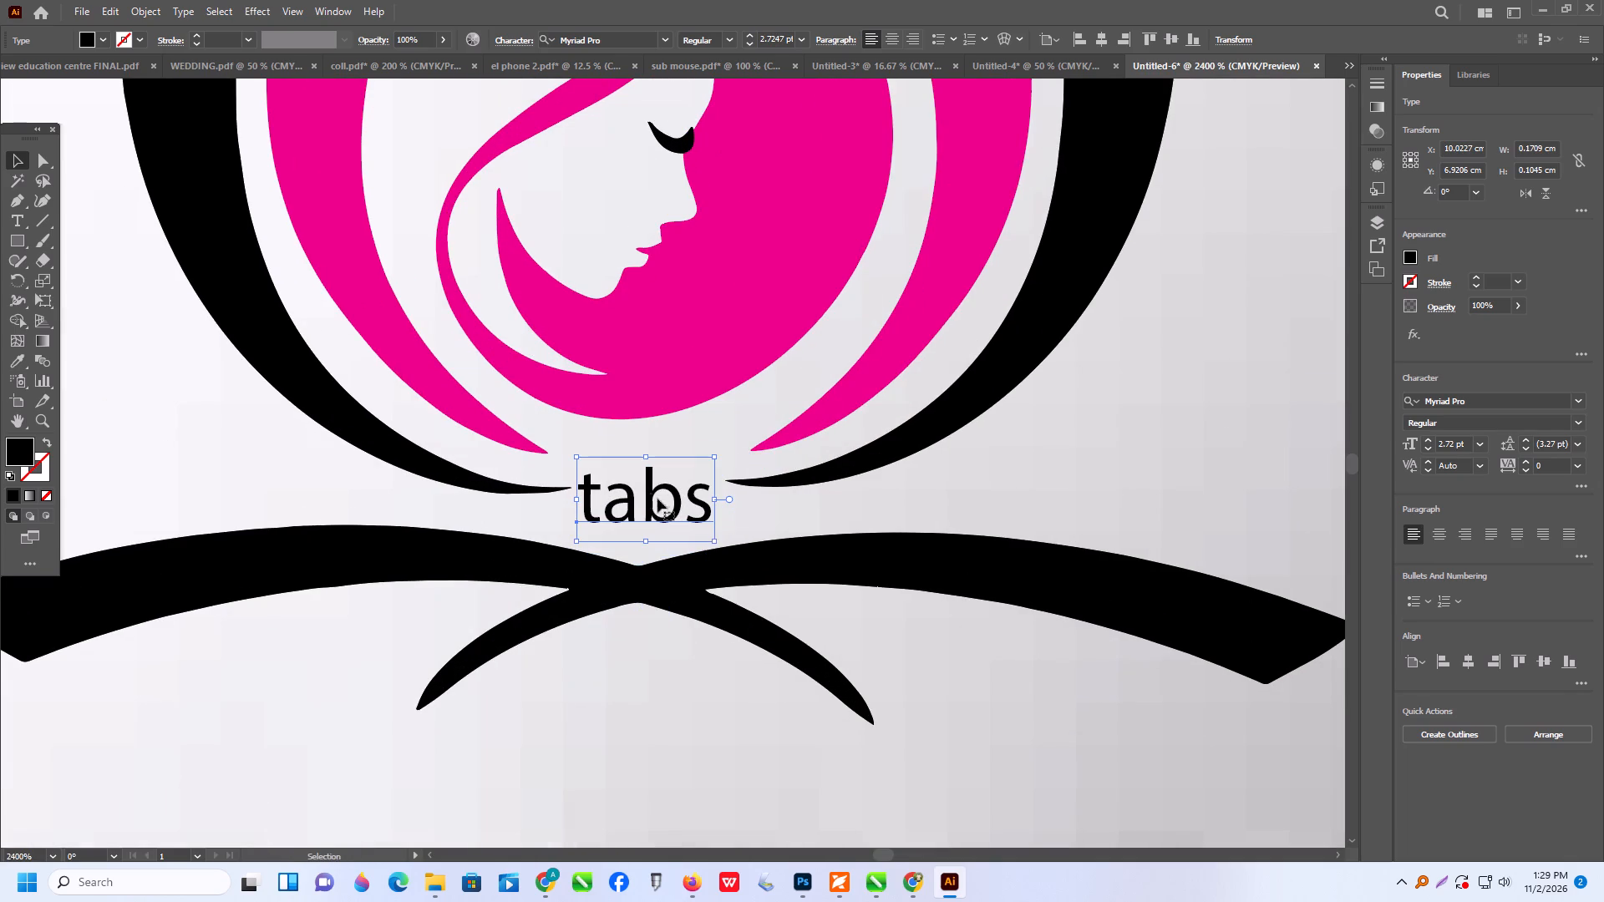
# Enlarge the logo's "tabs" text to about 2.91 pt and nudge it horizontally to about X 10.04 cm.
pyautogui.keyDown('shift'); pyautogui.moveTo(713, 545); pyautogui.dragTo(723, 549); pyautogui.keyUp('shift')
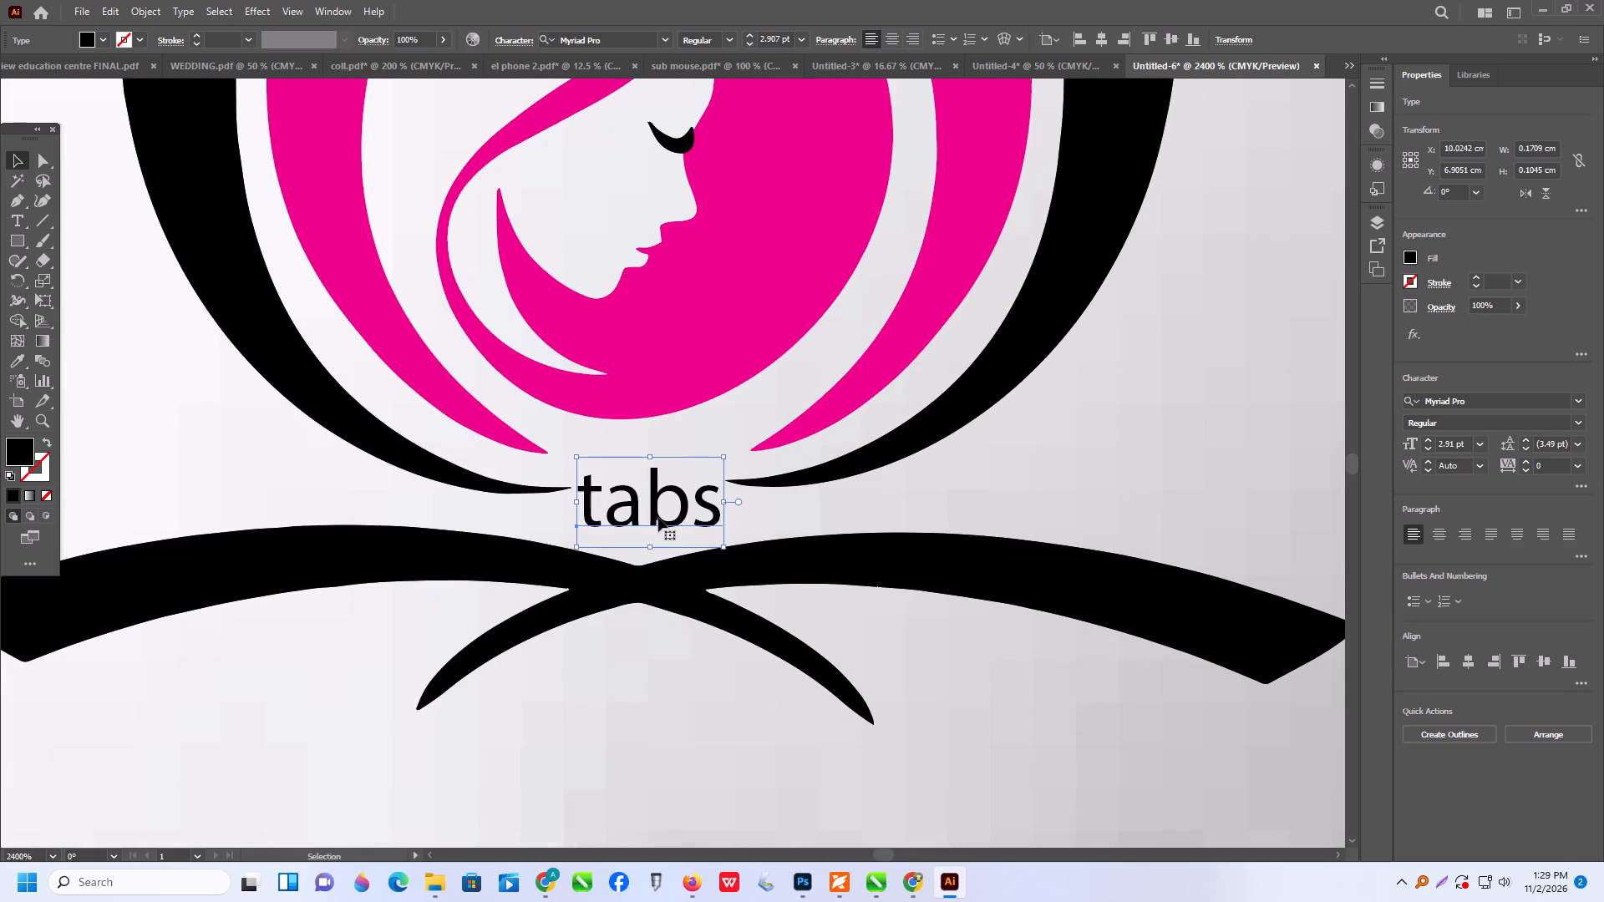
pyautogui.moveTo(649, 513); pyautogui.dragTo(658, 513)
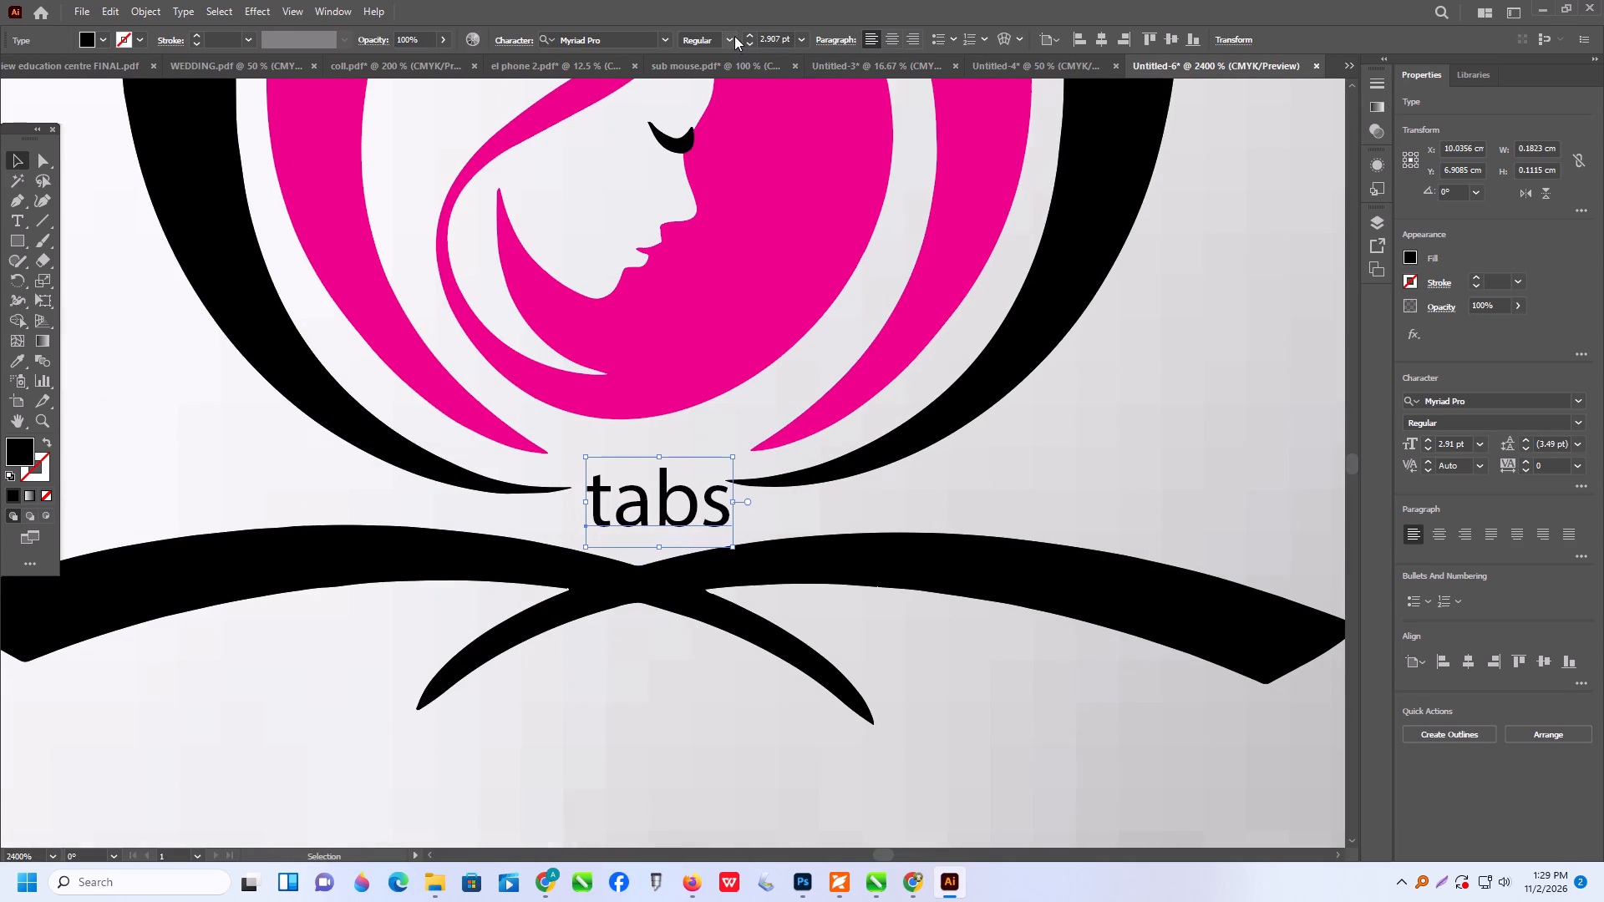
# Change the font of the logo's "tabs" text to Times New Roman.
pyautogui.click(734, 36)
pyautogui.click(664, 43)
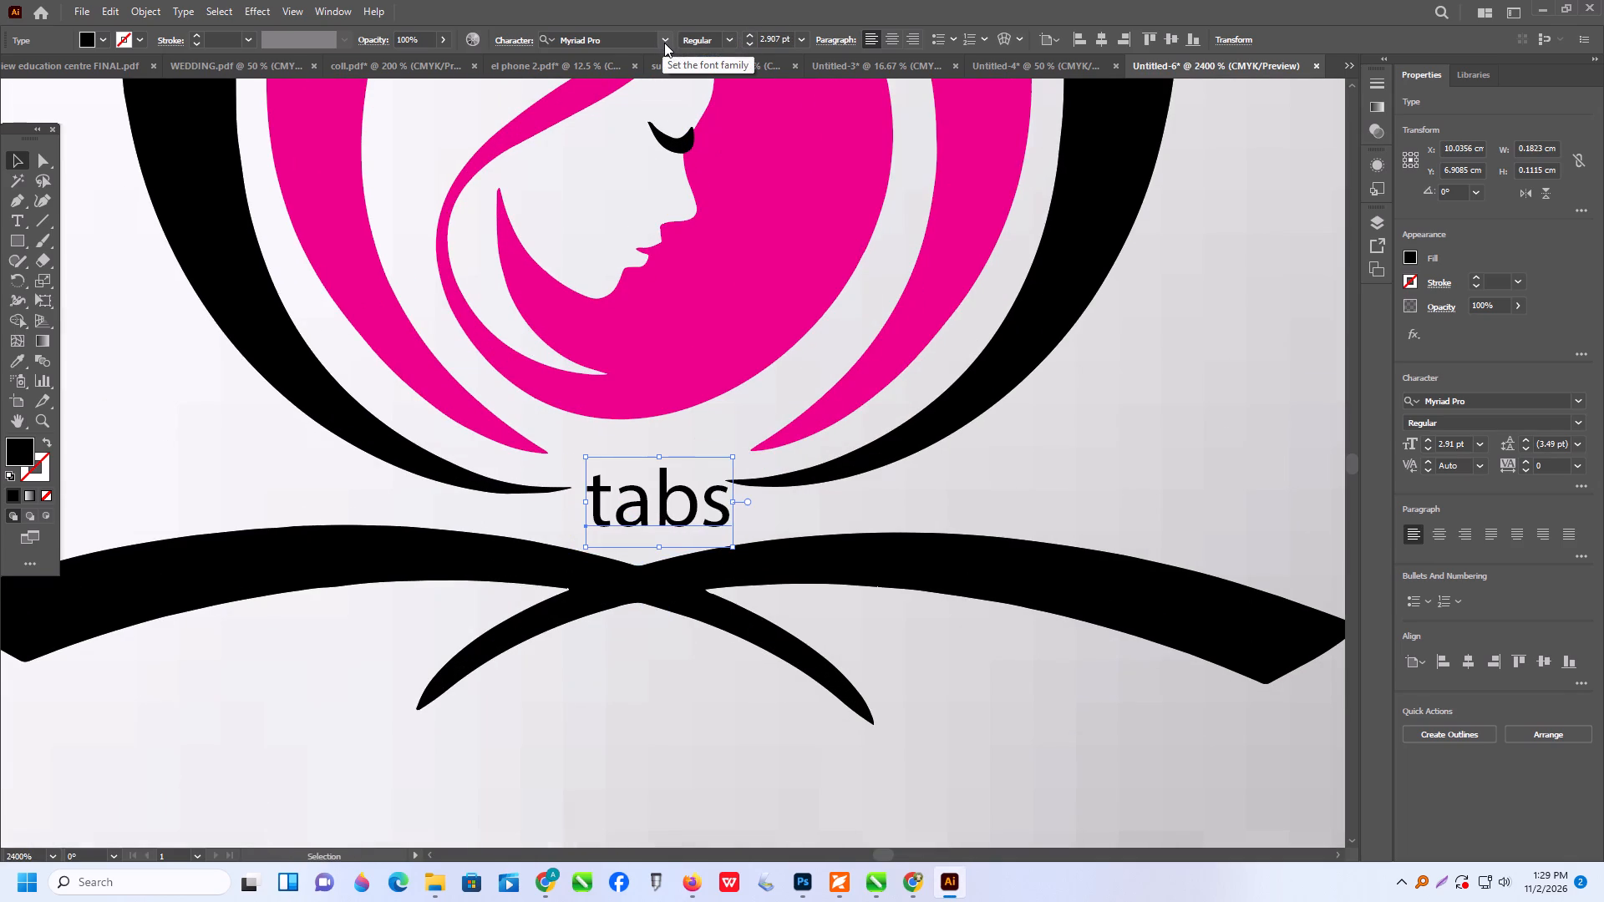
pyautogui.click(664, 43)
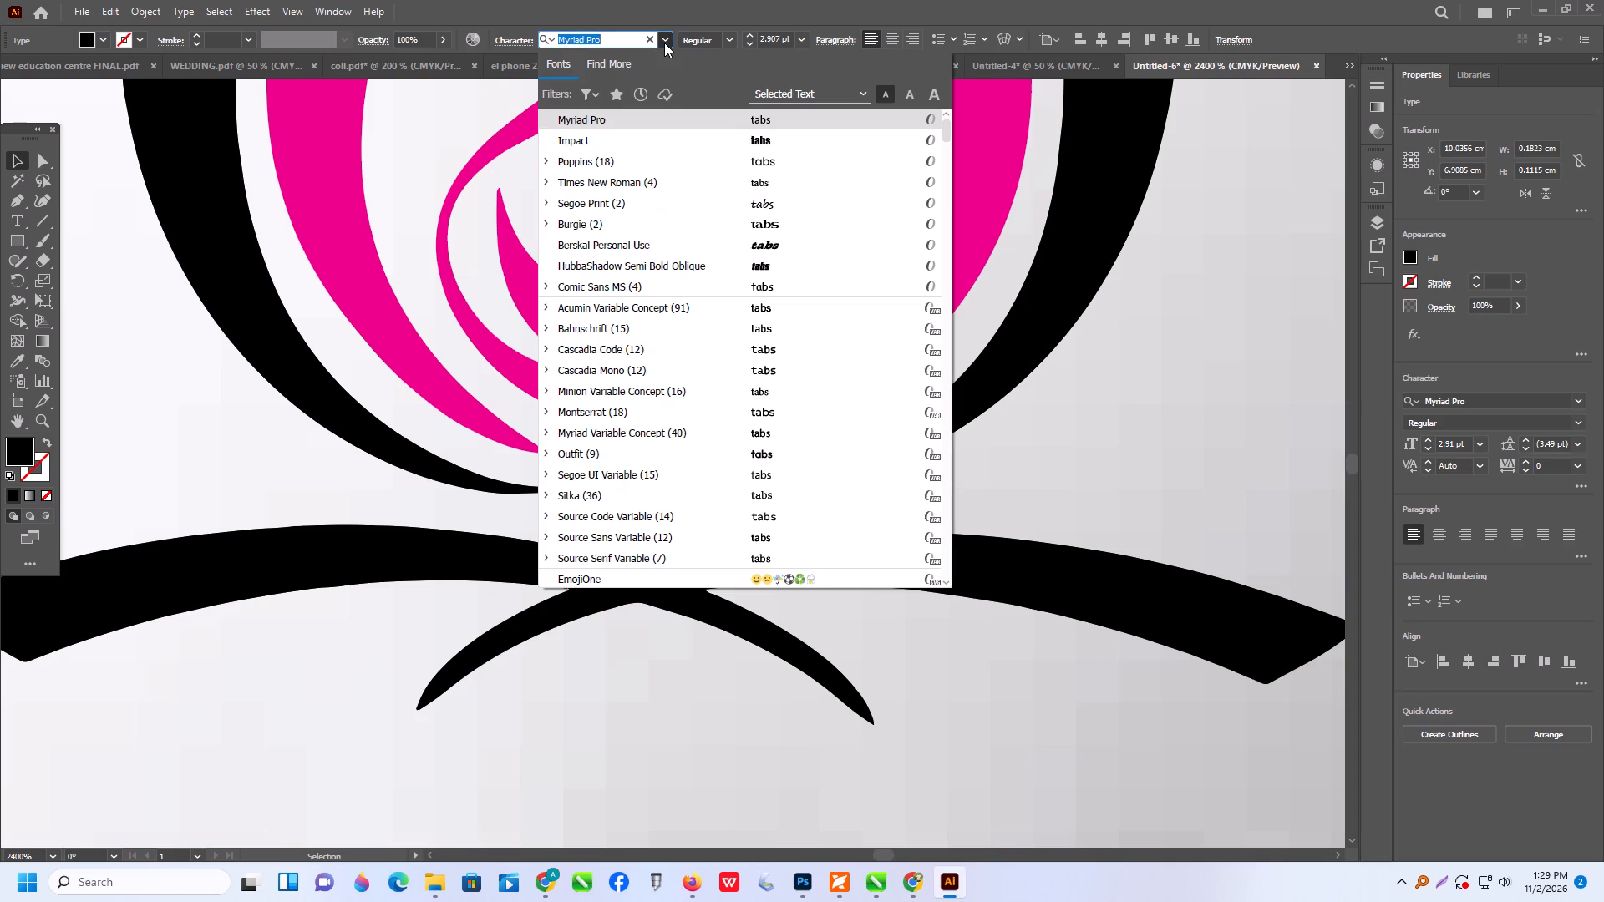
pyautogui.click(770, 180)
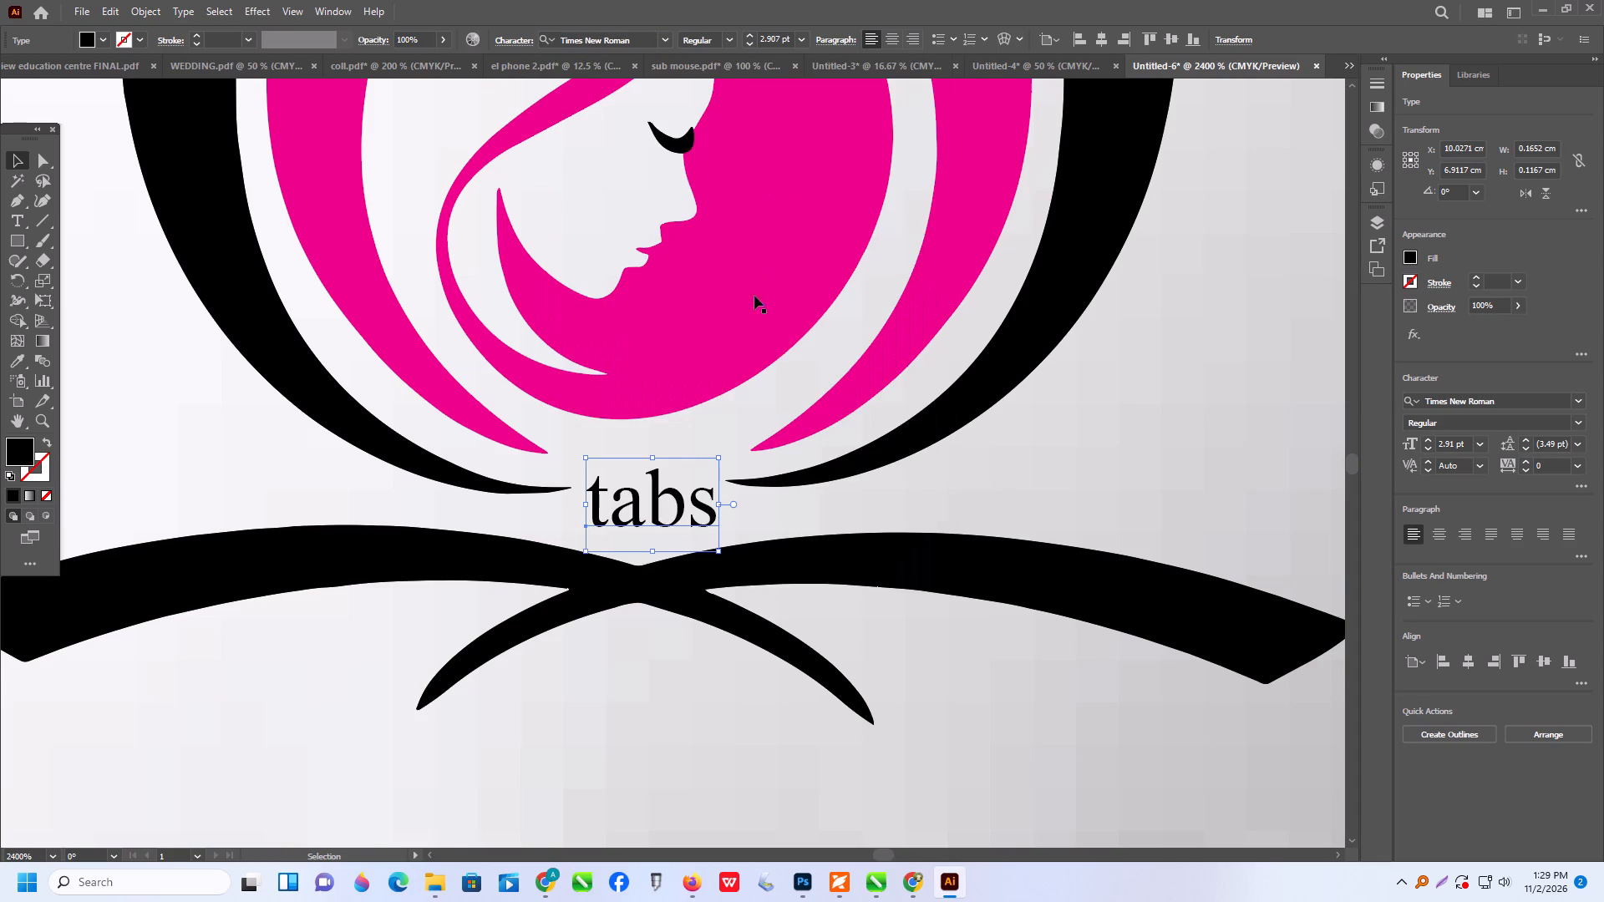
# Examine the whole mockup, checking the revised chest logo and the college text on both shirt views.
pyautogui.keyDown('alt'); pyautogui.scroll(-10, 662, 497); pyautogui.keyUp('alt')
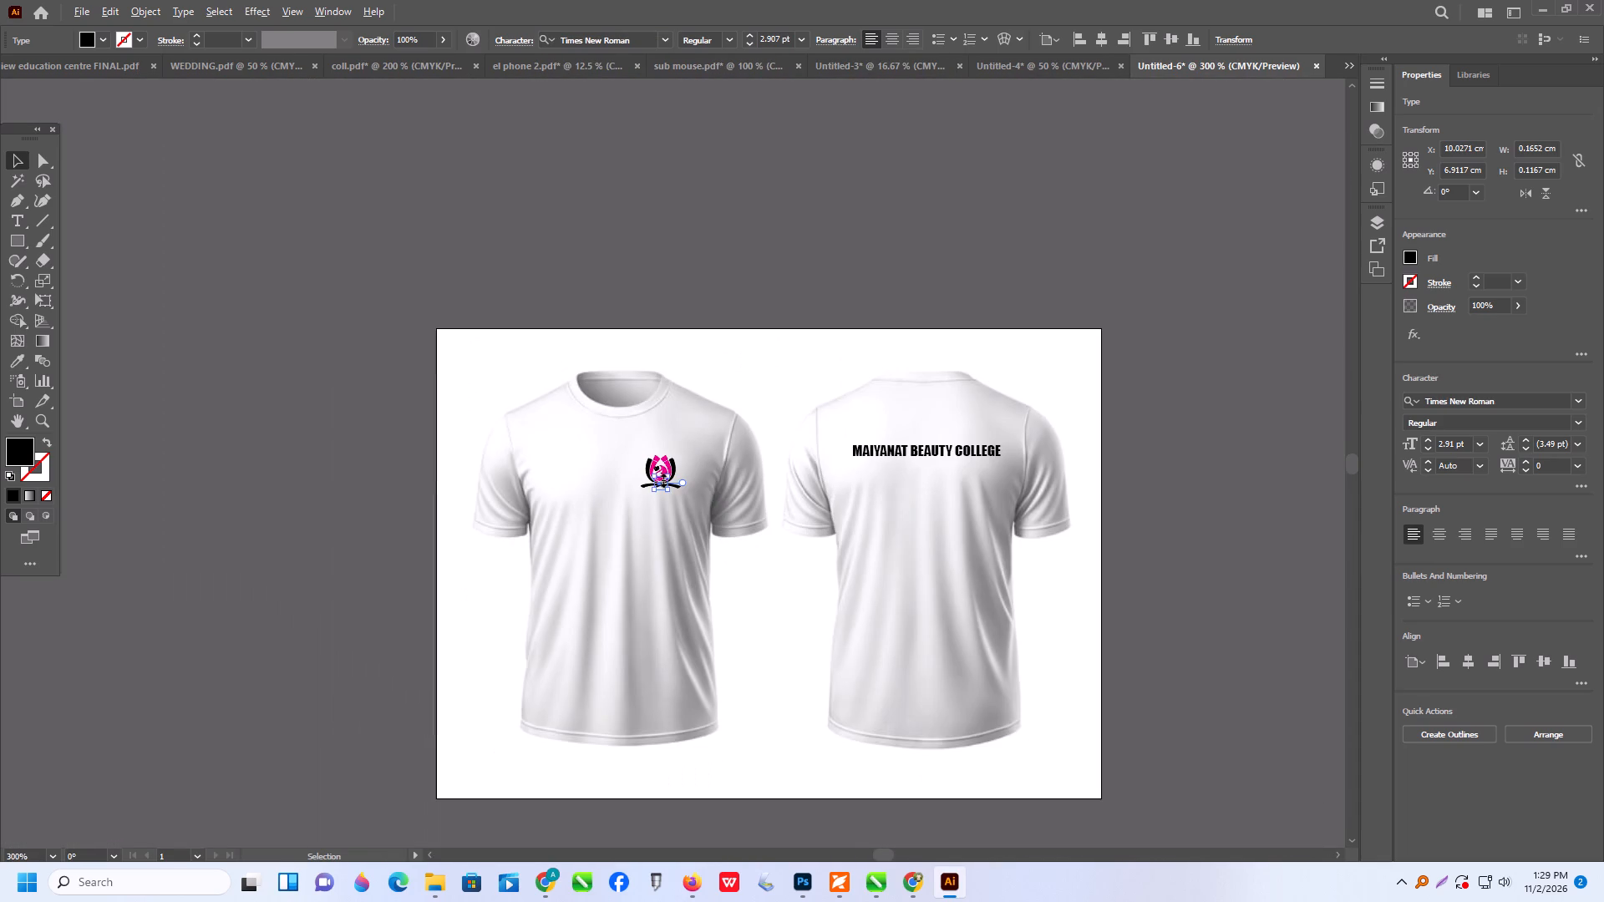
pyautogui.click(634, 301)
pyautogui.scroll(-5, 635, 301)
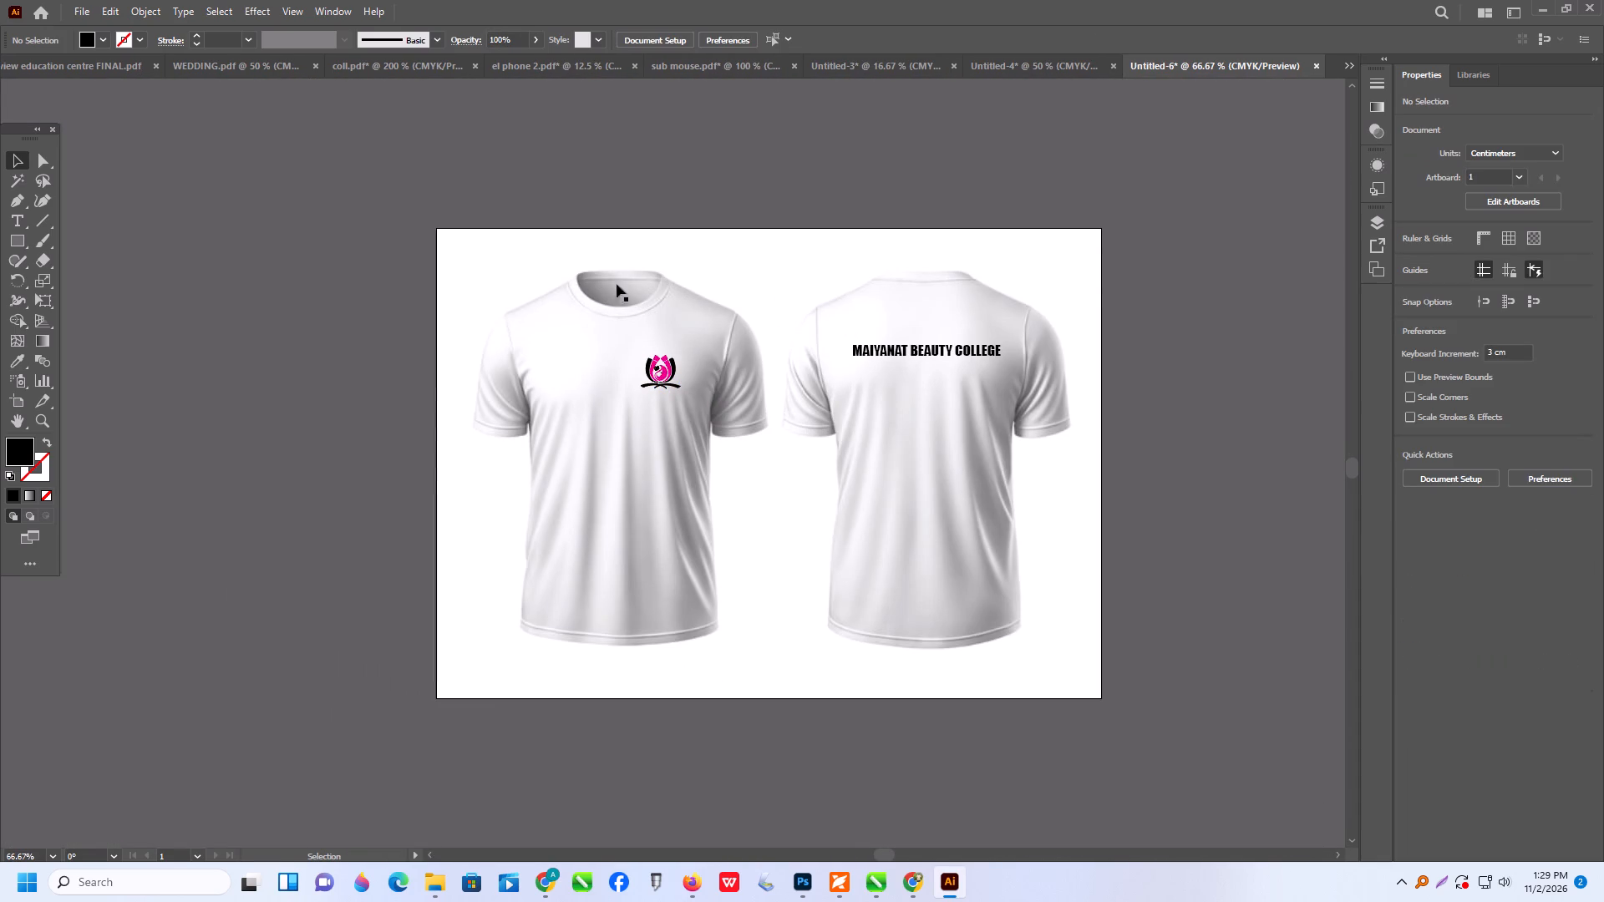
pyautogui.keyDown('alt'); pyautogui.scroll(1, 593, 266); pyautogui.keyUp('alt')
pyautogui.scroll(-1, 593, 266)
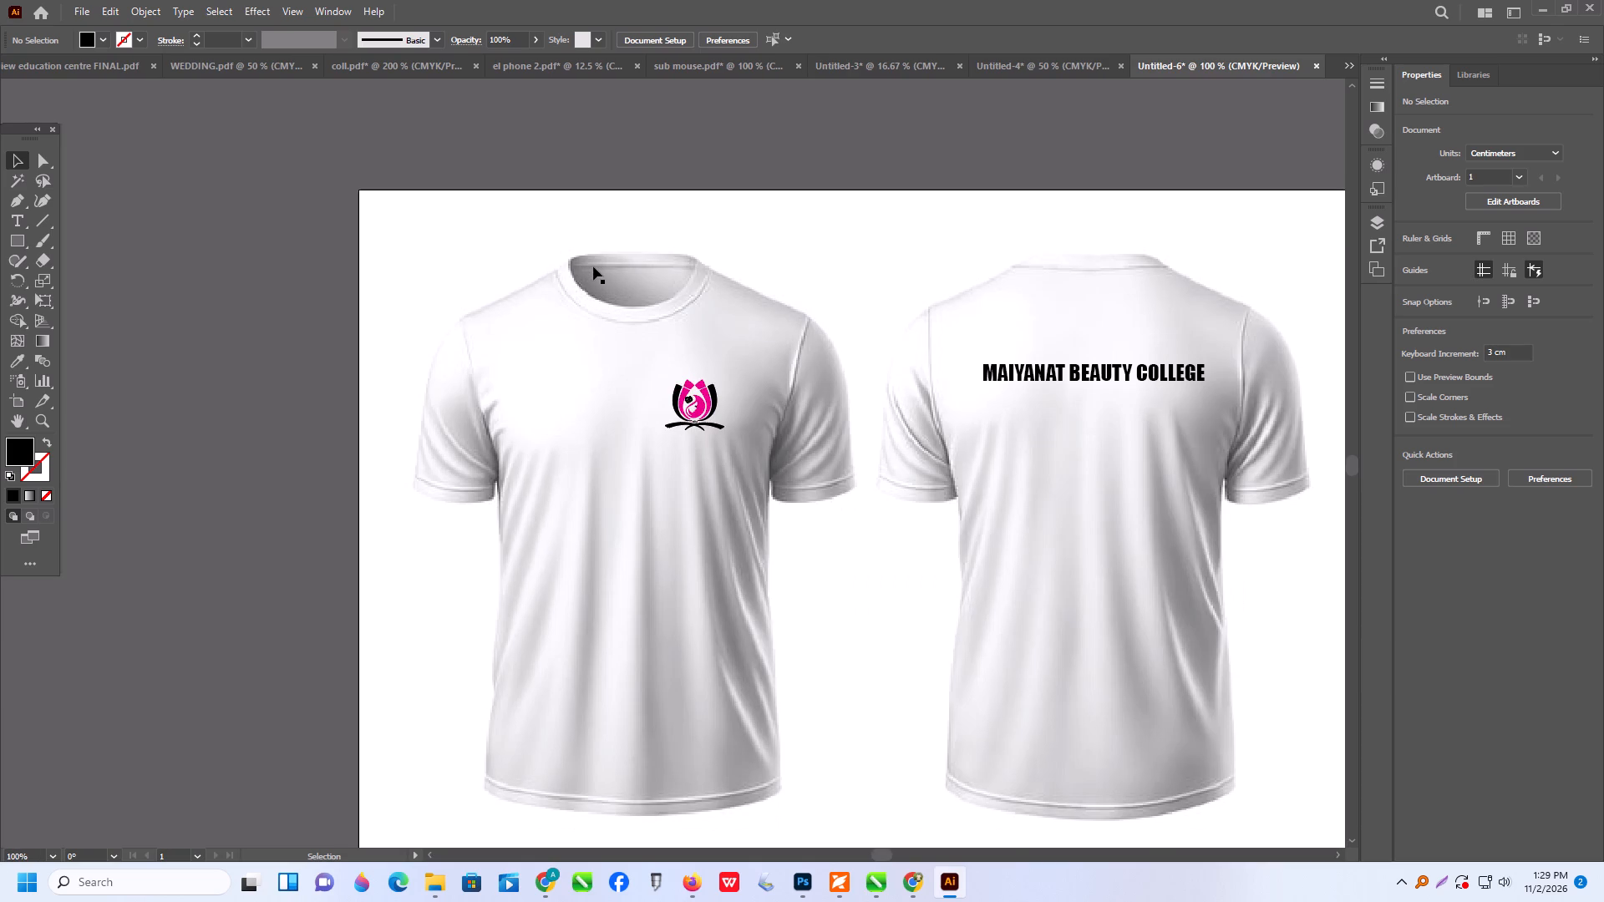
pyautogui.scroll(-3, 593, 266)
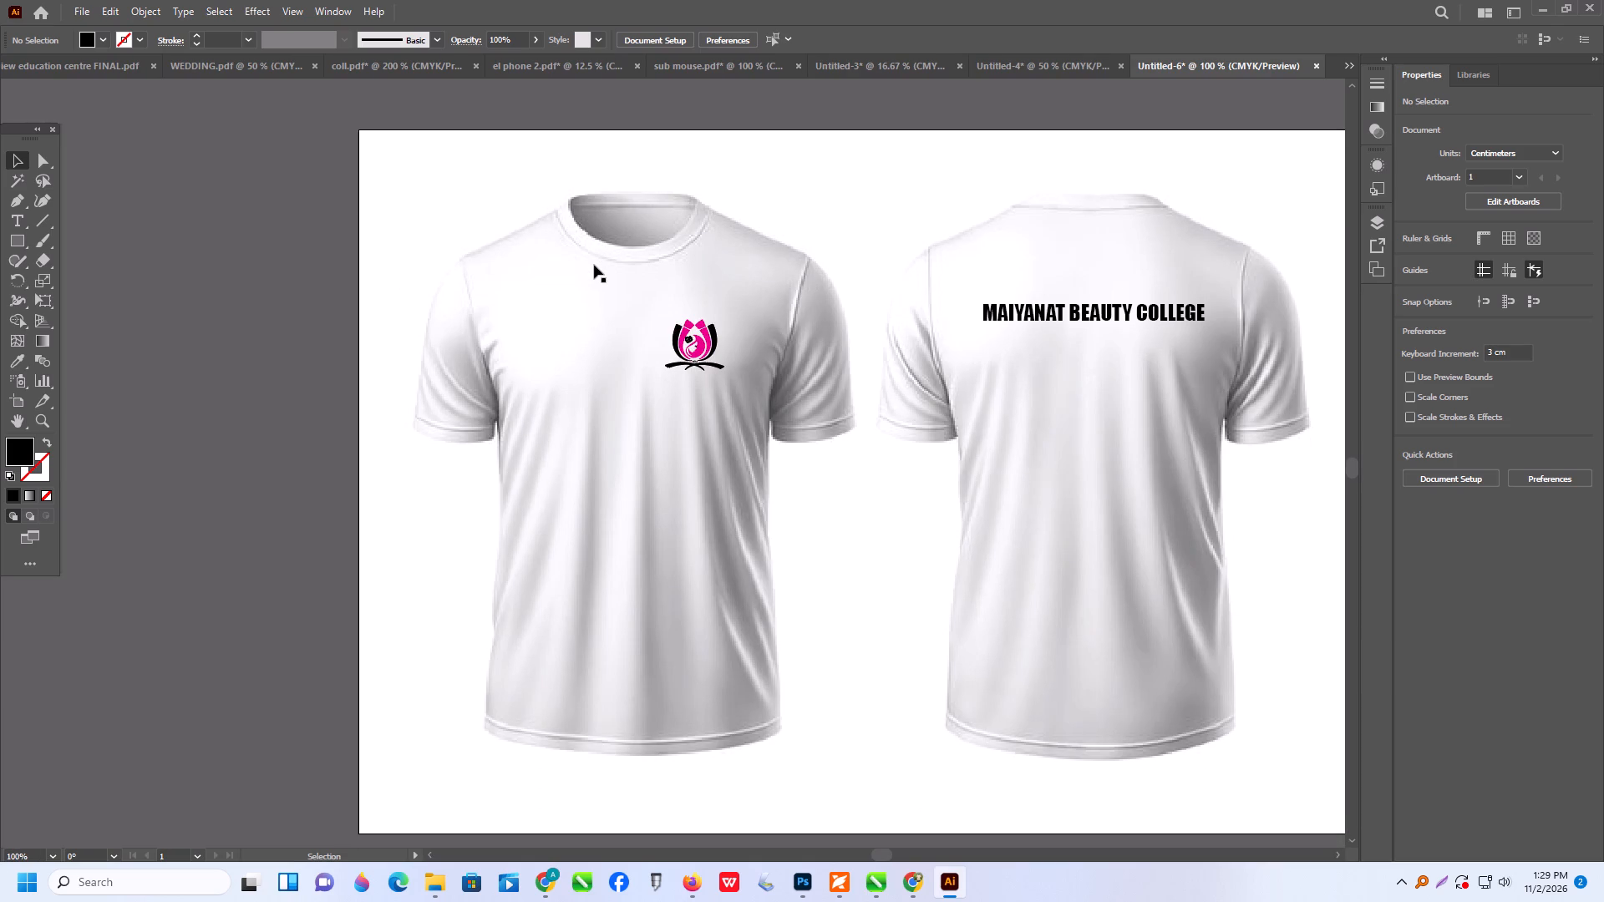
# Group all the mockup artwork: both shirt views, the chest logo and the college text.
pyautogui.scroll(-2, 594, 265)
pyautogui.keyDown('alt'); pyautogui.scroll(-2, 594, 265); pyautogui.keyUp('alt')
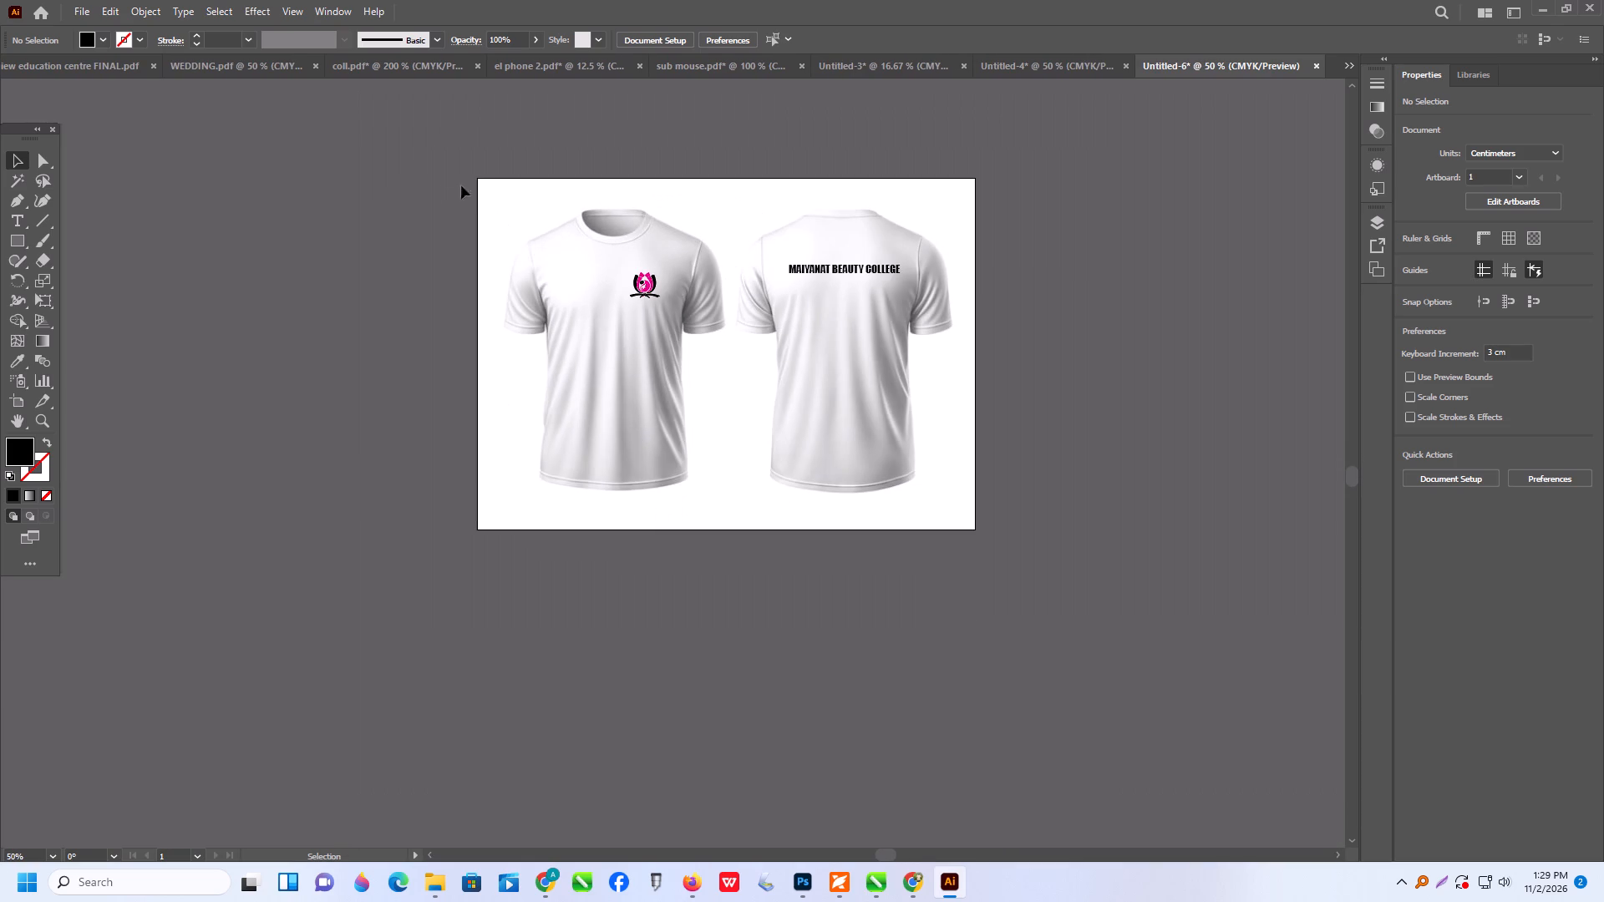
pyautogui.click(418, 155)
pyautogui.moveTo(417, 155); pyautogui.dragTo(1106, 591)
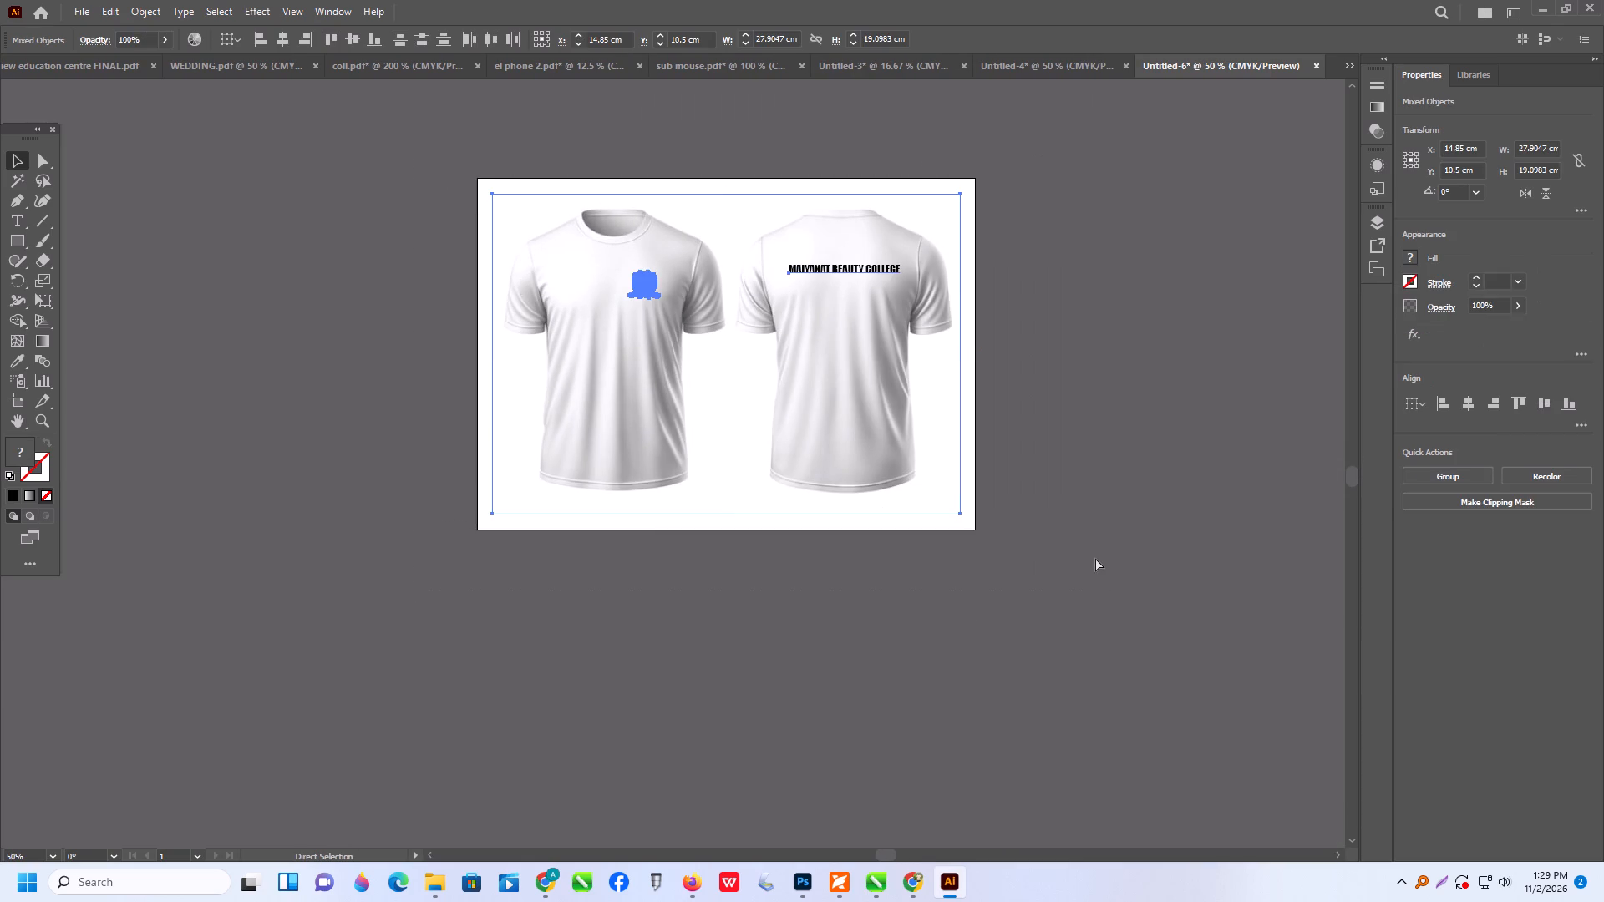
pyautogui.hotkey('ctrl', 'g')
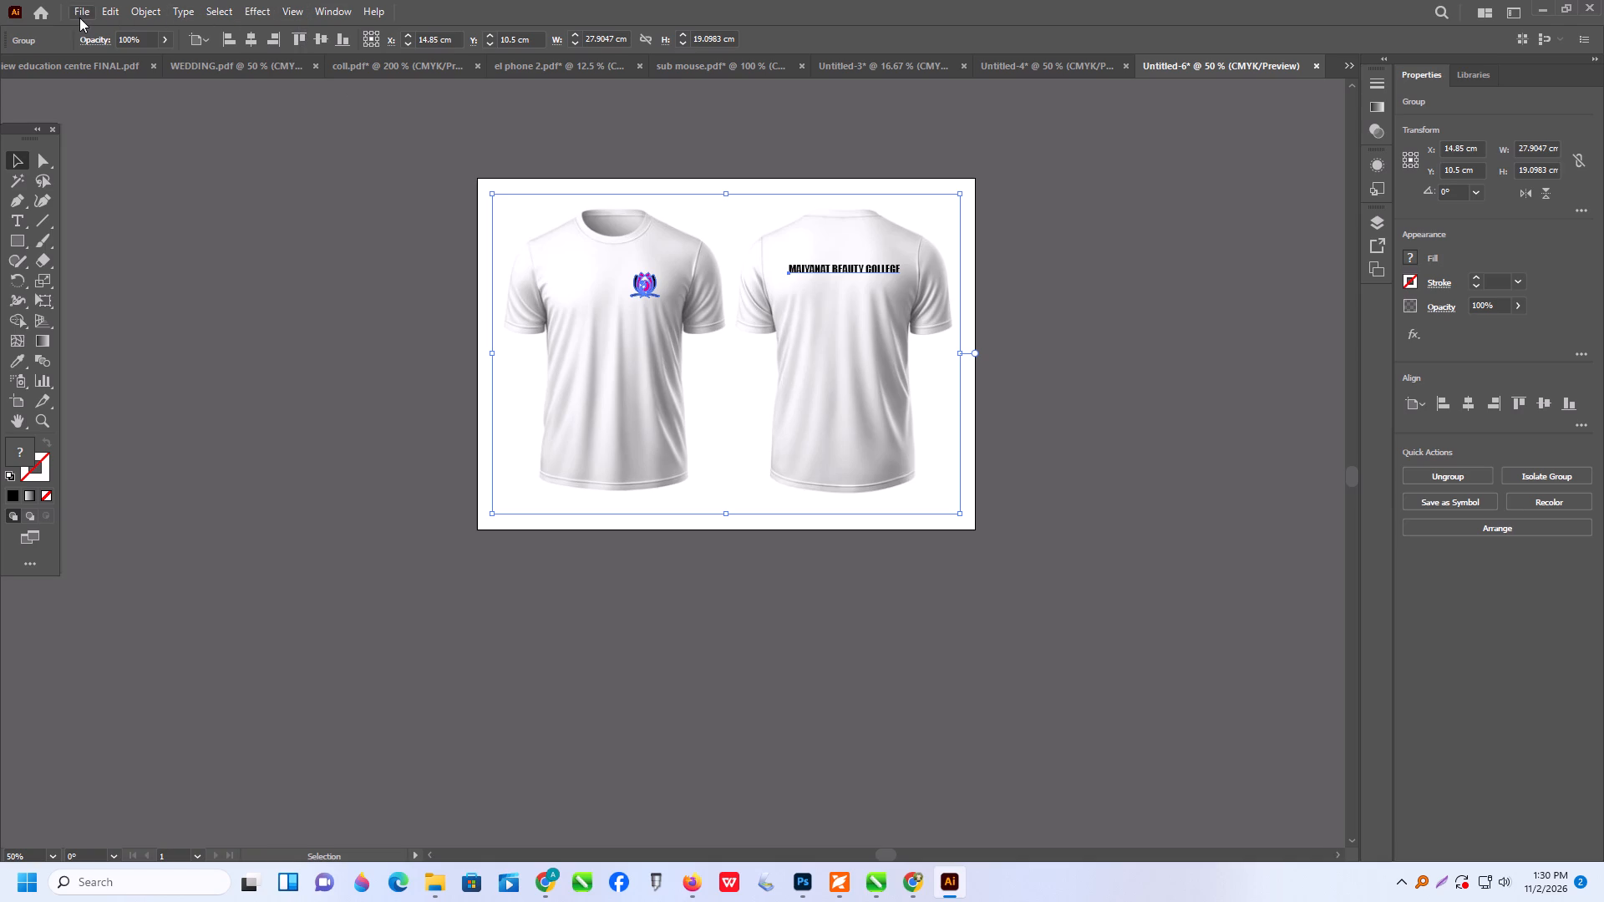
# Save the document as an Adobe PDF named "maiyanat" in the ALEKH folder on Local Disk (D:).
pyautogui.click(79, 18)
pyautogui.click(119, 188)
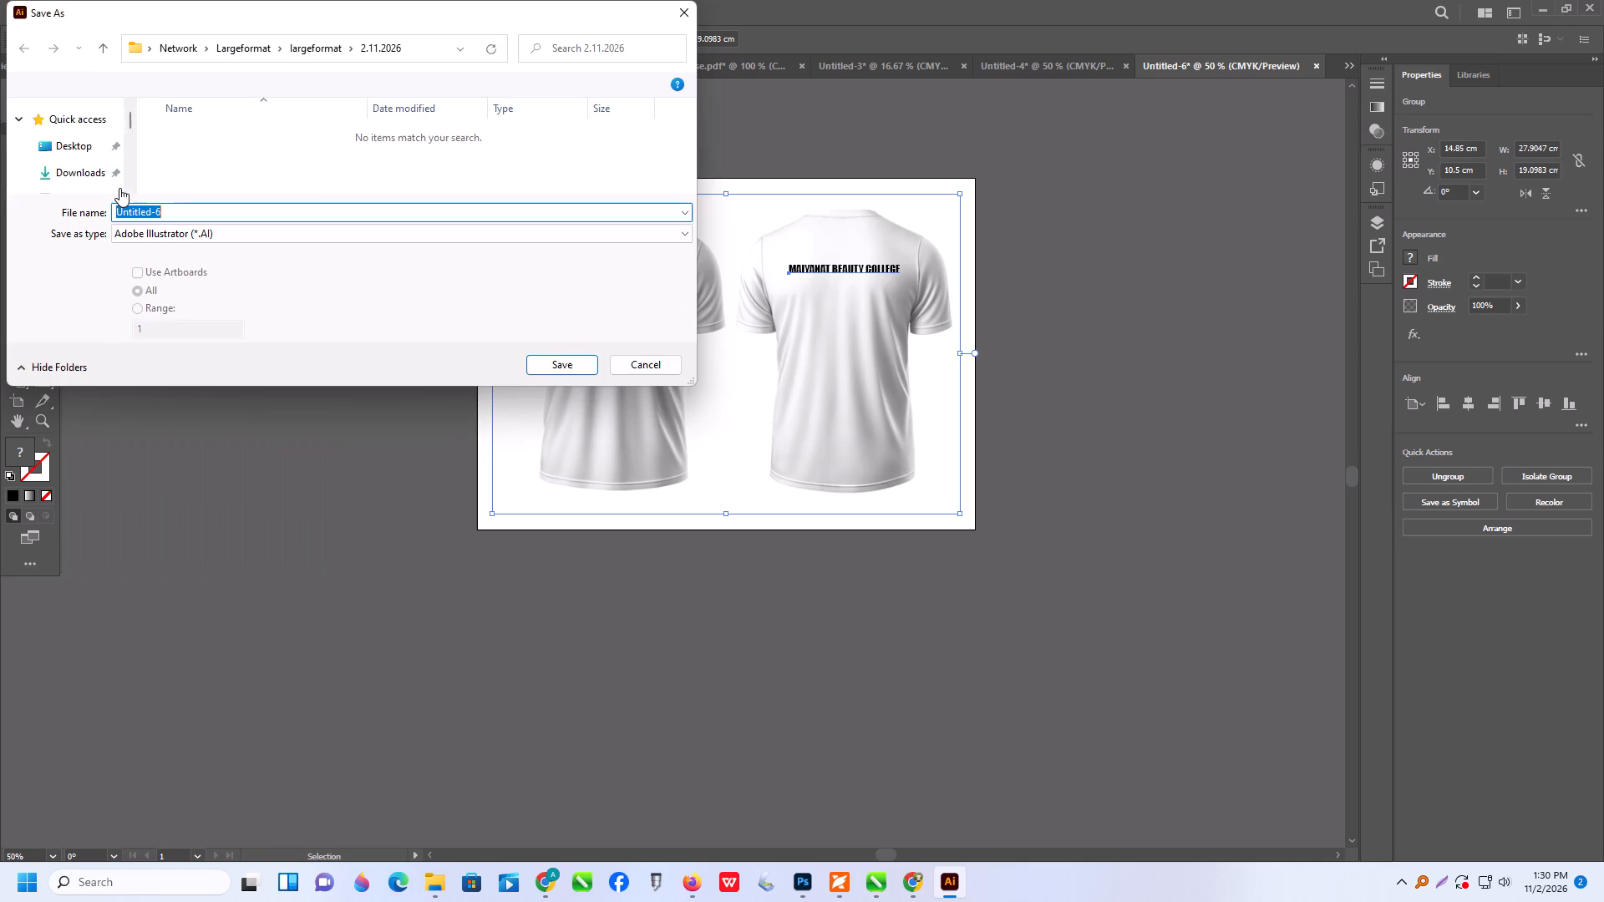
pyautogui.write('maya')
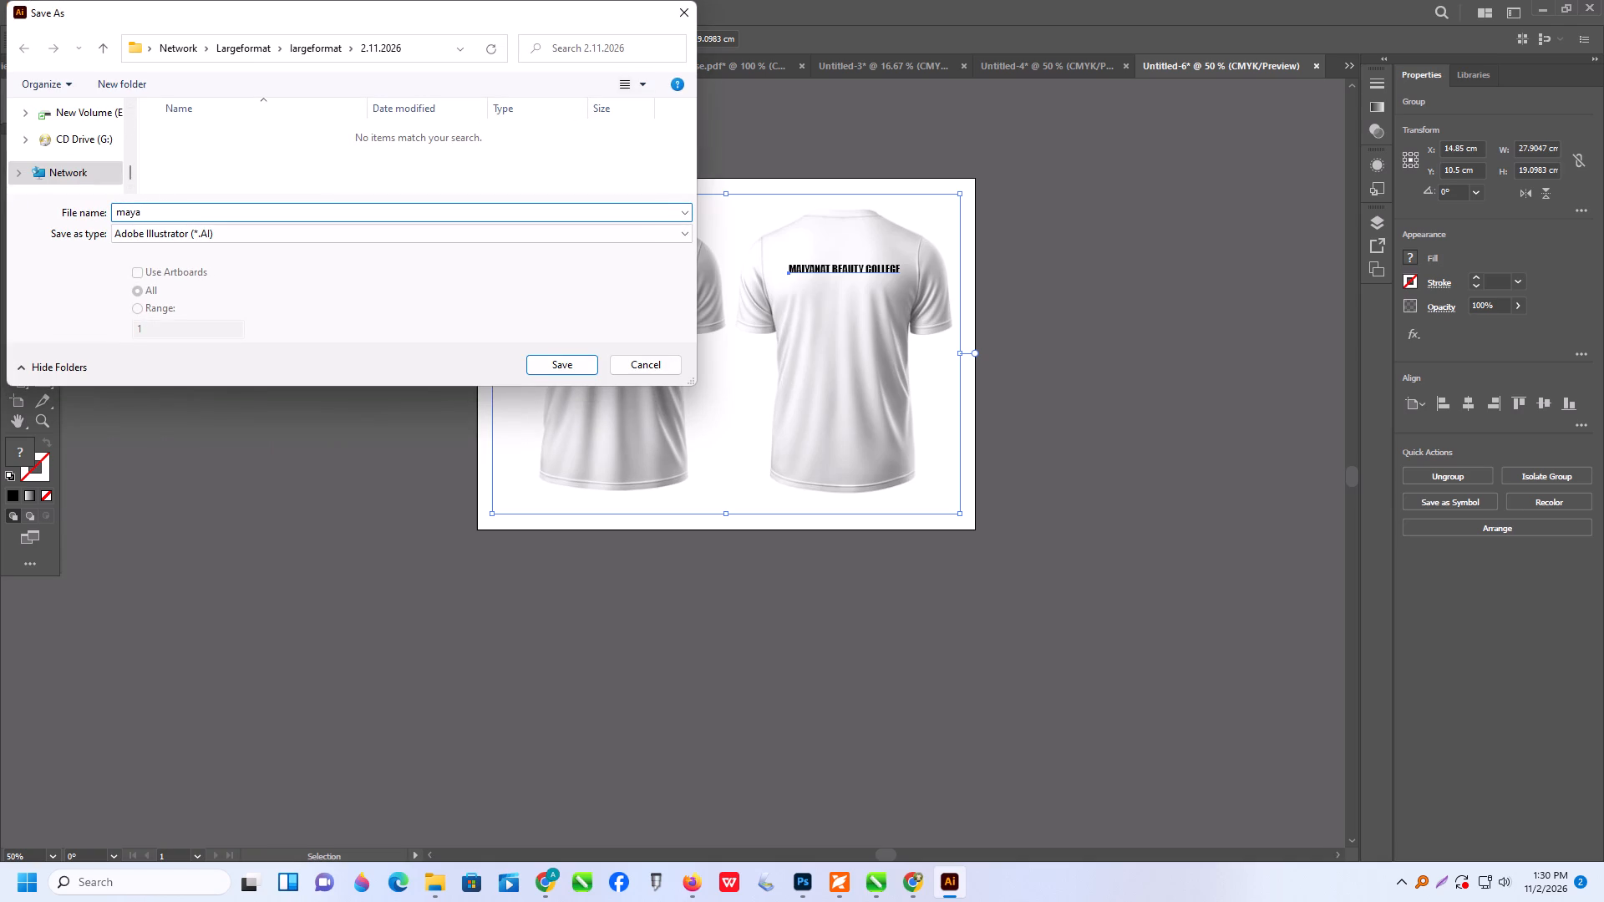
pyautogui.press('BackSpace')
pyautogui.press('BackSpace')
pyautogui.write('iya')
pyautogui.write('na')
pyautogui.press('t')
pyautogui.click(249, 241)
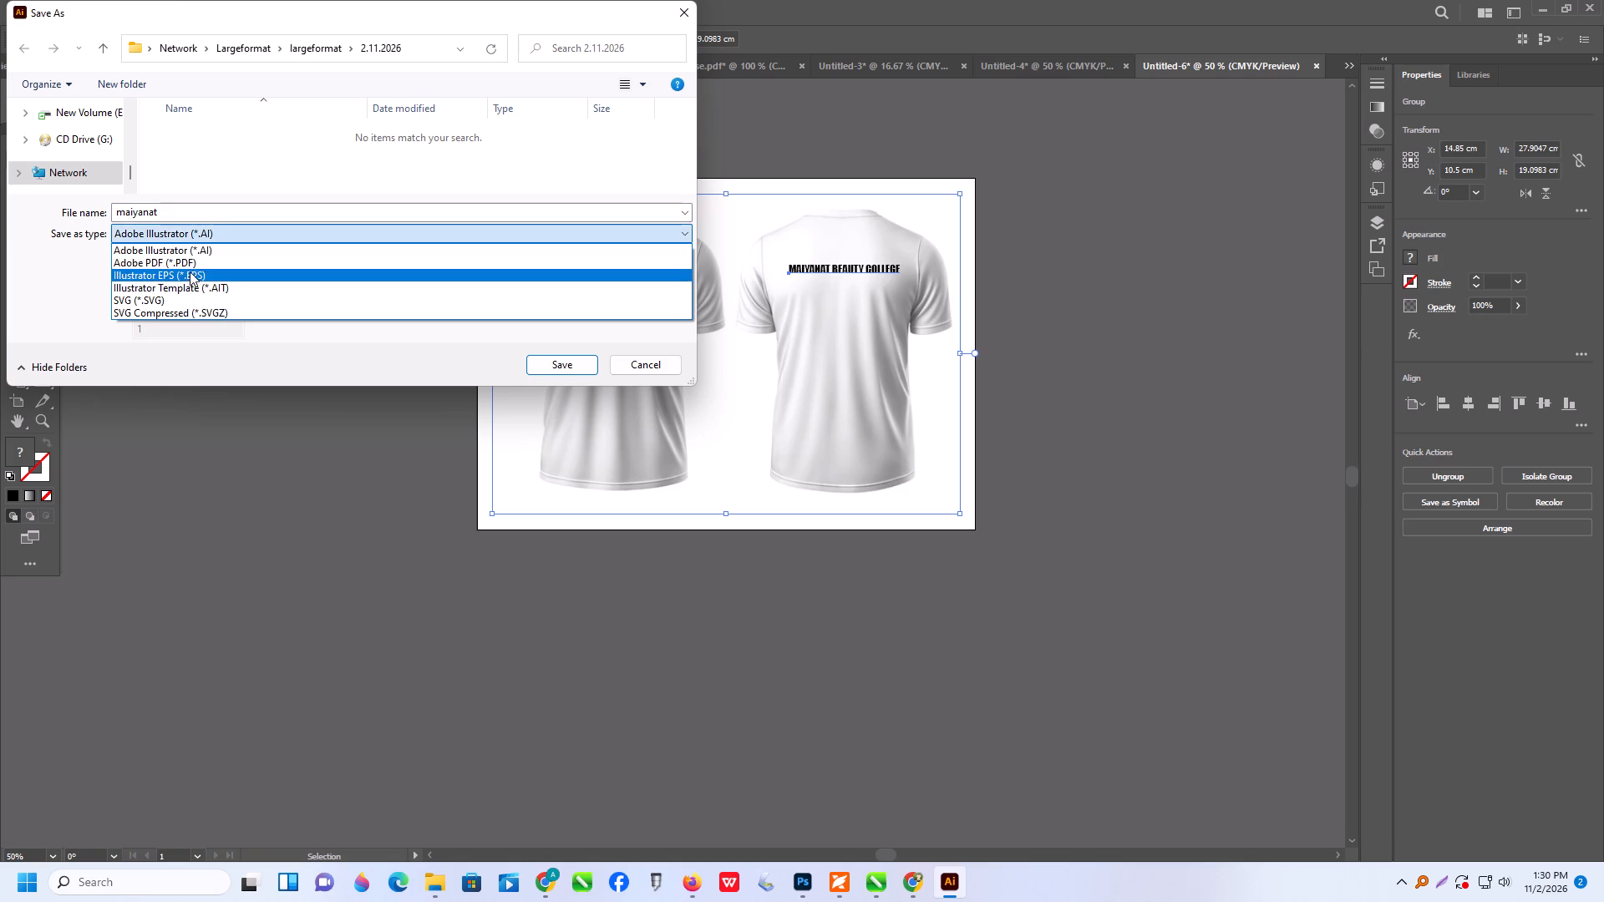
pyautogui.click(187, 263)
pyautogui.scroll(3, 81, 167)
pyautogui.click(89, 186)
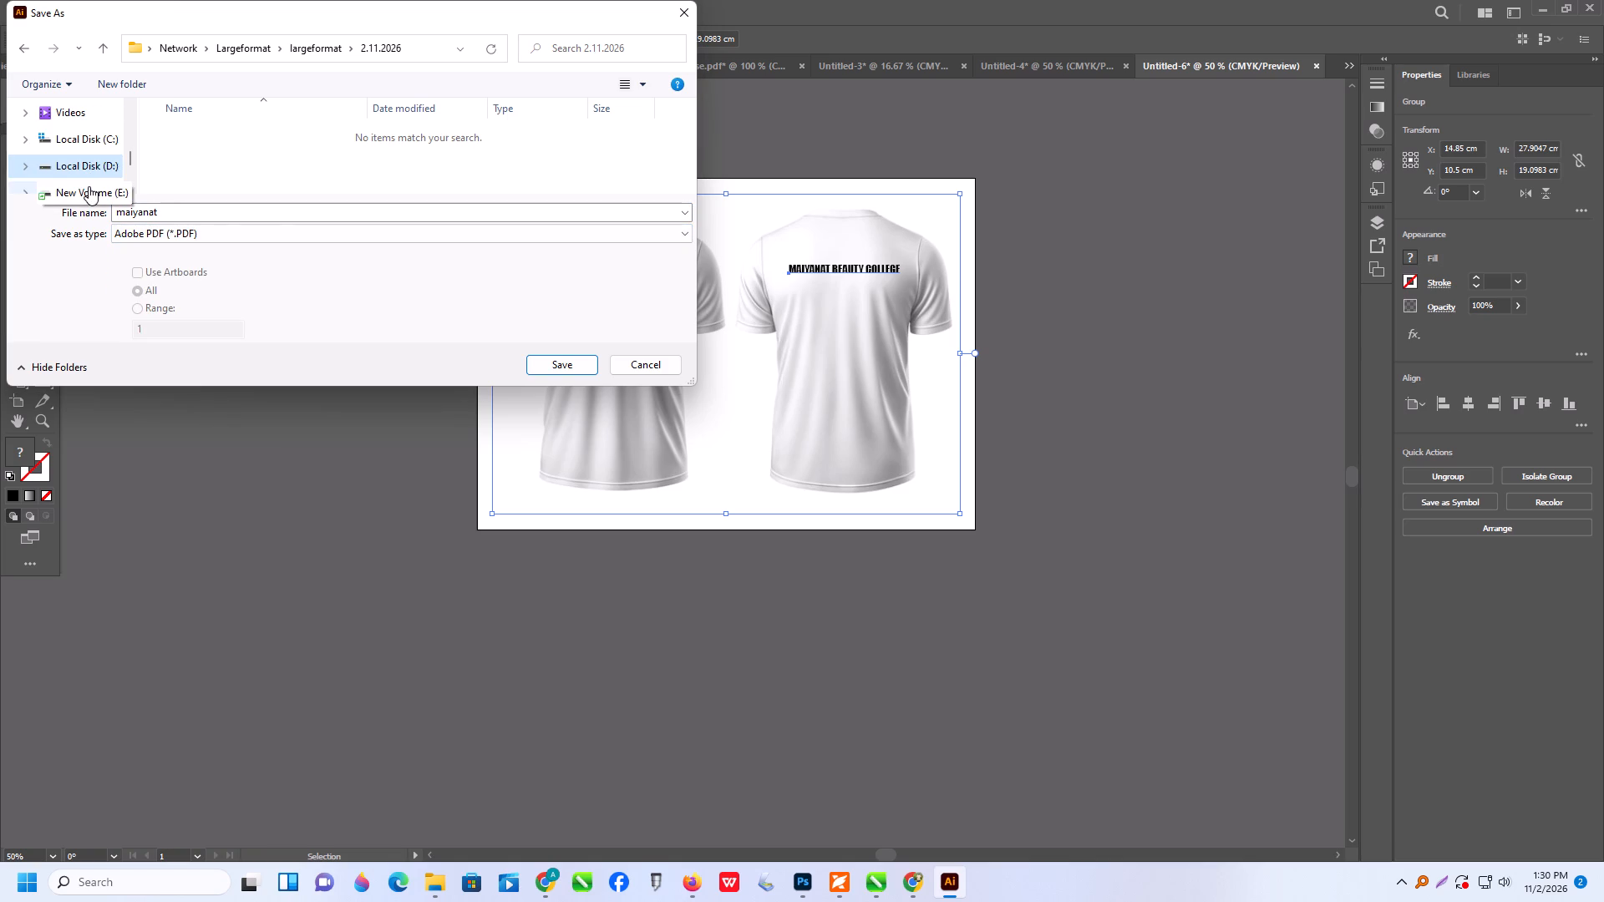
pyautogui.doubleClick(108, 166)
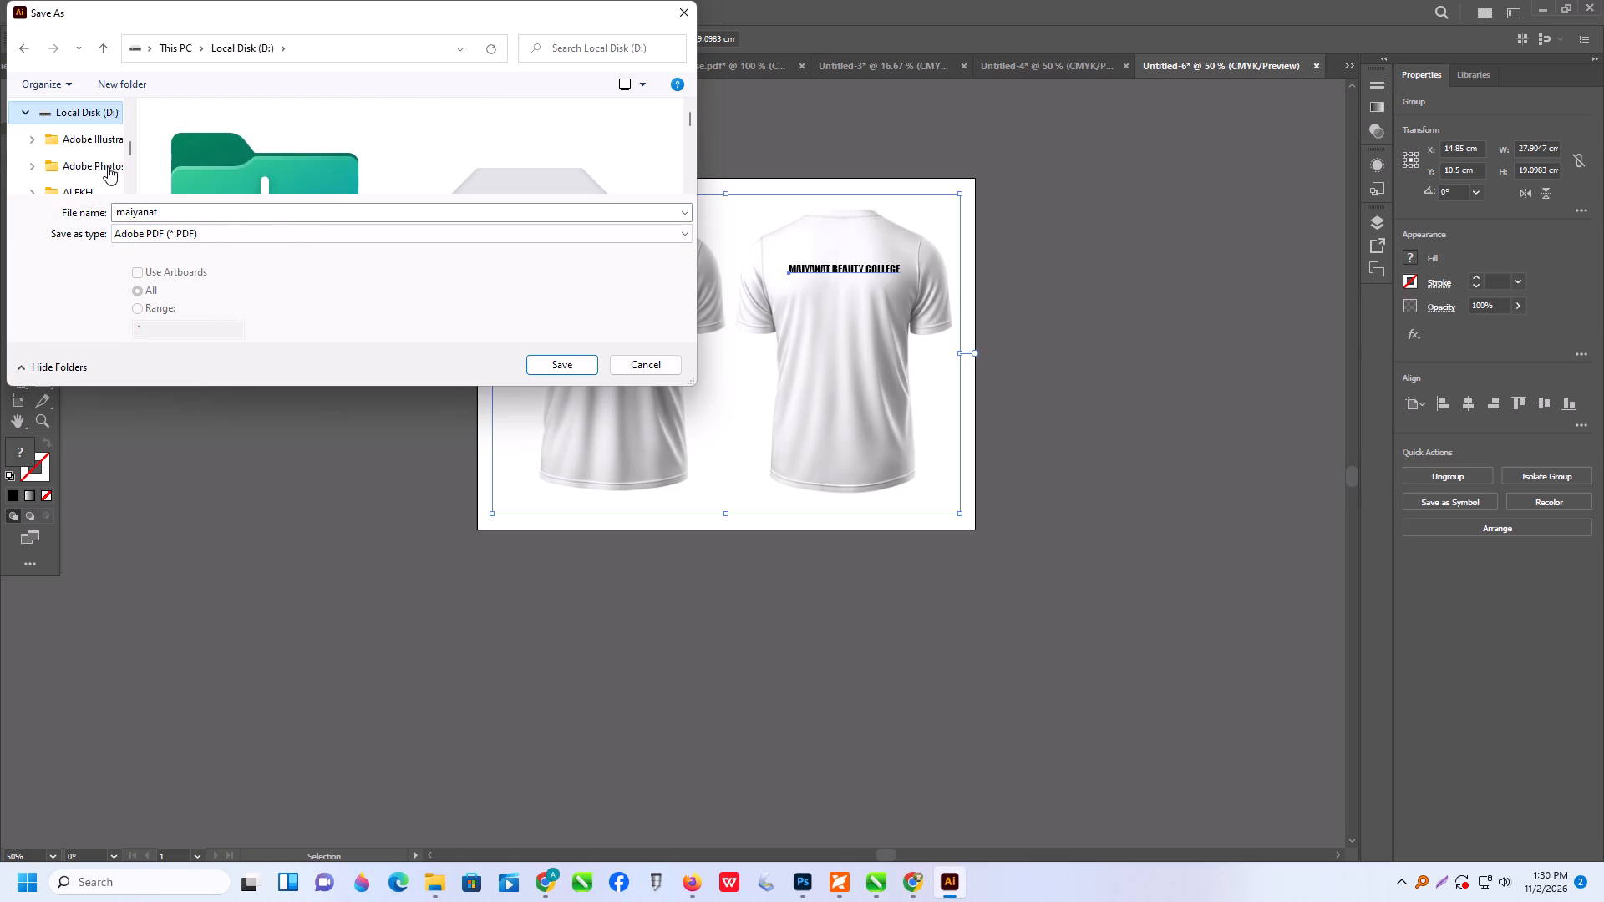
pyautogui.click(94, 189)
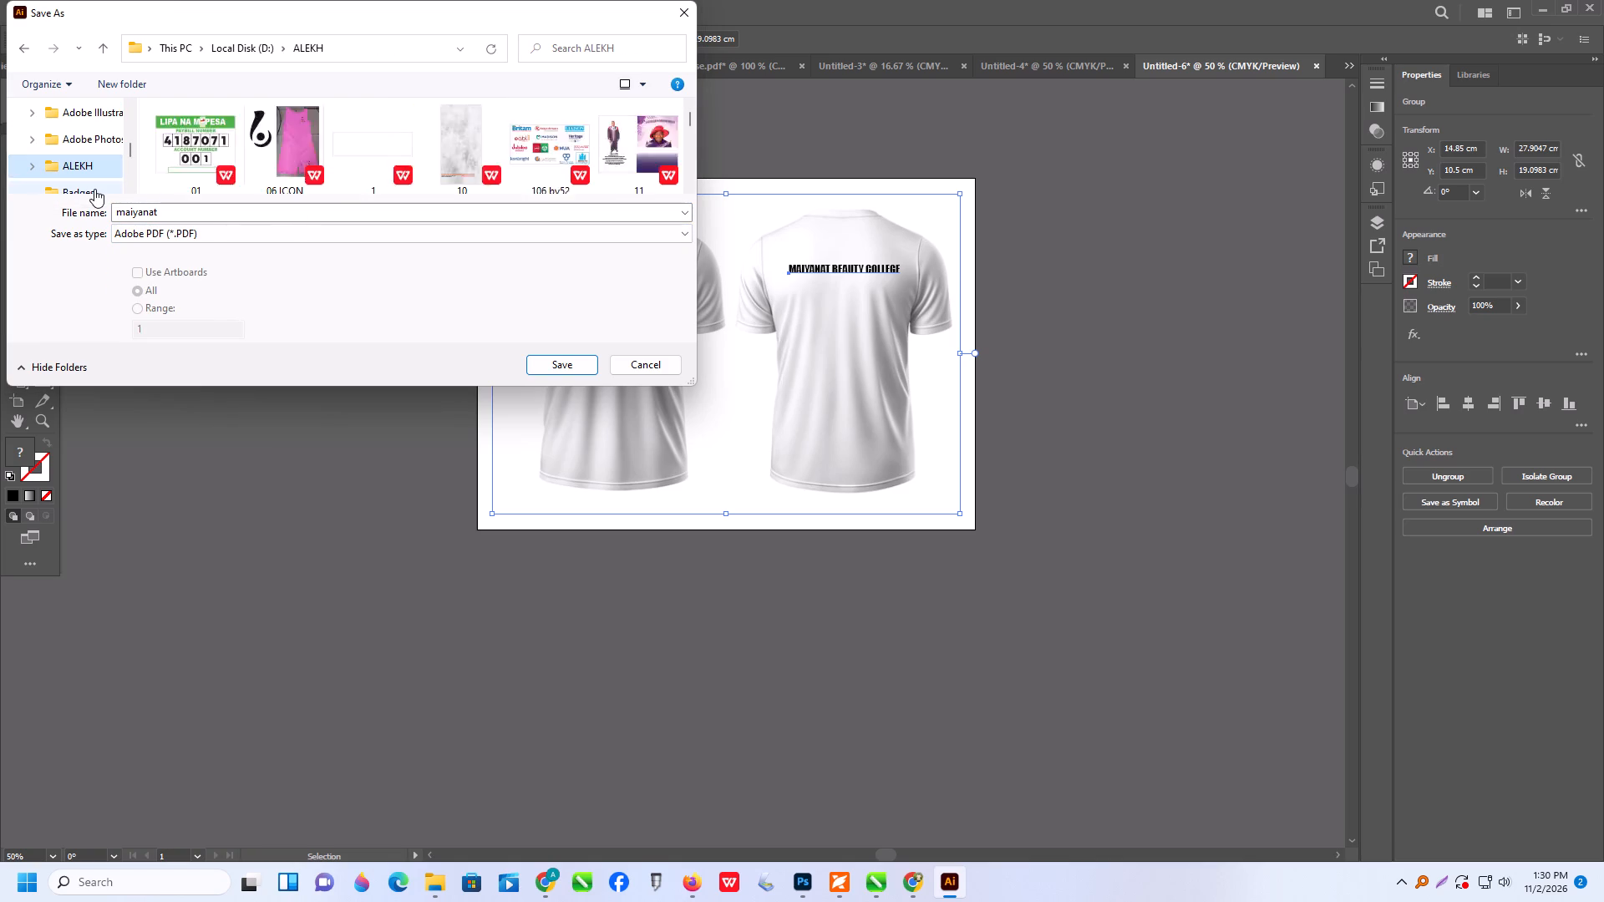
pyautogui.click(585, 372)
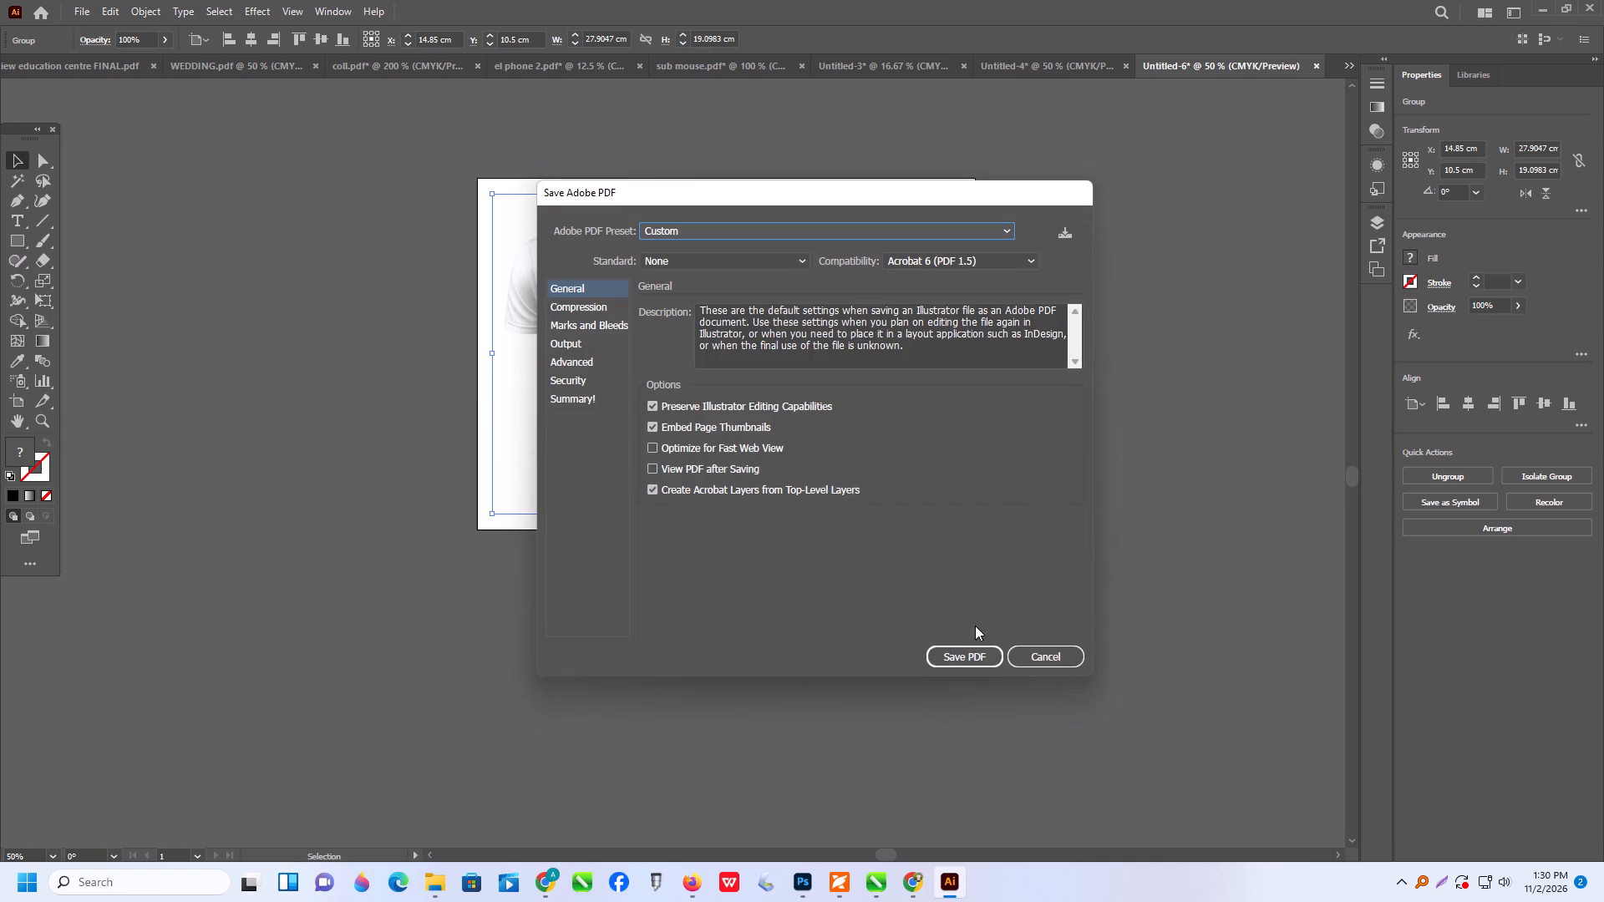
pyautogui.click(962, 657)
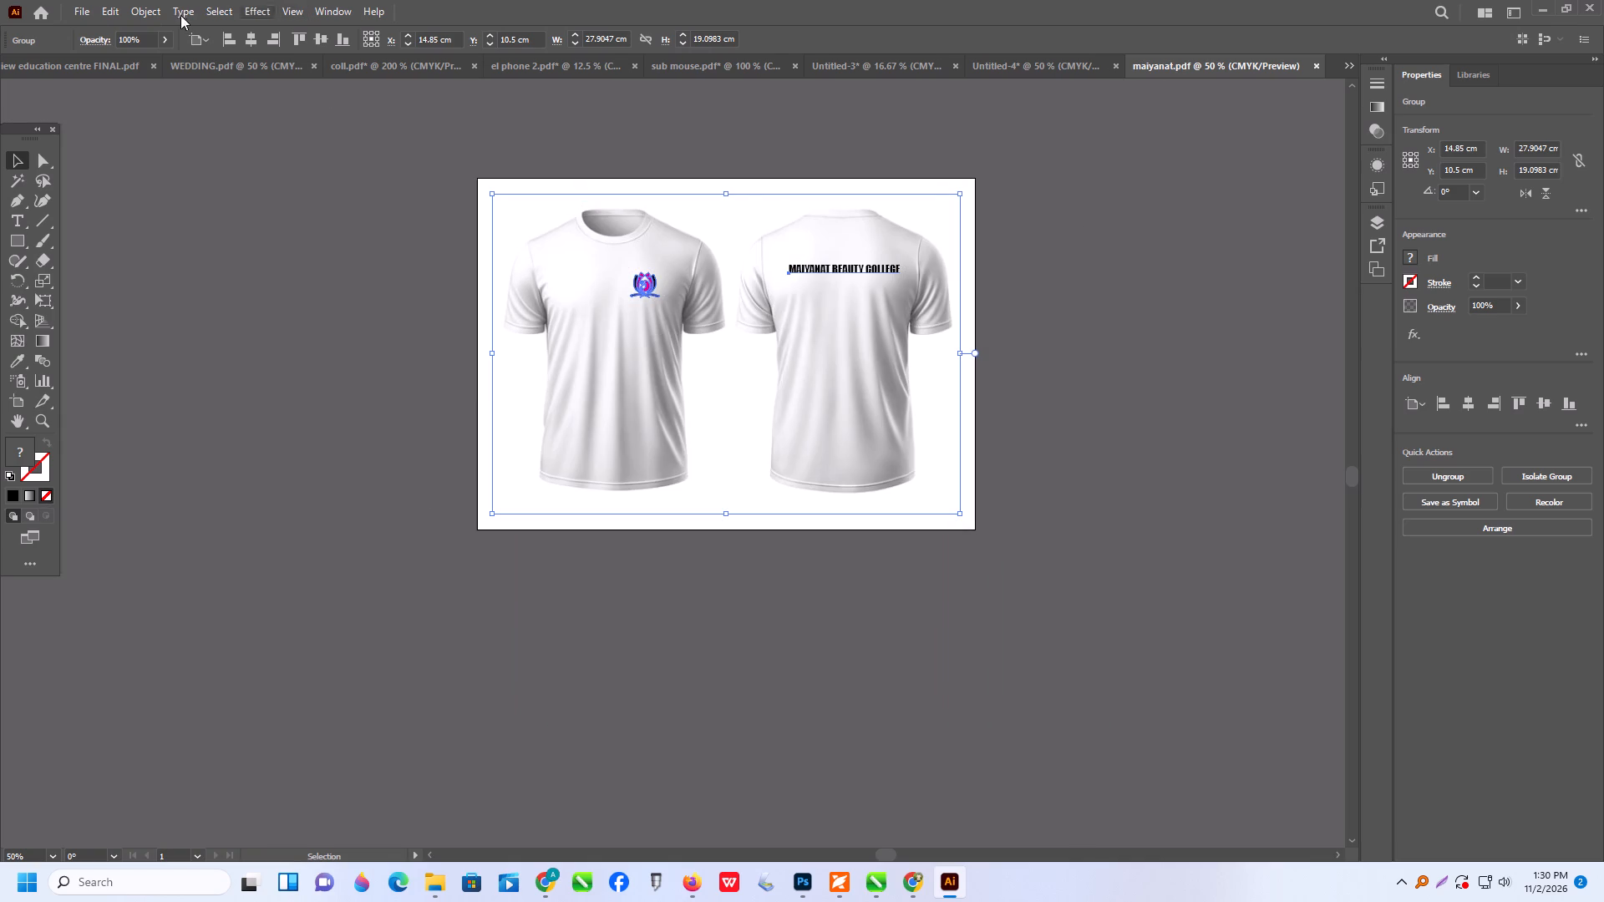
# Export the mockup as a JPEG named "maiyanat" in the ALEKH folder, using artboards with All selected.
pyautogui.click(92, 13)
pyautogui.click(140, 372)
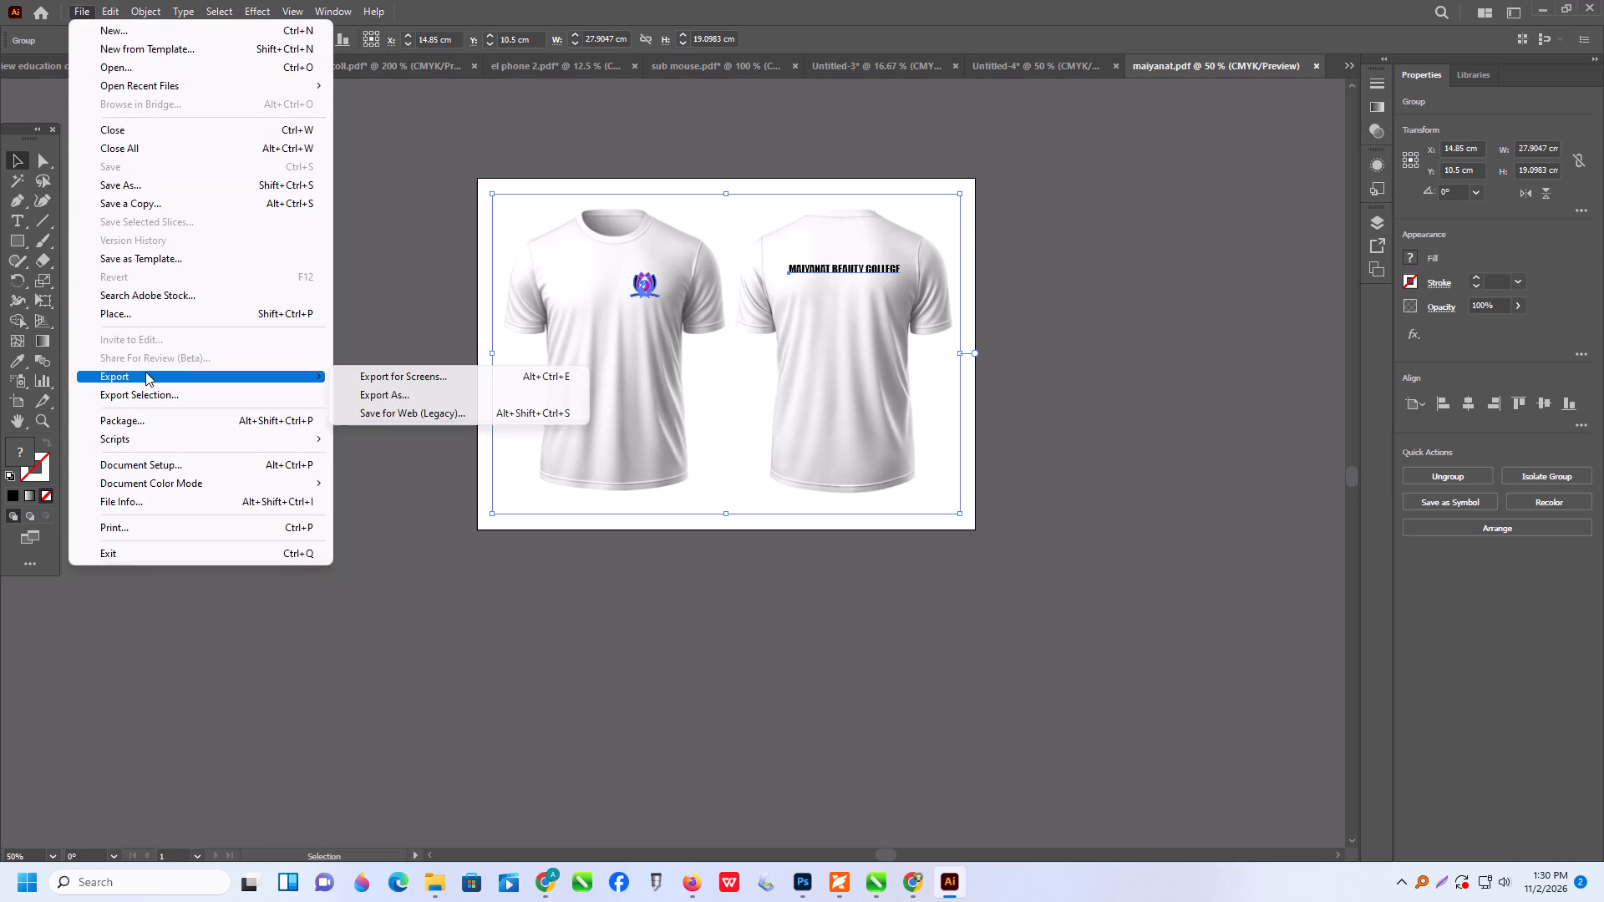
pyautogui.click(441, 400)
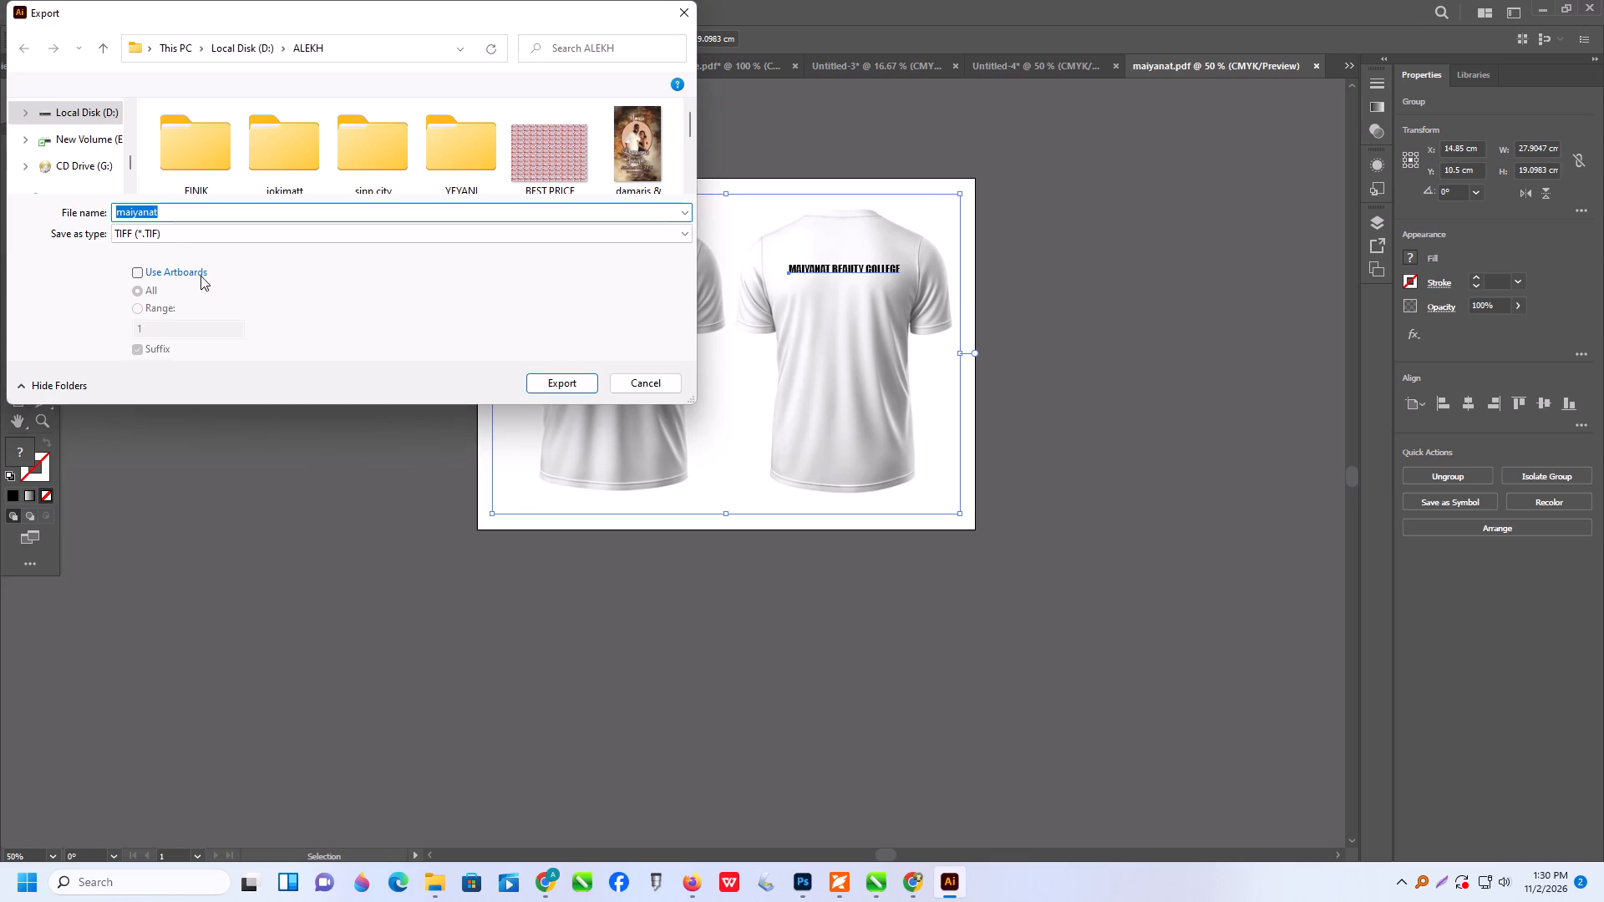
pyautogui.click(167, 239)
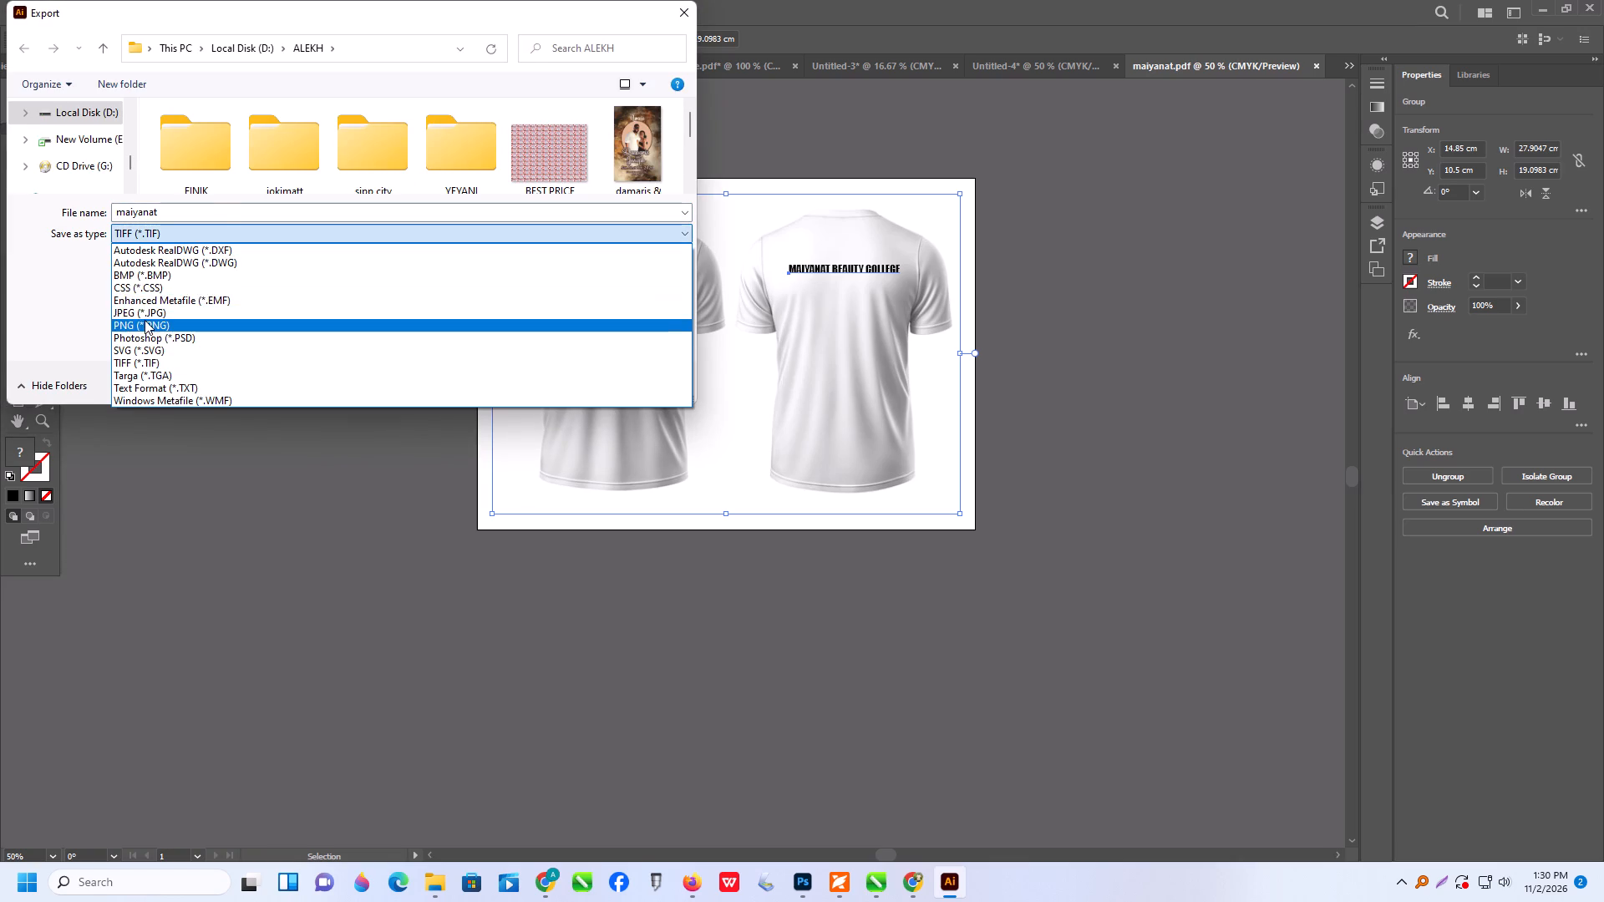
pyautogui.click(146, 312)
pyautogui.click(142, 271)
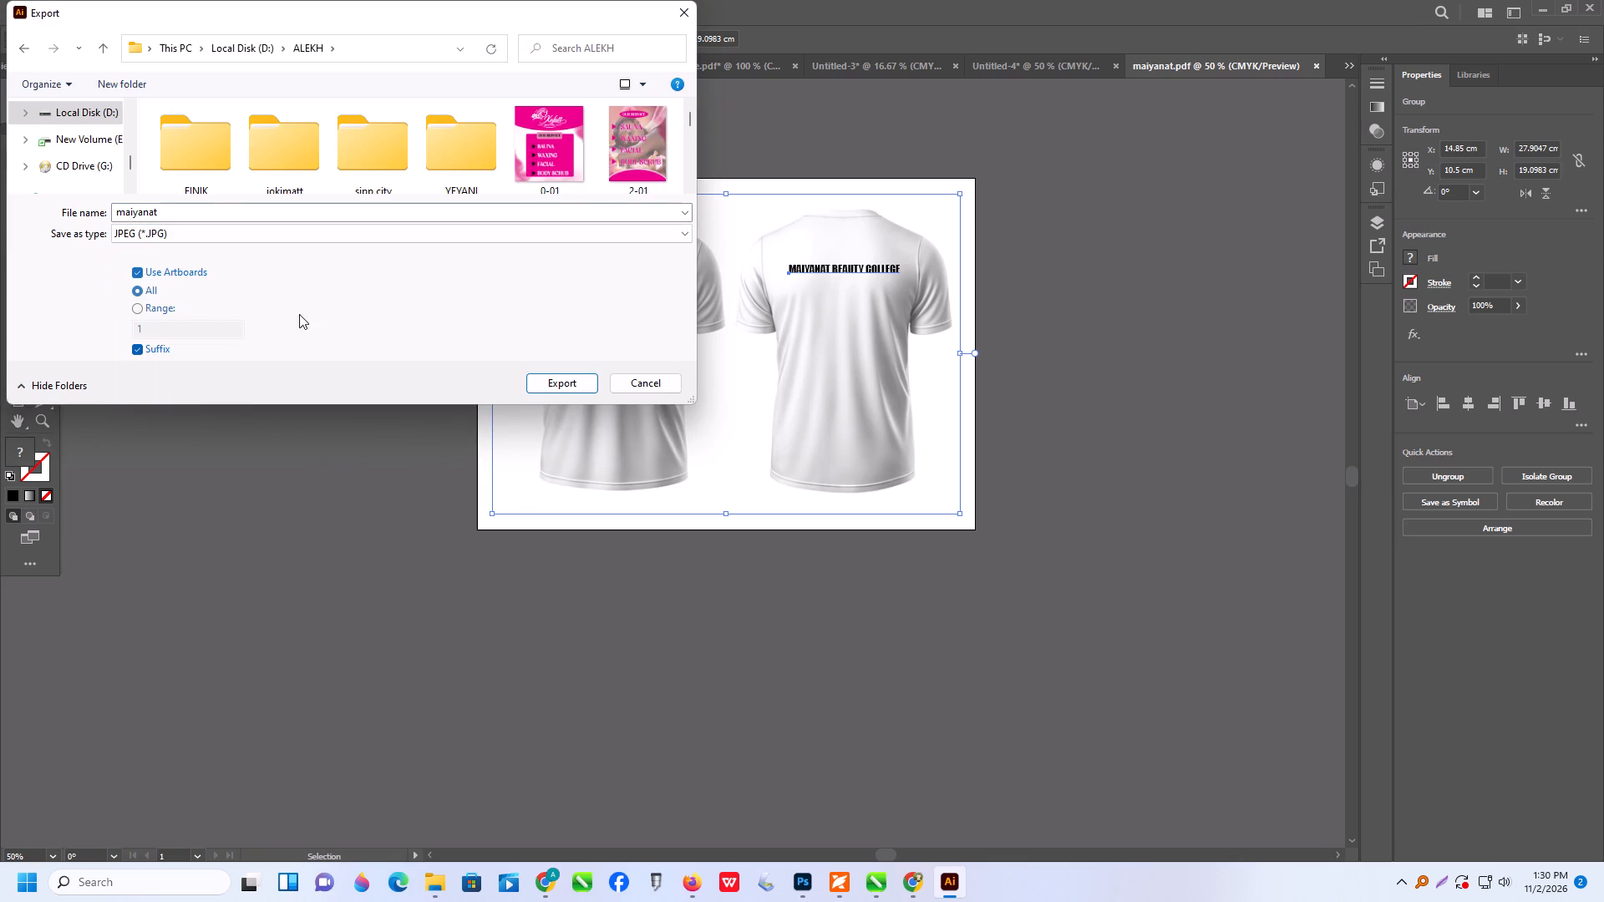
# Proceed with exporting the shirt mockup as the JPEG "maiyanat" in the ALEKH folder, opening the JPEG options.
pyautogui.click(562, 391)
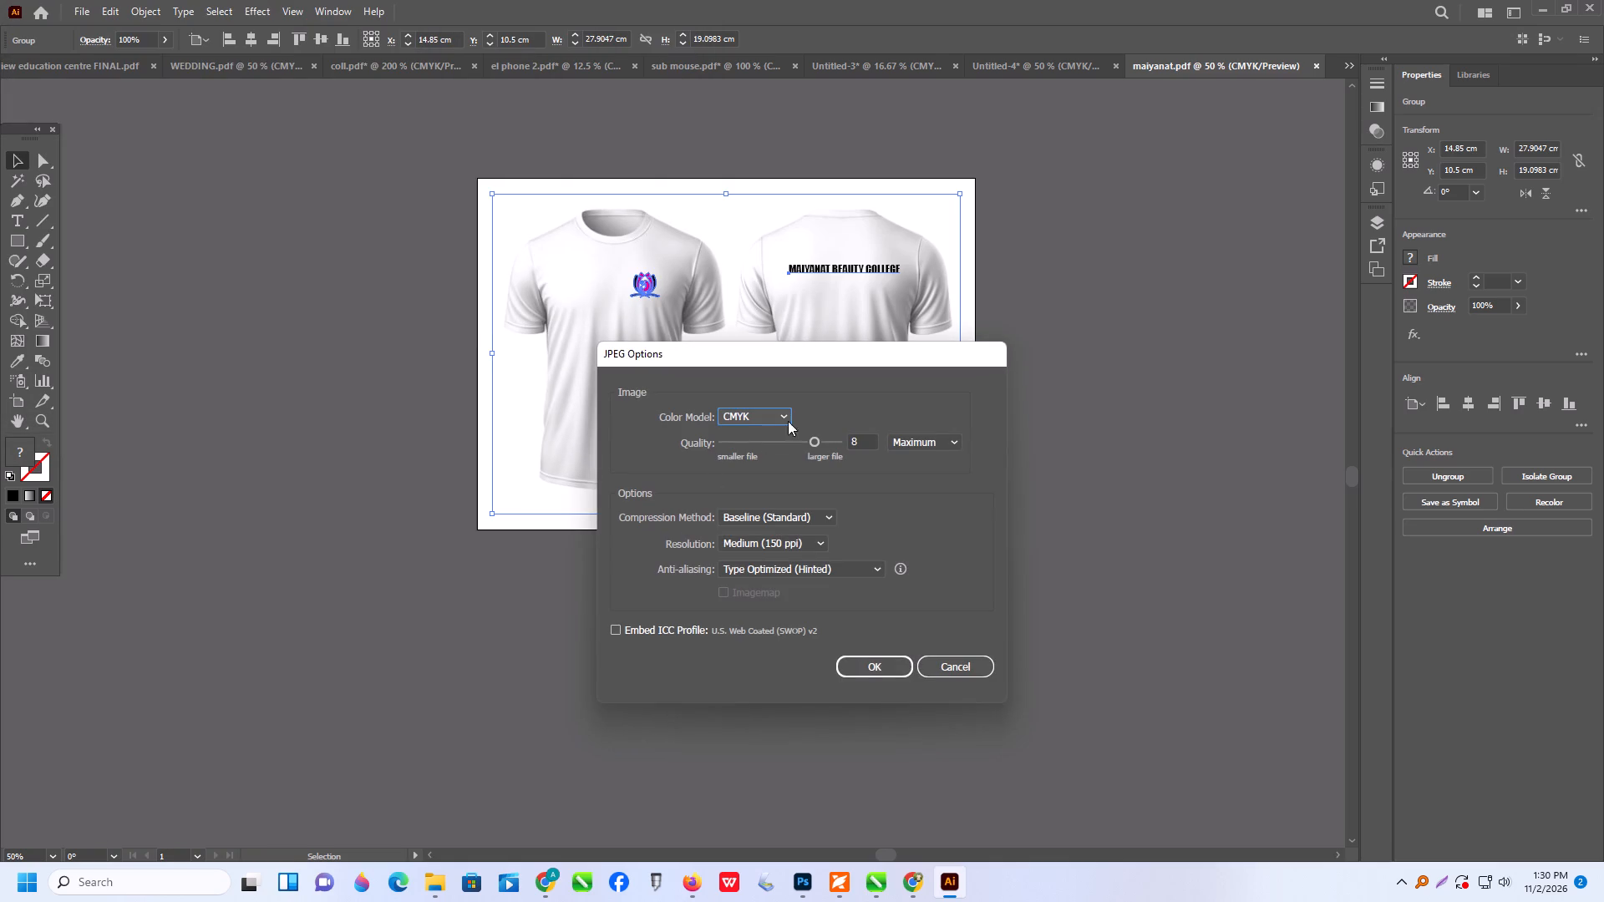
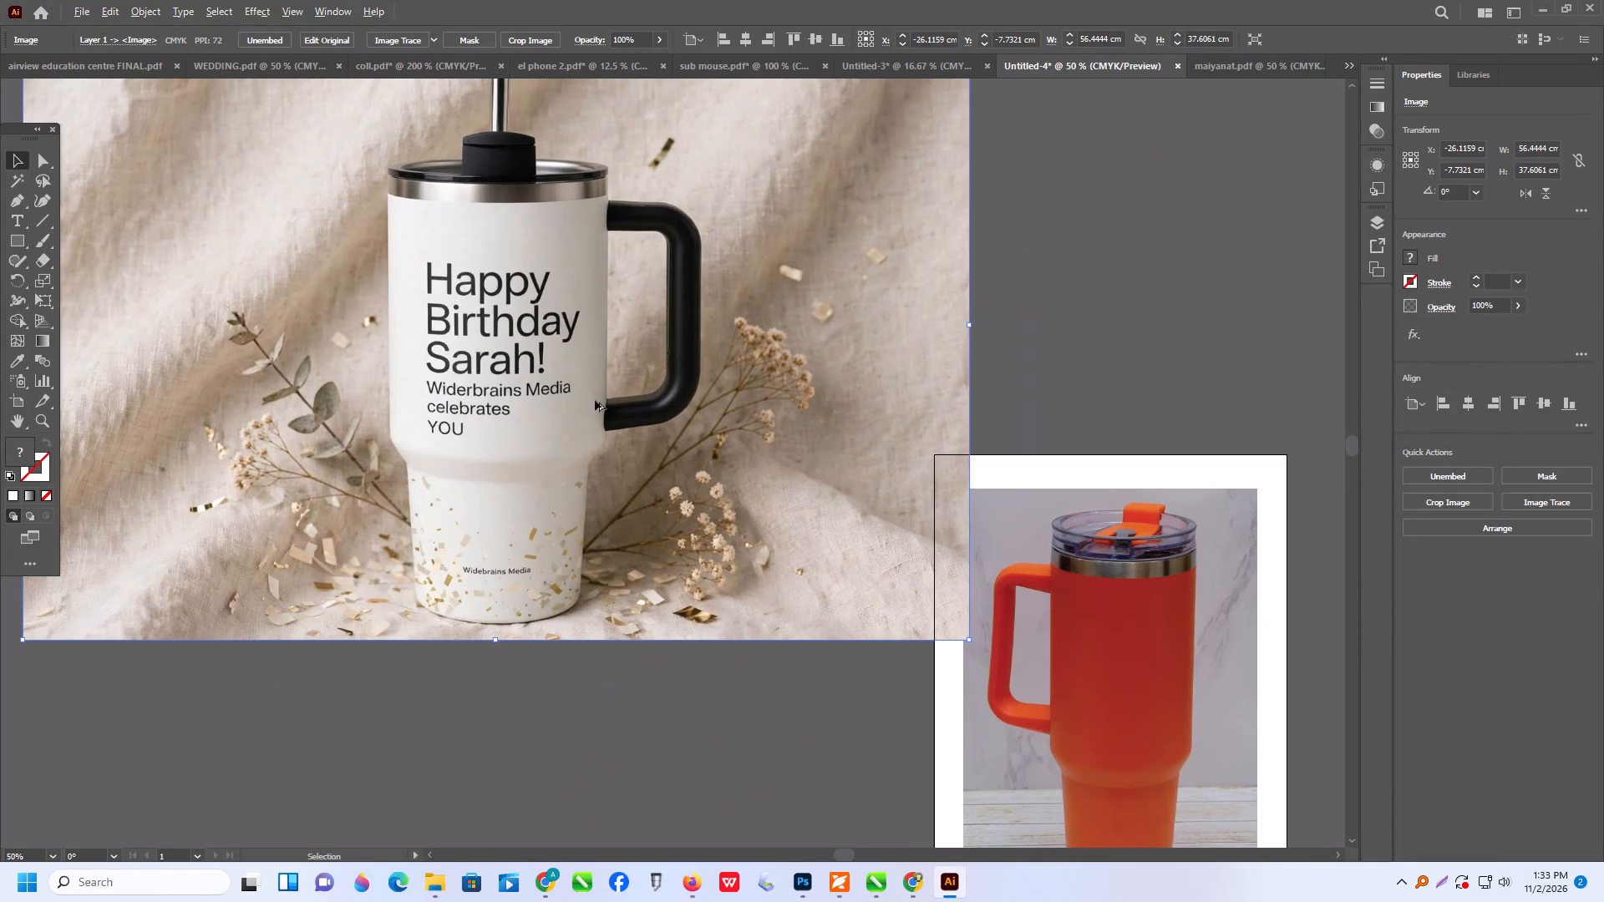
# Scale the white tumbler reference image down to about 31.6 by 21.1 cm and move it nearer the artboard.
pyautogui.keyDown('shift'); pyautogui.moveTo(967, 640); pyautogui.dragTo(553, 510); pyautogui.keyUp('shift')
pyautogui.moveTo(388, 309); pyautogui.dragTo(393, 317)
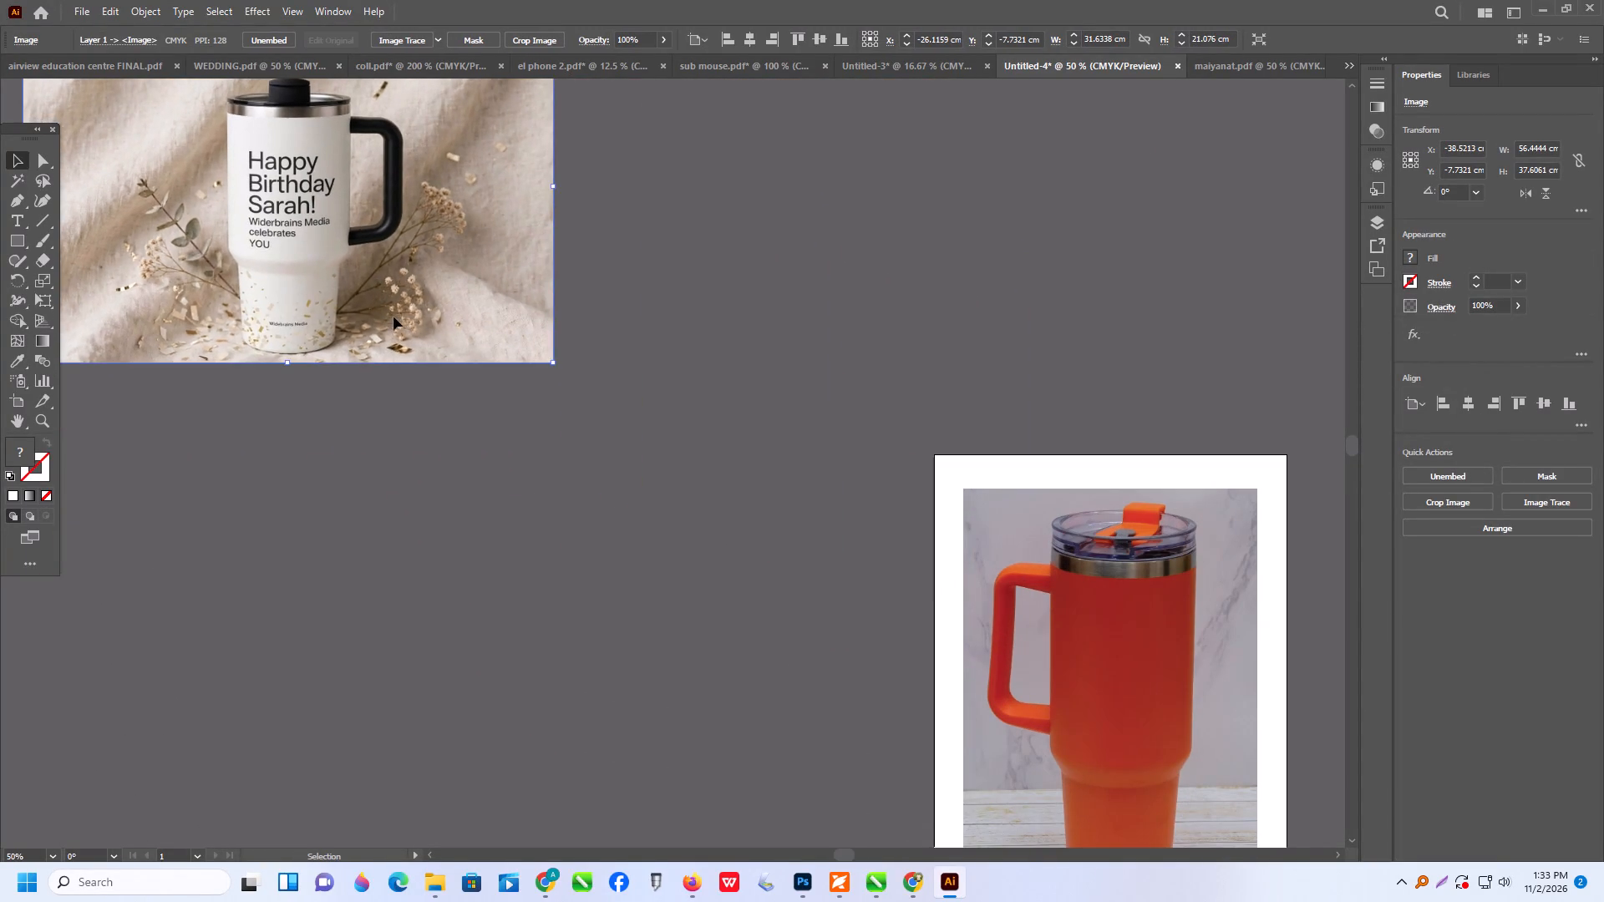
pyautogui.moveTo(393, 317); pyautogui.dragTo(652, 391)
# Add point text below the reference image reading "happy", "birthday", "sarah!" on three lines.
pyautogui.keyDown('alt'); pyautogui.scroll(1, 486, 363); pyautogui.keyUp('alt')
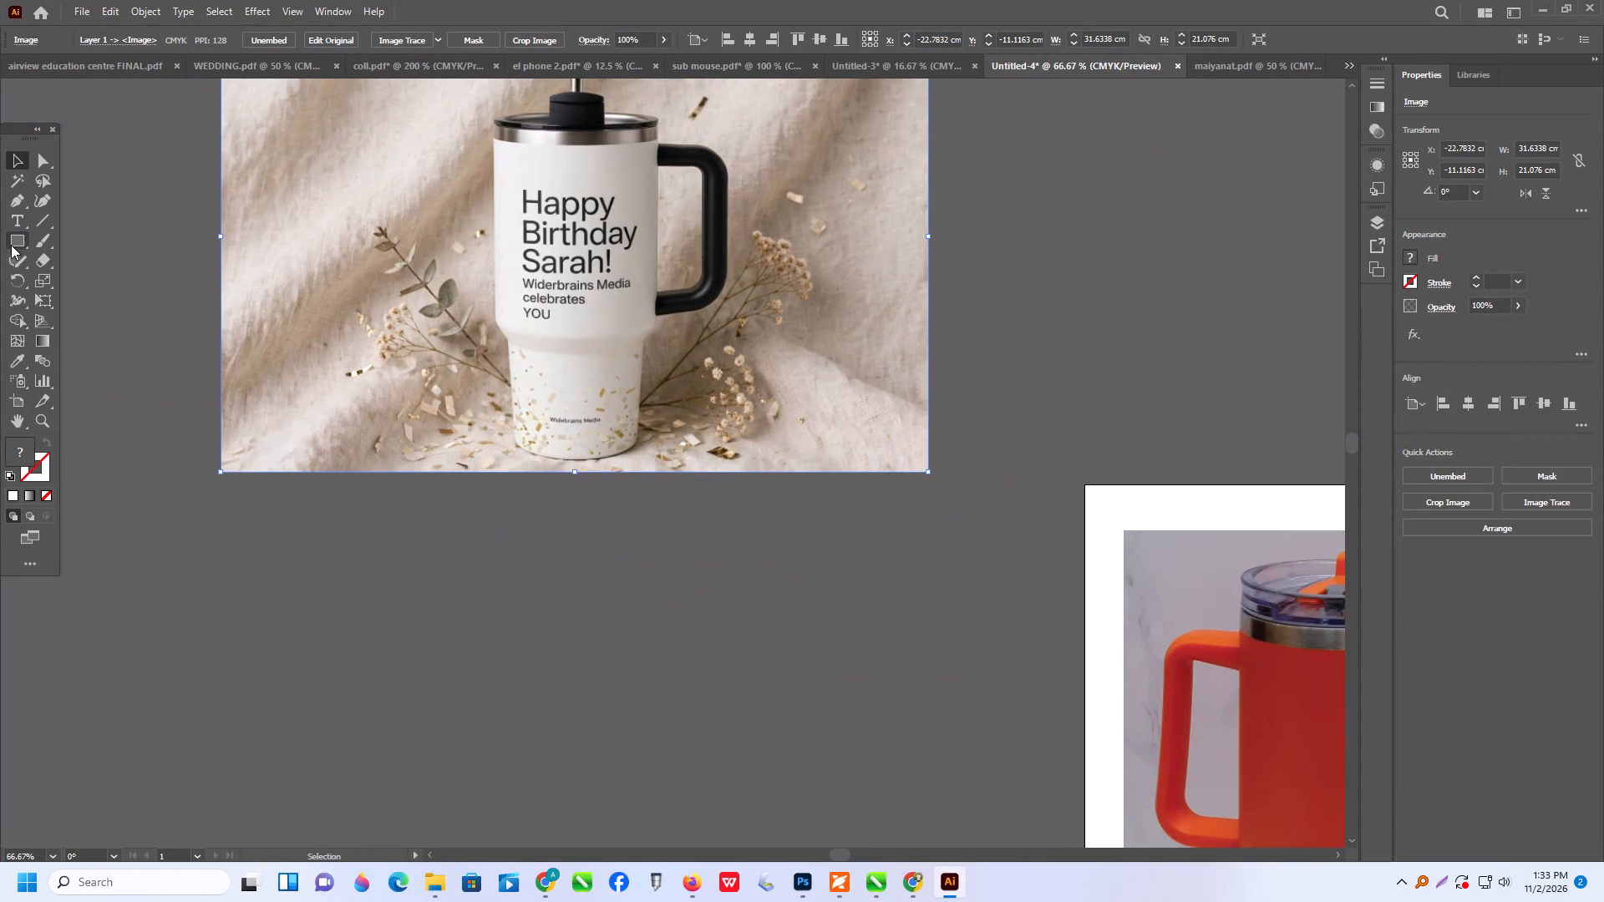
pyautogui.click(18, 222)
pyautogui.click(489, 663)
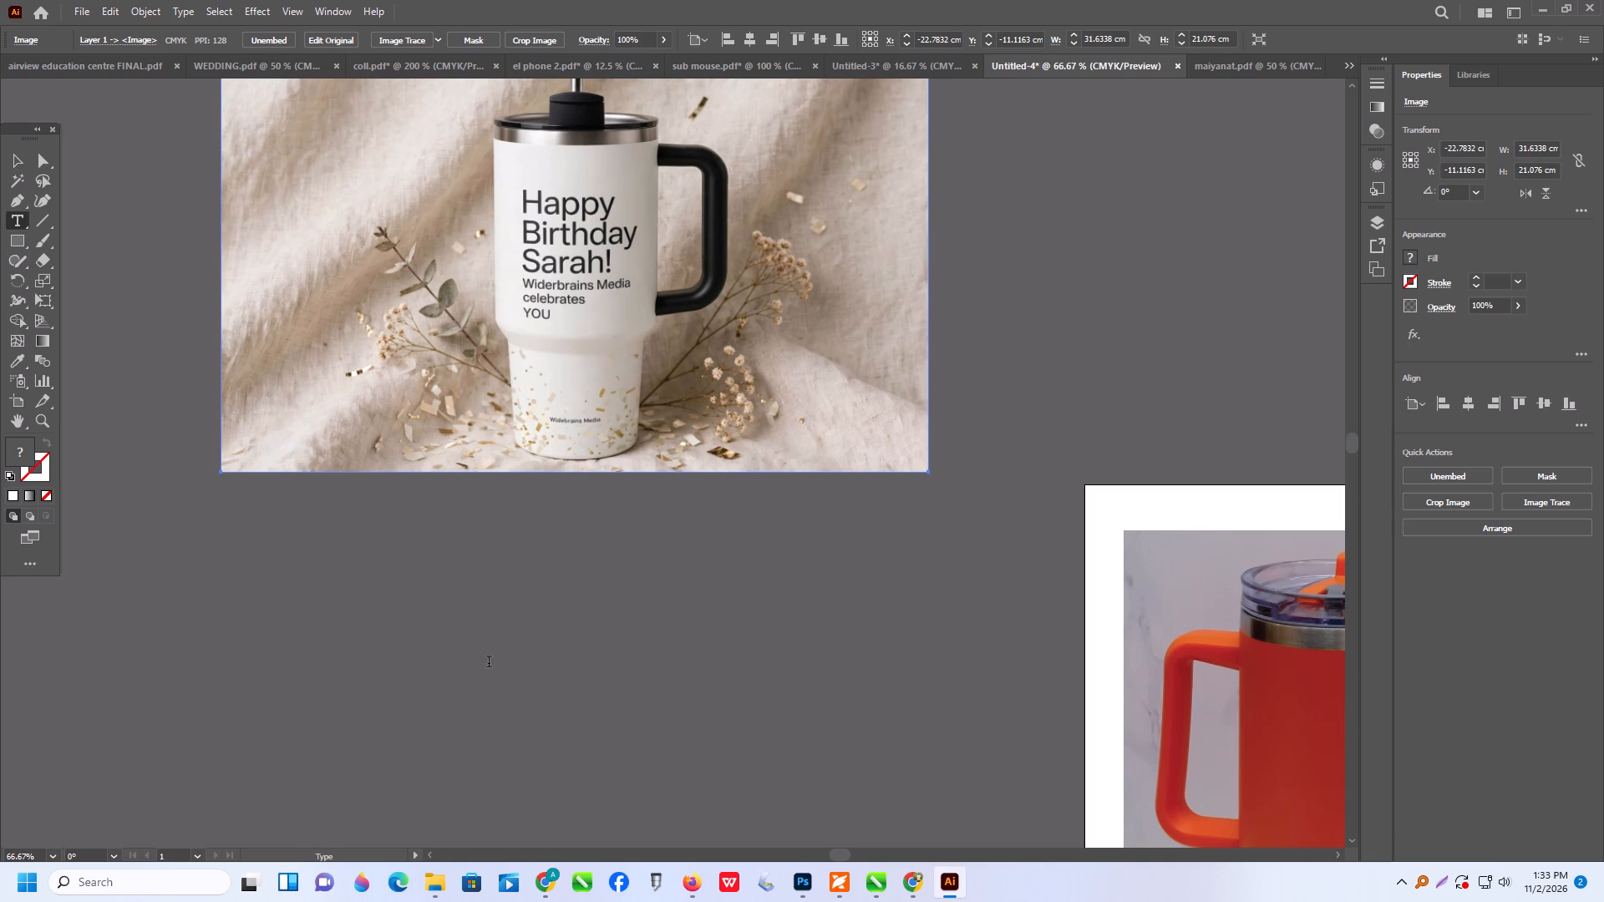
pyautogui.write('happ')
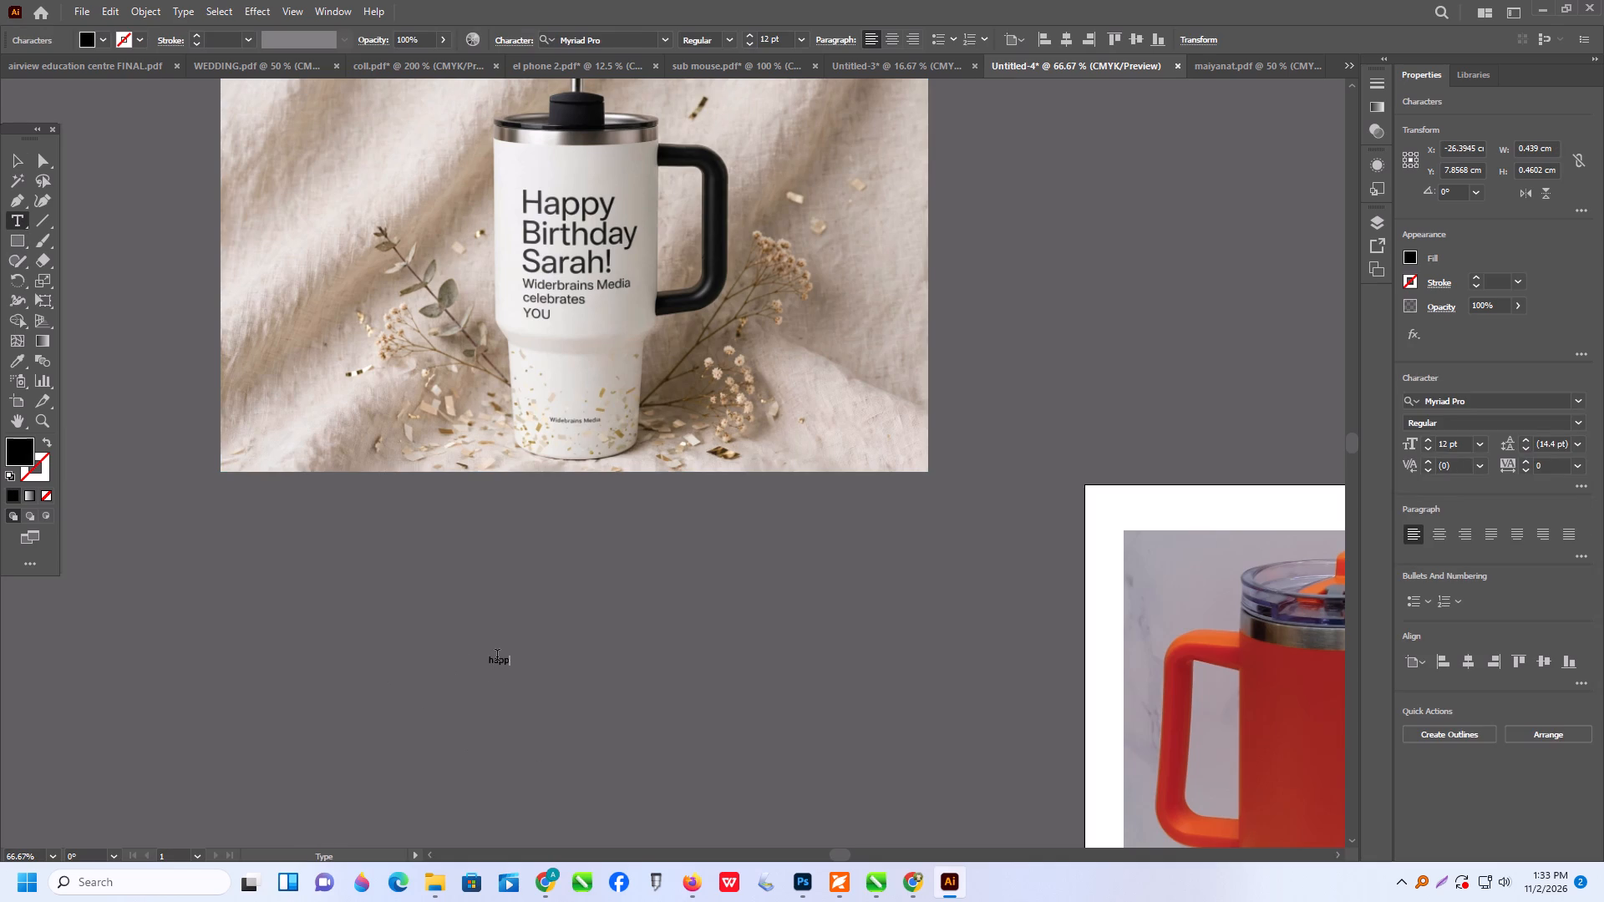
pyautogui.press('y')
pyautogui.press('Return')
pyautogui.write('birt')
pyautogui.write('hday')
pyautogui.press('Return')
pyautogui.write('sara')
pyautogui.press('h')
pyautogui.hotkey('shift', '!')
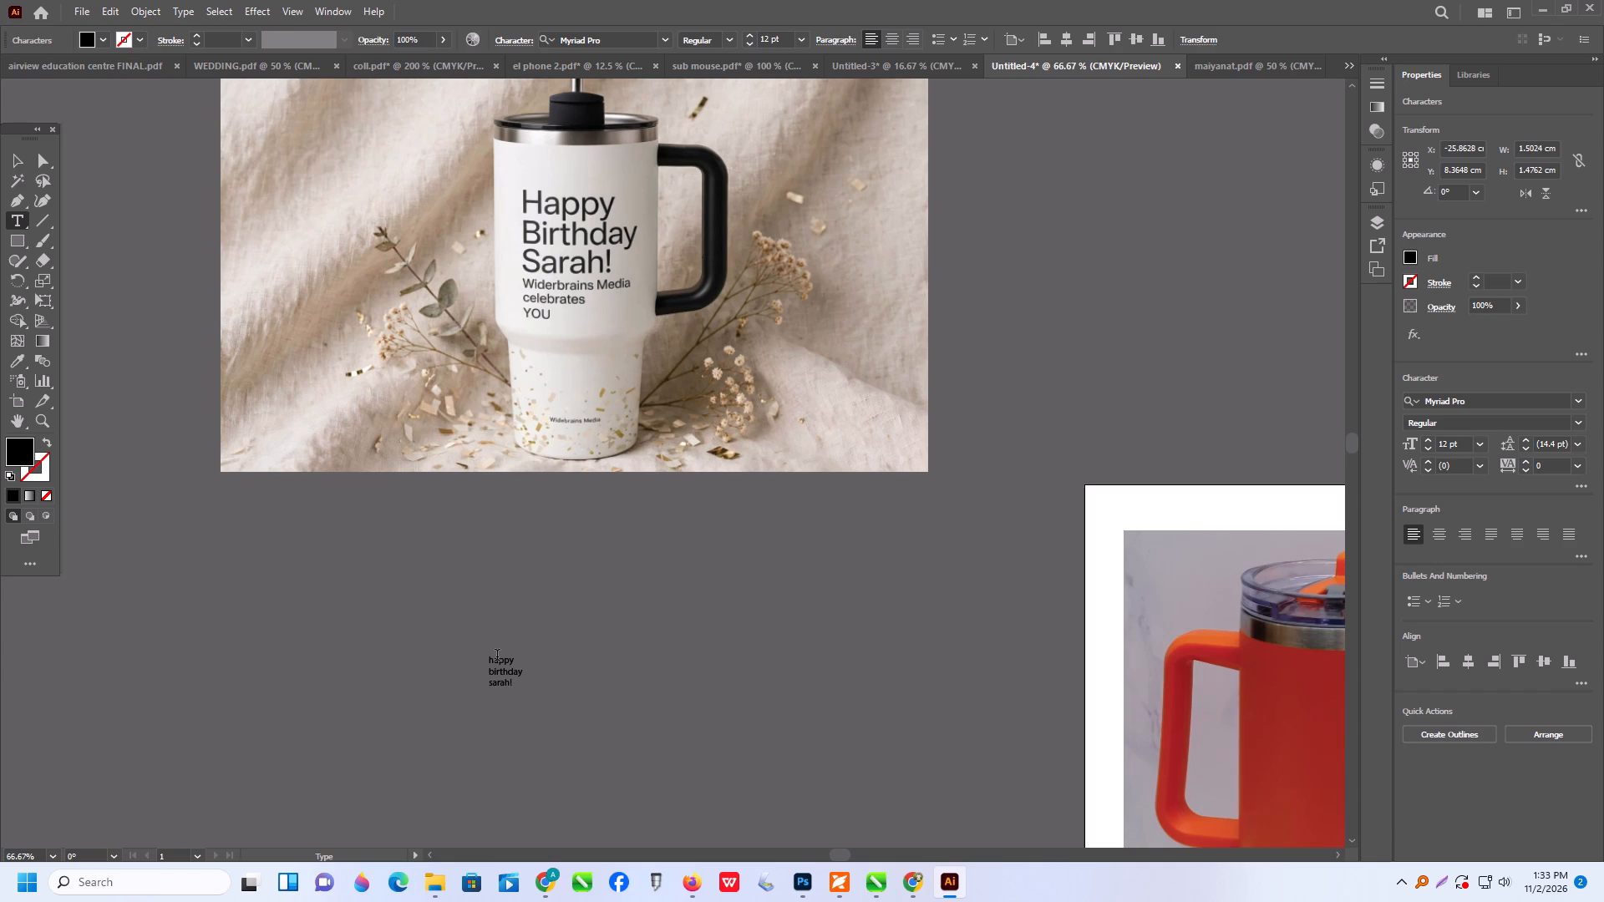
pyautogui.click(26, 155)
# Enlarge the birthday text to about 38.9 pt and set its font to Arial Narrow Bold.
pyautogui.keyDown('shift'); pyautogui.moveTo(518, 656); pyautogui.dragTo(648, 581); pyautogui.keyUp('shift')
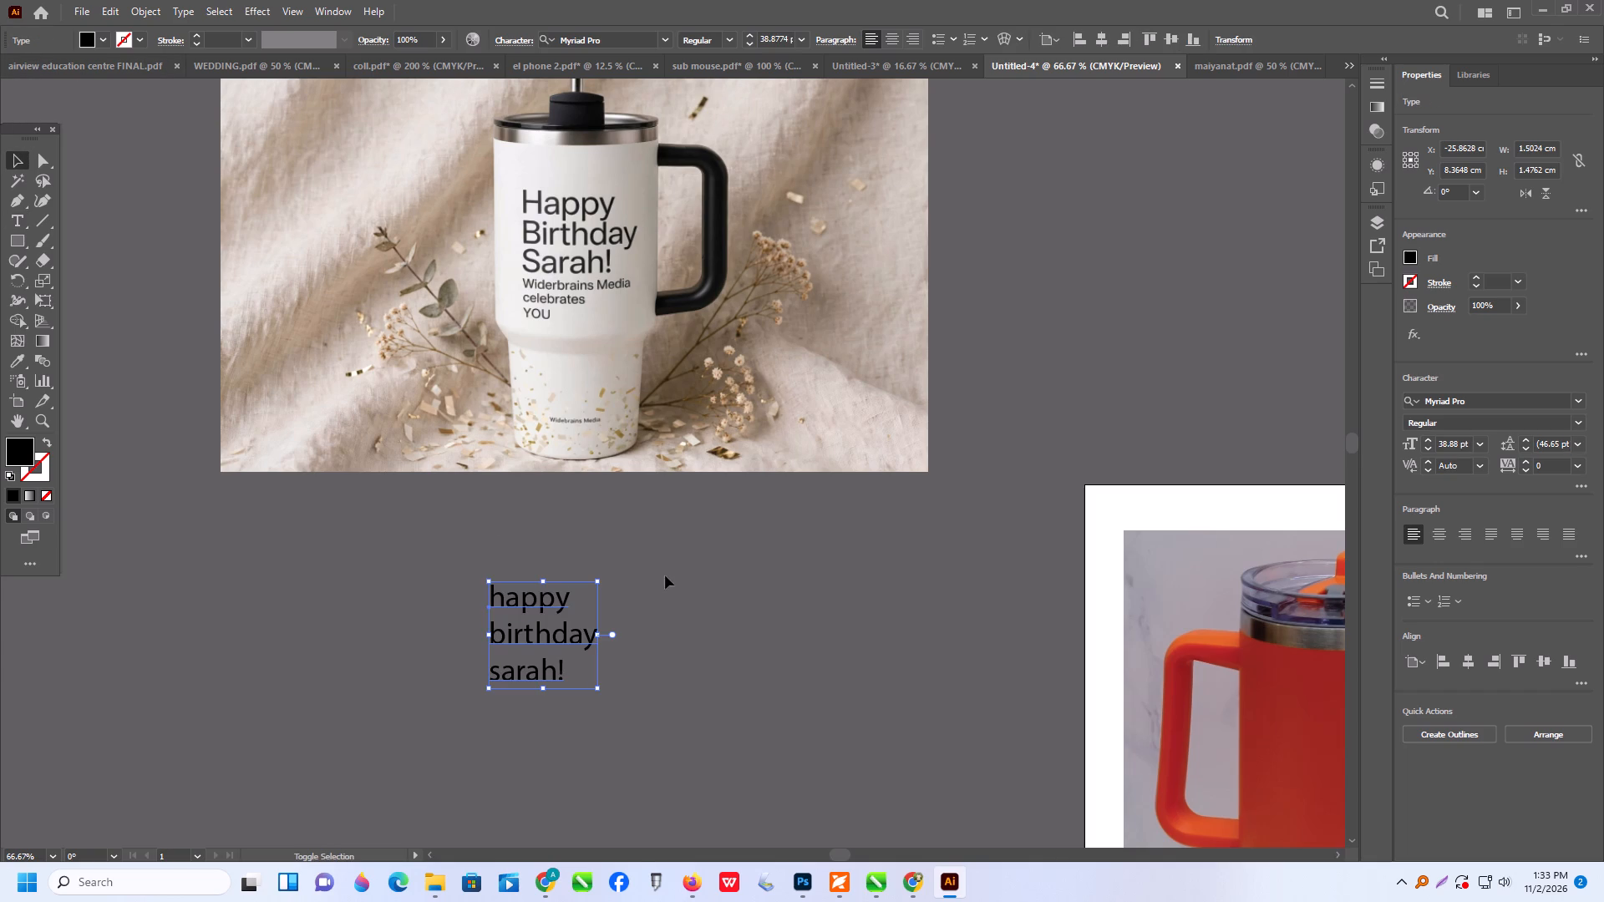
pyautogui.click(661, 41)
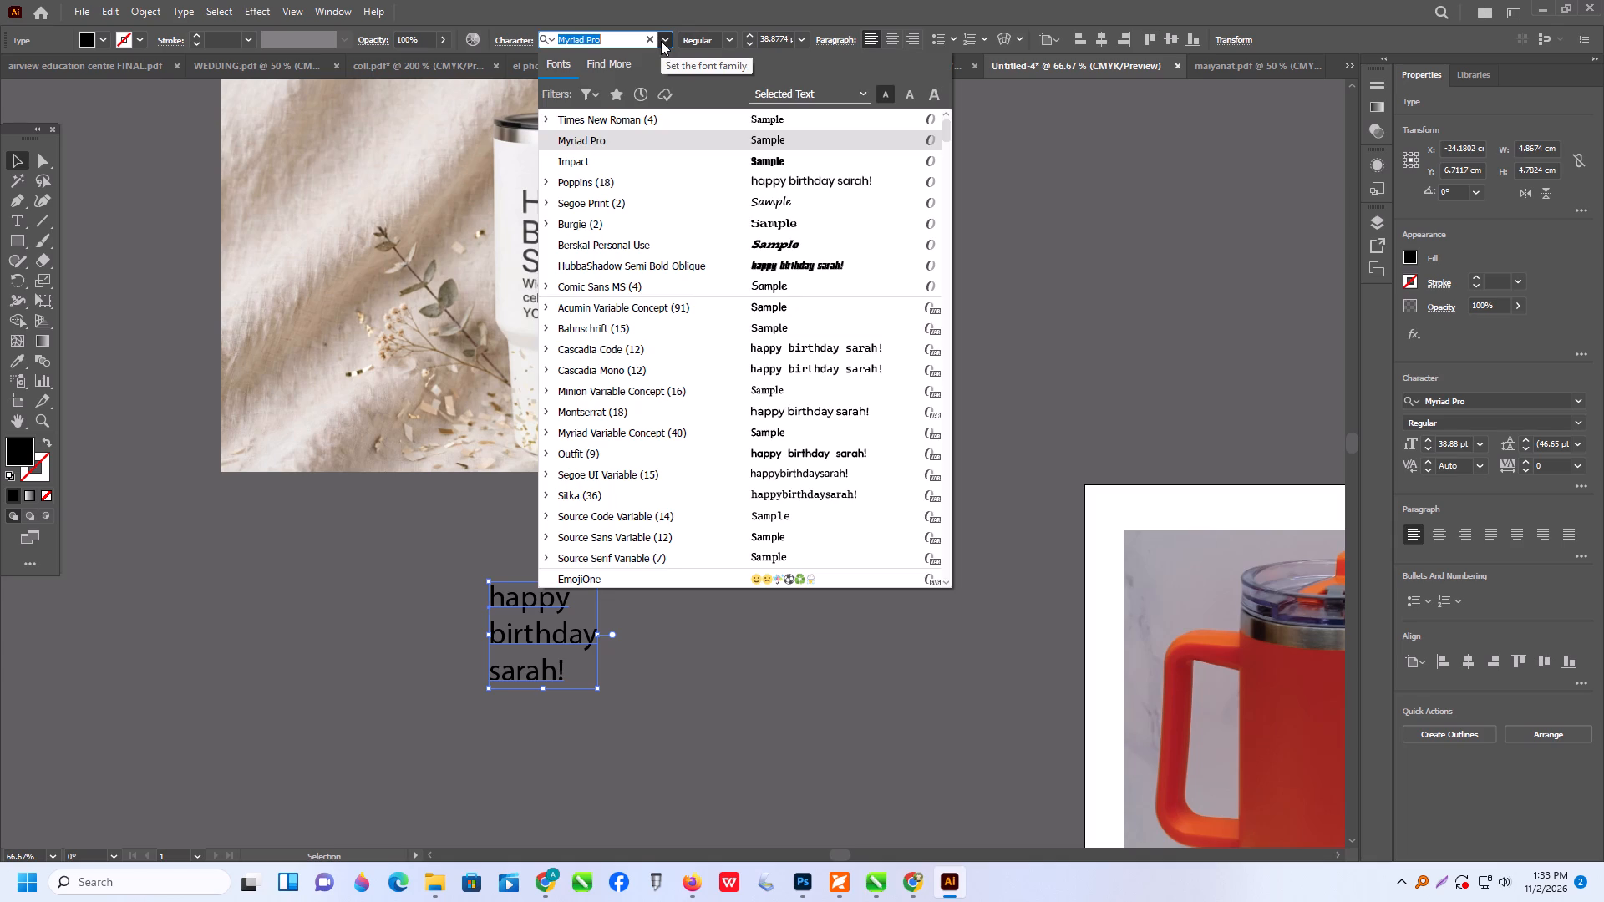
pyautogui.press('a')
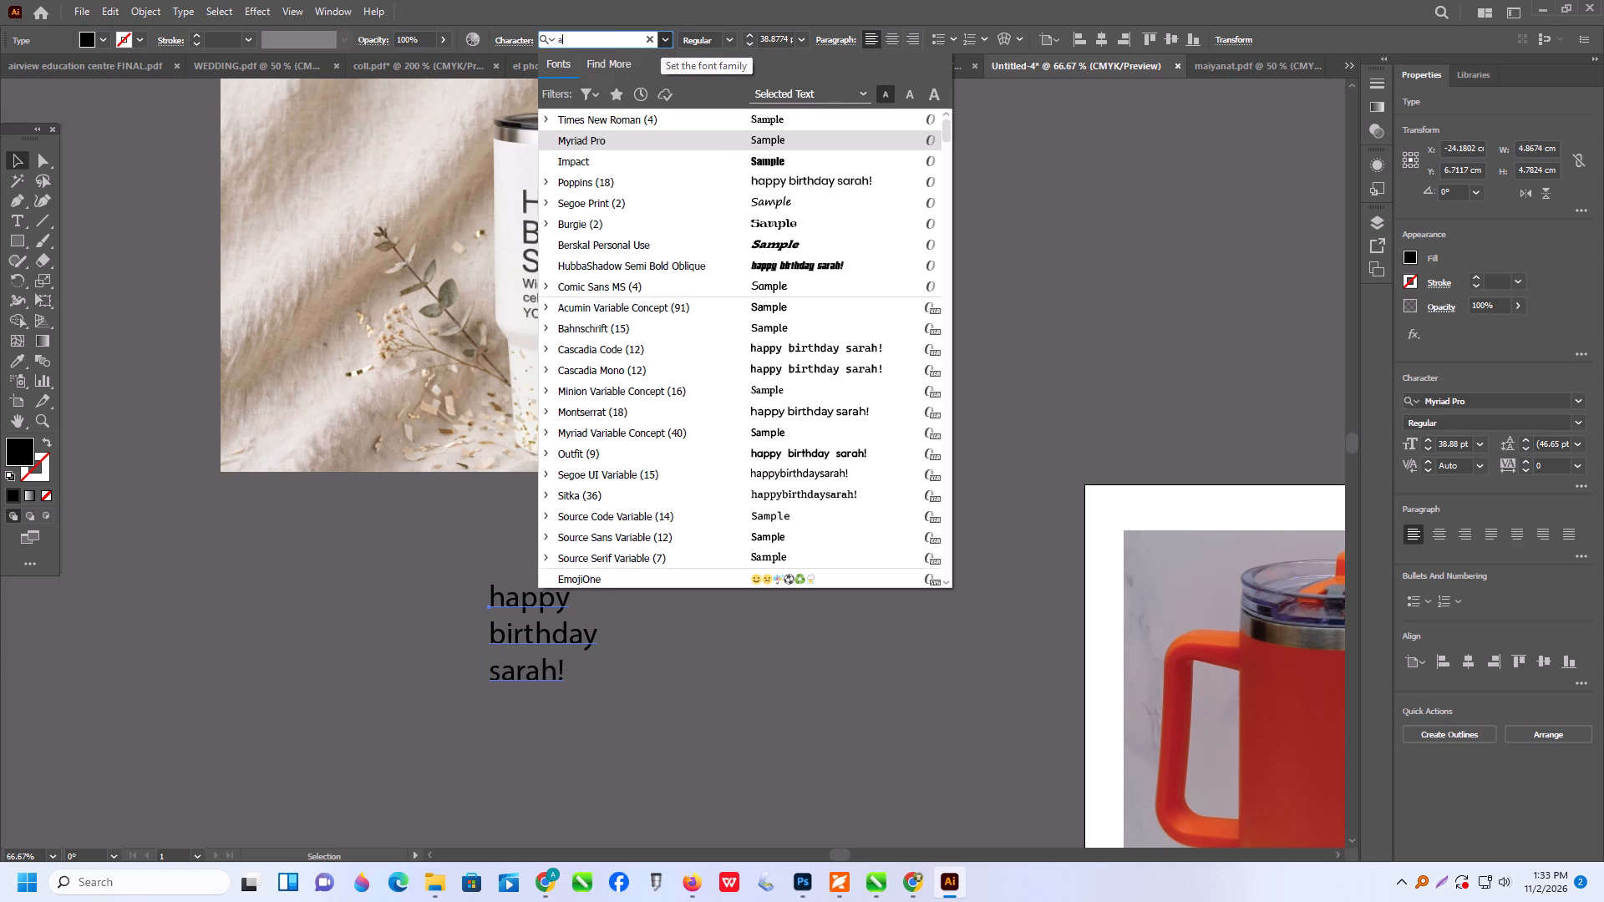
pyautogui.press('r')
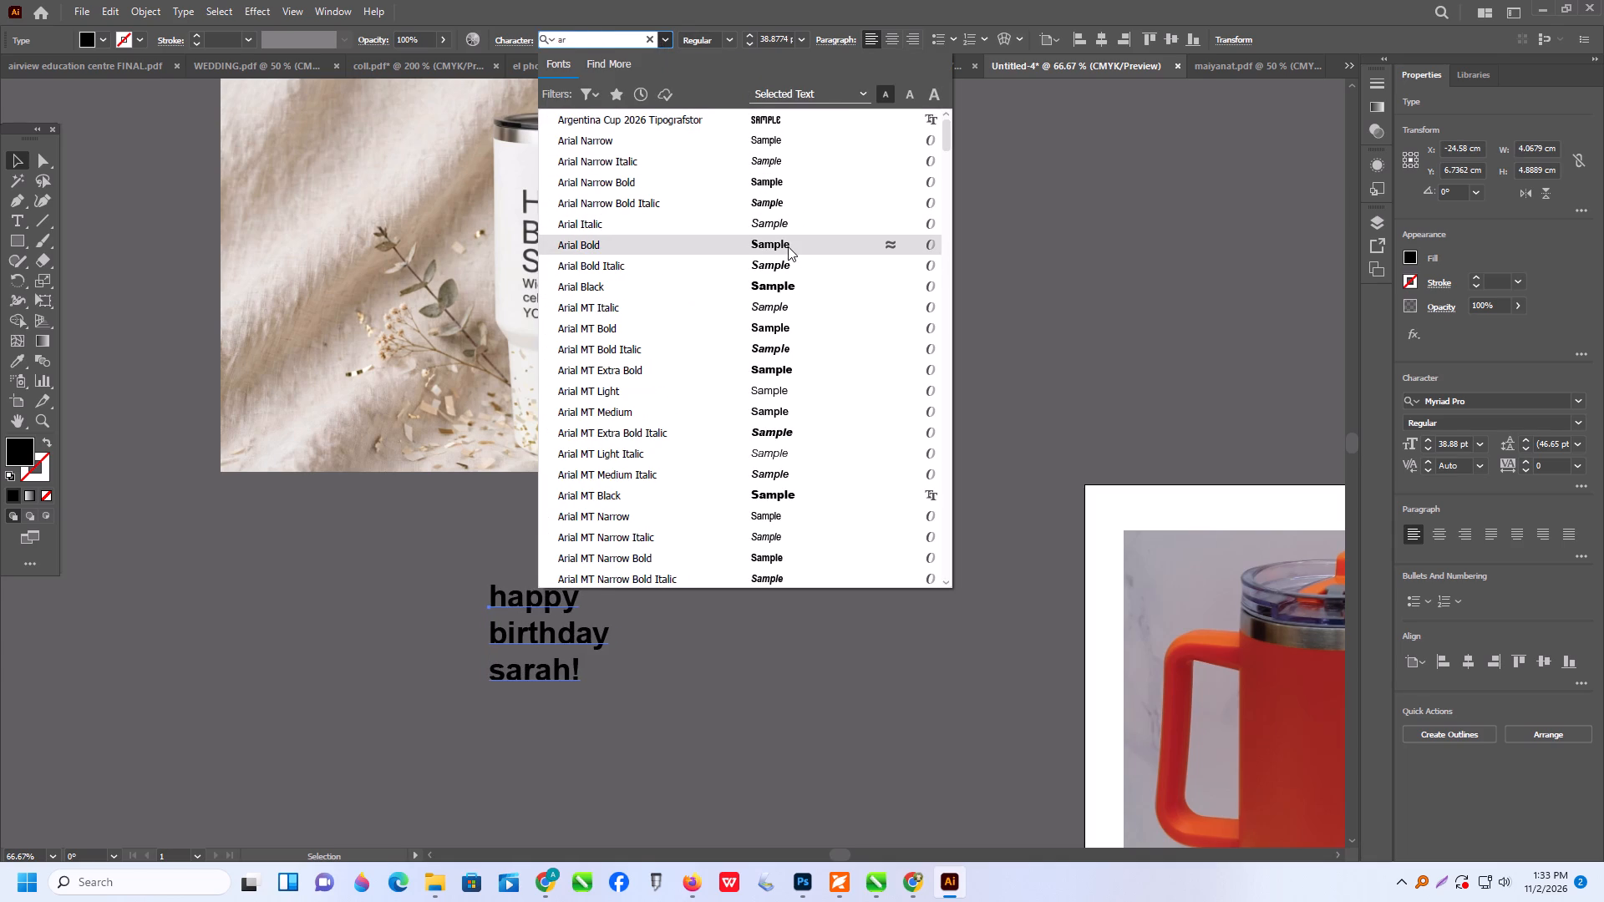
pyautogui.click(774, 179)
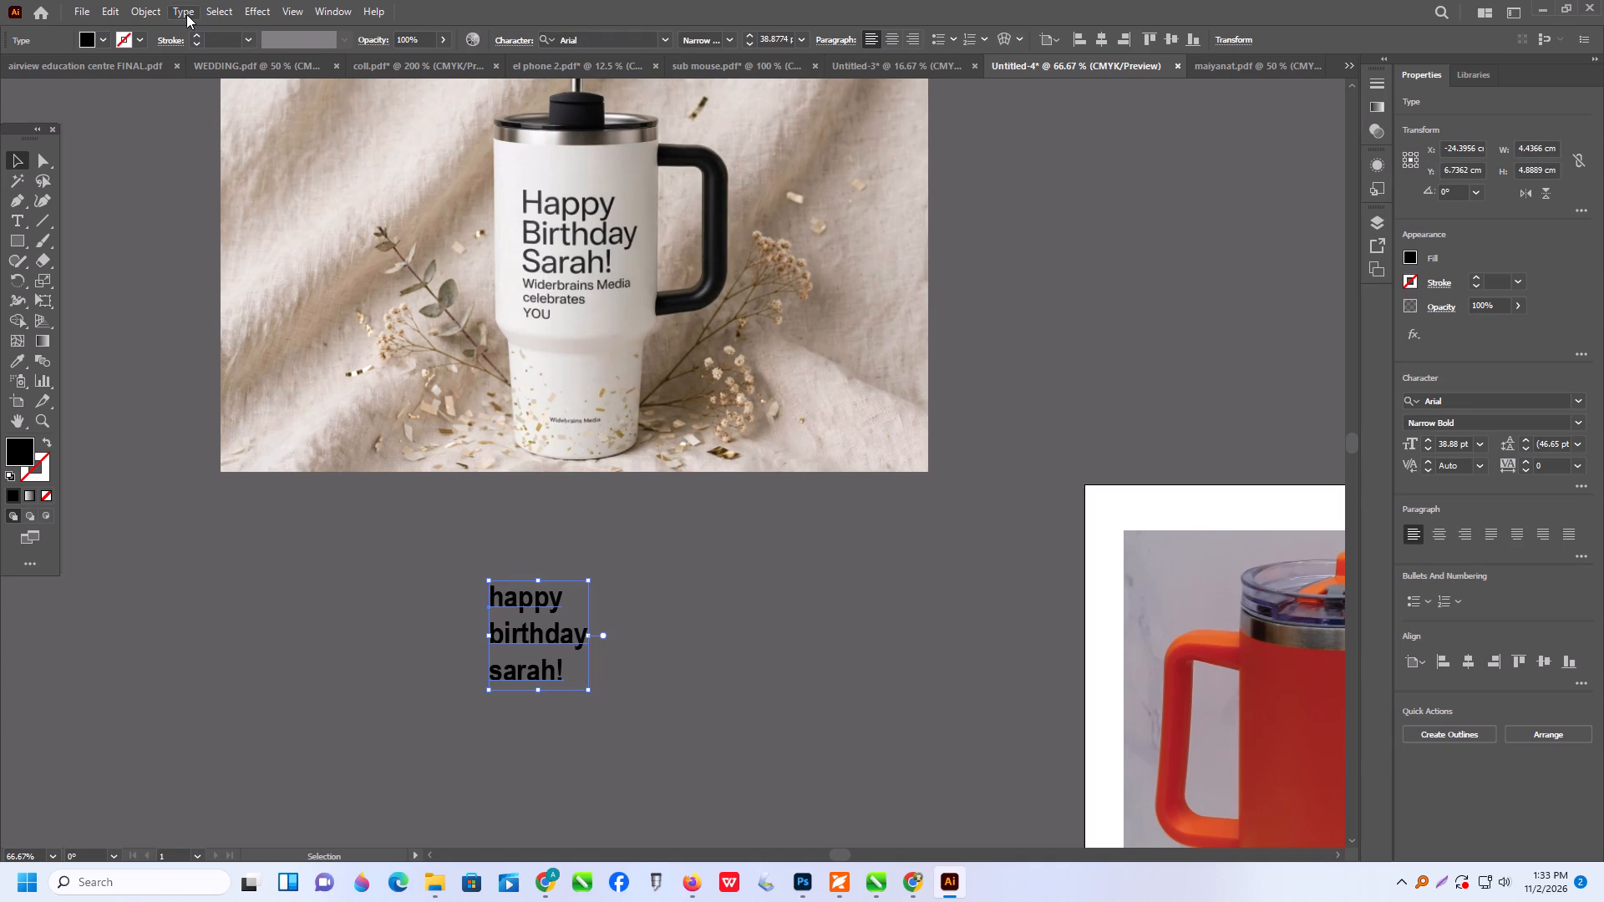
# Change the birthday text to title case.
pyautogui.click(186, 14)
pyautogui.click(248, 271)
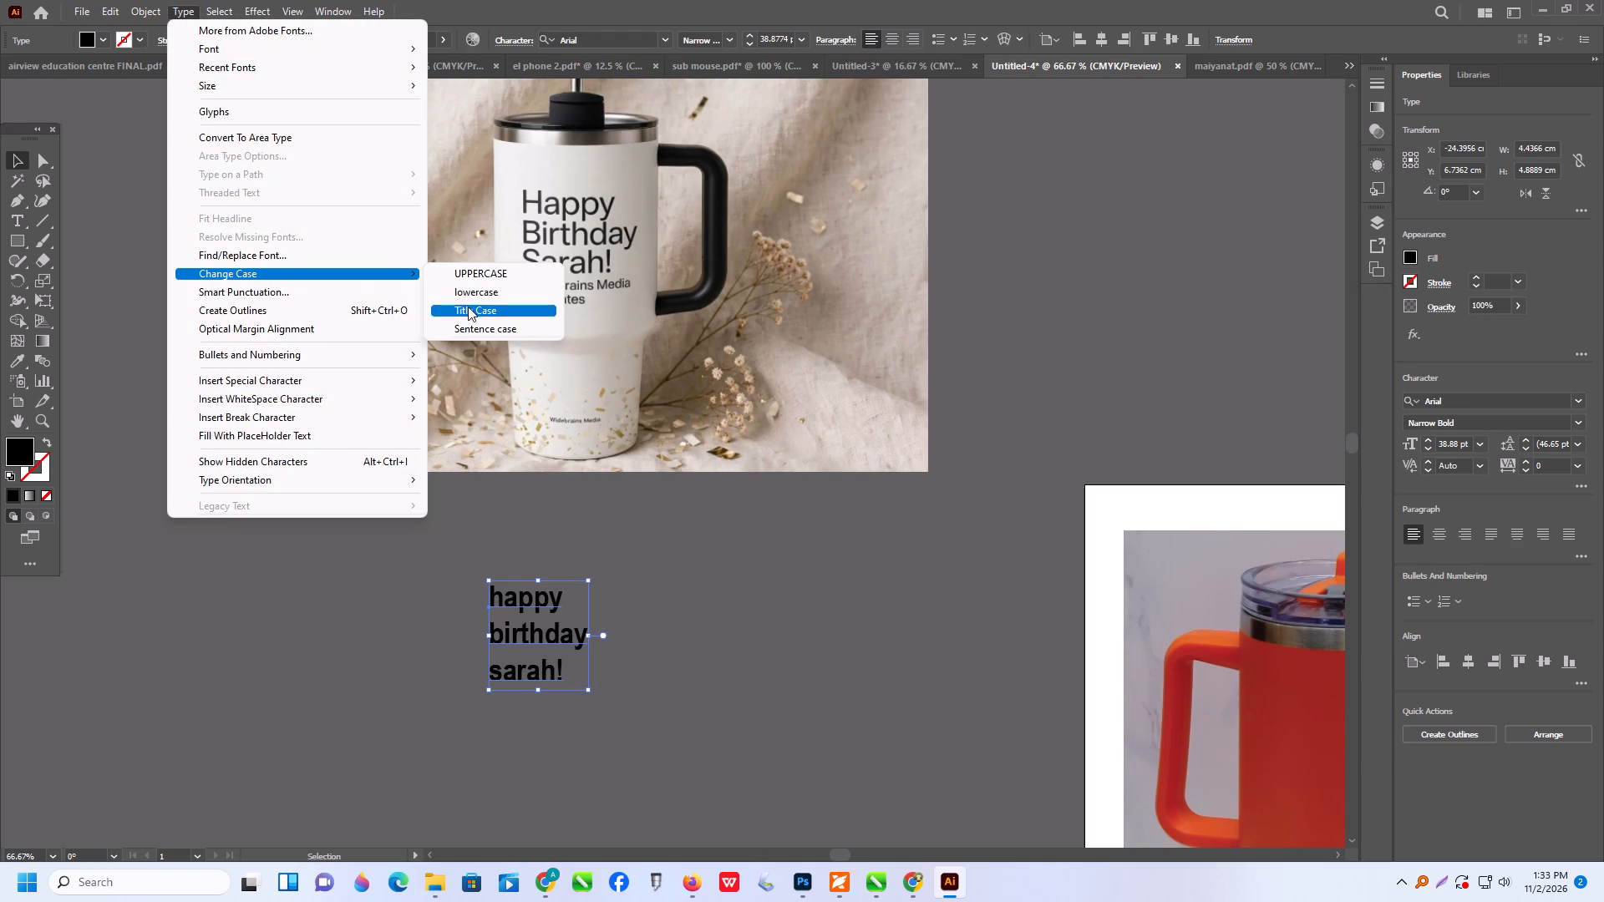
pyautogui.click(468, 307)
# Place a copy of the birthday text on the upper body of the orange tumbler, keeping the original.
pyautogui.scroll(-2, 546, 628)
pyautogui.keyDown('alt'); pyautogui.scroll(-3, 546, 626); pyautogui.keyUp('alt')
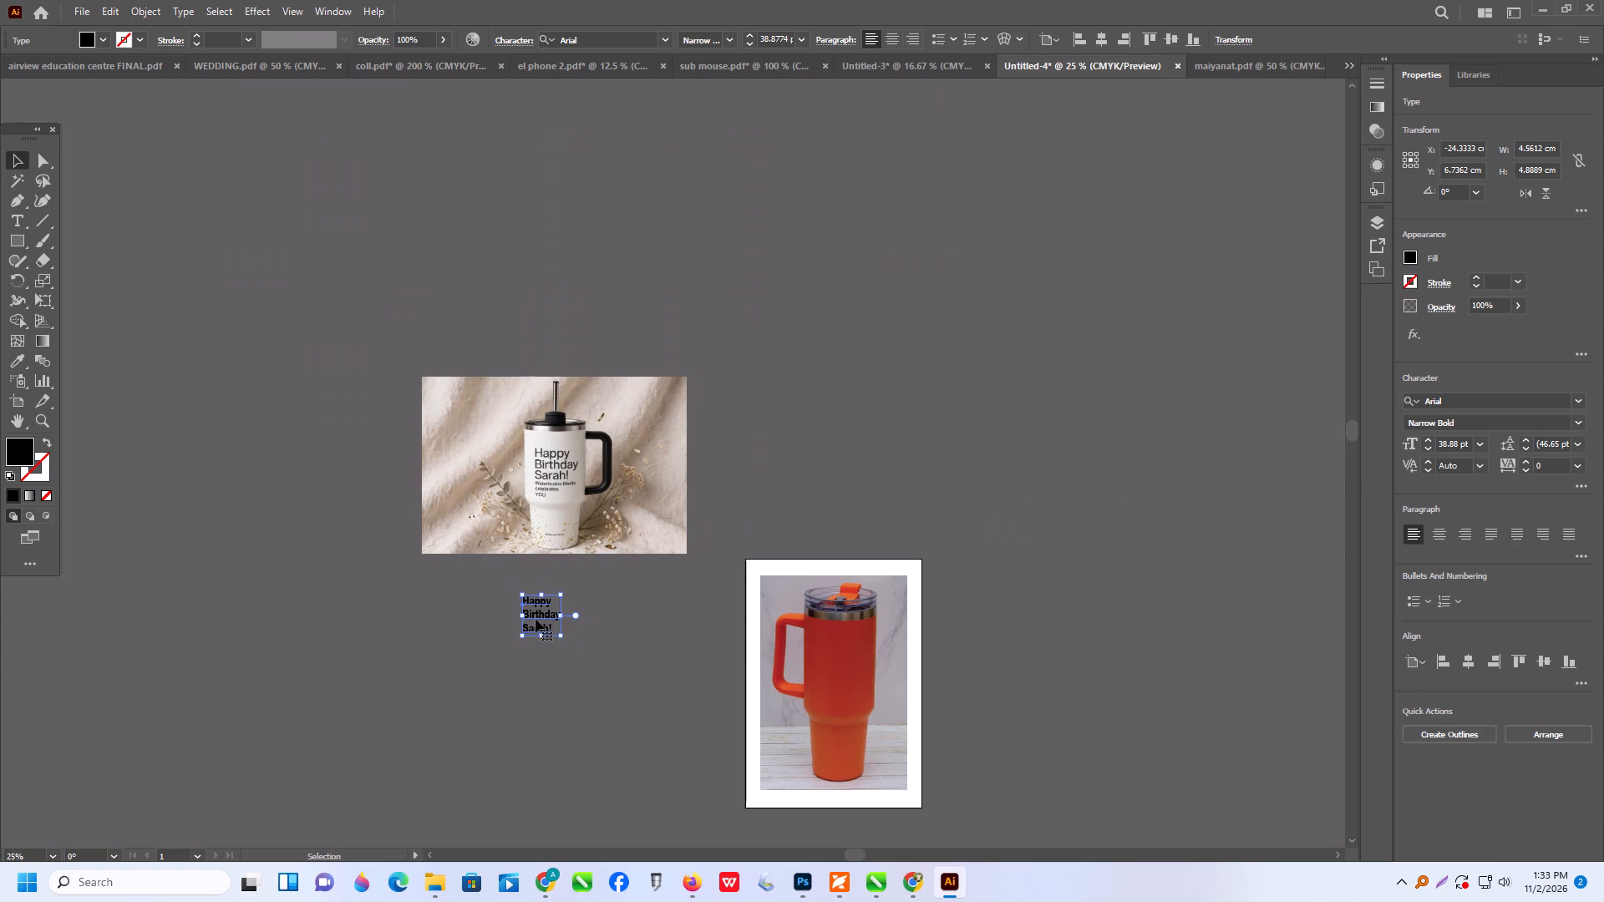
pyautogui.moveTo(536, 616); pyautogui.dragTo(835, 651)
# Stretch the copied birthday text to about 4.93 cm wide and nudge it slightly across the orange tumbler.
pyautogui.keyDown('alt'); pyautogui.scroll(3, 835, 651); pyautogui.keyUp('alt')
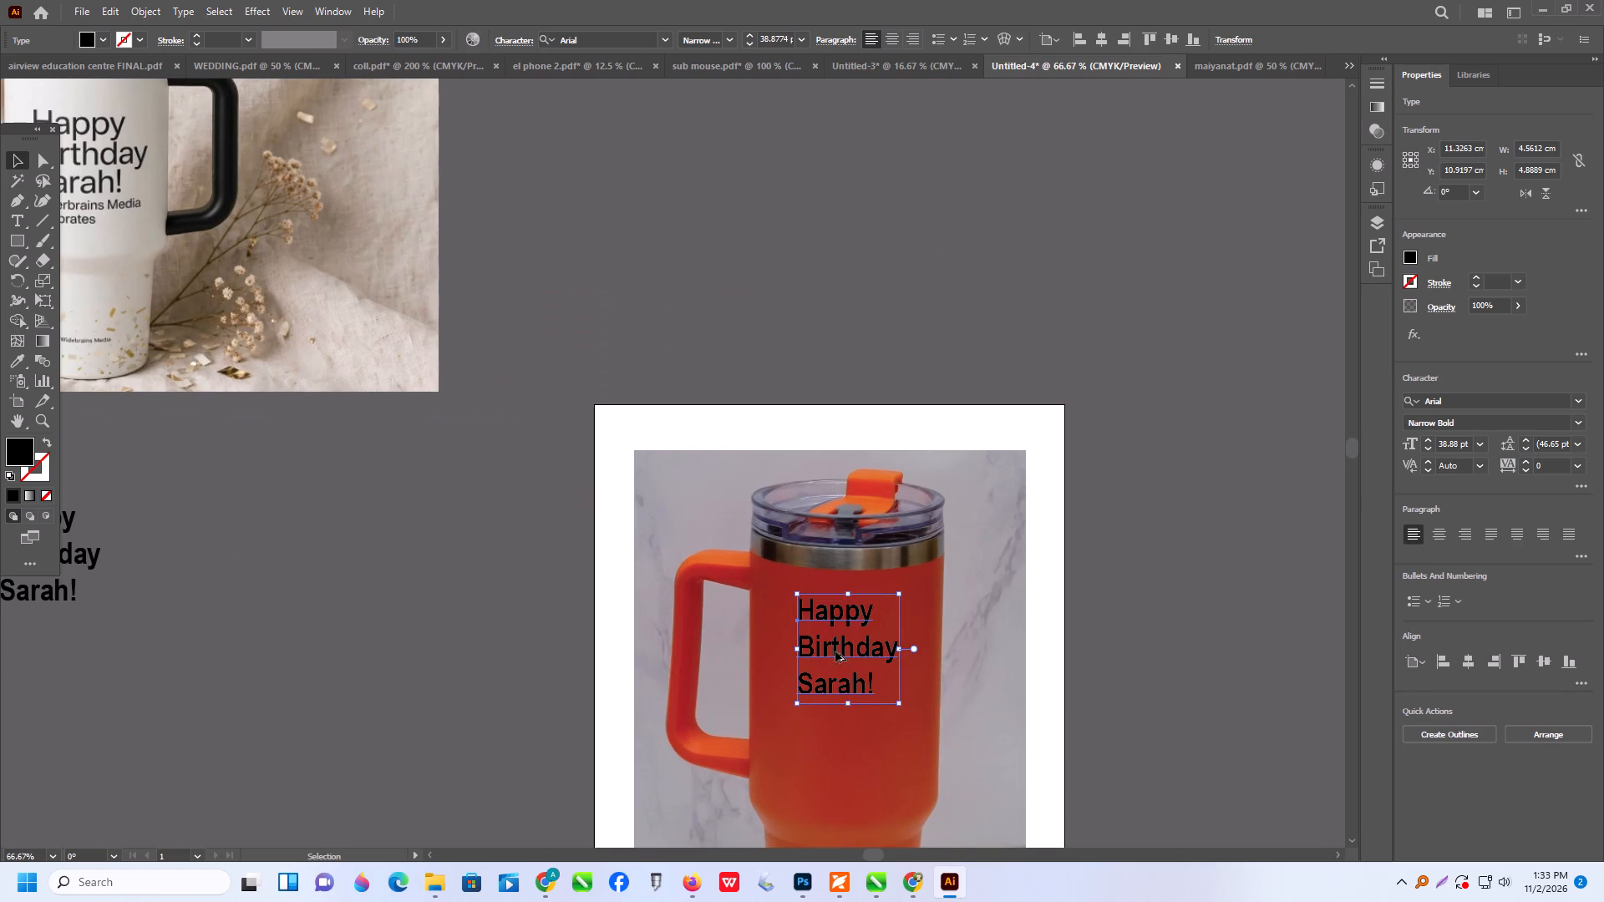
pyautogui.scroll(3, 889, 696)
pyautogui.keyDown('alt'); pyautogui.scroll(-1, 952, 723); pyautogui.keyUp('alt')
pyautogui.keyDown('alt'); pyautogui.scroll(2, 887, 717); pyautogui.keyUp('alt')
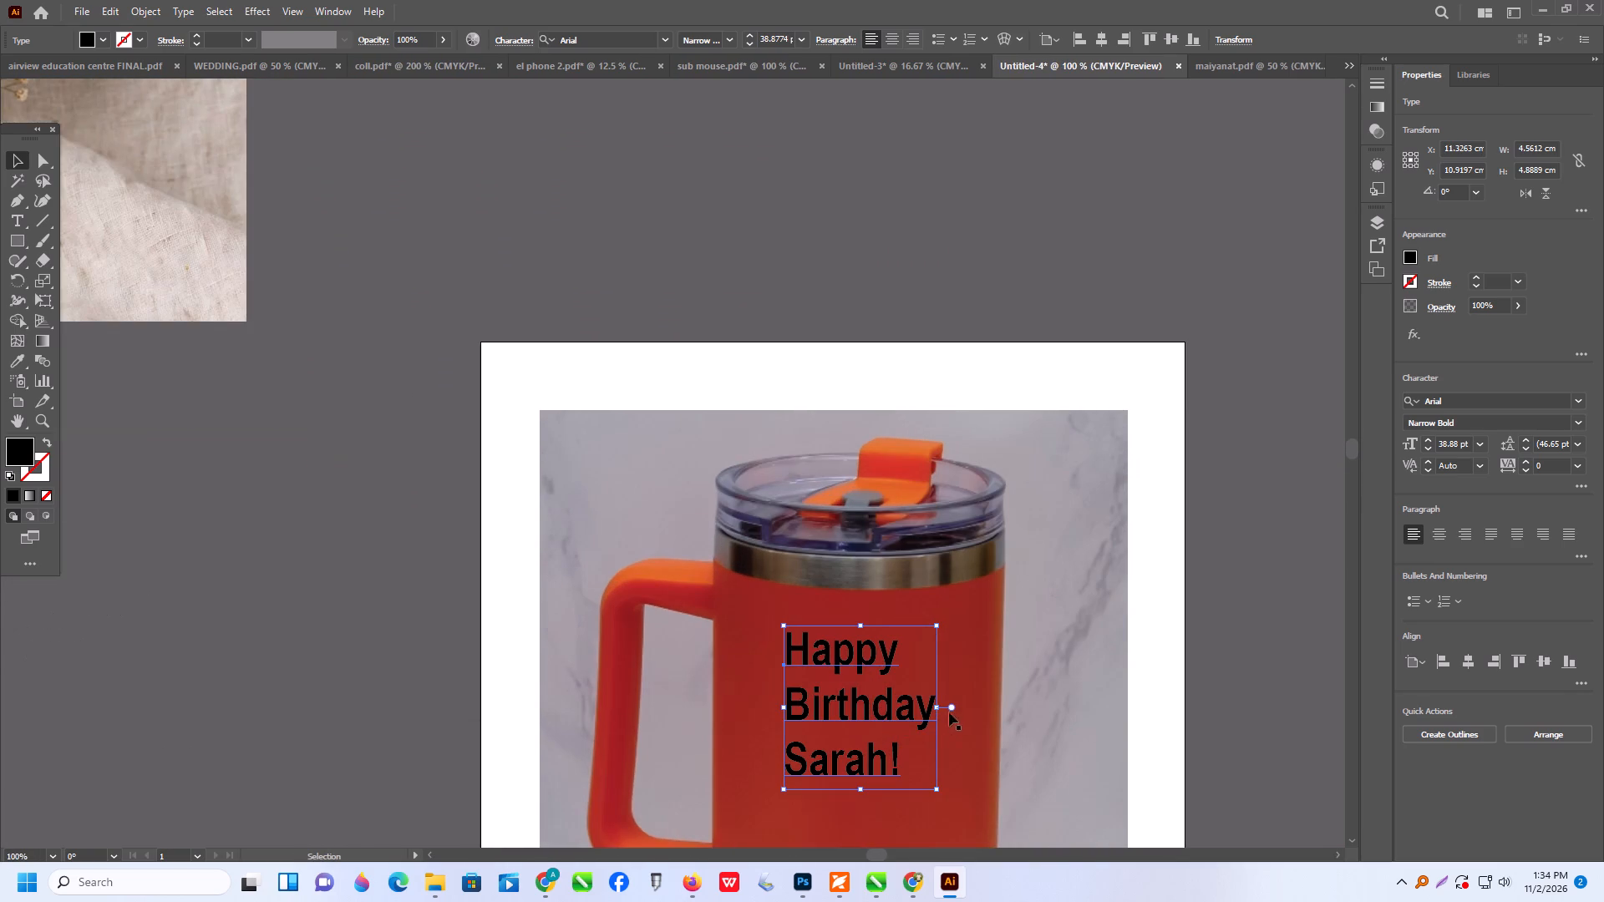
pyautogui.moveTo(939, 708); pyautogui.dragTo(949, 708)
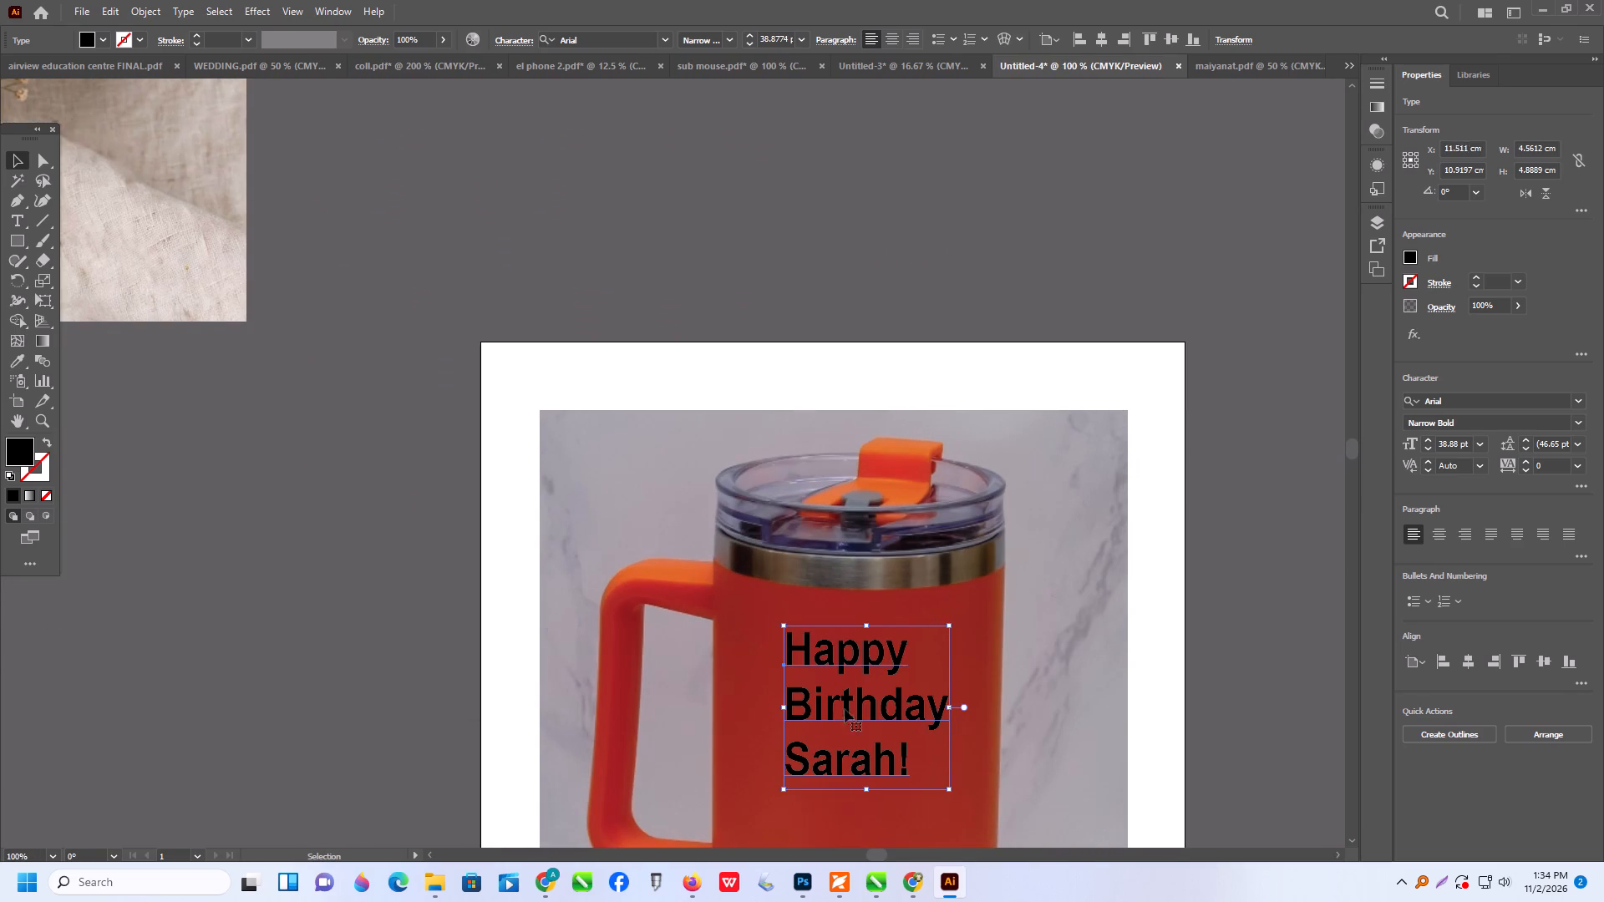
pyautogui.moveTo(840, 710); pyautogui.dragTo(855, 707)
# Replace the original birthday text below the reference image with "widebrains media", "celebrates", "YOU" on three lines.
pyautogui.keyDown('alt'); pyautogui.scroll(-3, 931, 691); pyautogui.keyUp('alt')
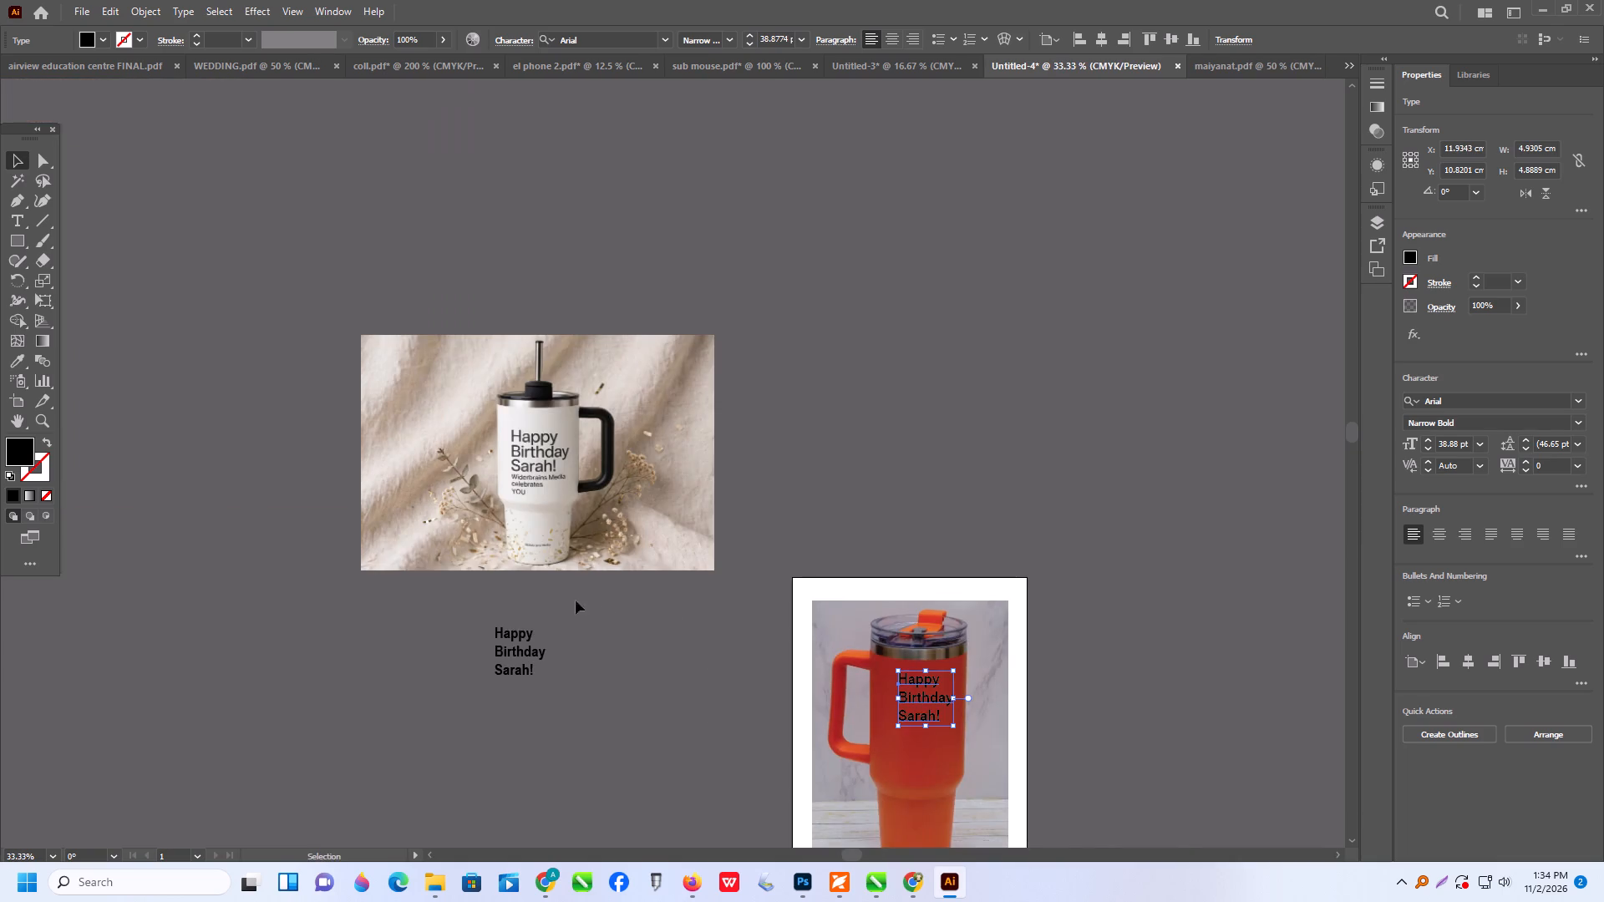
pyautogui.keyDown('alt'); pyautogui.scroll(2, 519, 621); pyautogui.keyUp('alt')
pyautogui.tripleClick(510, 646)
pyautogui.click(510, 646)
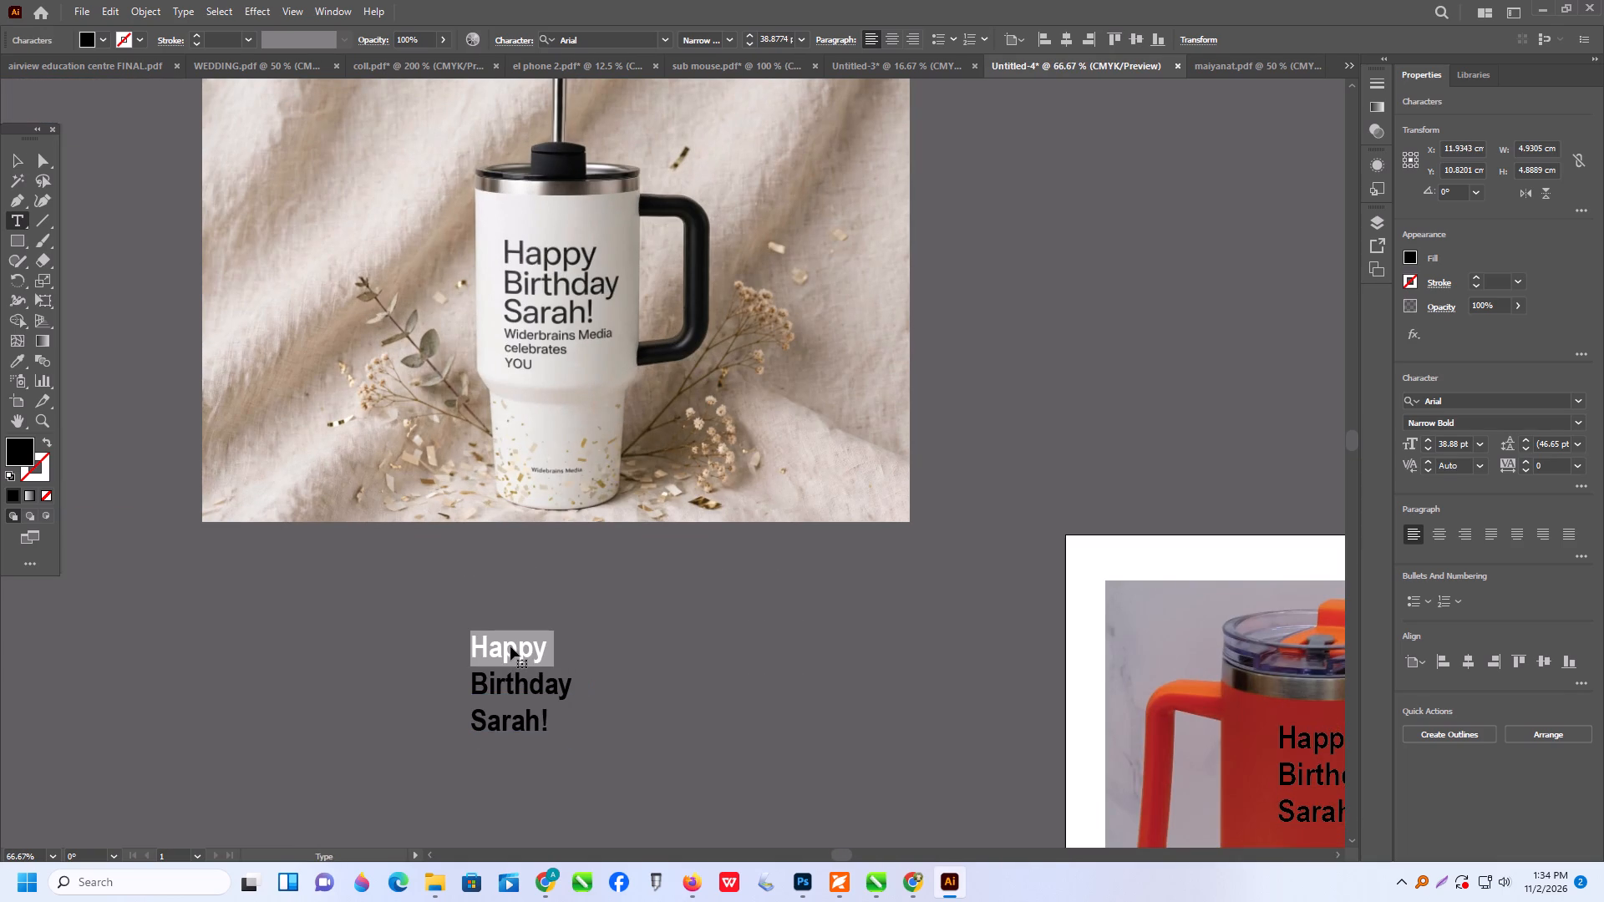
pyautogui.hotkey('ctrl', 'a')
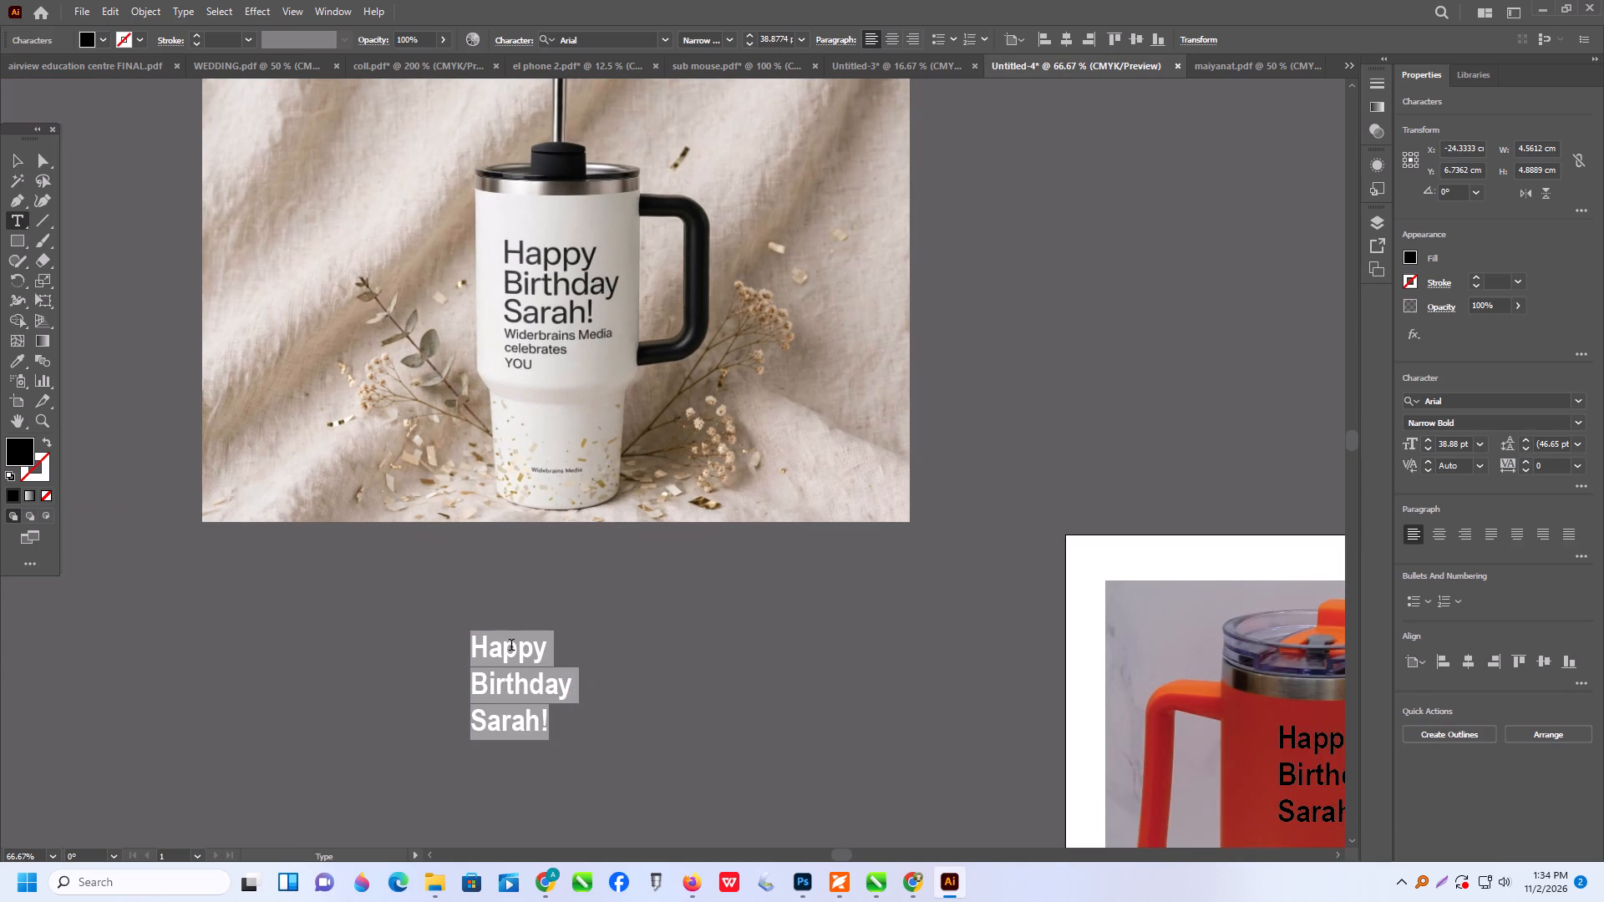
pyautogui.write('wide')
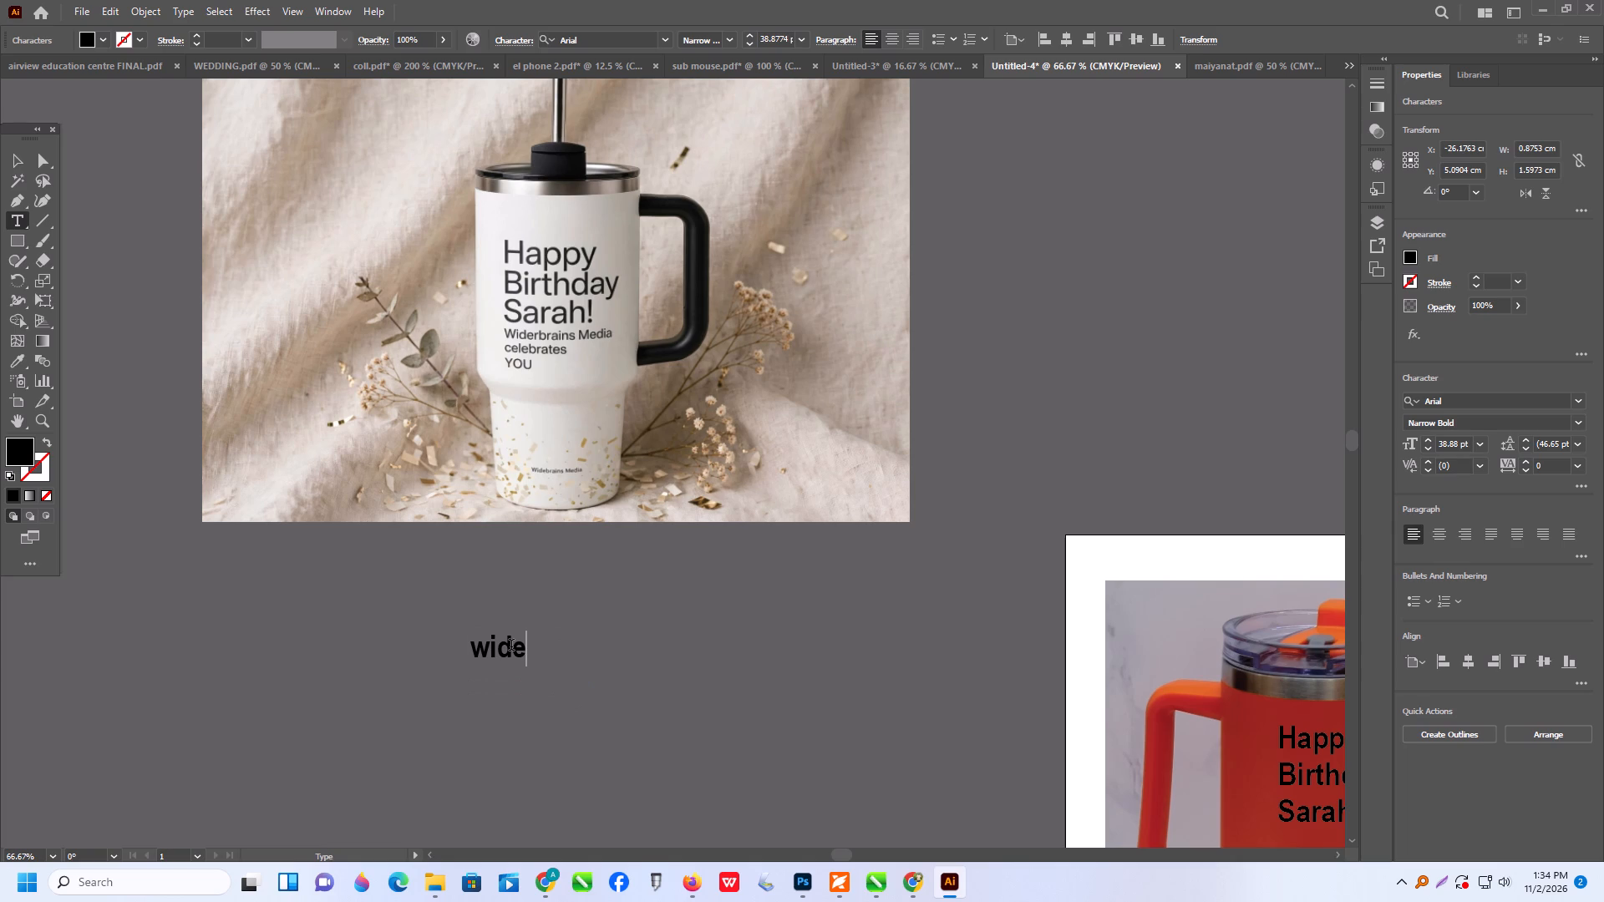
pyautogui.write('bra')
pyautogui.write('ins')
pyautogui.press('space')
pyautogui.write('med')
pyautogui.write('ia')
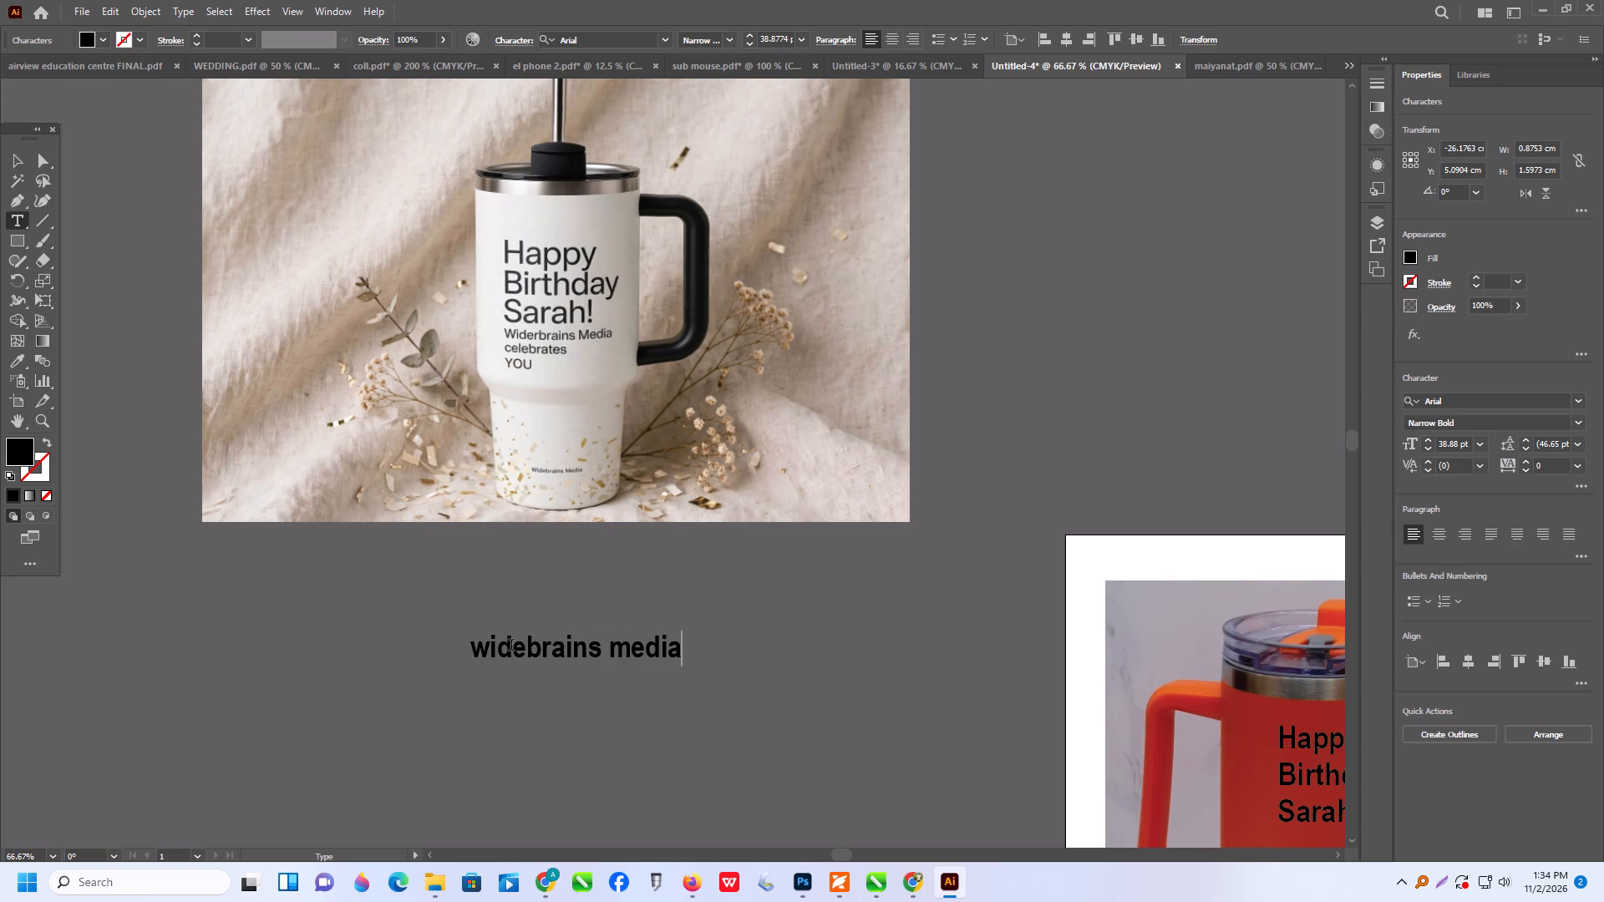
pyautogui.press('Return')
pyautogui.write('cele')
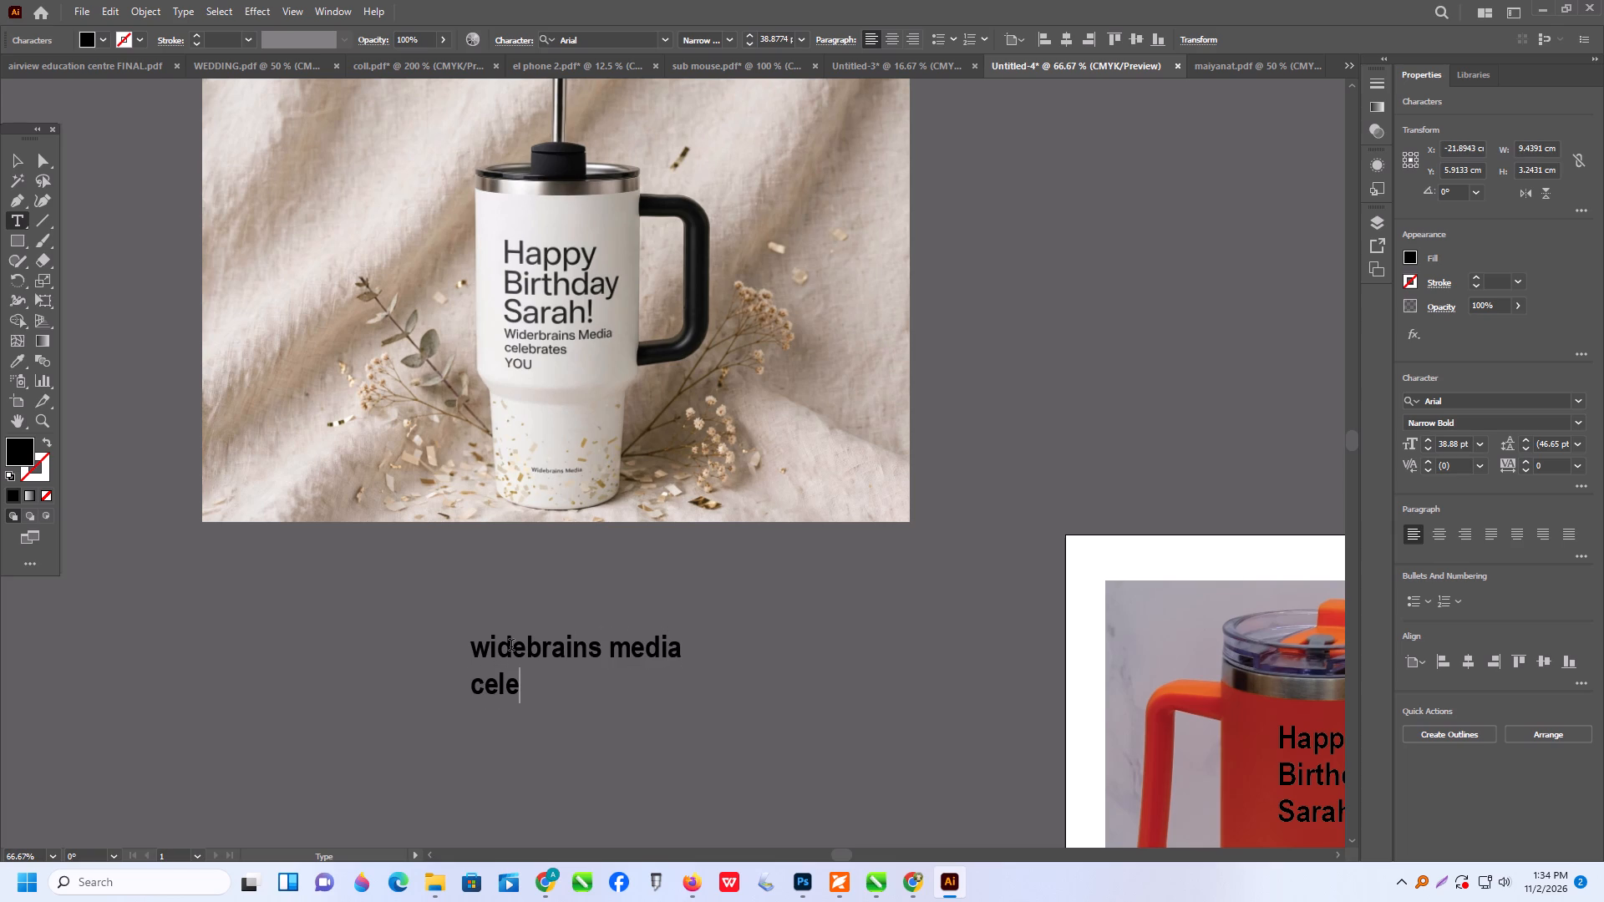
pyautogui.write('bra')
pyautogui.write('tes')
pyautogui.press('Return')
pyautogui.press('y')
pyautogui.write('OU')
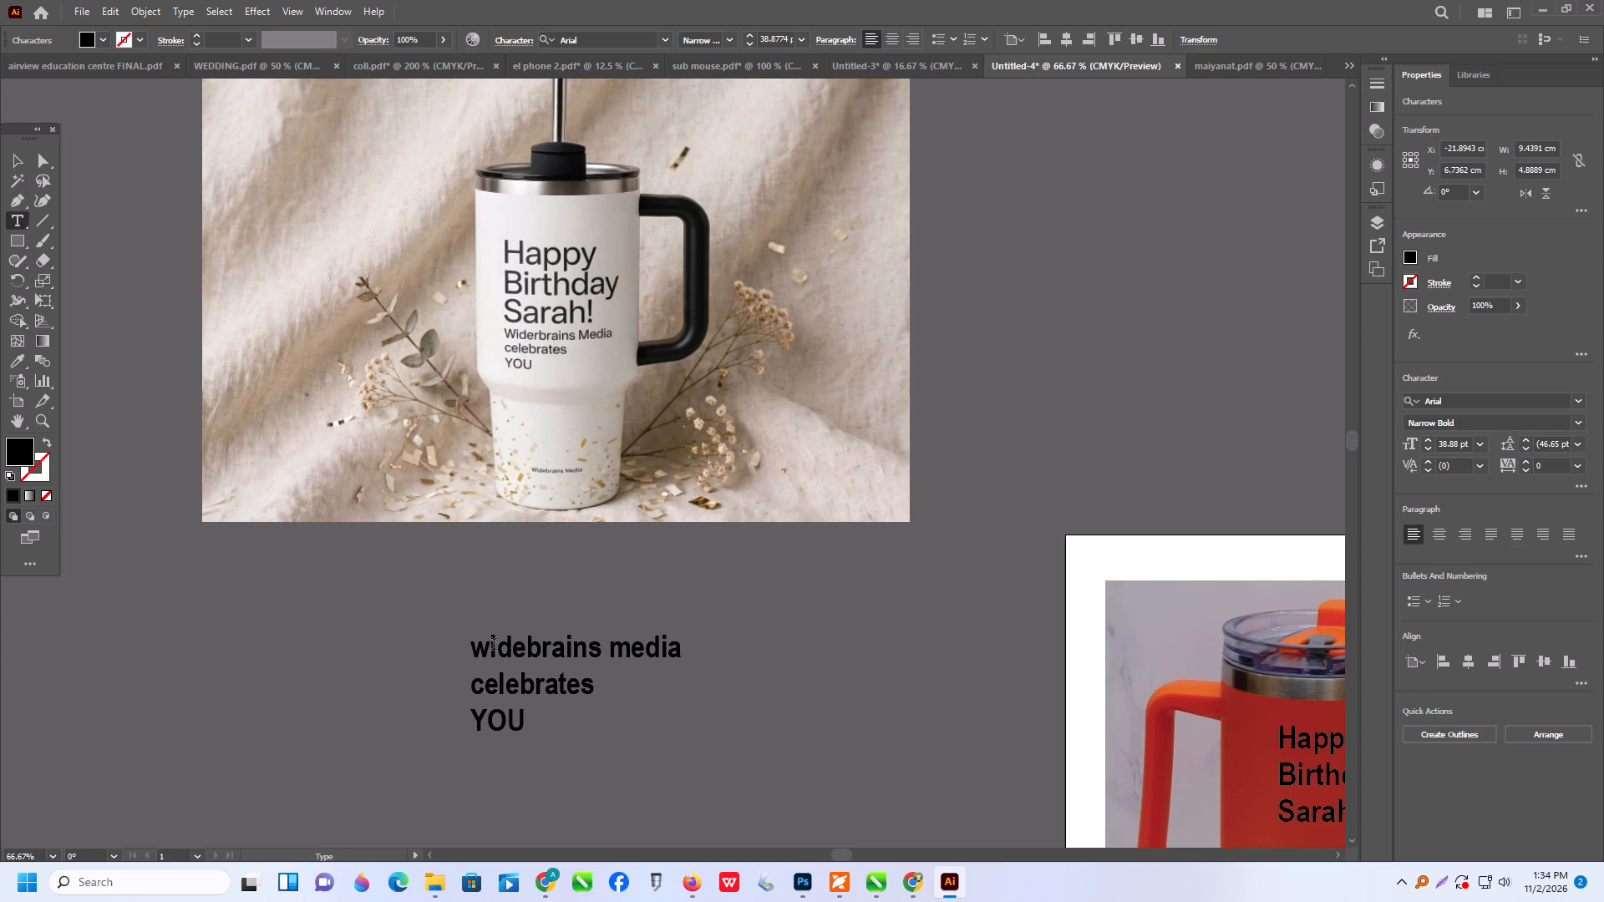
# Capitalise the initial letters of the first line so it reads "Widebrains Media".
pyautogui.moveTo(490, 646); pyautogui.dragTo(469, 653)
pyautogui.press('w')
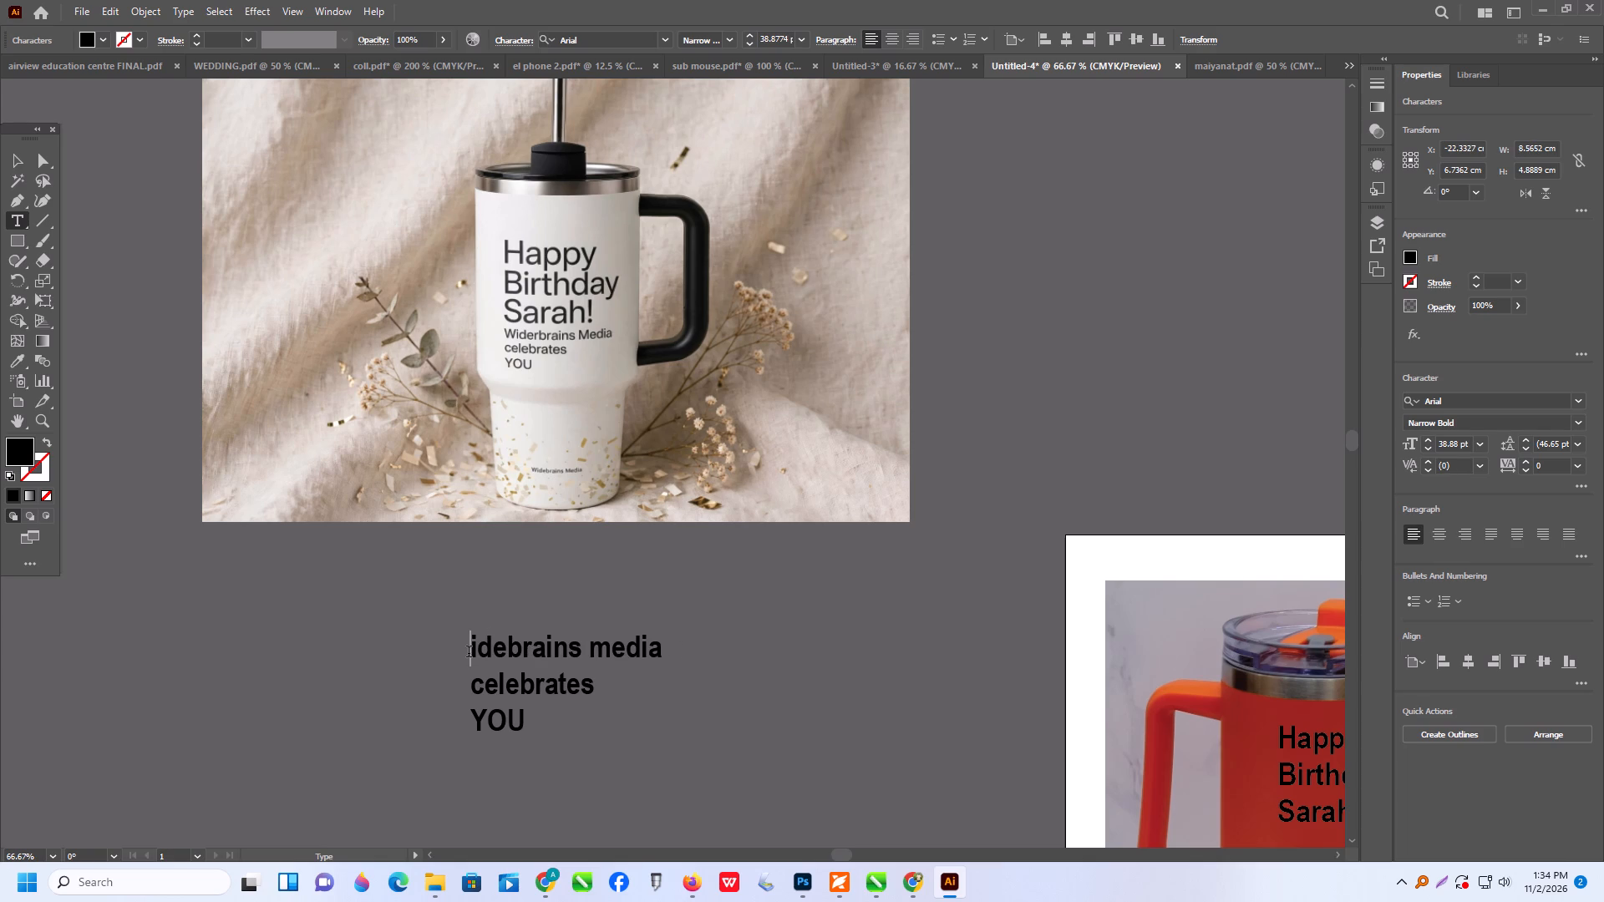
pyautogui.press('w')
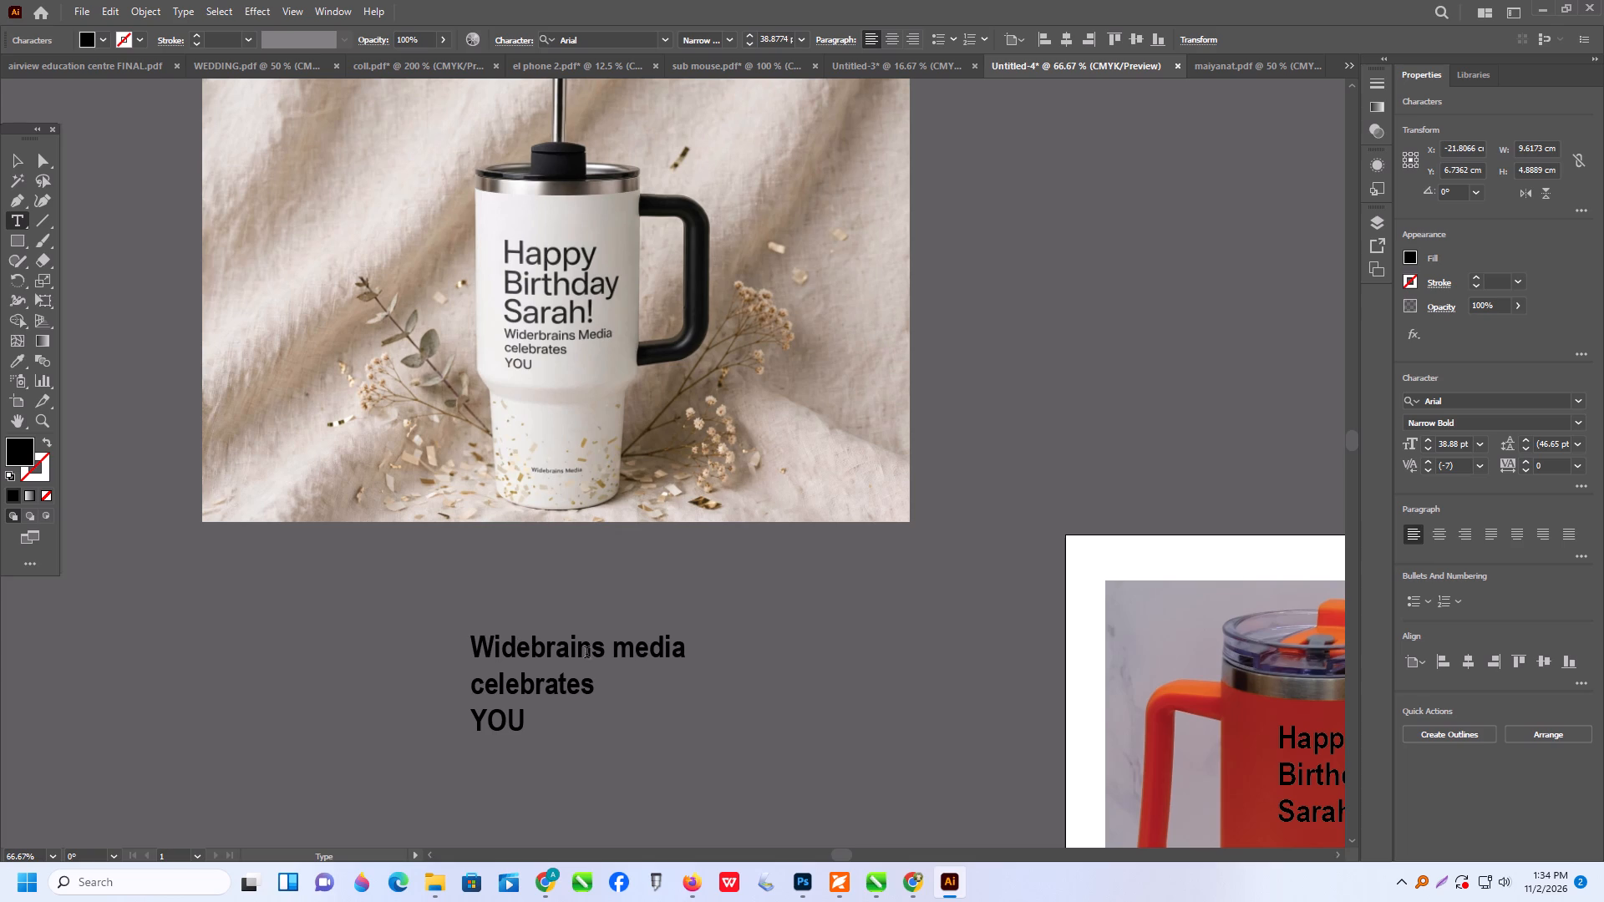
pyautogui.moveTo(627, 658); pyautogui.dragTo(616, 657)
pyautogui.press('m')
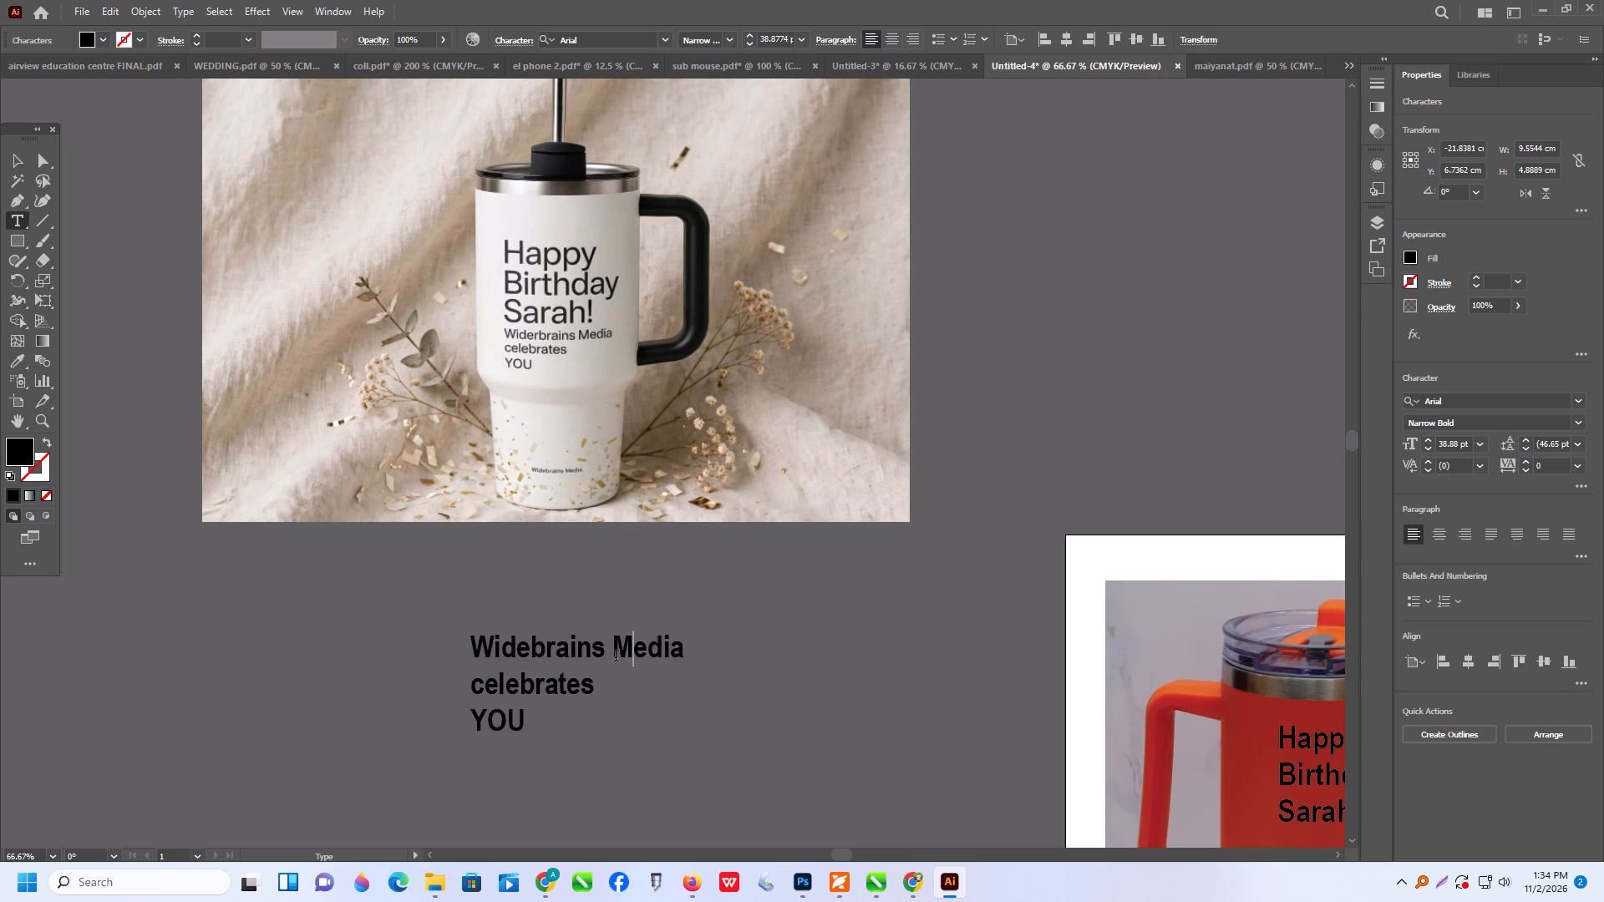
# Widen the three-line Widebrains Media text slightly and change its font style from Narrow Bold to Narrow.
pyautogui.click(20, 158)
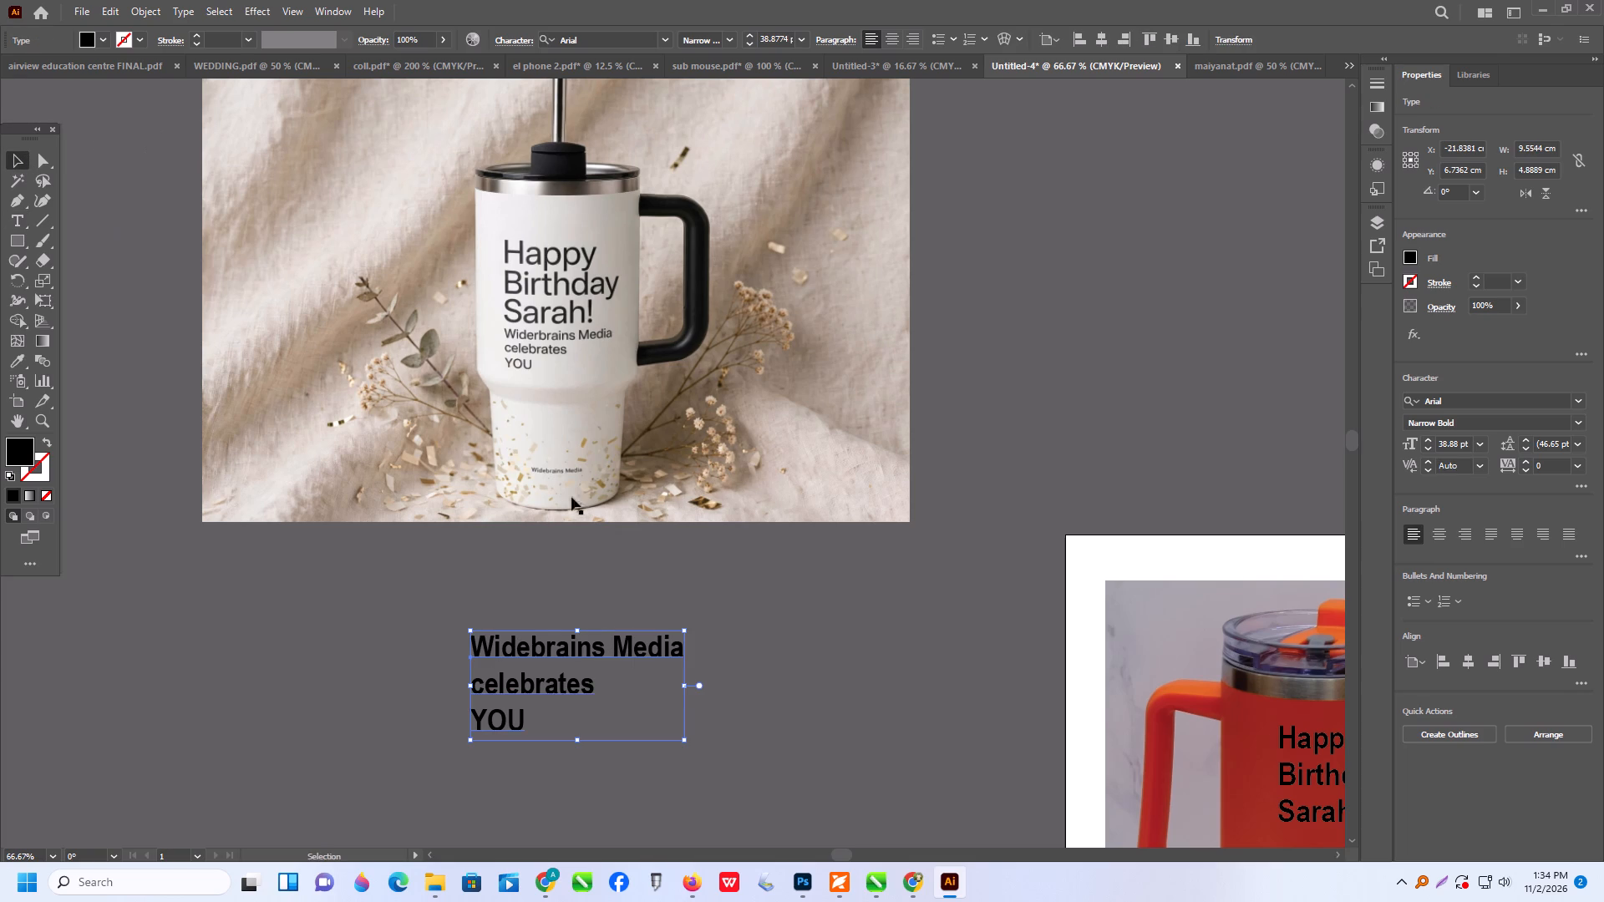
pyautogui.moveTo(687, 688); pyautogui.dragTo(705, 688)
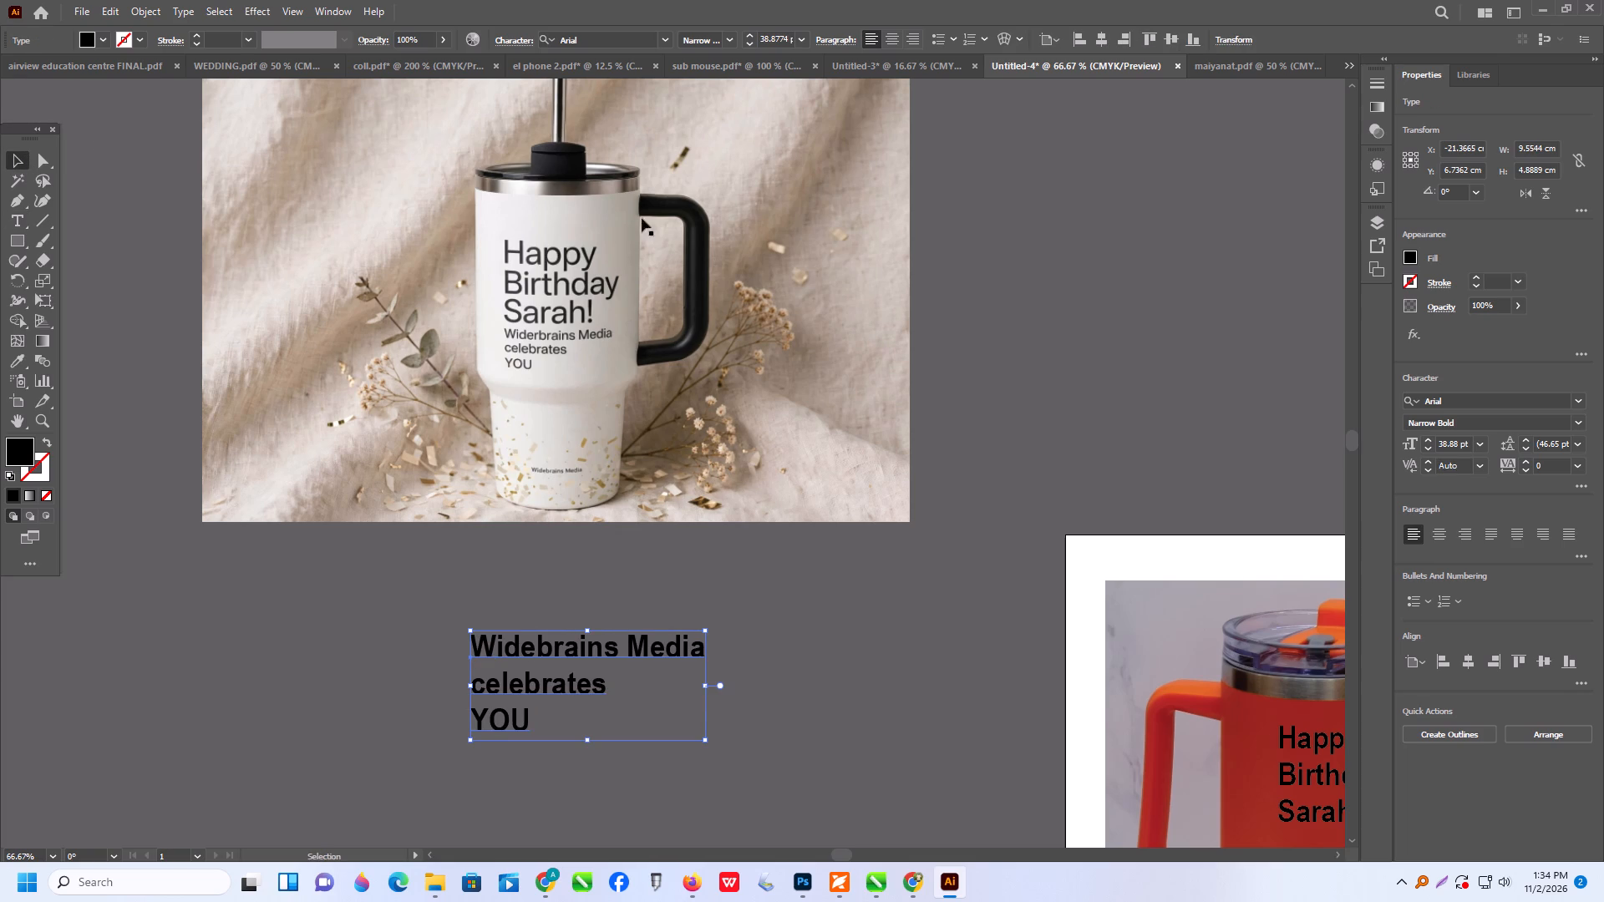
pyautogui.click(726, 40)
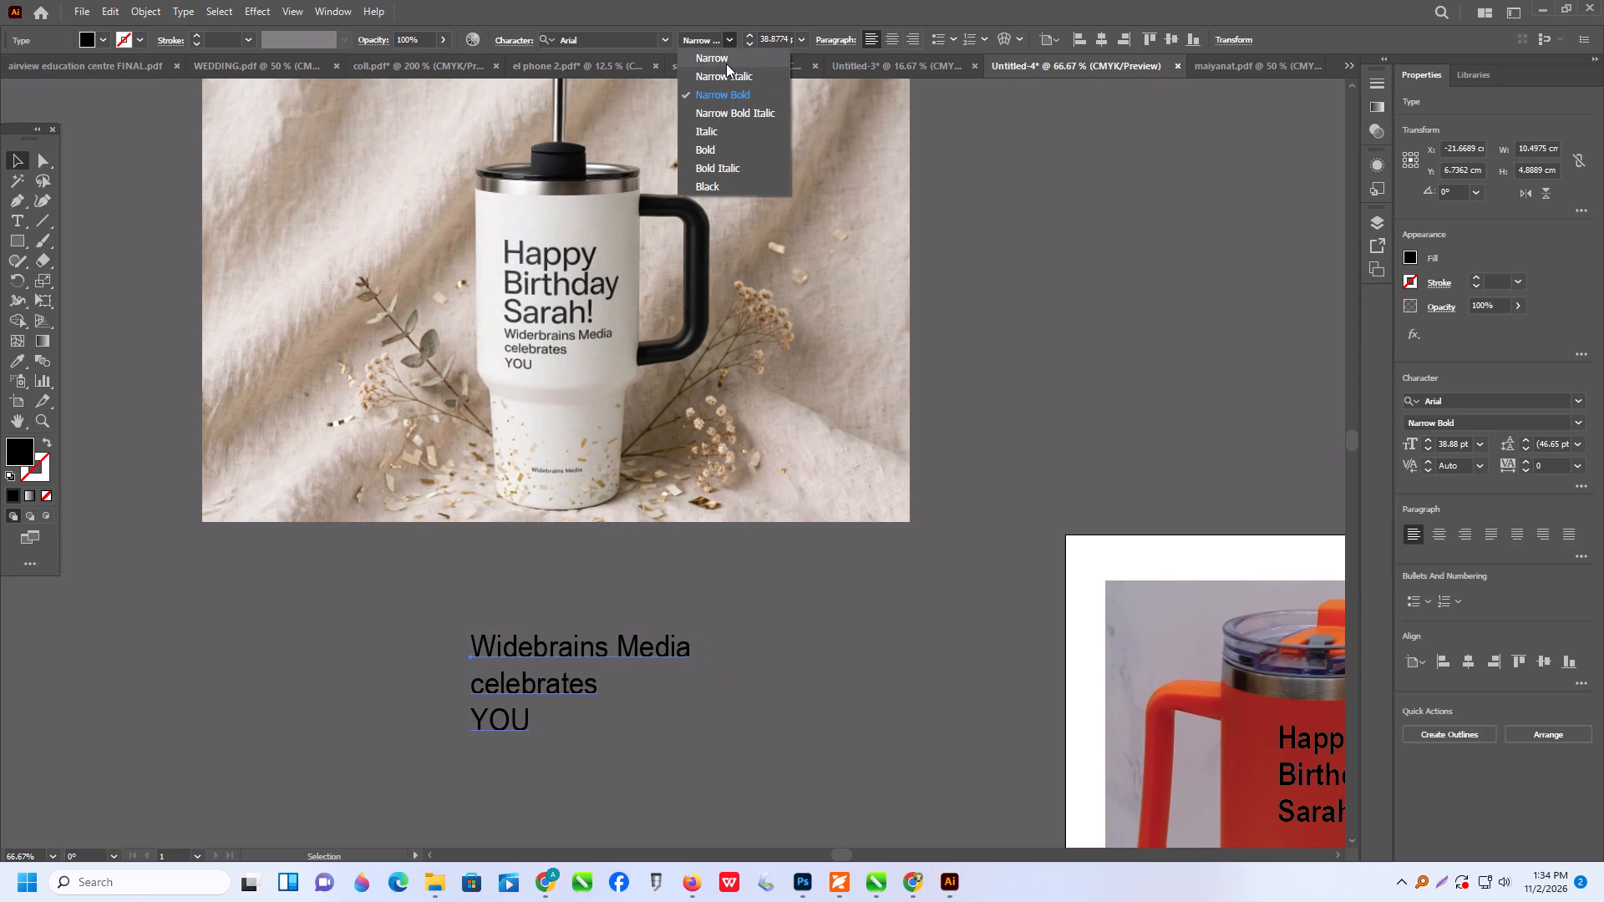
pyautogui.click(726, 63)
# Move the Widebrains Media text onto the orange tumbler, directly below the birthday greeting.
pyautogui.keyDown('alt'); pyautogui.scroll(-2, 475, 711); pyautogui.keyUp('alt')
pyautogui.moveTo(500, 701); pyautogui.dragTo(784, 758)
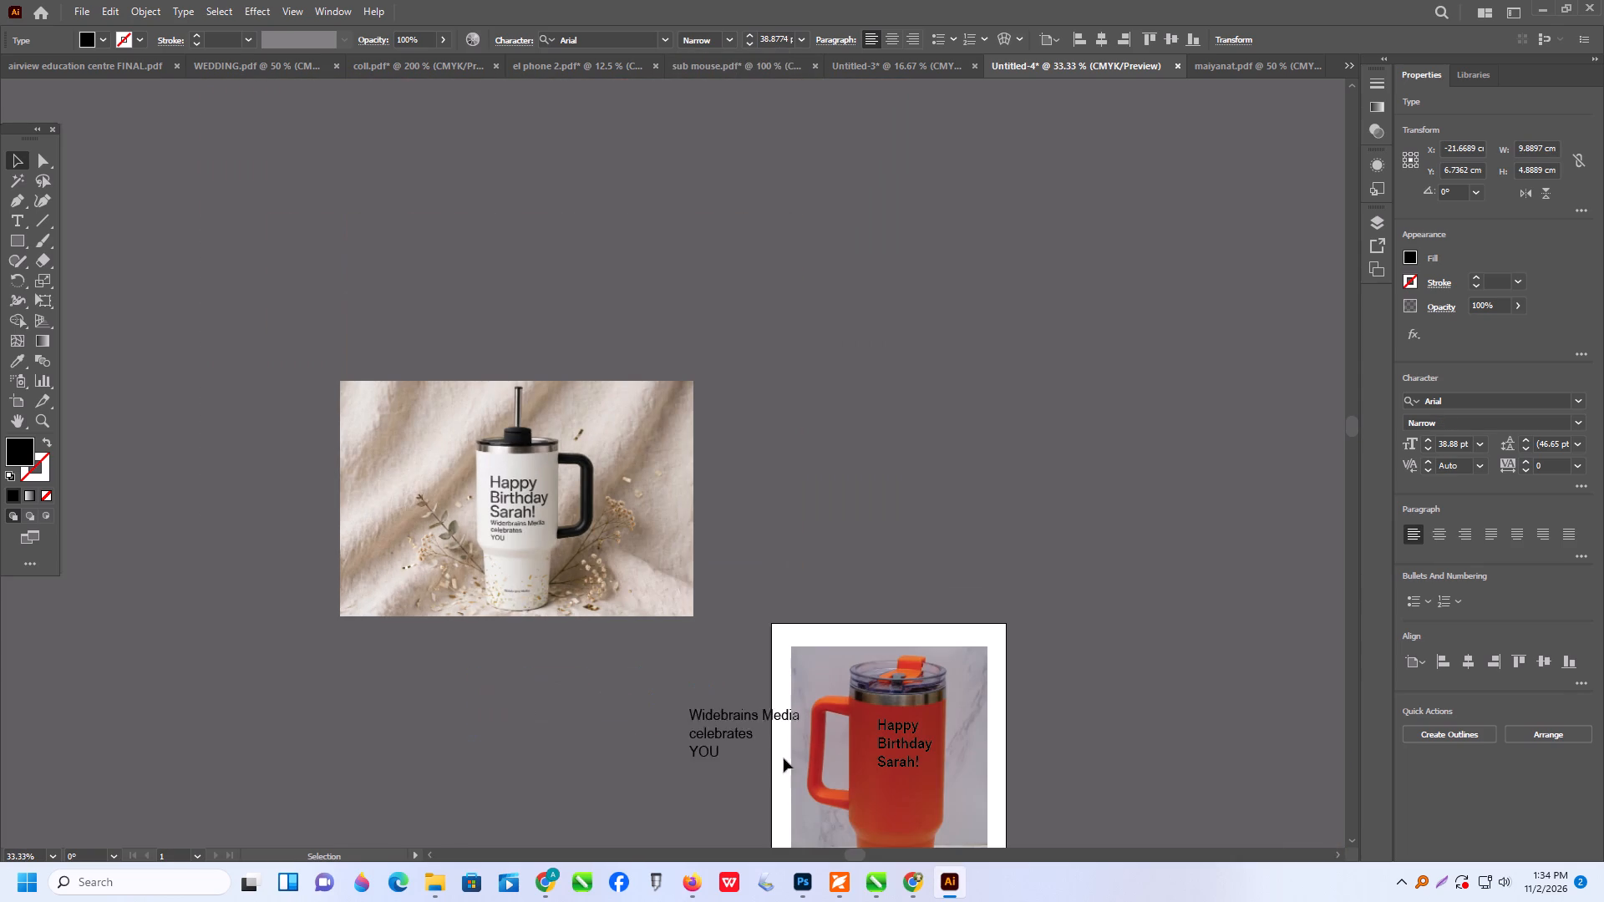
pyautogui.moveTo(784, 758); pyautogui.dragTo(903, 797)
pyautogui.keyDown('alt'); pyautogui.scroll(2, 1002, 837); pyautogui.keyUp('alt')
pyautogui.scroll(-3, 789, 678)
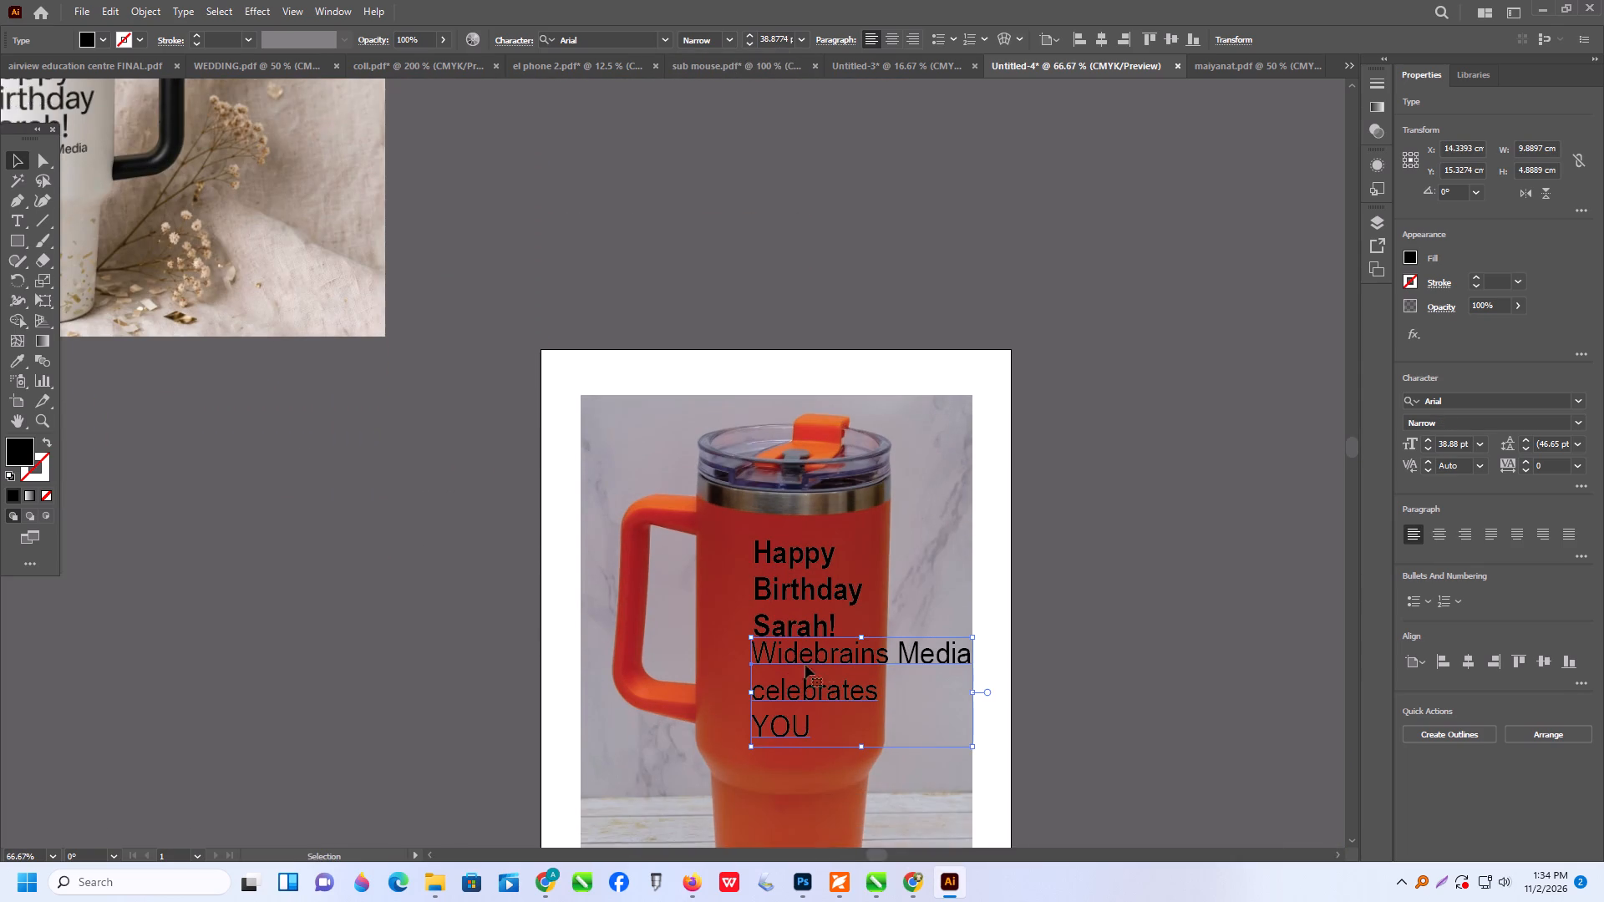
# Scale the Widebrains Media text down to about 4.52 by 2.1 cm so it sits under "Sarah!" within the tumbler body.
pyautogui.scroll(-3, 805, 665)
pyautogui.keyDown('shift'); pyautogui.moveTo(972, 683); pyautogui.dragTo(852, 654); pyautogui.keyUp('shift')
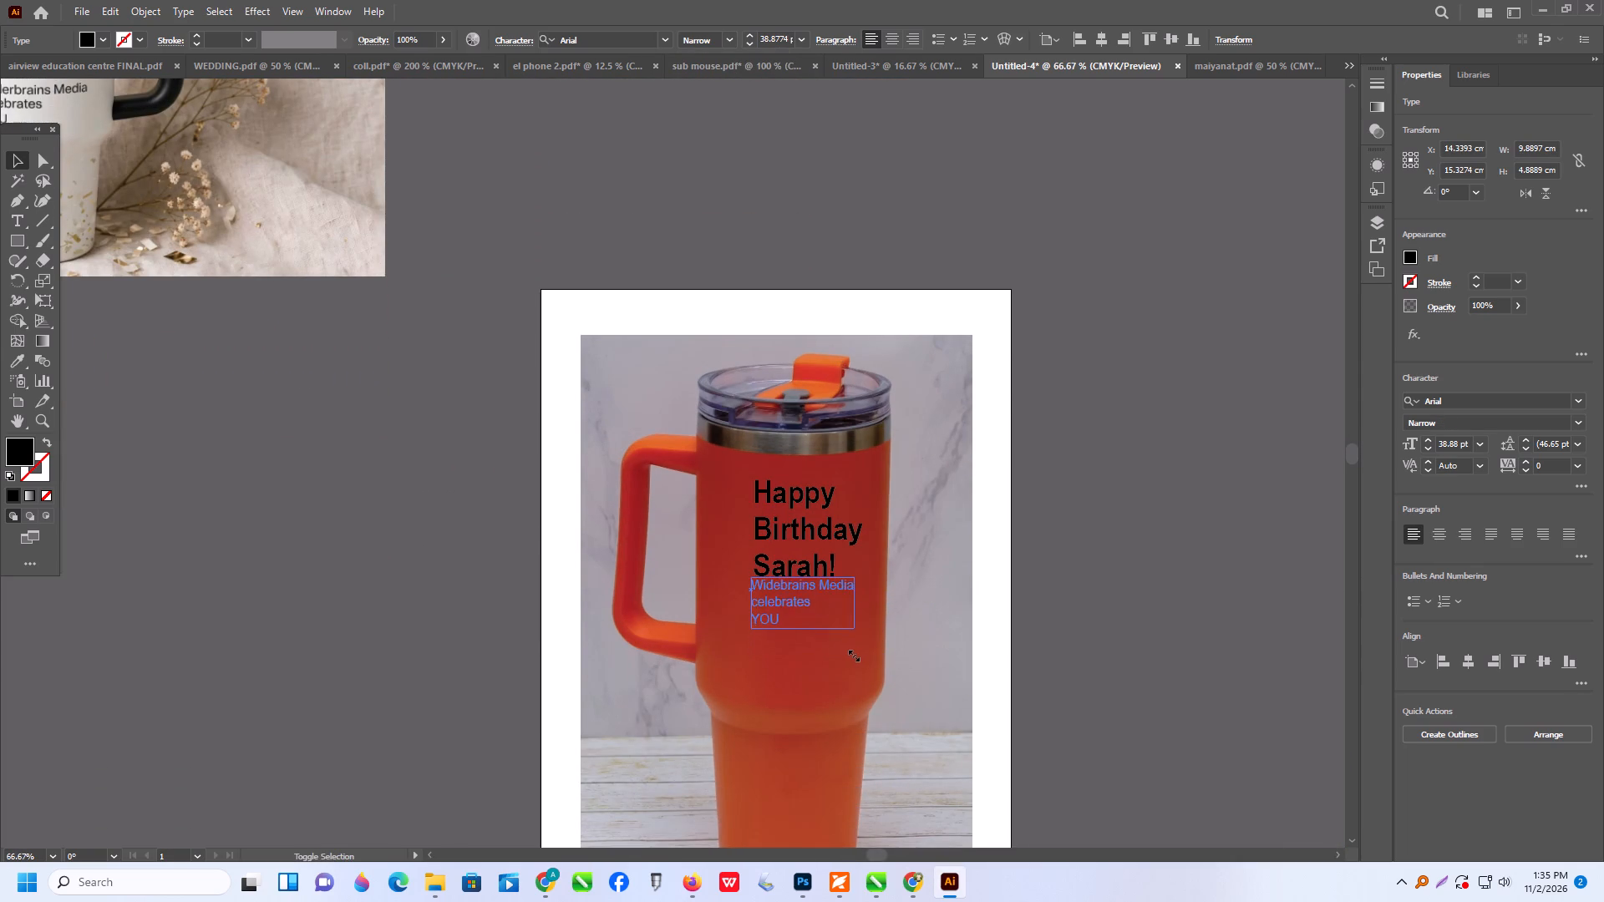
pyautogui.keyDown('shift'); pyautogui.moveTo(852, 654); pyautogui.dragTo(846, 652); pyautogui.keyUp('shift')
pyautogui.scroll(3, 833, 604)
pyautogui.keyDown('alt'); pyautogui.scroll(2, 769, 644); pyautogui.keyUp('alt')
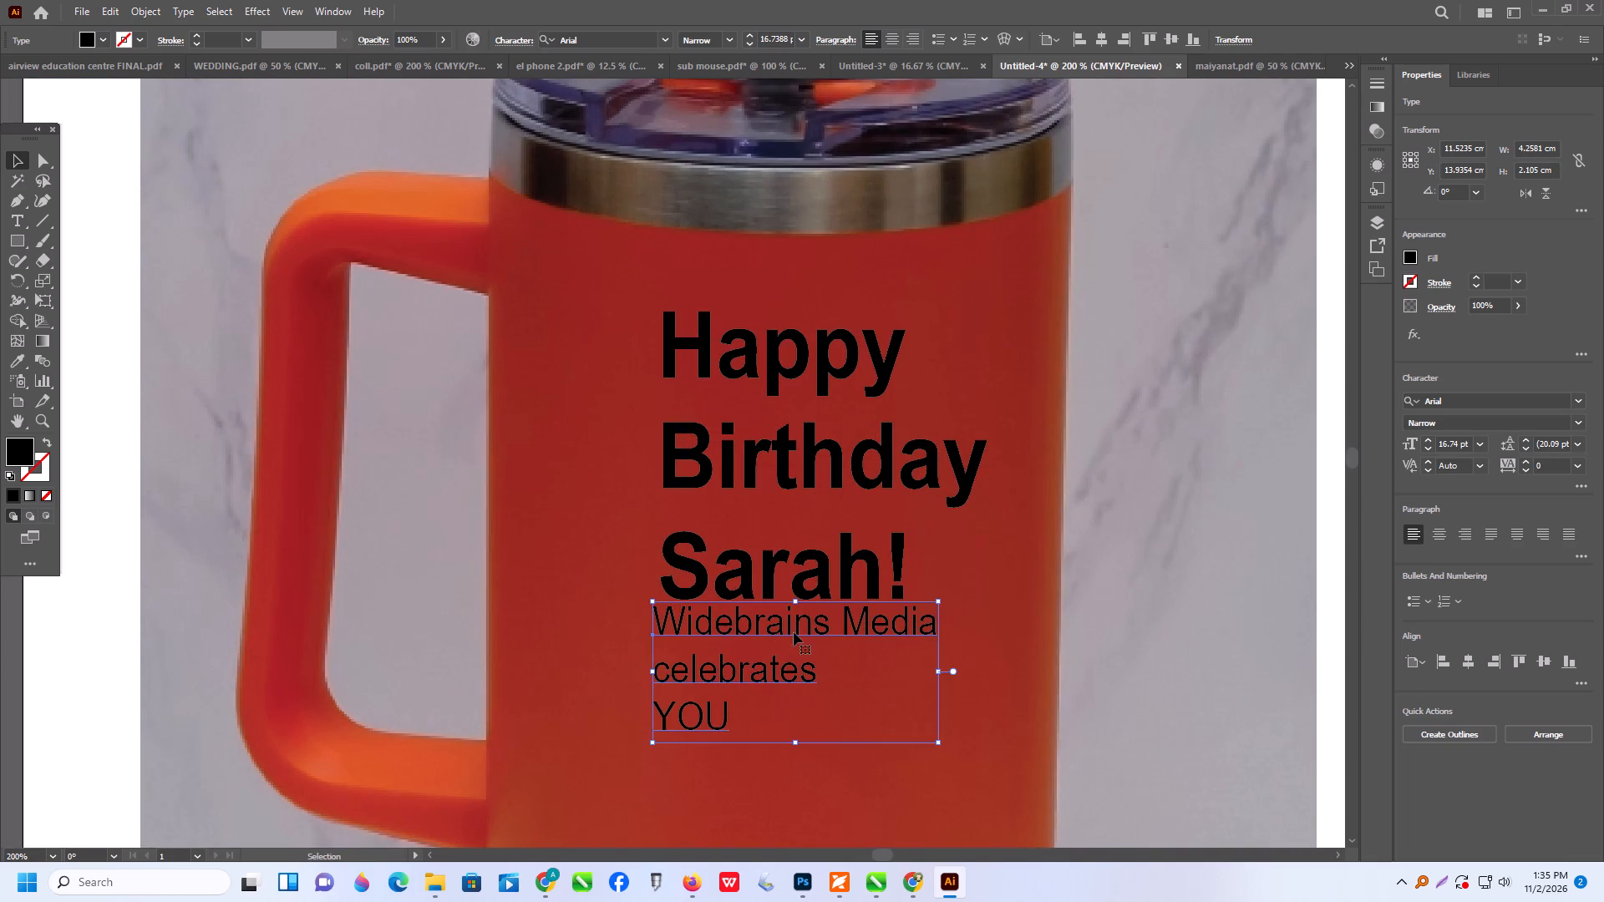
pyautogui.moveTo(790, 632); pyautogui.dragTo(801, 633)
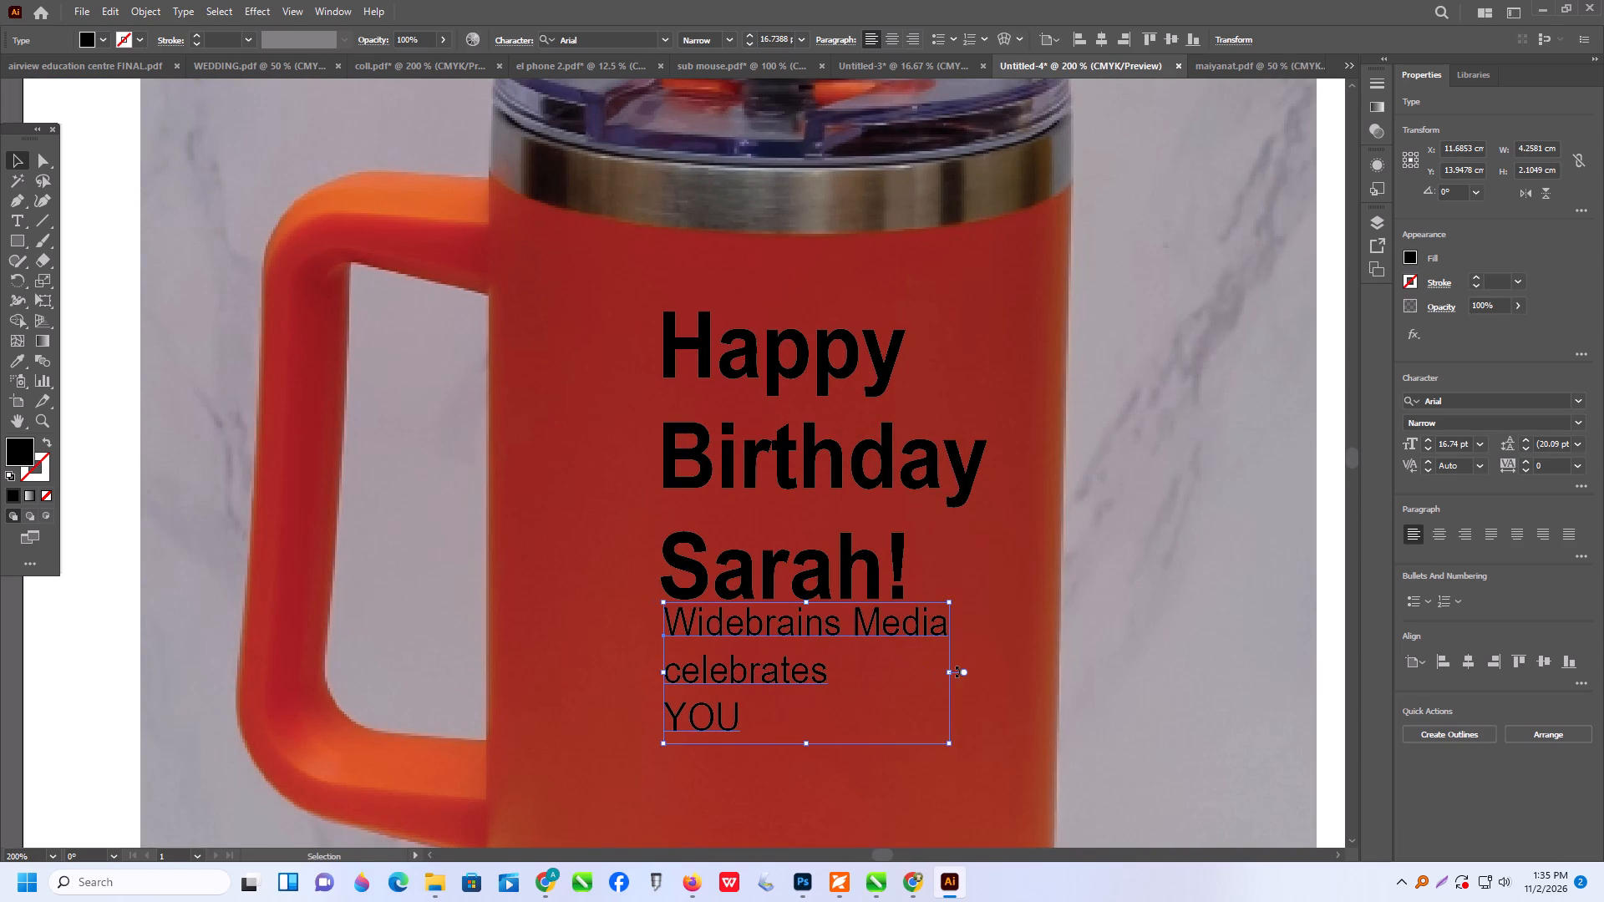
pyautogui.moveTo(948, 672); pyautogui.dragTo(967, 676)
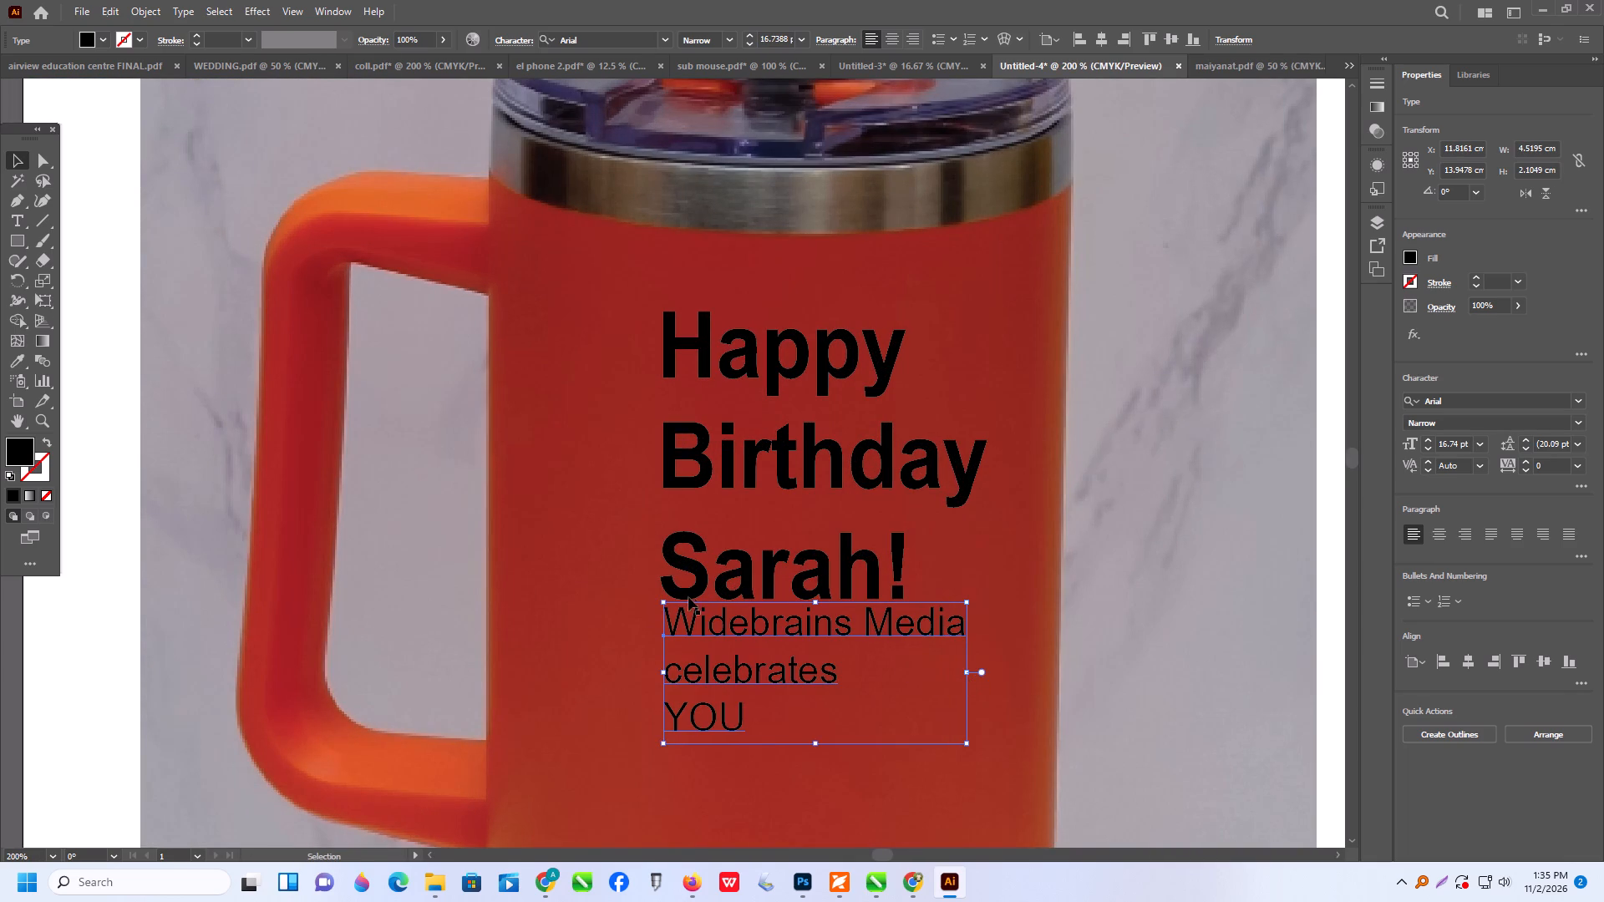
# Recolour both text blocks on the orange tumbler white by sampling the white artboard with the Eyedropper.
pyautogui.keyDown('alt'); pyautogui.scroll(-1, 688, 590); pyautogui.keyUp('alt')
pyautogui.keyDown('shift'); pyautogui.click(727, 576); pyautogui.keyUp('shift')
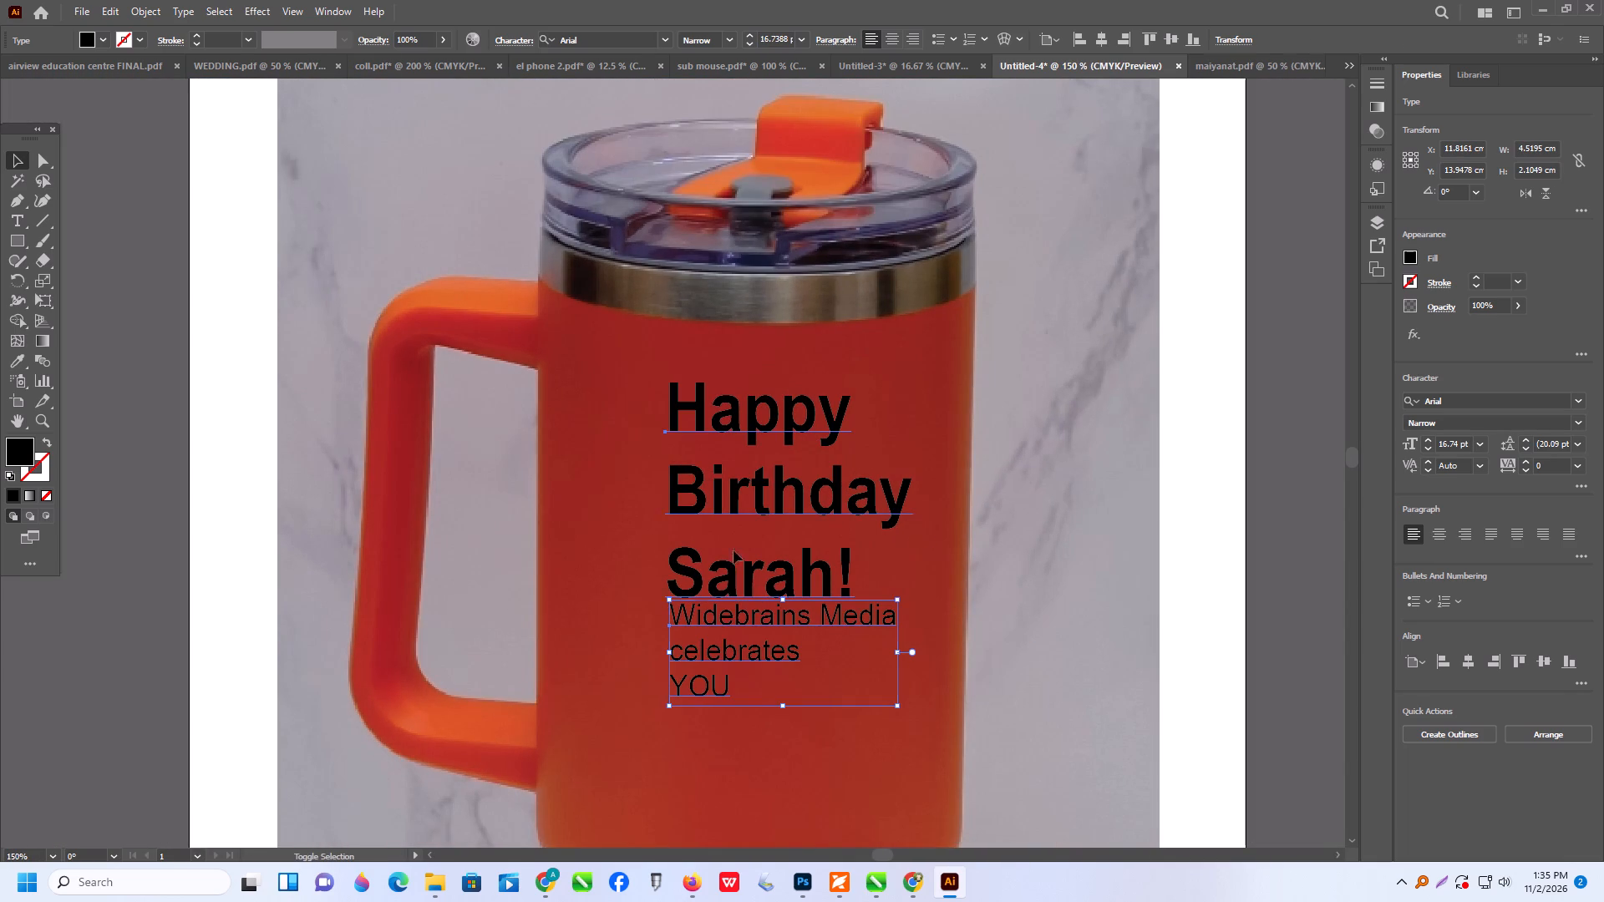
pyautogui.click(21, 357)
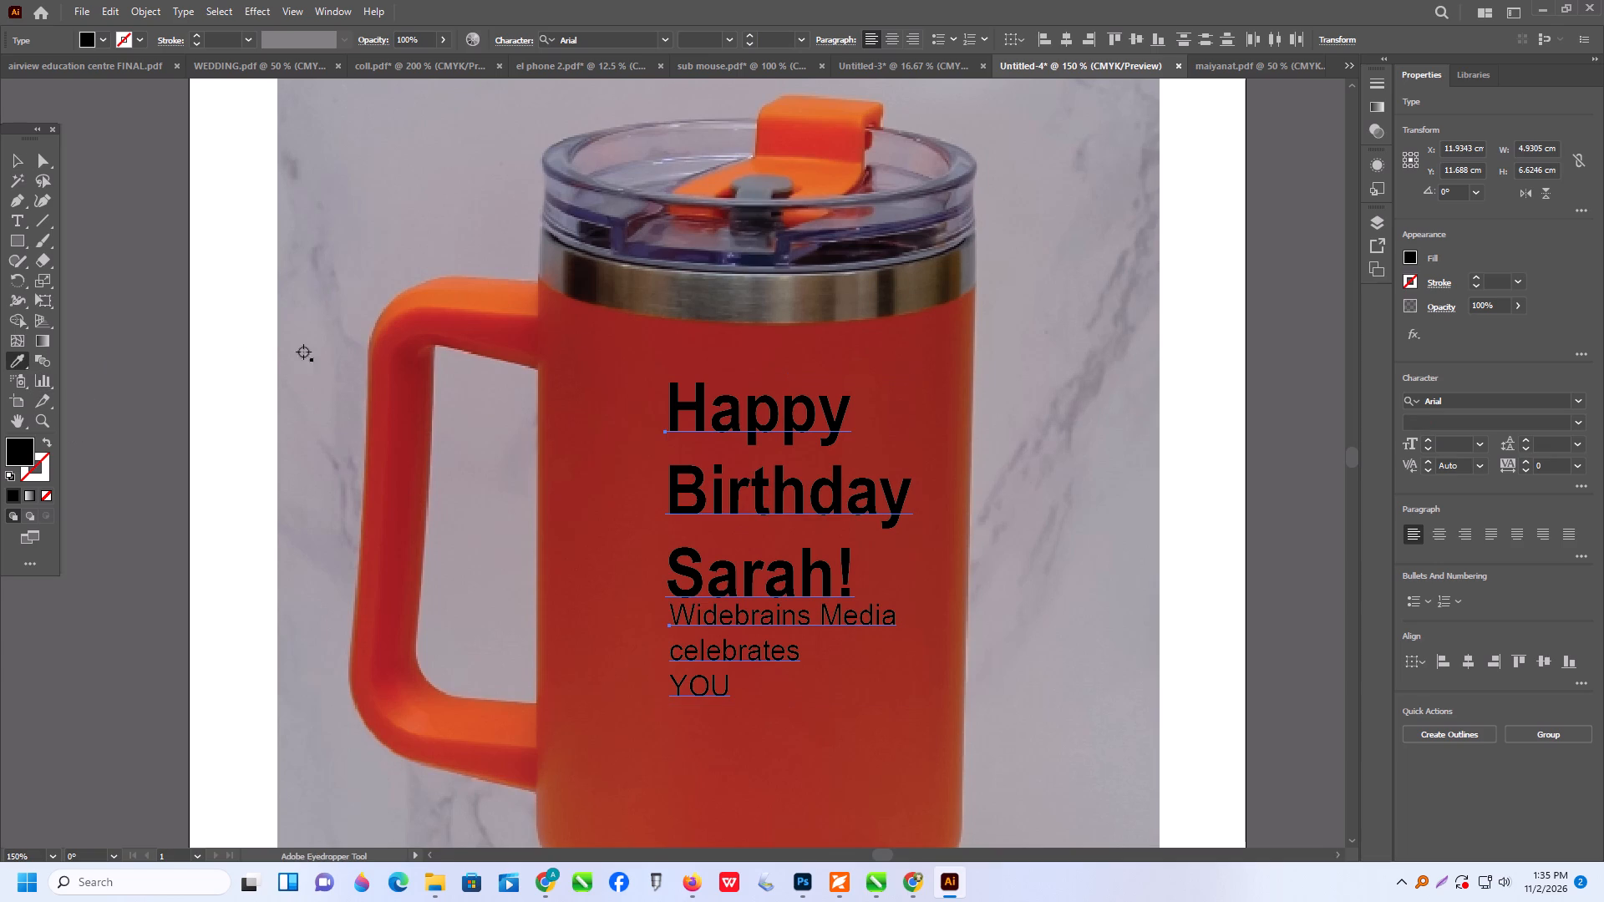
pyautogui.click(695, 297)
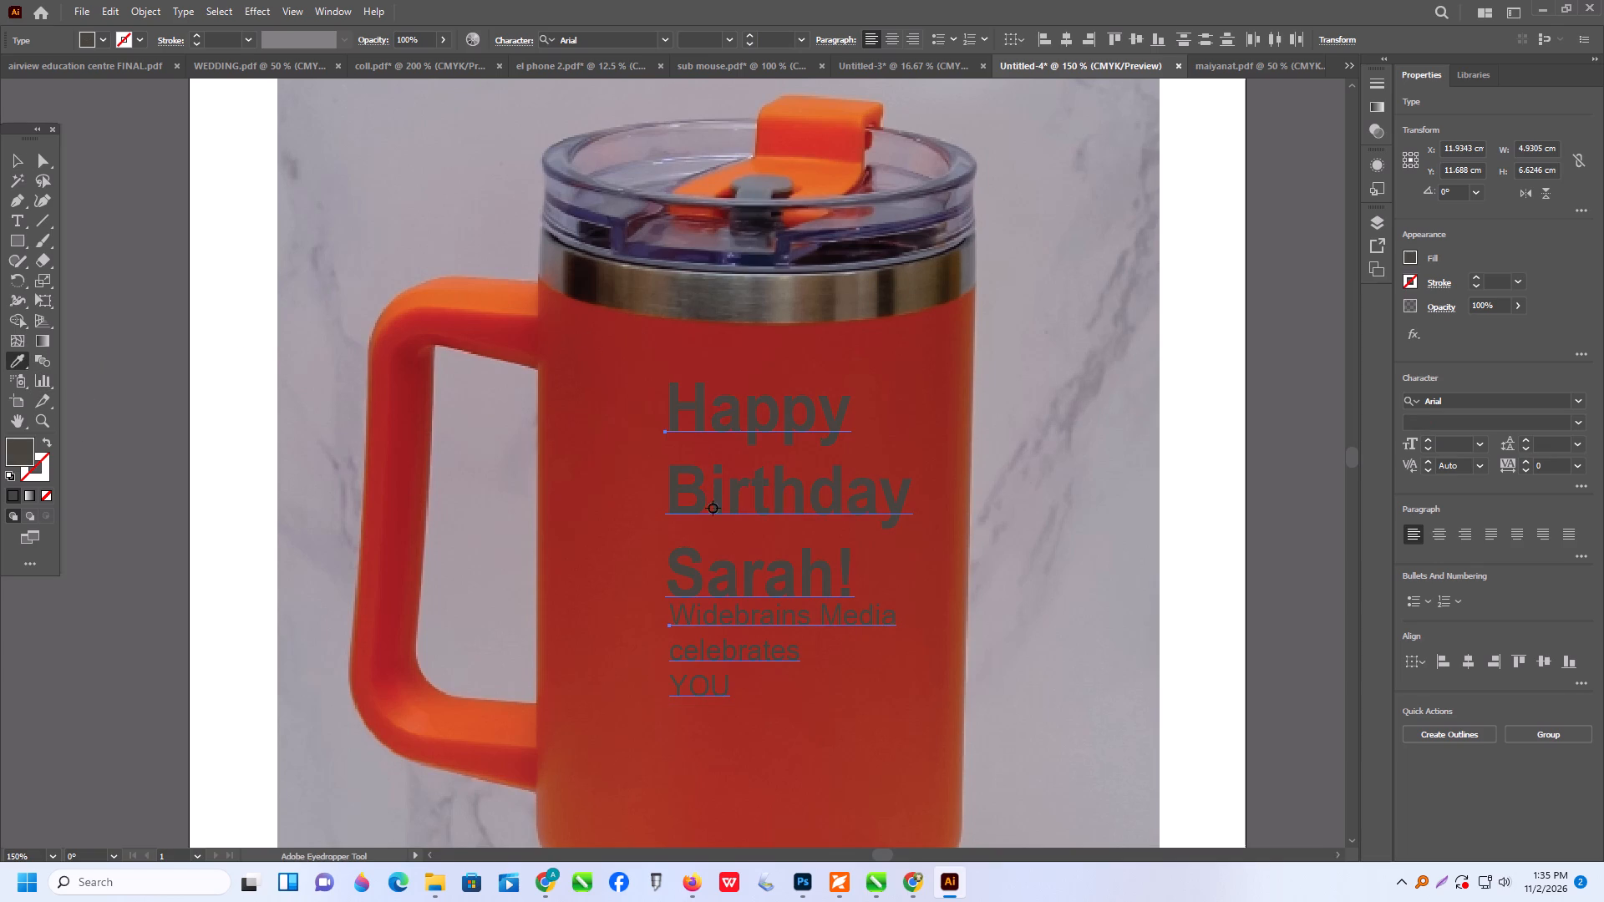
pyautogui.scroll(-2, 713, 513)
pyautogui.click(246, 739)
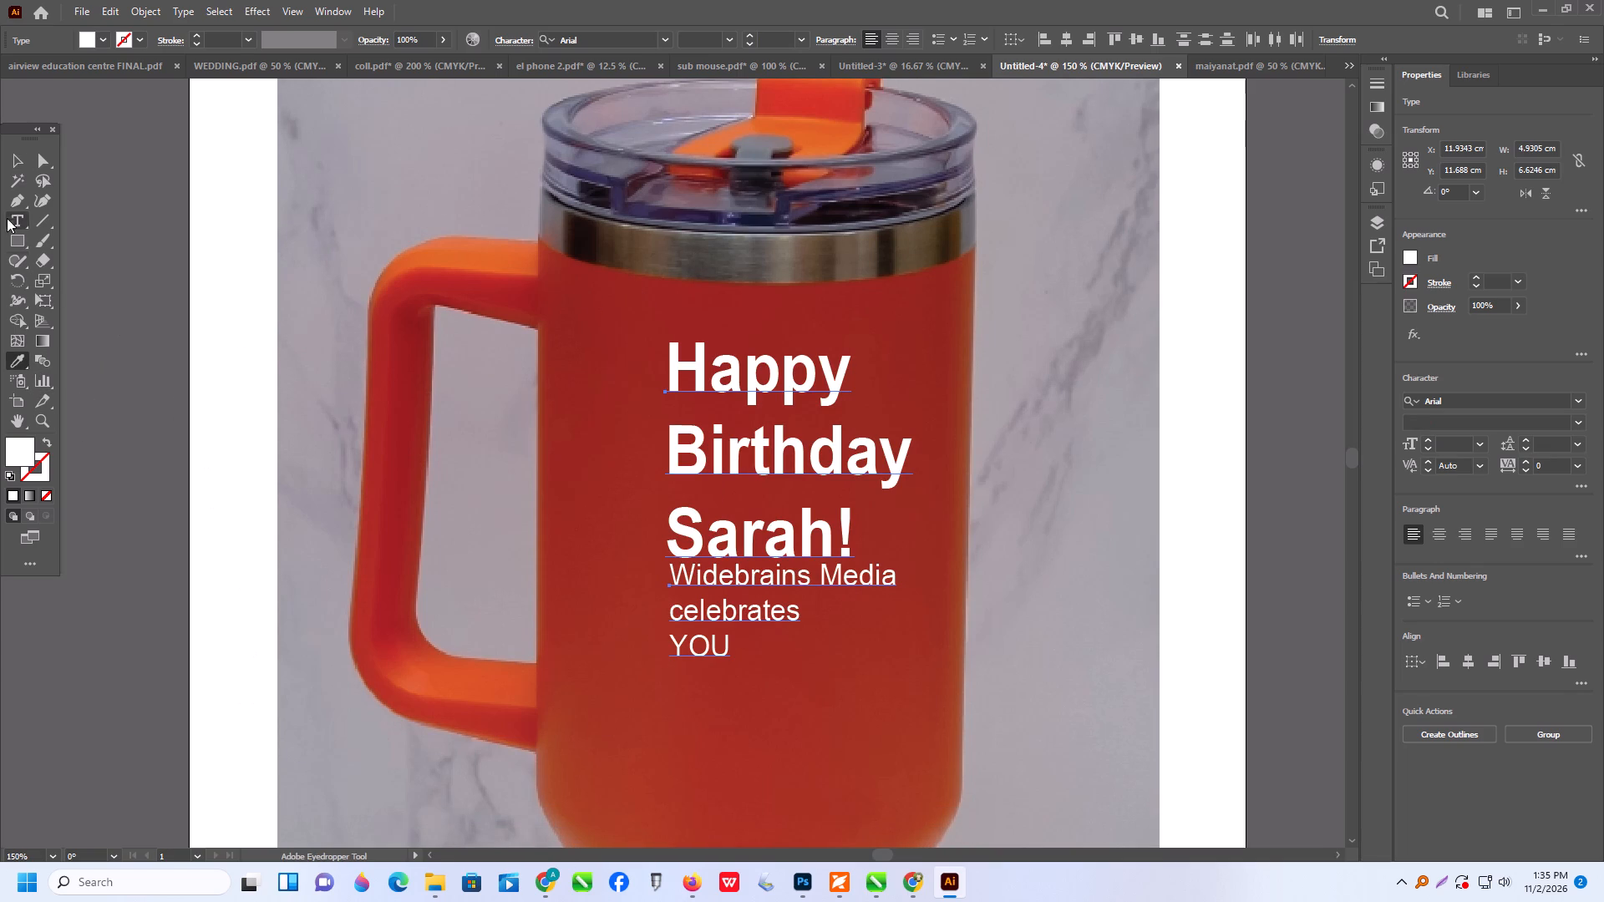
pyautogui.click(14, 164)
pyautogui.click(159, 428)
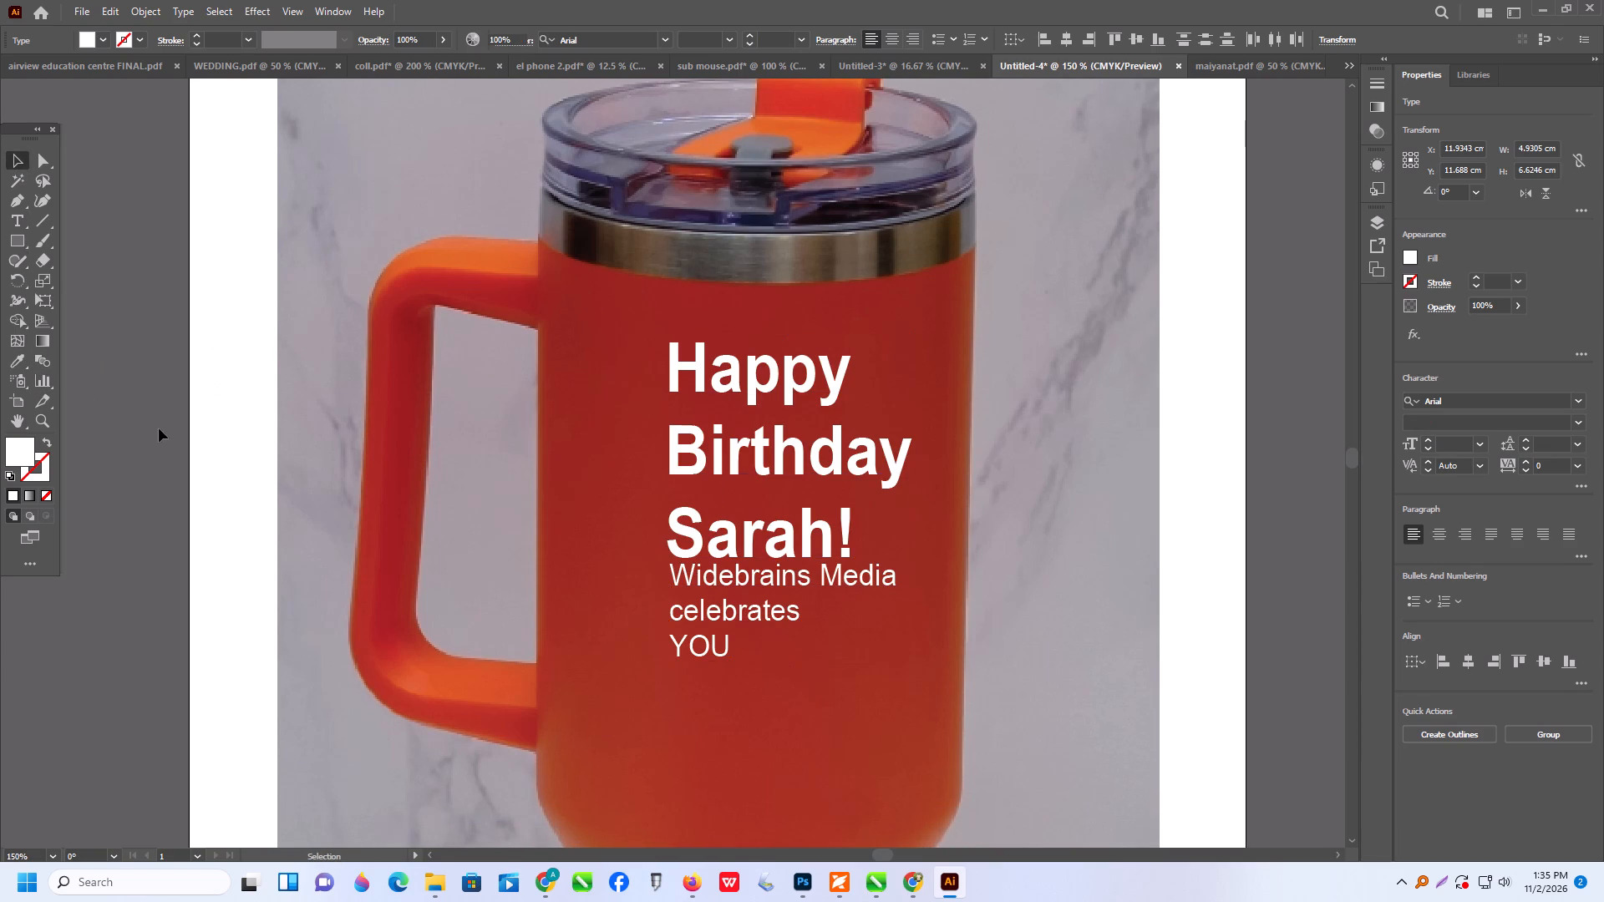
pyautogui.click(139, 448)
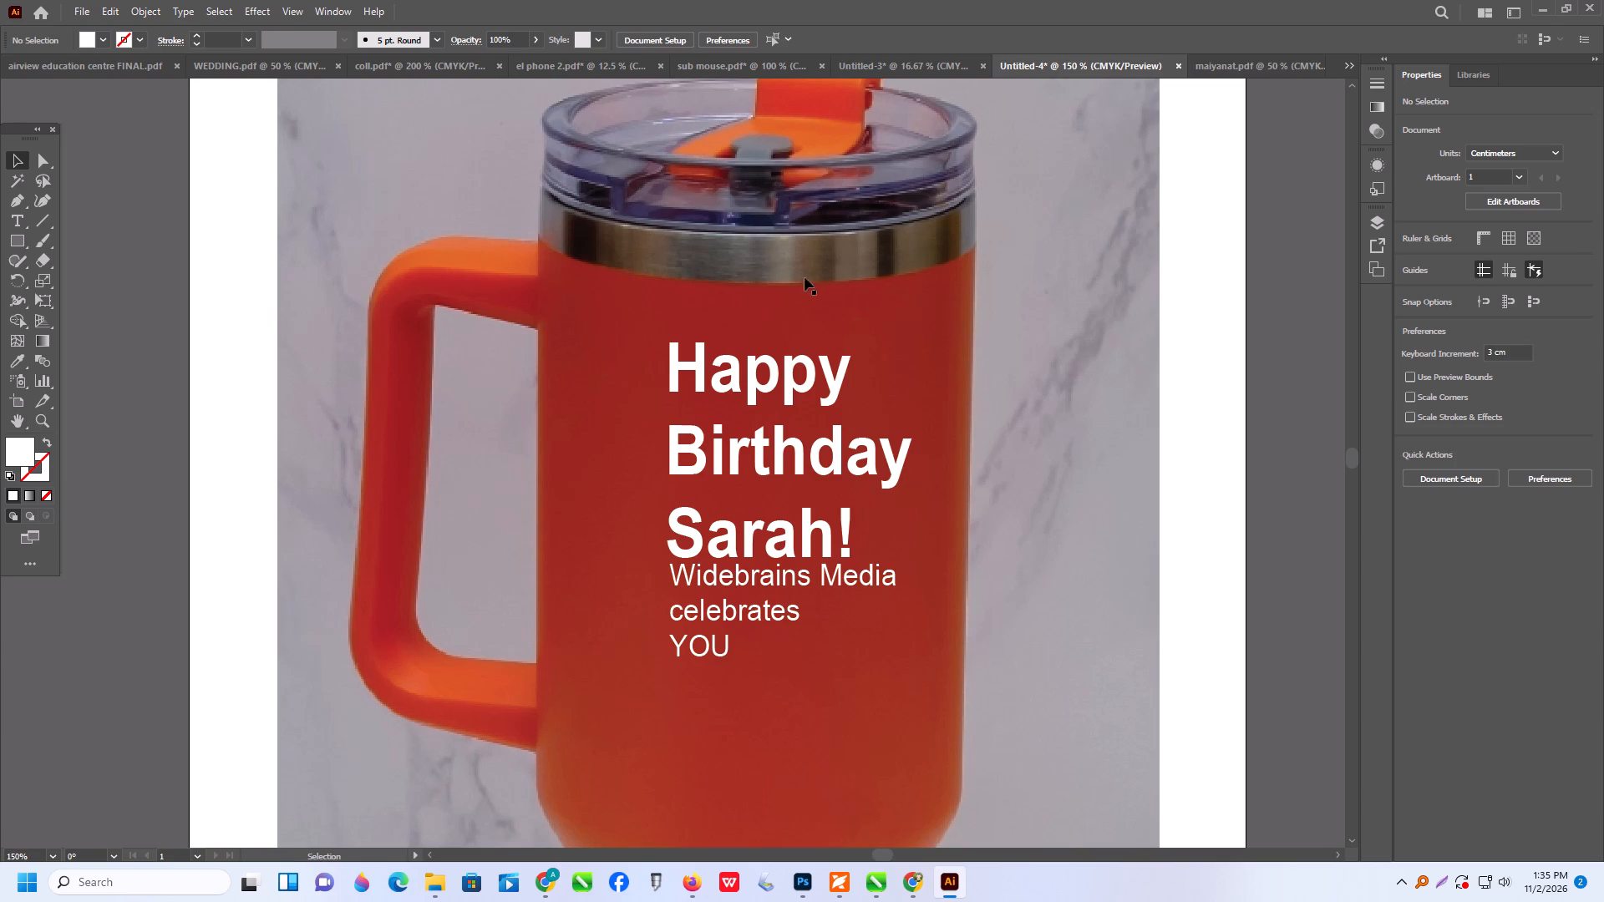
# Set the leading of the "Happy Birthday Sarah!" text to 45 pt.
pyautogui.scroll(-4, 748, 428)
pyautogui.keyDown('alt'); pyautogui.scroll(-1, 419, 509); pyautogui.keyUp('alt')
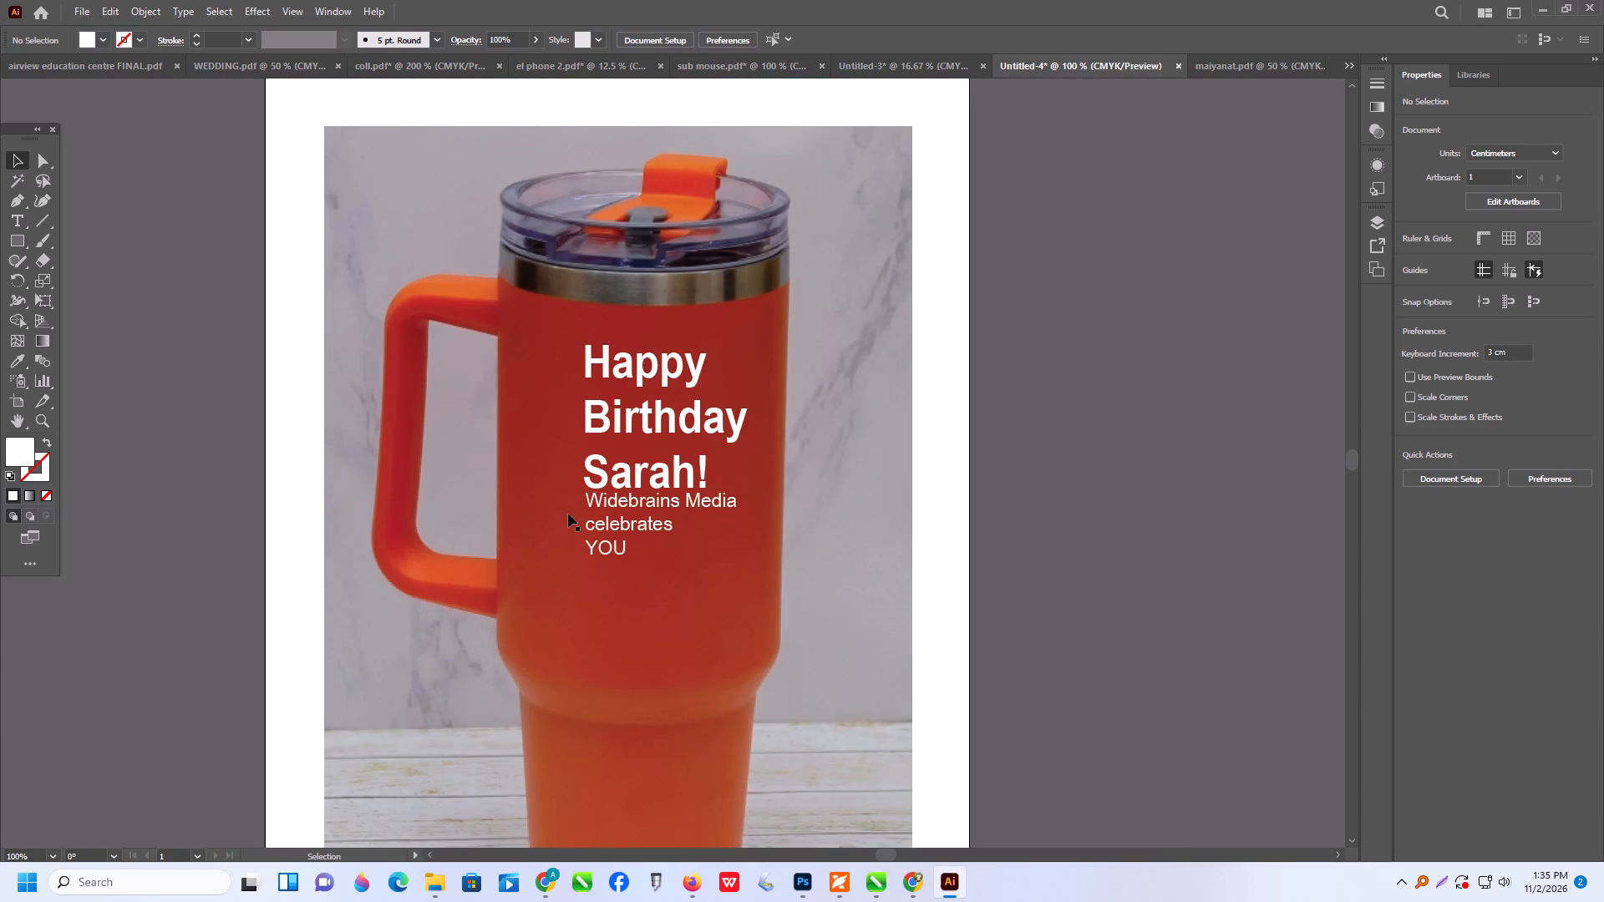
pyautogui.keyDown('alt'); pyautogui.scroll(1, 649, 539); pyautogui.keyUp('alt')
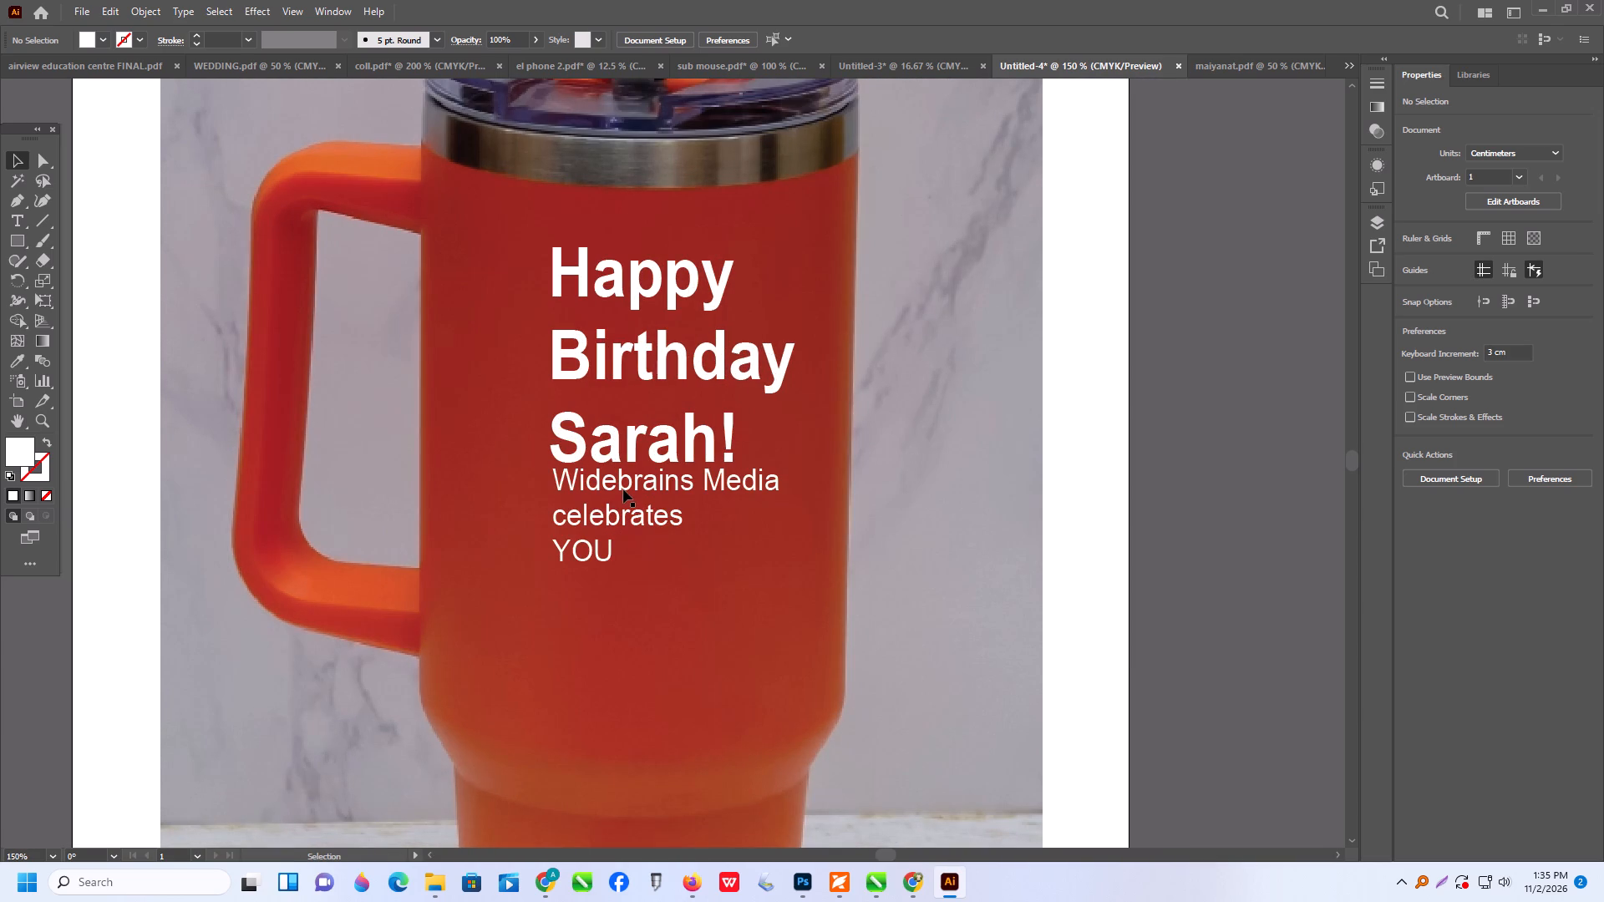
pyautogui.click(619, 444)
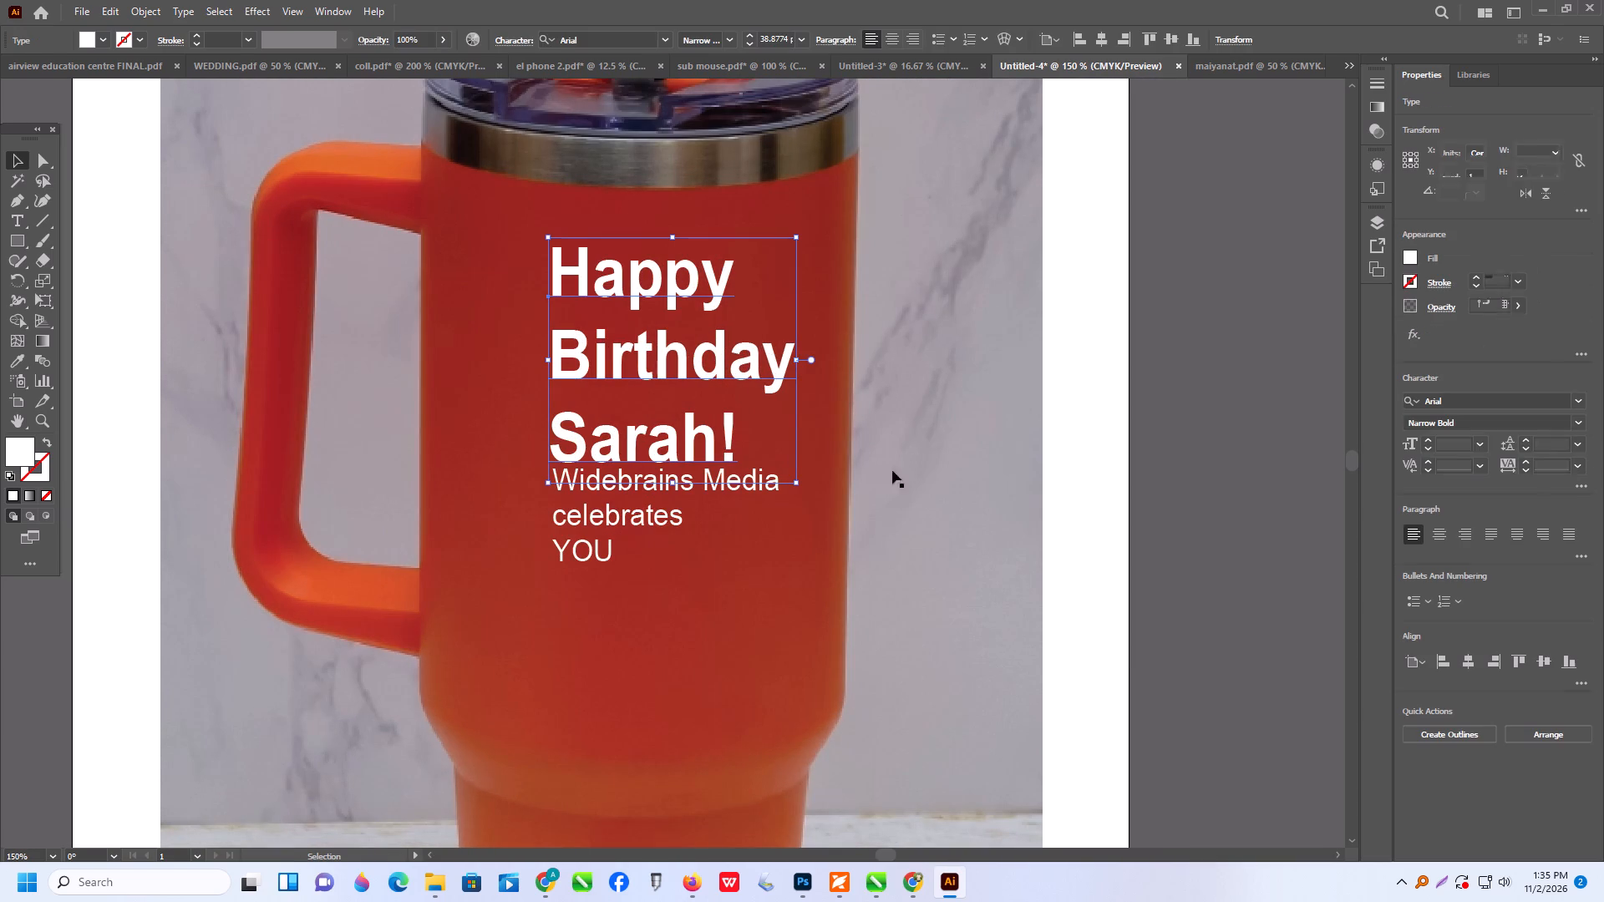
pyautogui.scroll(-2, 1550, 444)
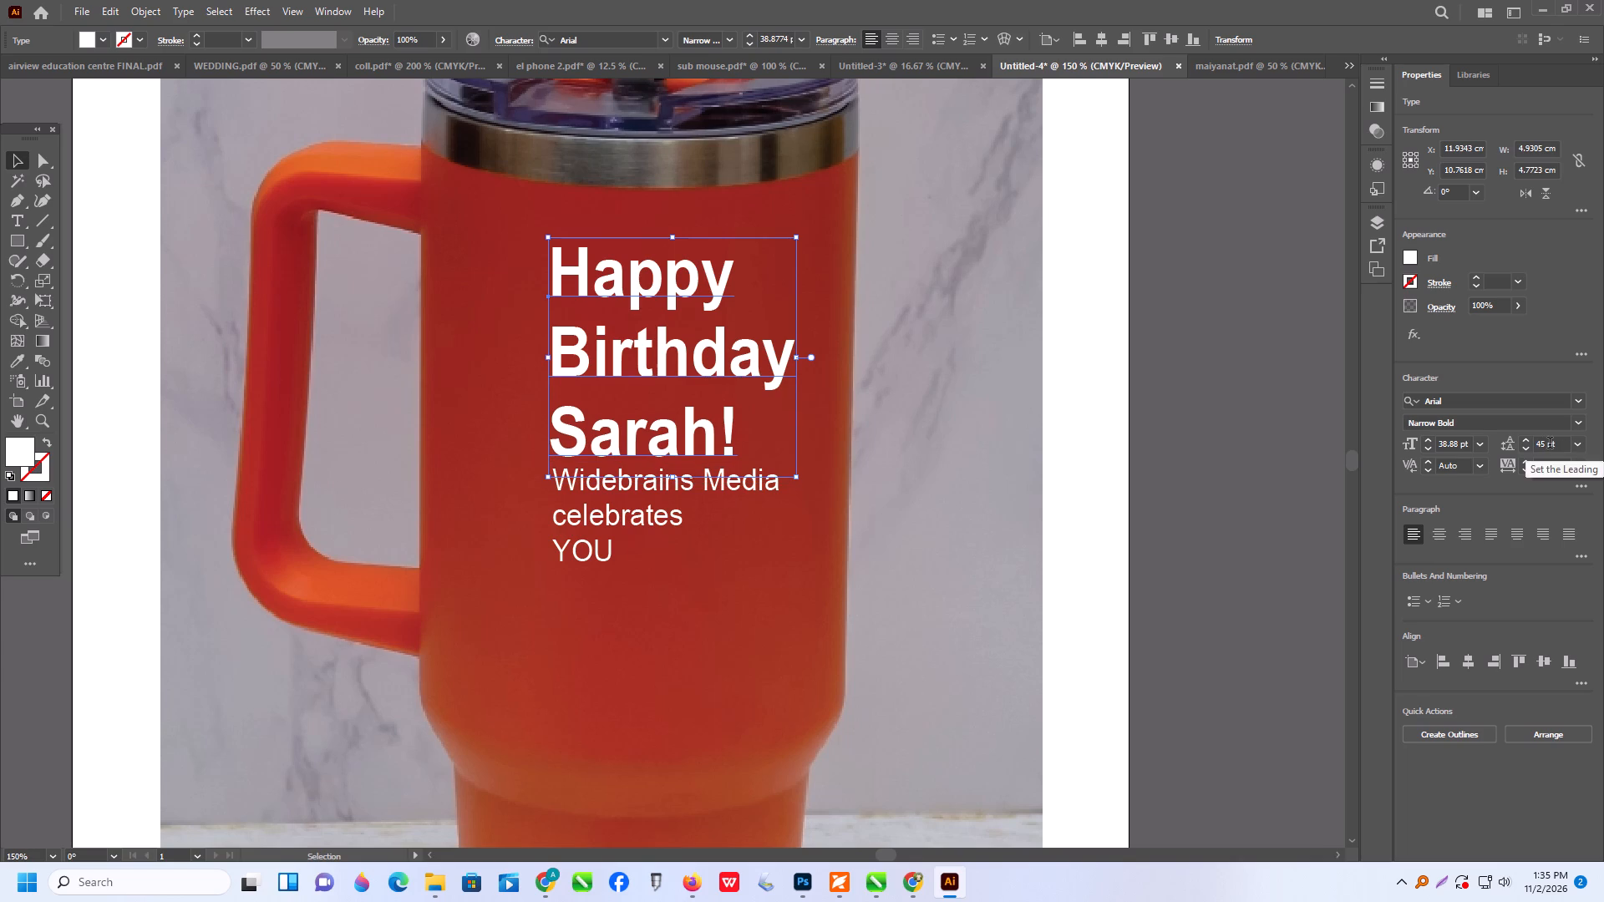
pyautogui.click(1272, 515)
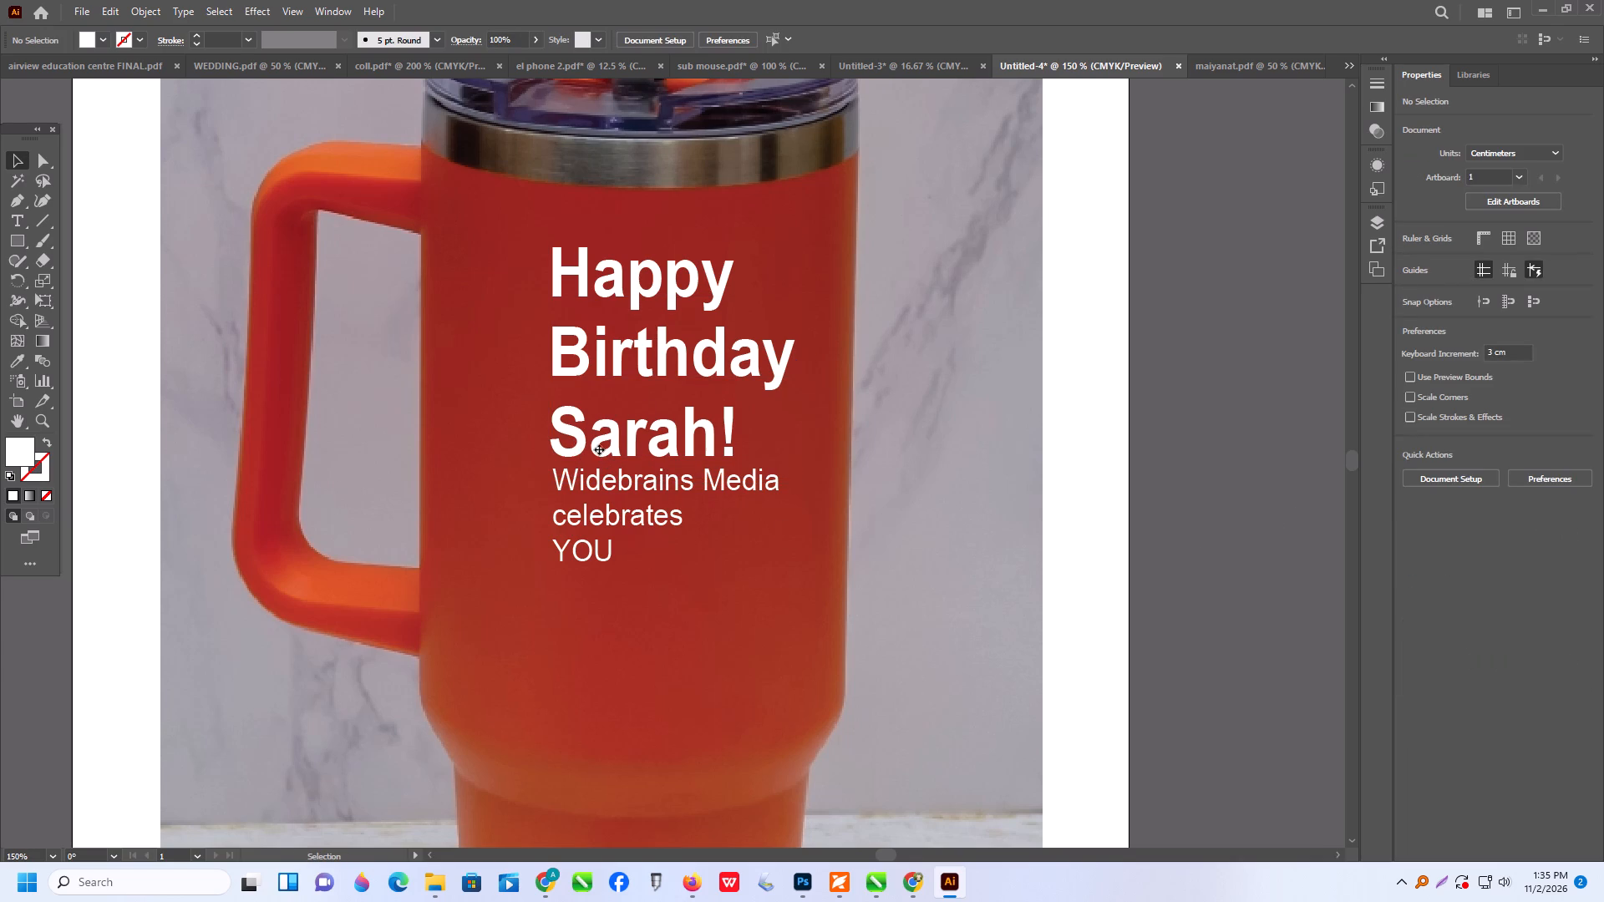
# Align the left edges of the birthday greeting and the Widebrains Media text.
pyautogui.click(599, 449)
pyautogui.keyDown('shift'); pyautogui.click(583, 487); pyautogui.keyUp('shift')
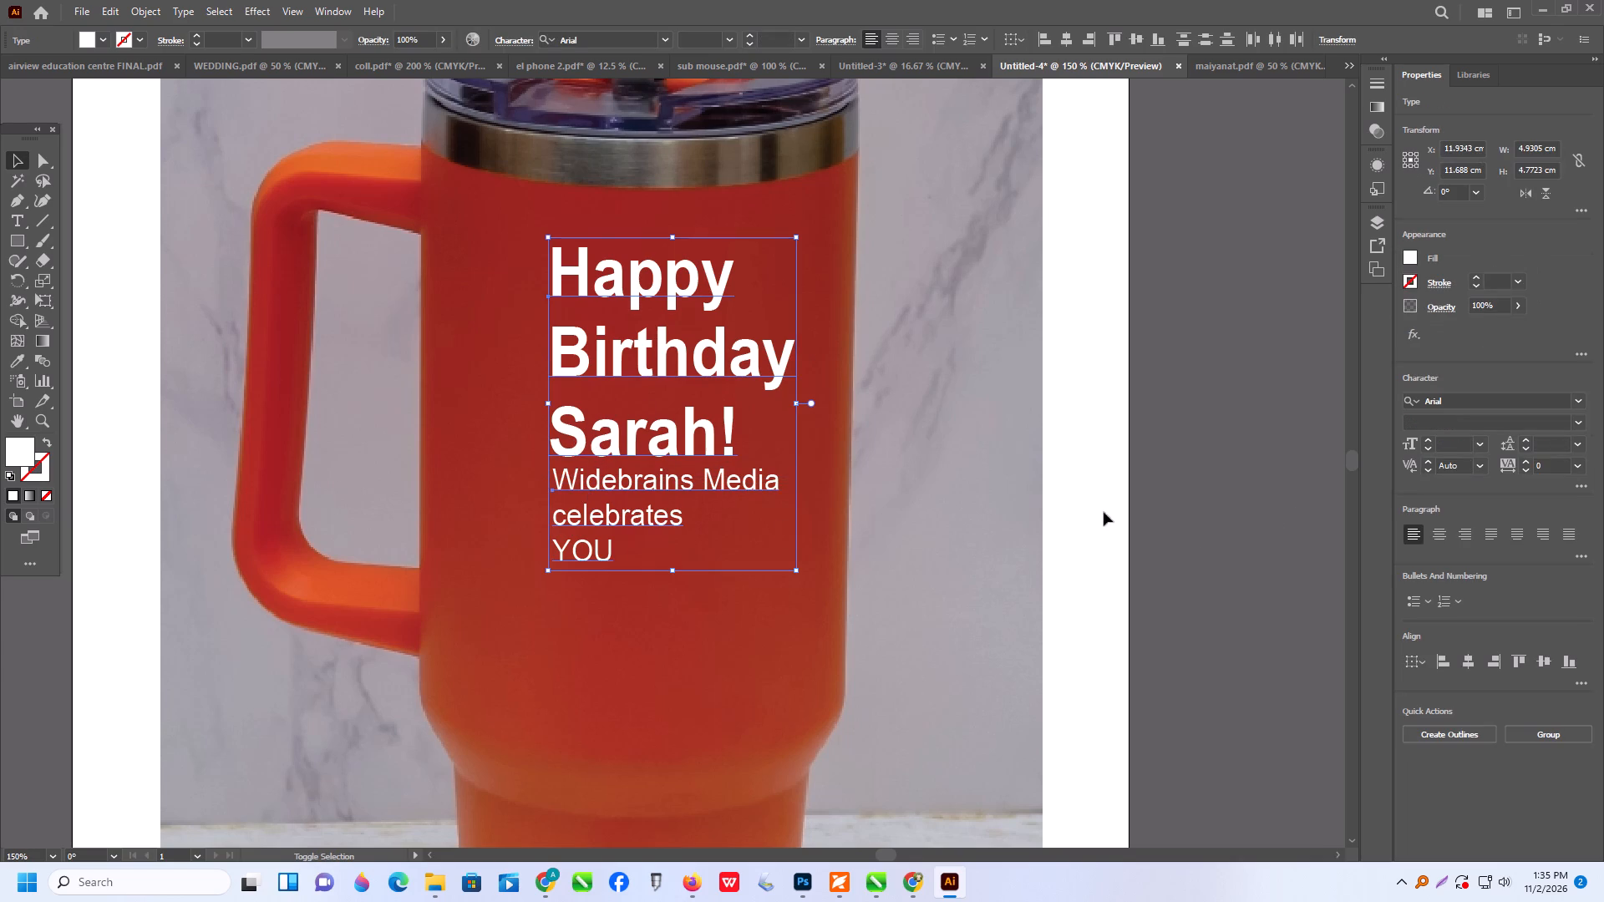
pyautogui.click(1422, 666)
pyautogui.click(1427, 700)
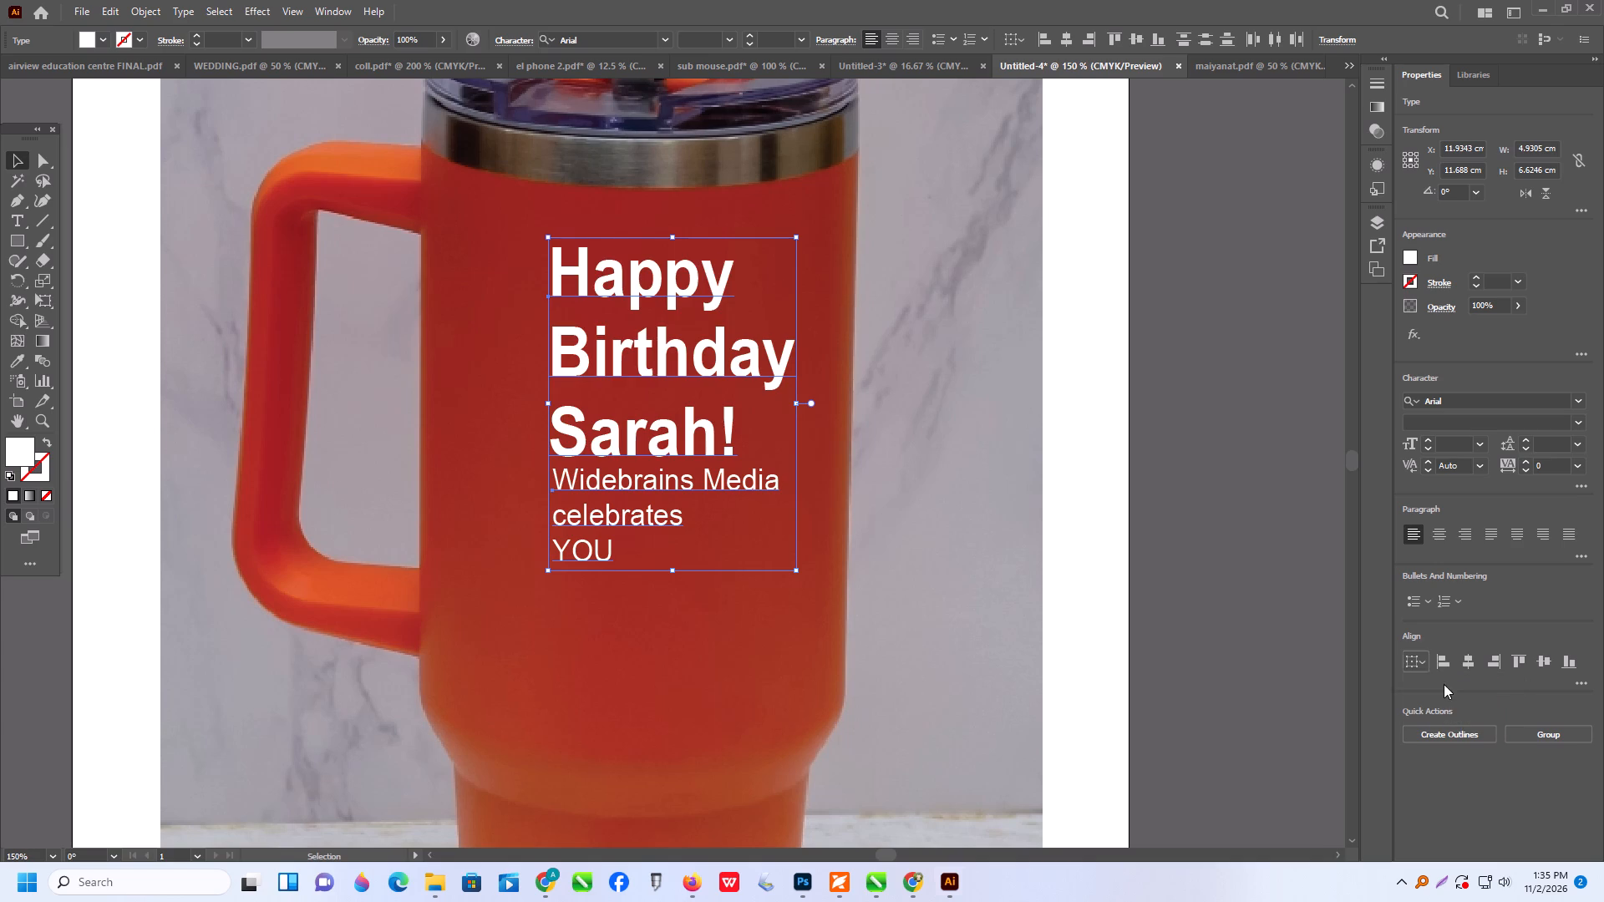
pyautogui.click(1443, 669)
pyautogui.click(1256, 622)
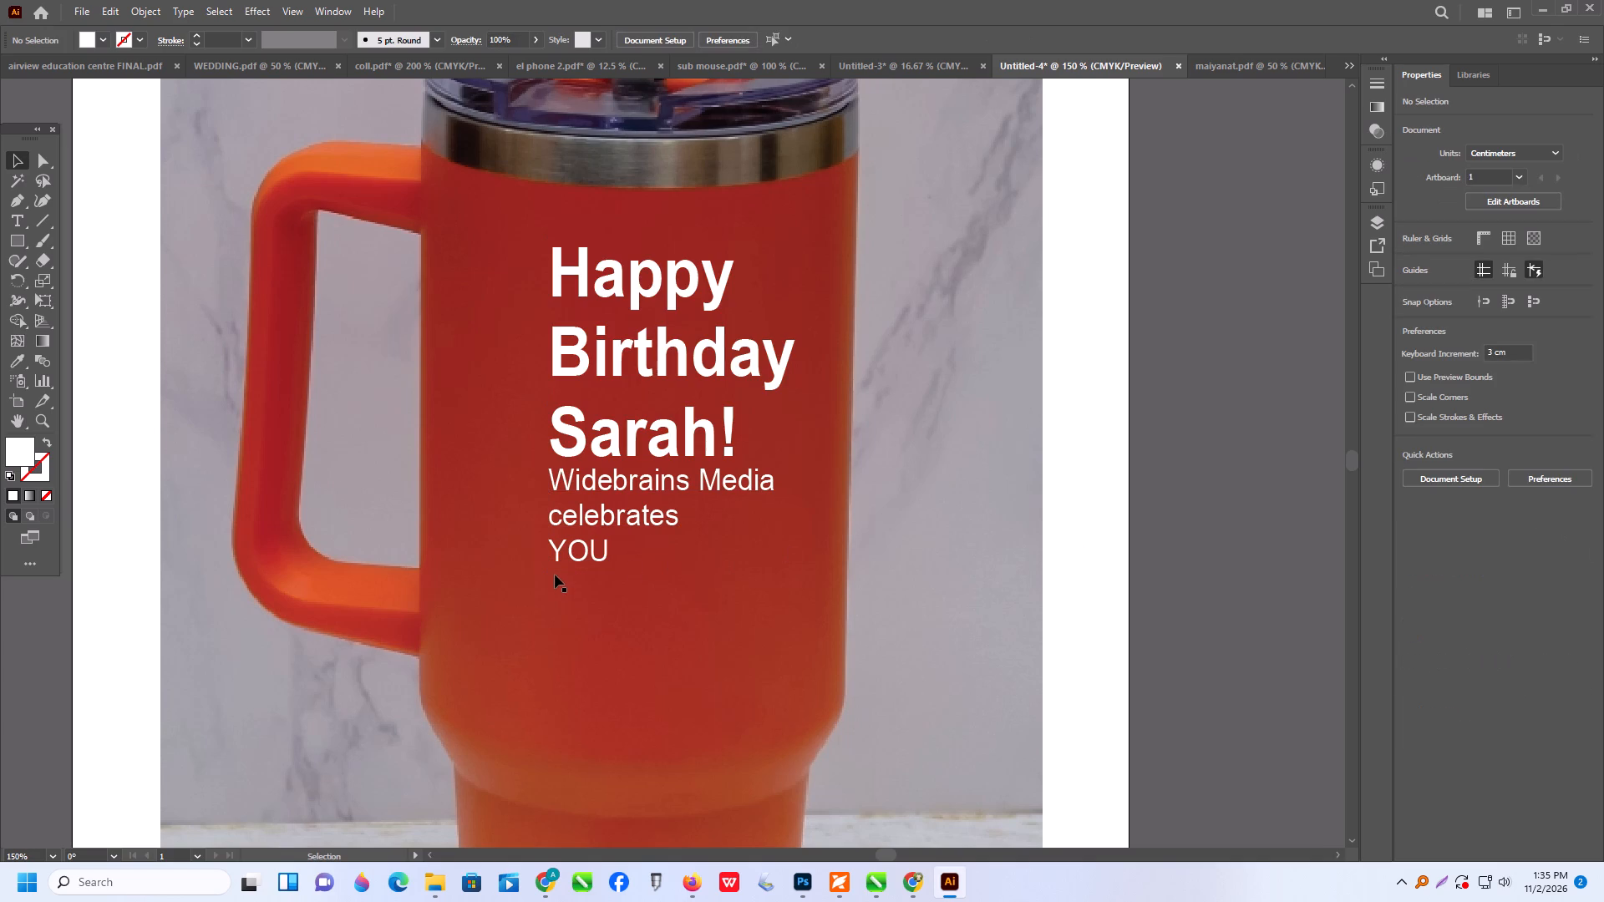
# Compare the text layout on the orange tumbler with the lettering on the white tumbler reference.
pyautogui.keyDown('alt'); pyautogui.scroll(-1, 555, 575); pyautogui.keyUp('alt')
pyautogui.scroll(-1, 566, 553)
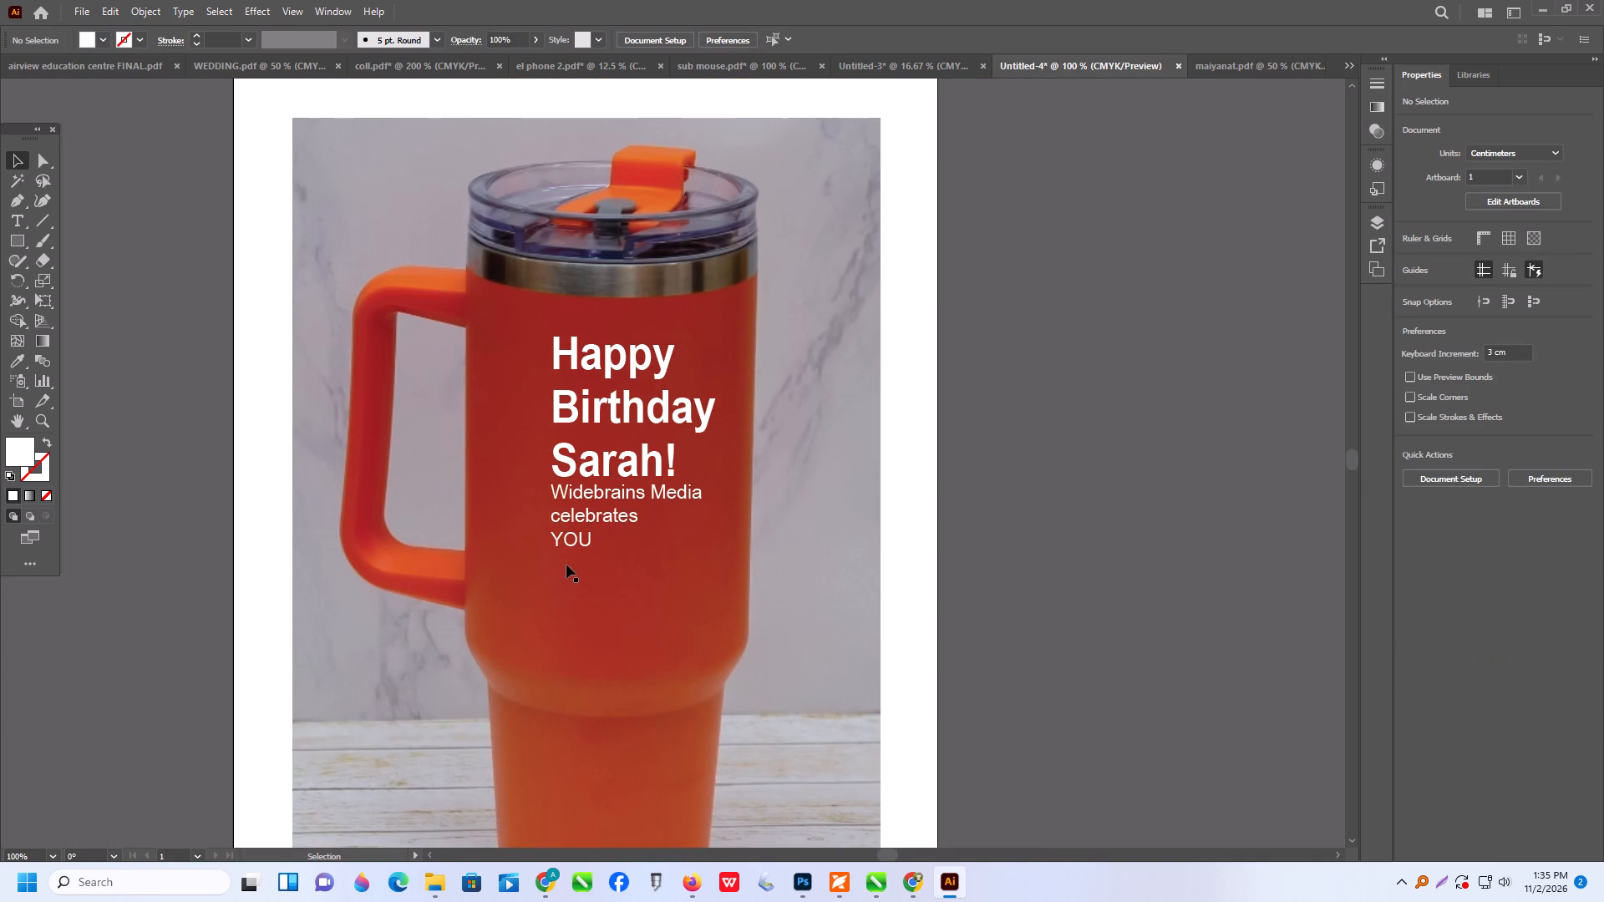
pyautogui.keyDown('alt'); pyautogui.scroll(-3, 754, 641); pyautogui.keyUp('alt')
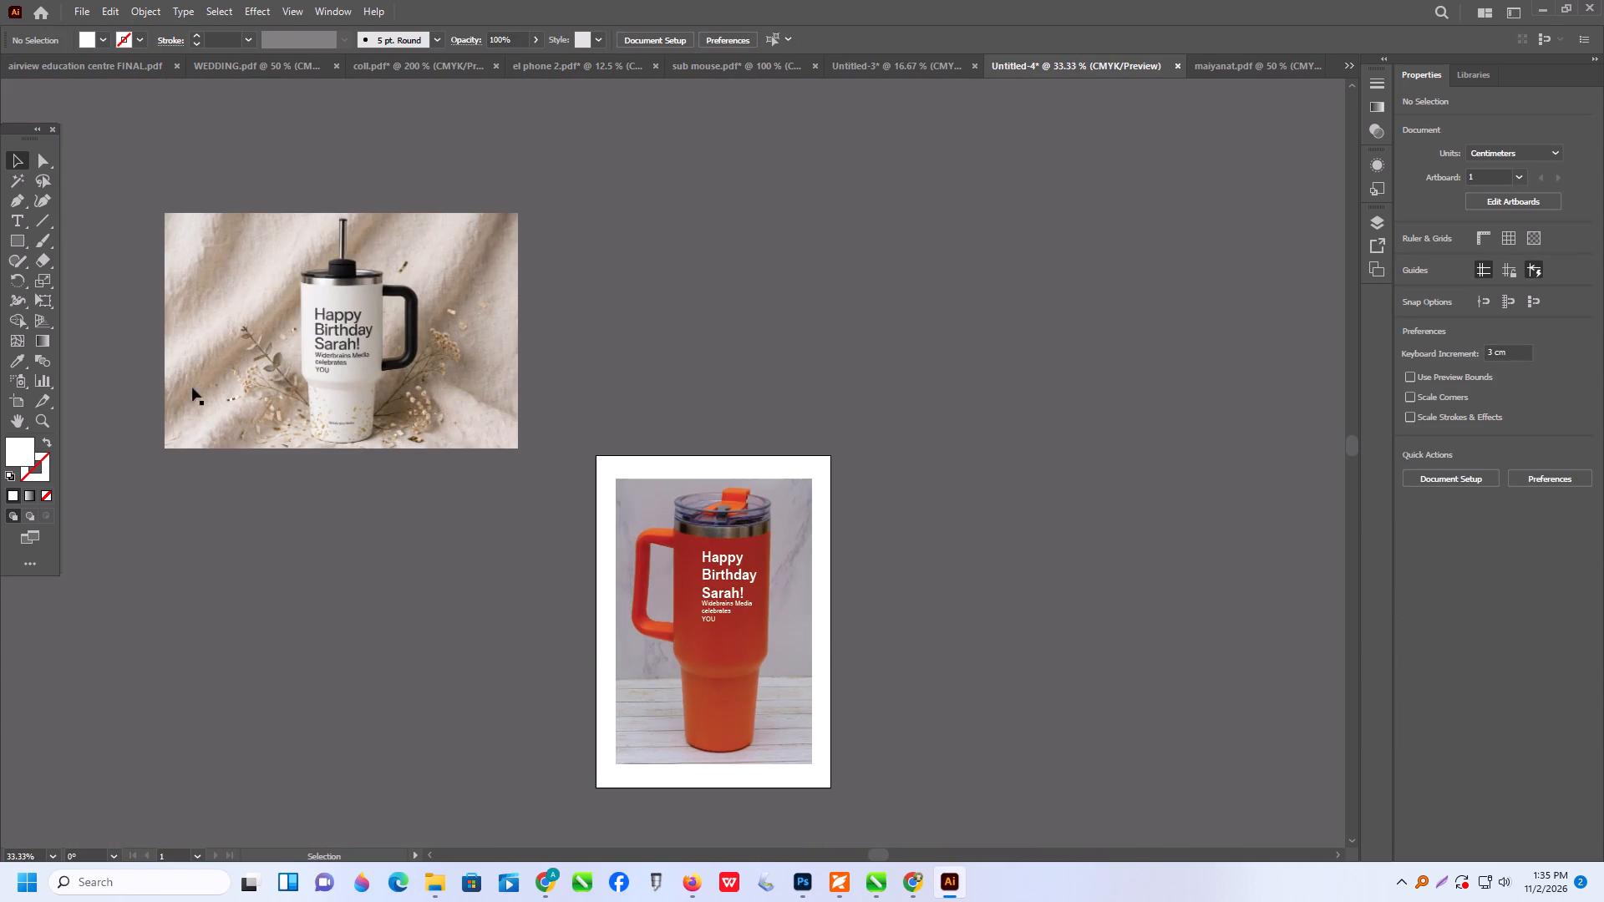
pyautogui.keyDown('alt'); pyautogui.scroll(2, 253, 358); pyautogui.keyUp('alt')
pyautogui.keyDown('alt'); pyautogui.scroll(1, 367, 336); pyautogui.keyUp('alt')
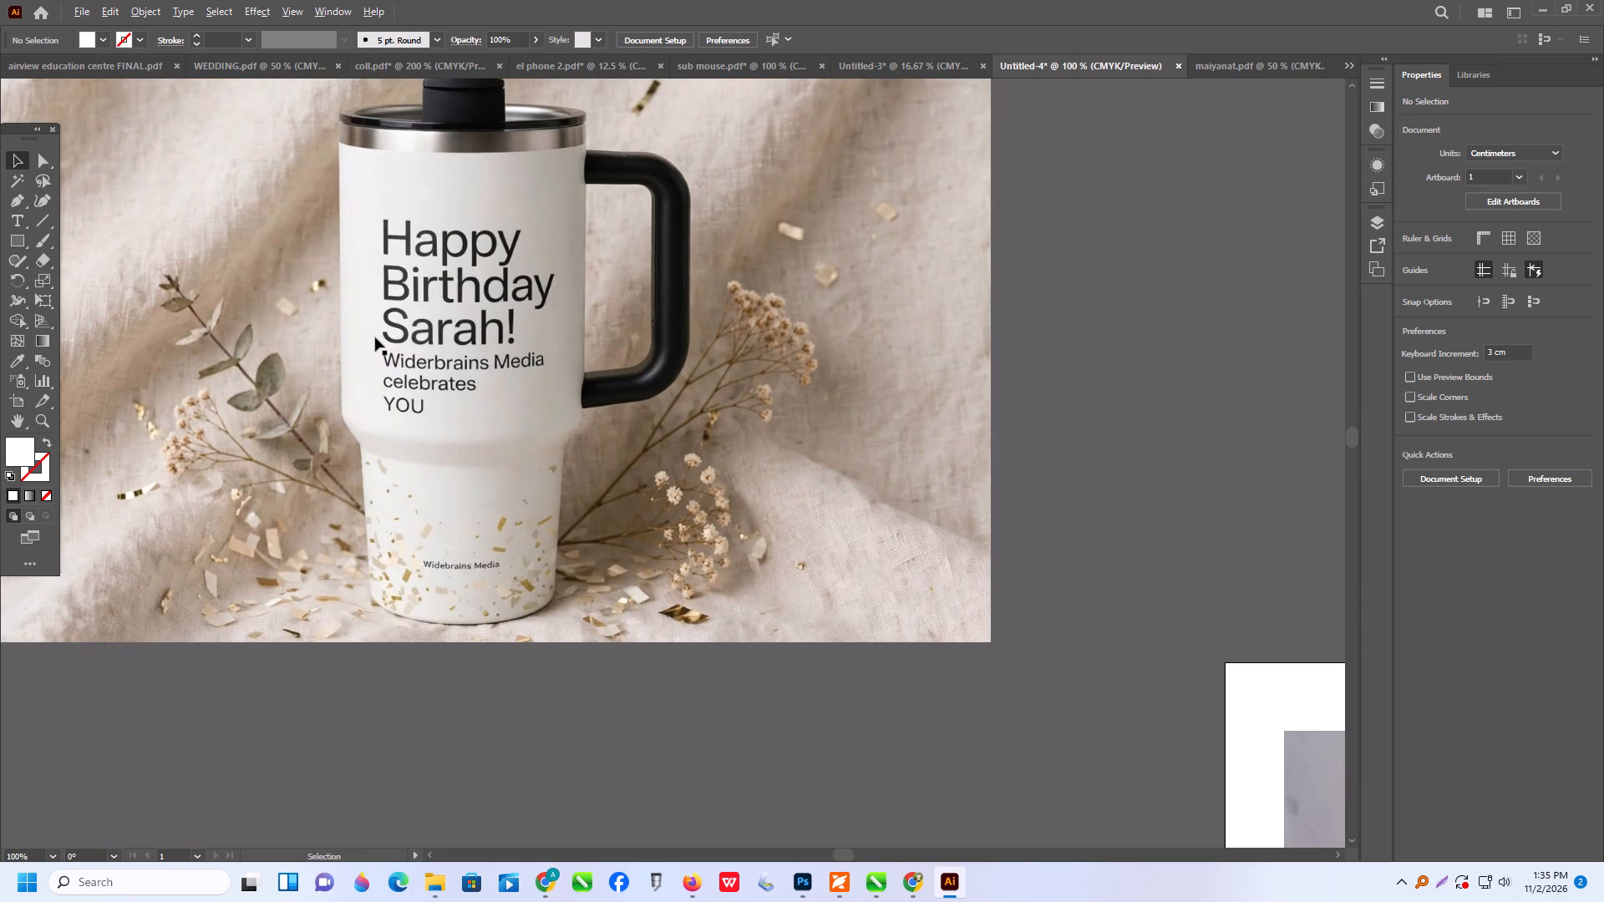
pyautogui.scroll(-2, 375, 337)
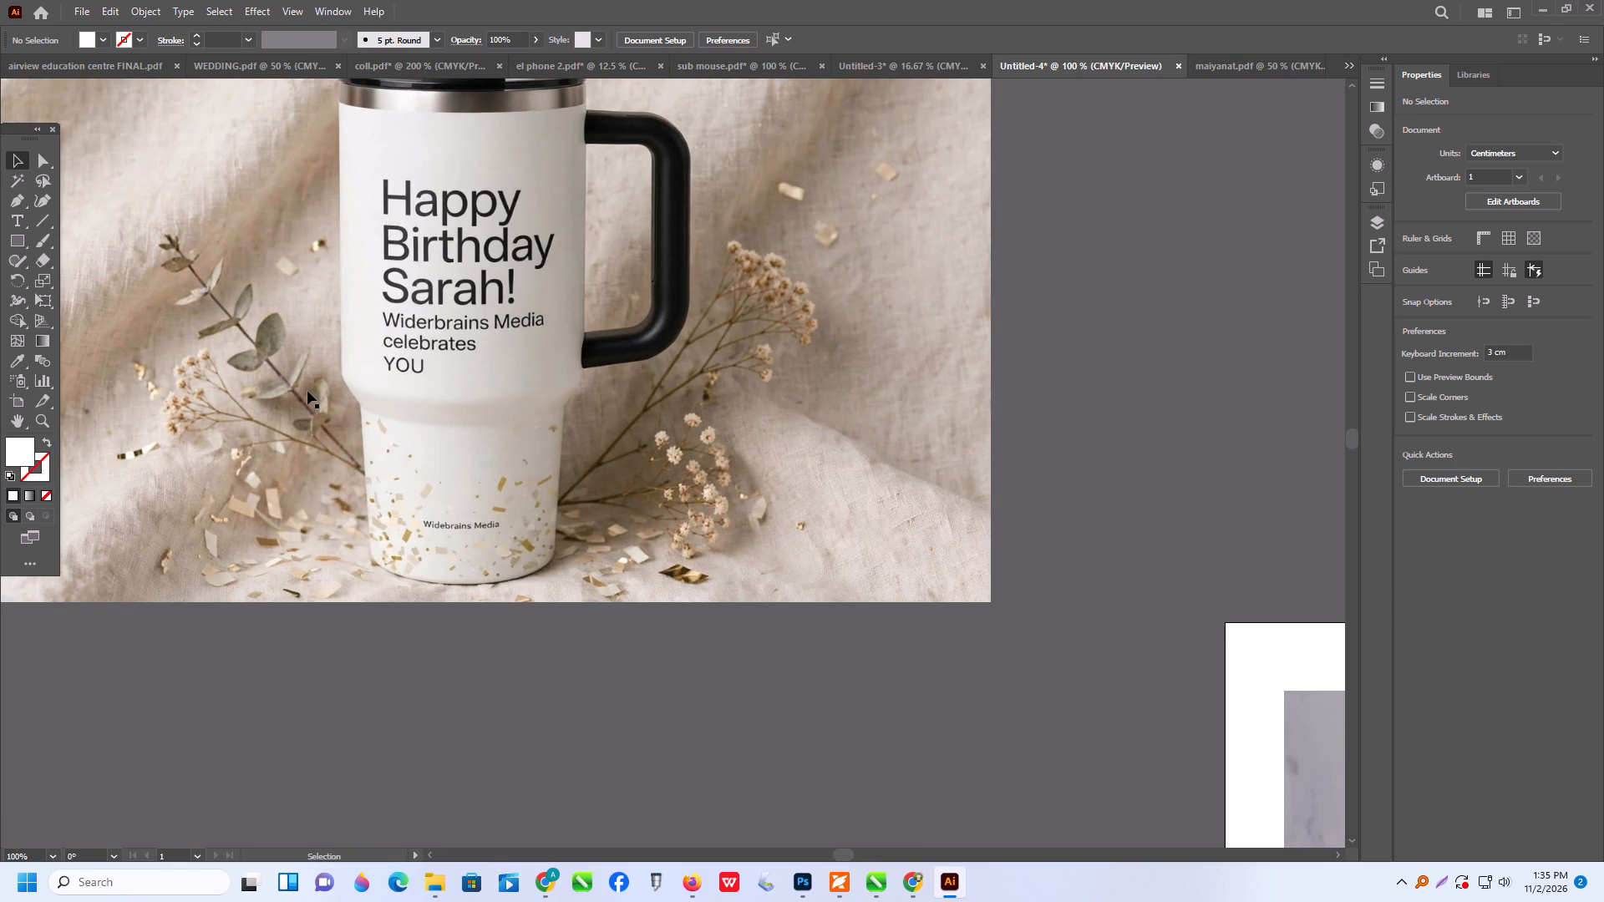
pyautogui.scroll(-3, 307, 380)
pyautogui.keyDown('alt'); pyautogui.scroll(-2, 266, 394); pyautogui.keyUp('alt')
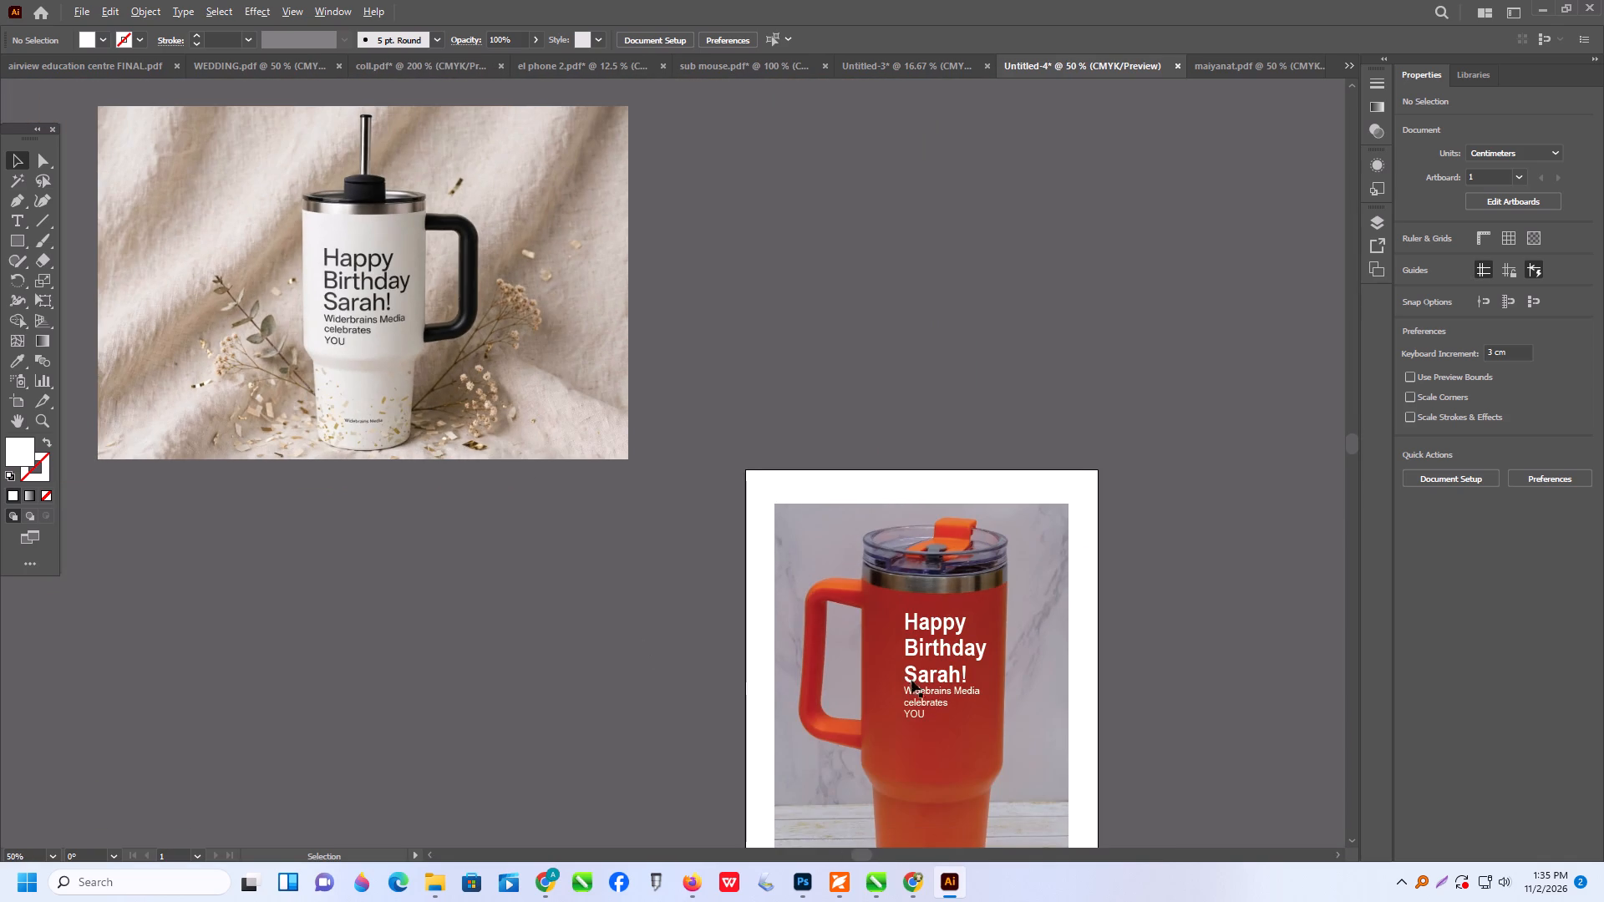
# Insert "Dr. " before "Sarah!" in the birthday greeting on the orange tumbler.
pyautogui.keyDown('alt'); pyautogui.scroll(1, 962, 688); pyautogui.keyUp('alt')
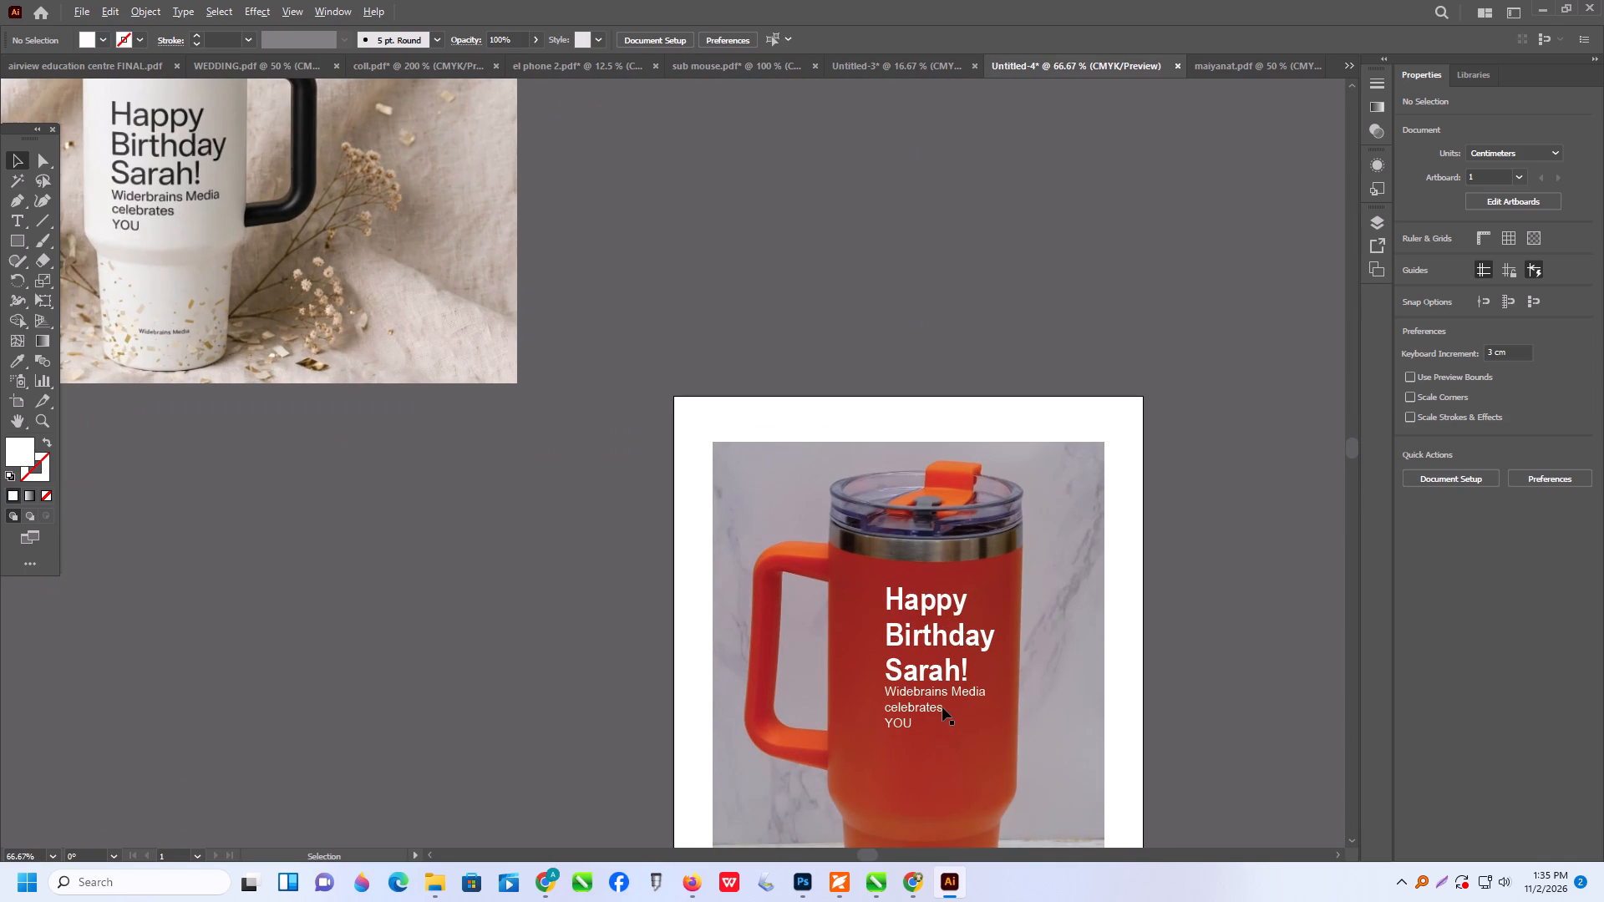
pyautogui.keyDown('alt'); pyautogui.scroll(2, 942, 707); pyautogui.keyUp('alt')
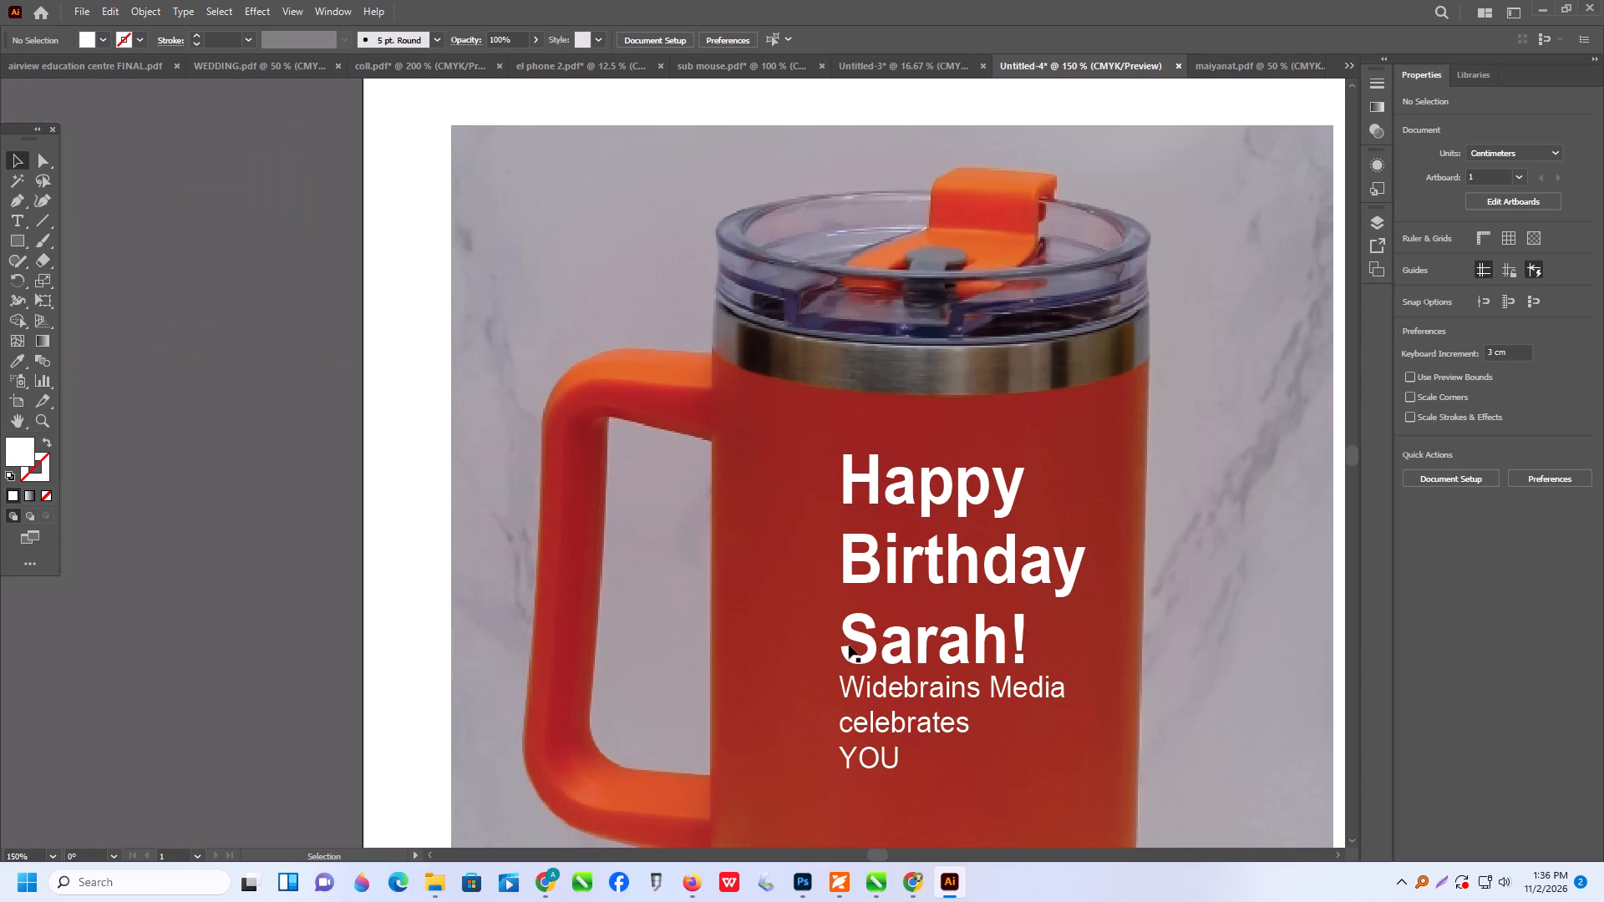
pyautogui.tripleClick(858, 626)
pyautogui.click(854, 633)
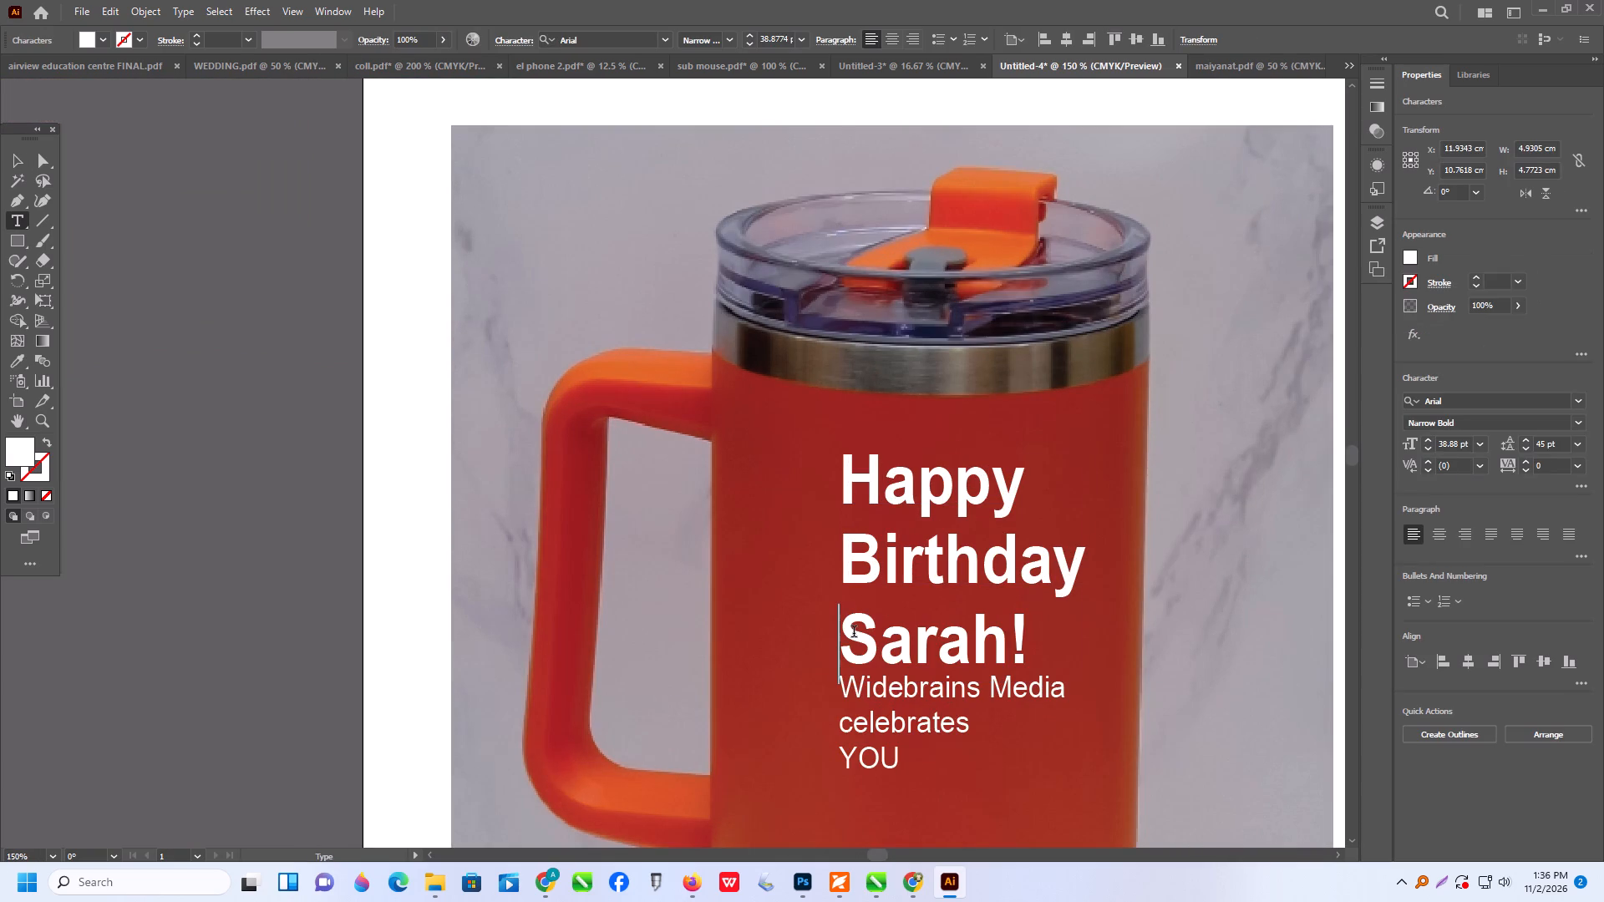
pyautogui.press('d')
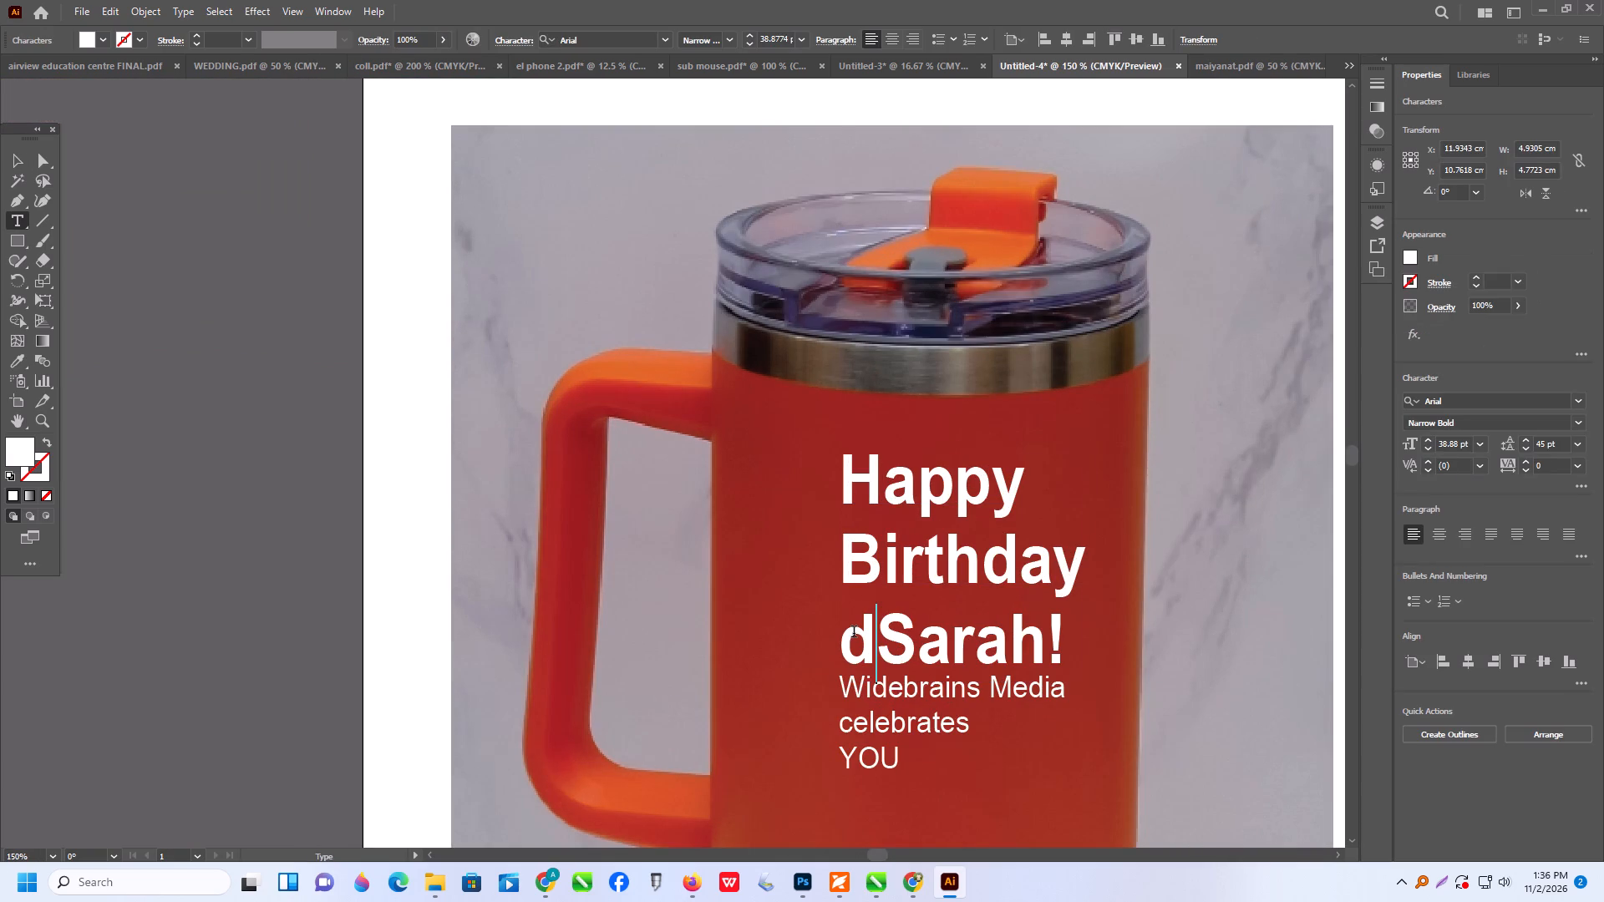
pyautogui.press('BackSpace')
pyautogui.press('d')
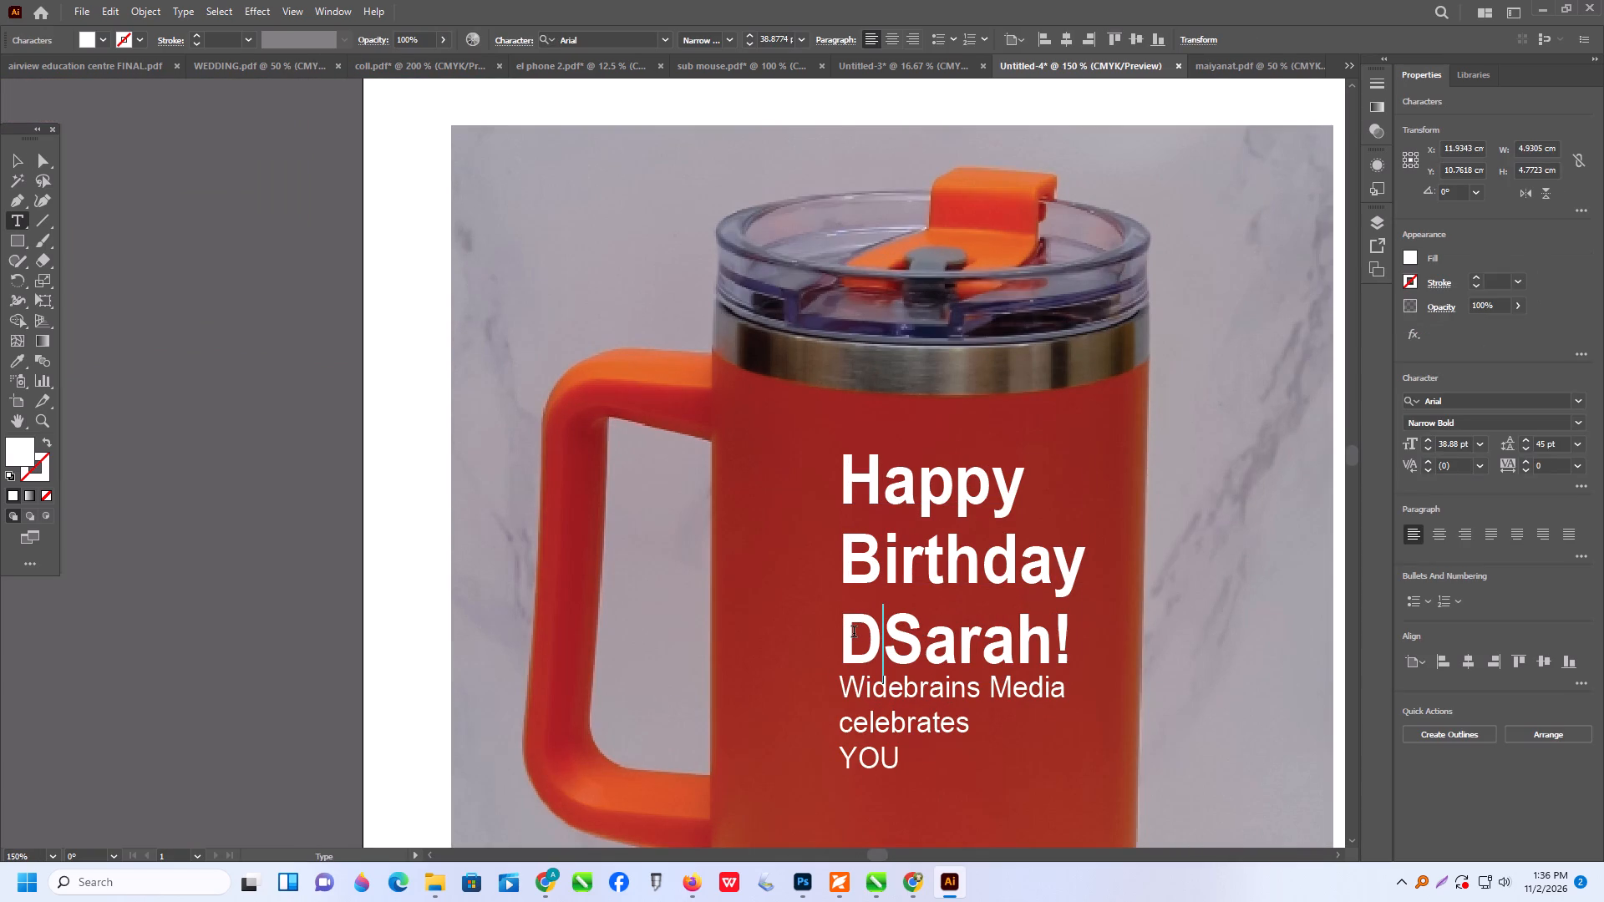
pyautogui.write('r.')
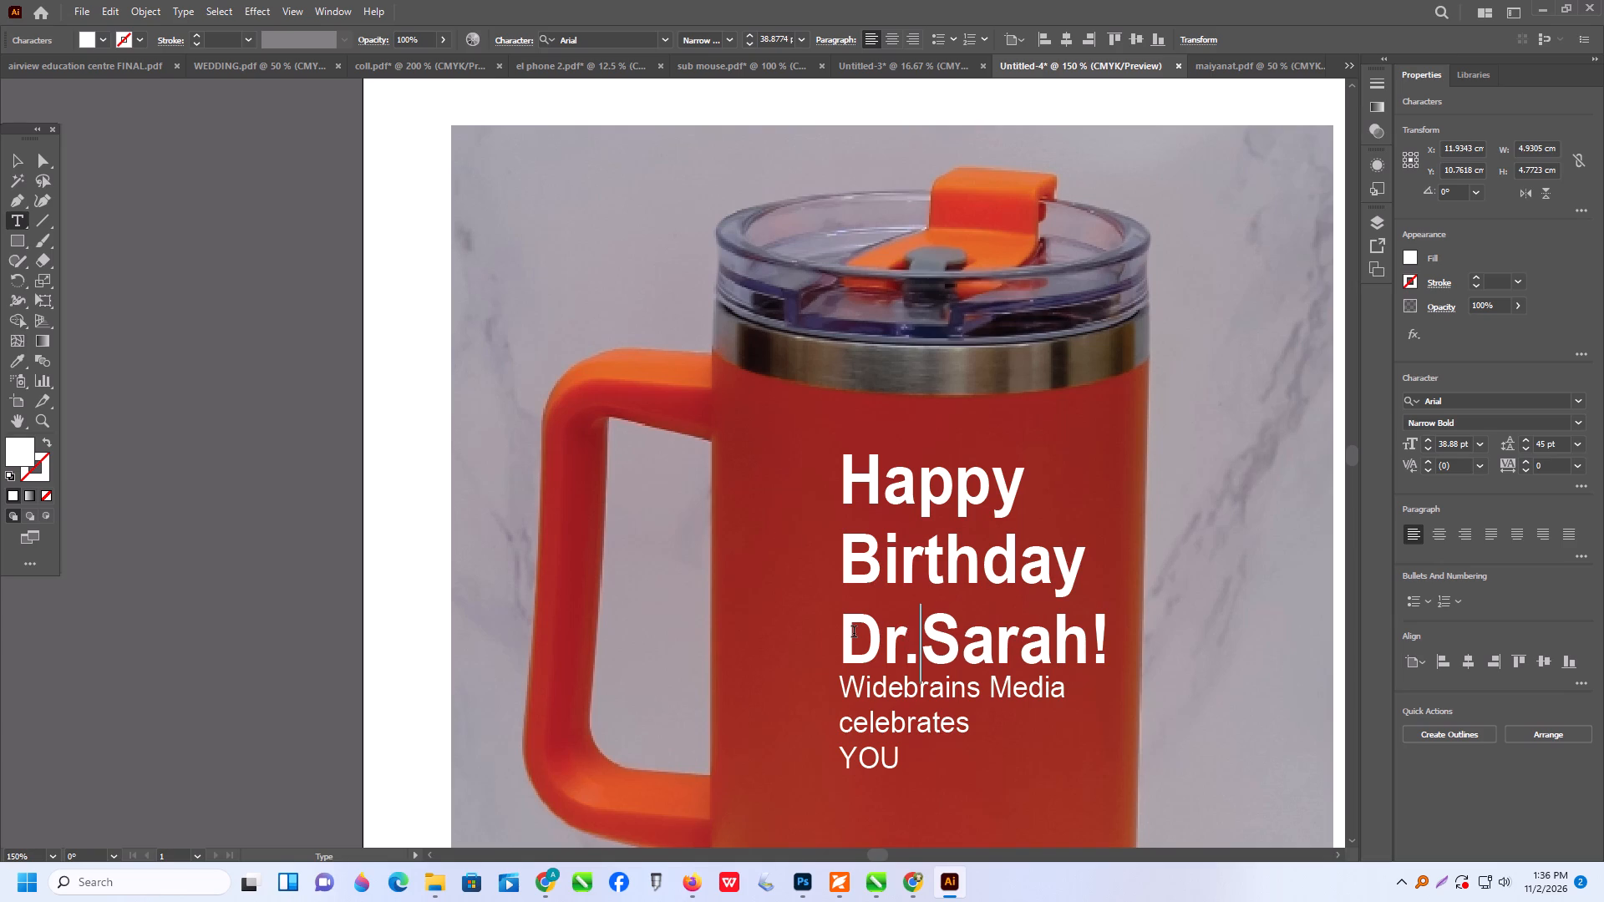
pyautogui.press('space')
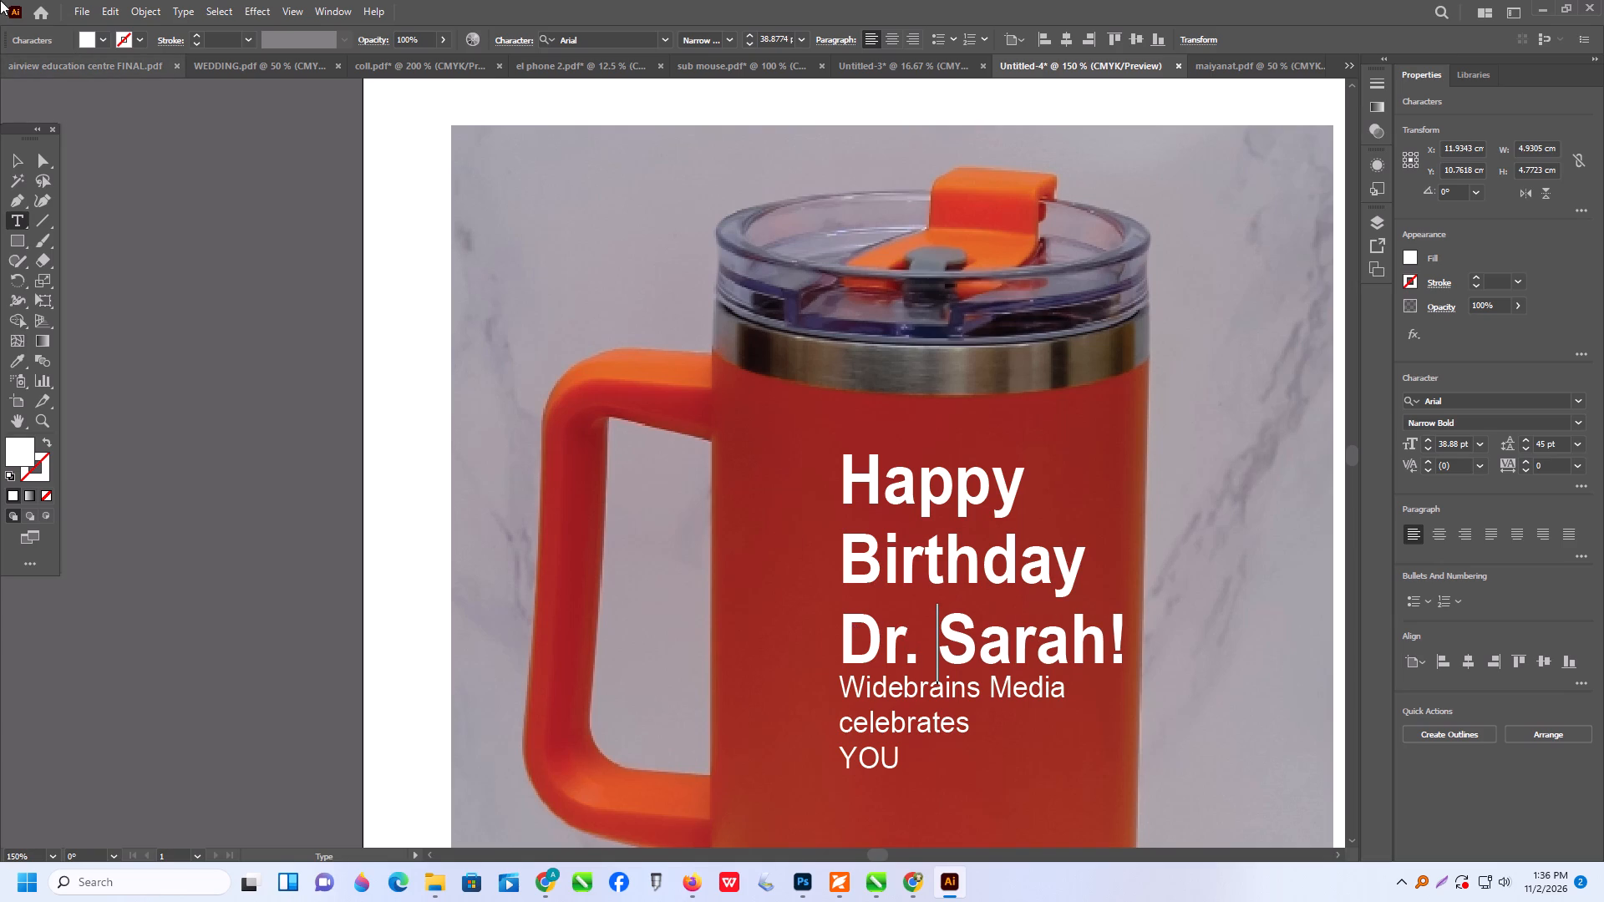
pyautogui.click(17, 166)
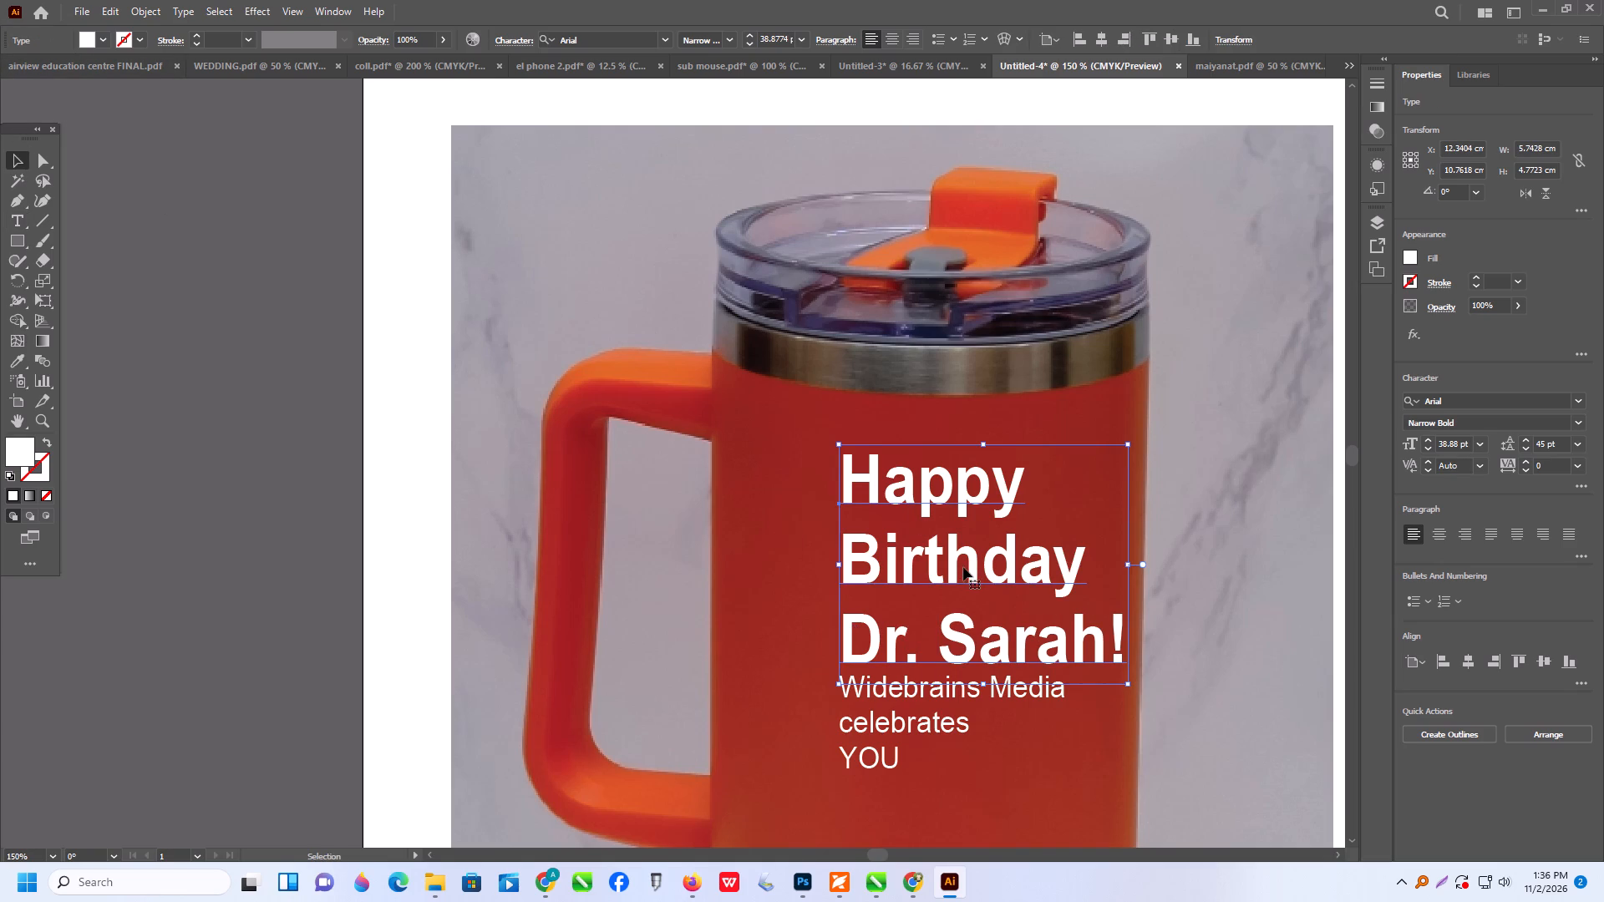
# Move the birthday greeting about 0.5 cm left and 0.1 cm up on the orange tumbler.
pyautogui.moveTo(965, 567); pyautogui.dragTo(942, 562)
# Delete the space between "Dr." and "Sarah!" in the birthday greeting.
pyautogui.doubleClick(916, 640)
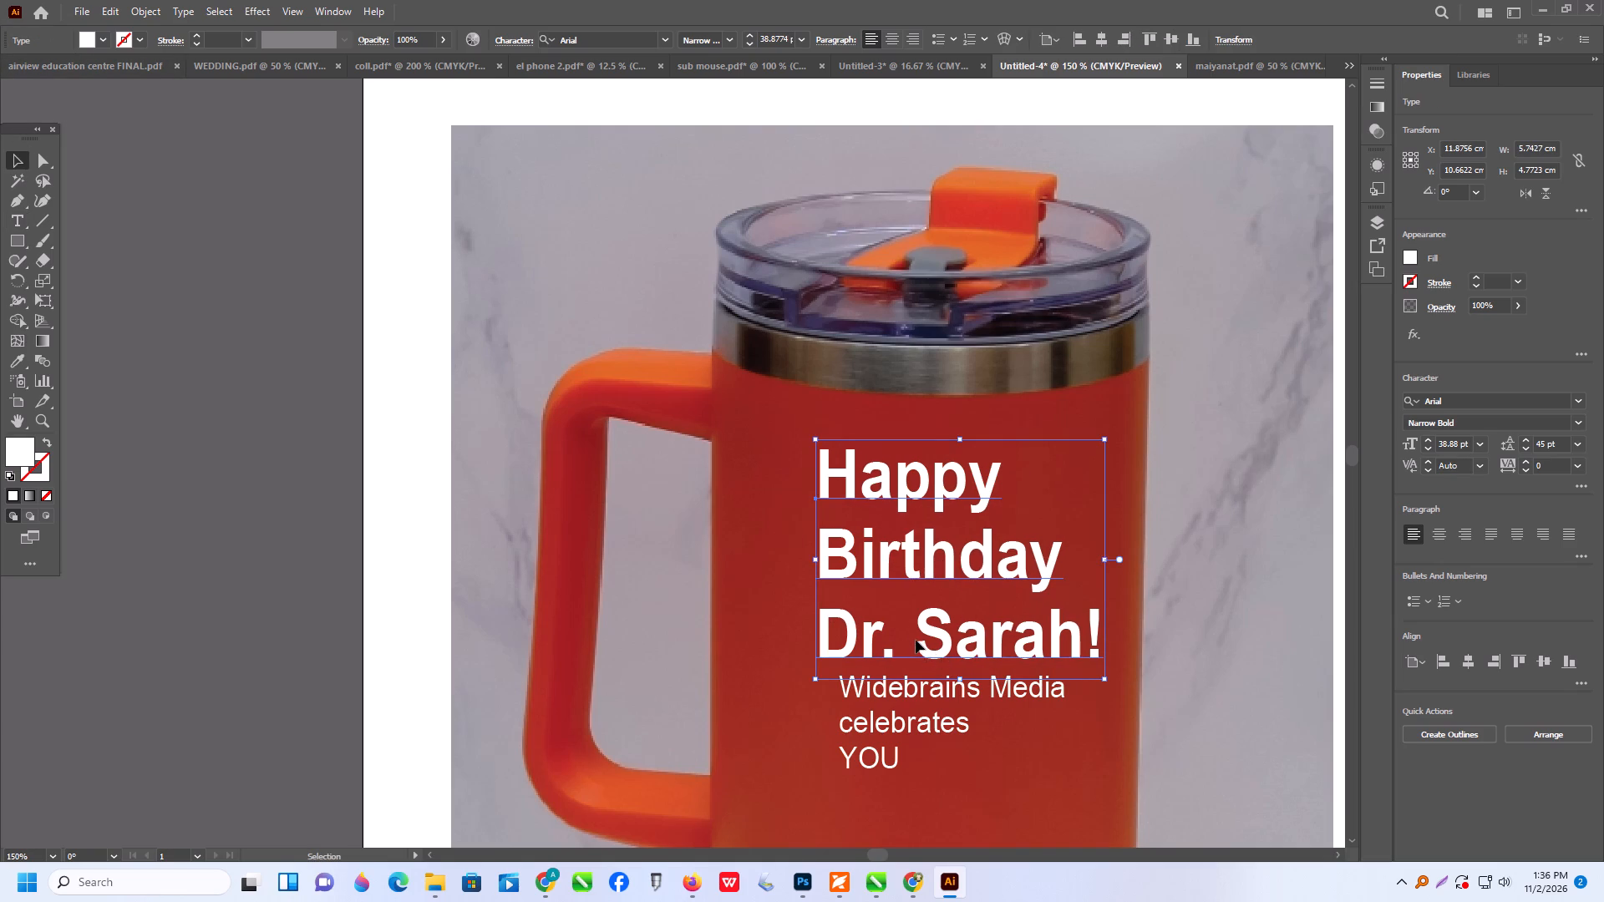
pyautogui.tripleClick(920, 646)
pyautogui.click(920, 646)
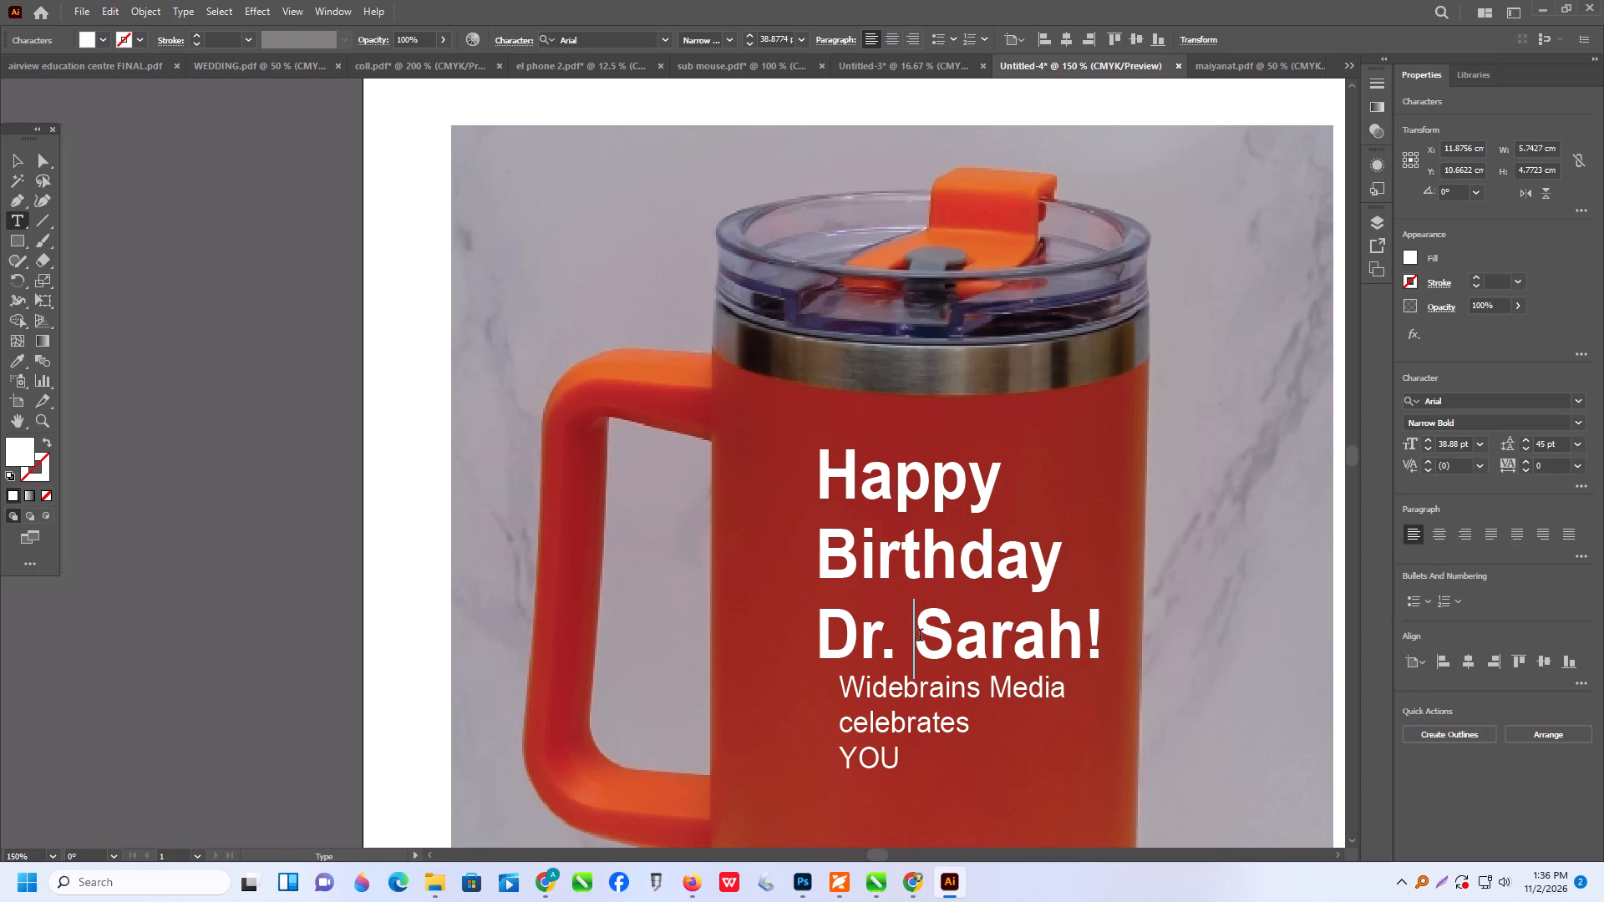
pyautogui.press('BackSpace')
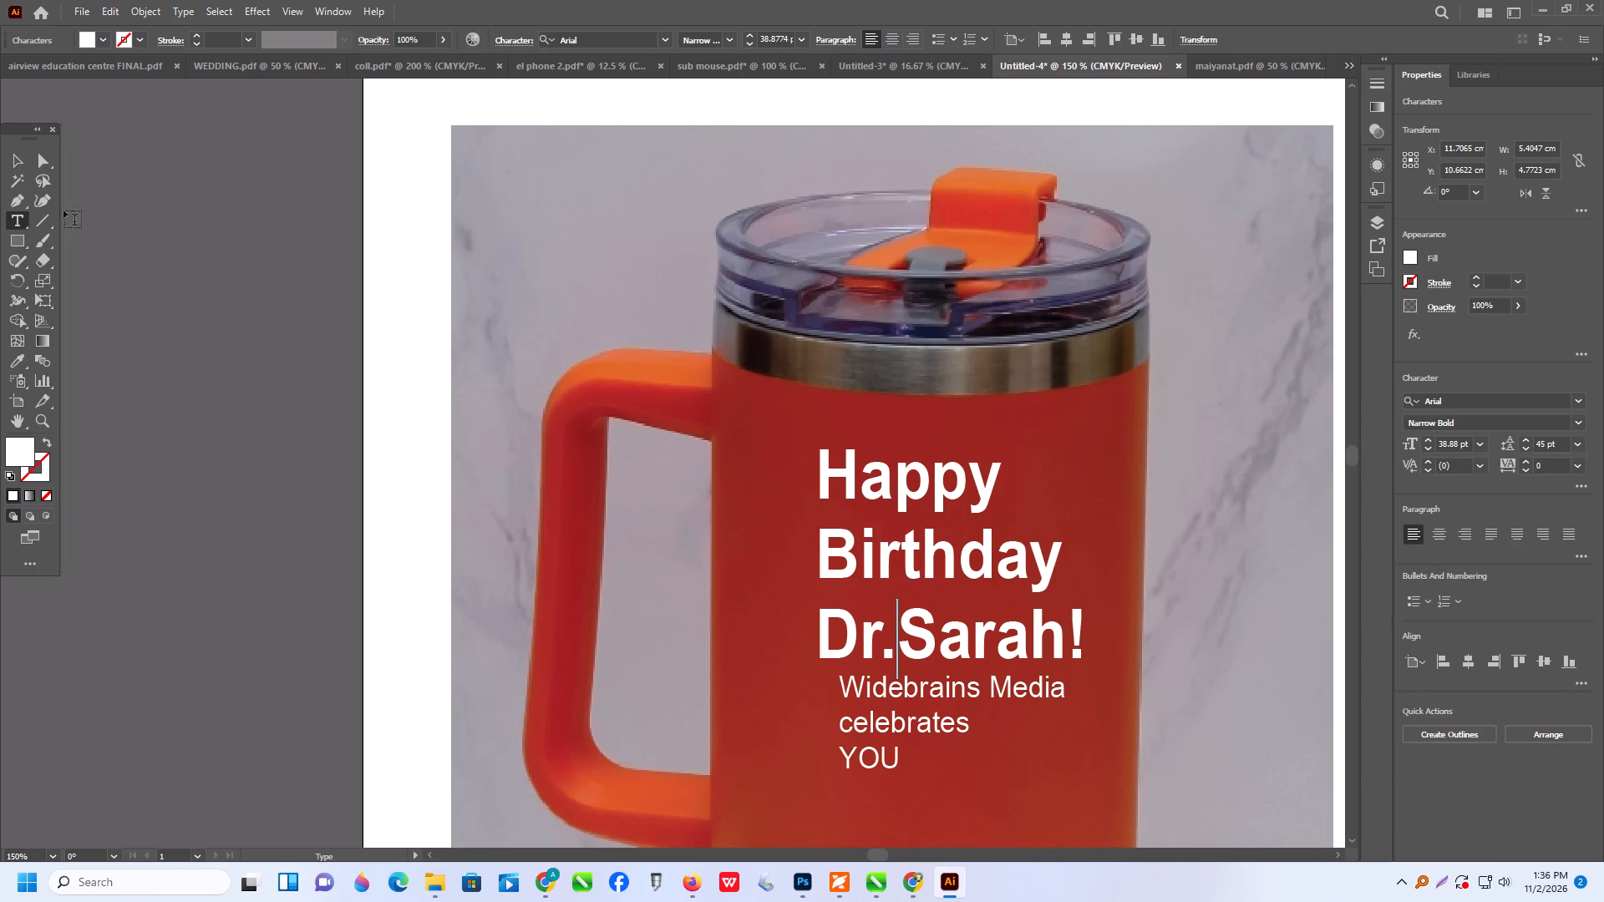
pyautogui.click(18, 155)
# Align the left edges of the birthday greeting and the Widebrains Media text.
pyautogui.scroll(-2, 685, 611)
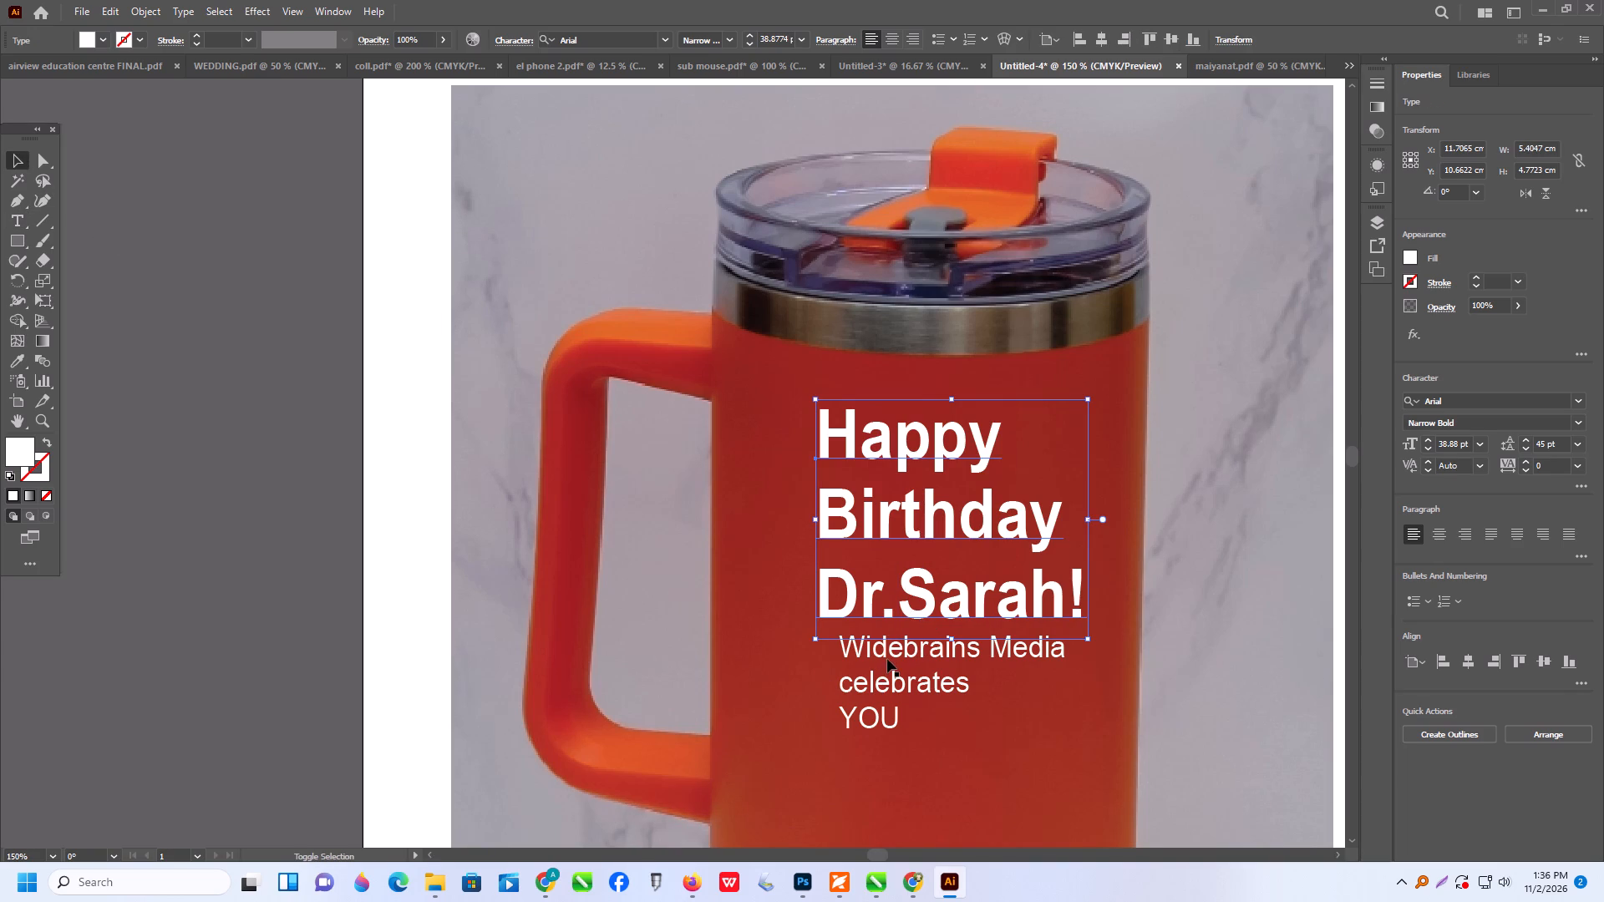
pyautogui.keyDown('shift'); pyautogui.click(887, 659); pyautogui.keyUp('shift')
pyautogui.click(1406, 662)
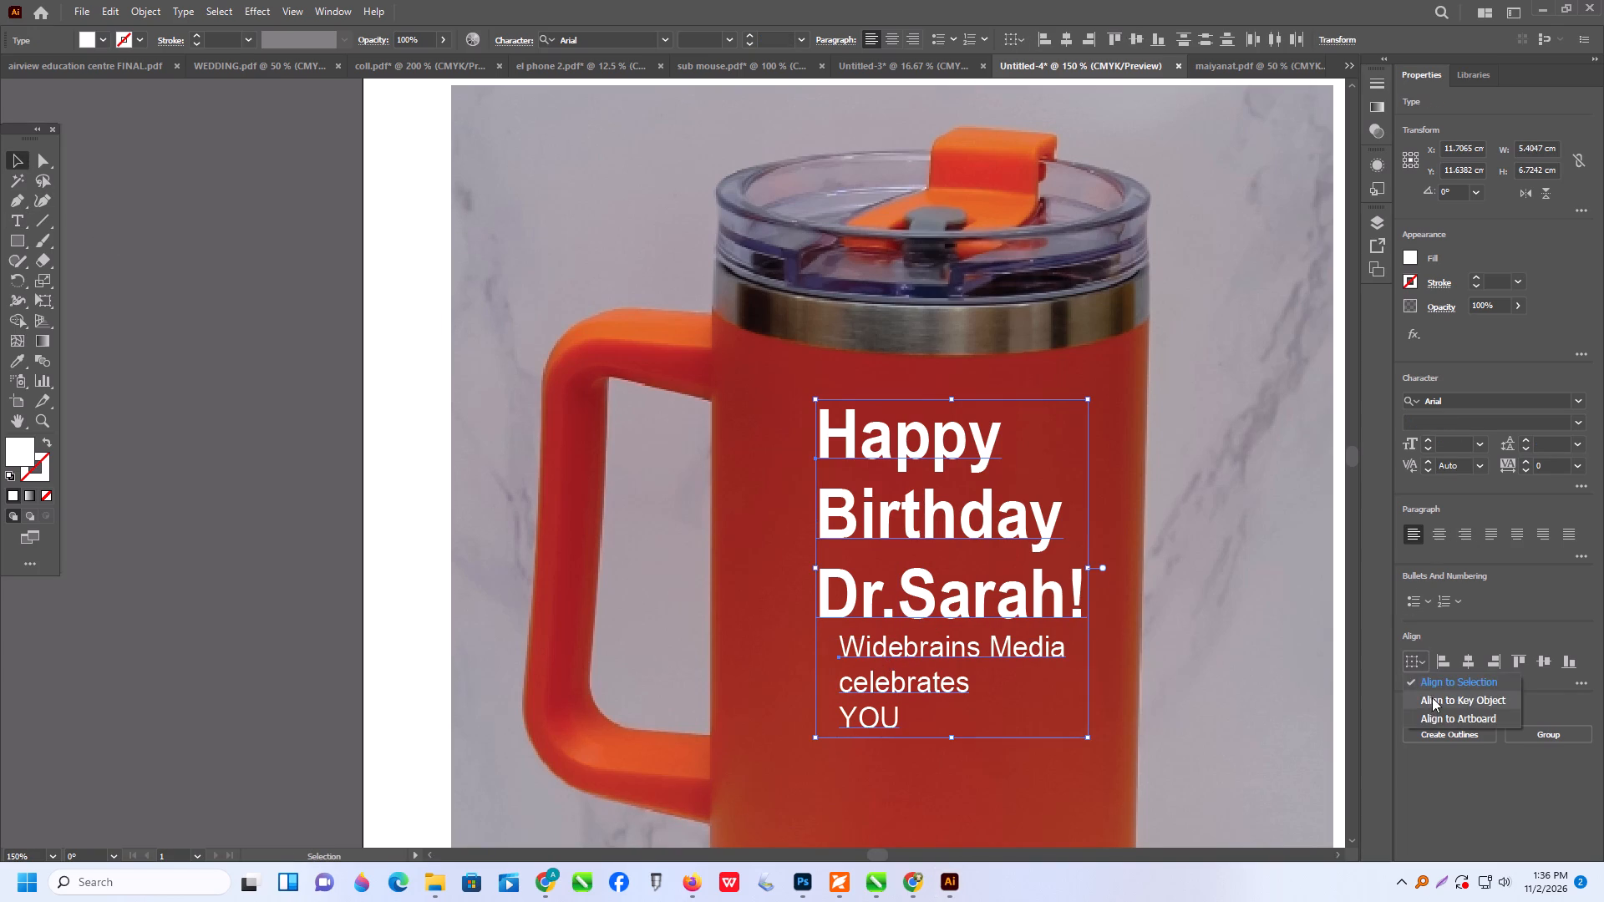
pyautogui.moveTo(1432, 697); pyautogui.dragTo(1433, 690)
pyautogui.click(1447, 657)
# Shift both text blocks together about 0.17 cm right and 0.05 cm down on the orange tumbler.
pyautogui.scroll(-4, 1008, 640)
pyautogui.keyDown('alt'); pyautogui.scroll(-1, 918, 650); pyautogui.keyUp('alt')
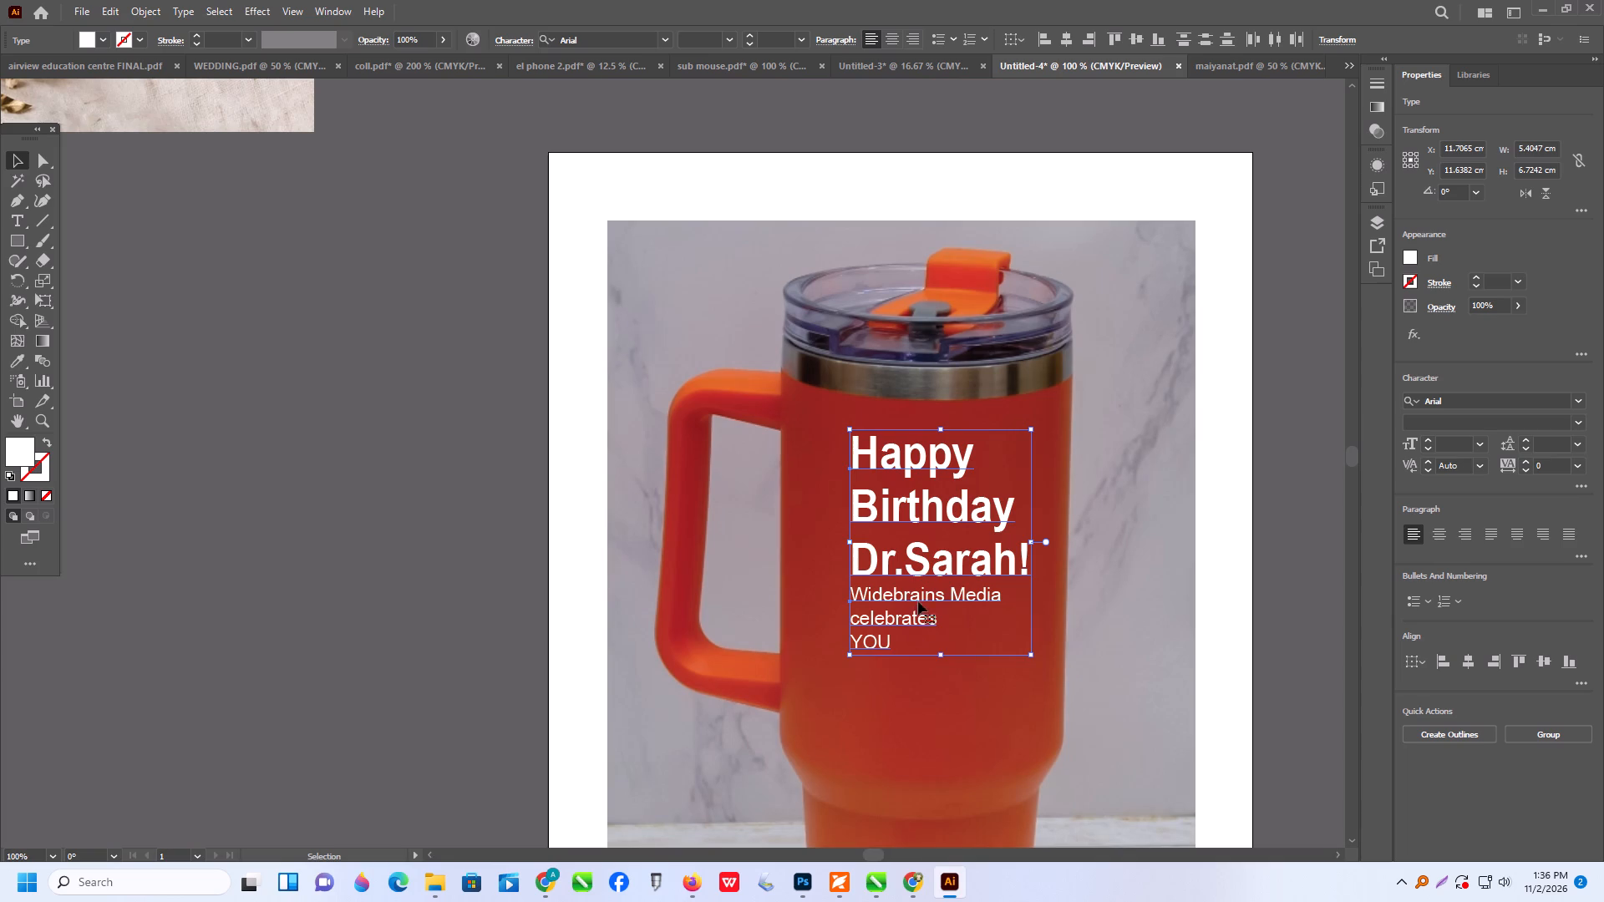
pyautogui.click(924, 568)
pyautogui.scroll(-4, 930, 570)
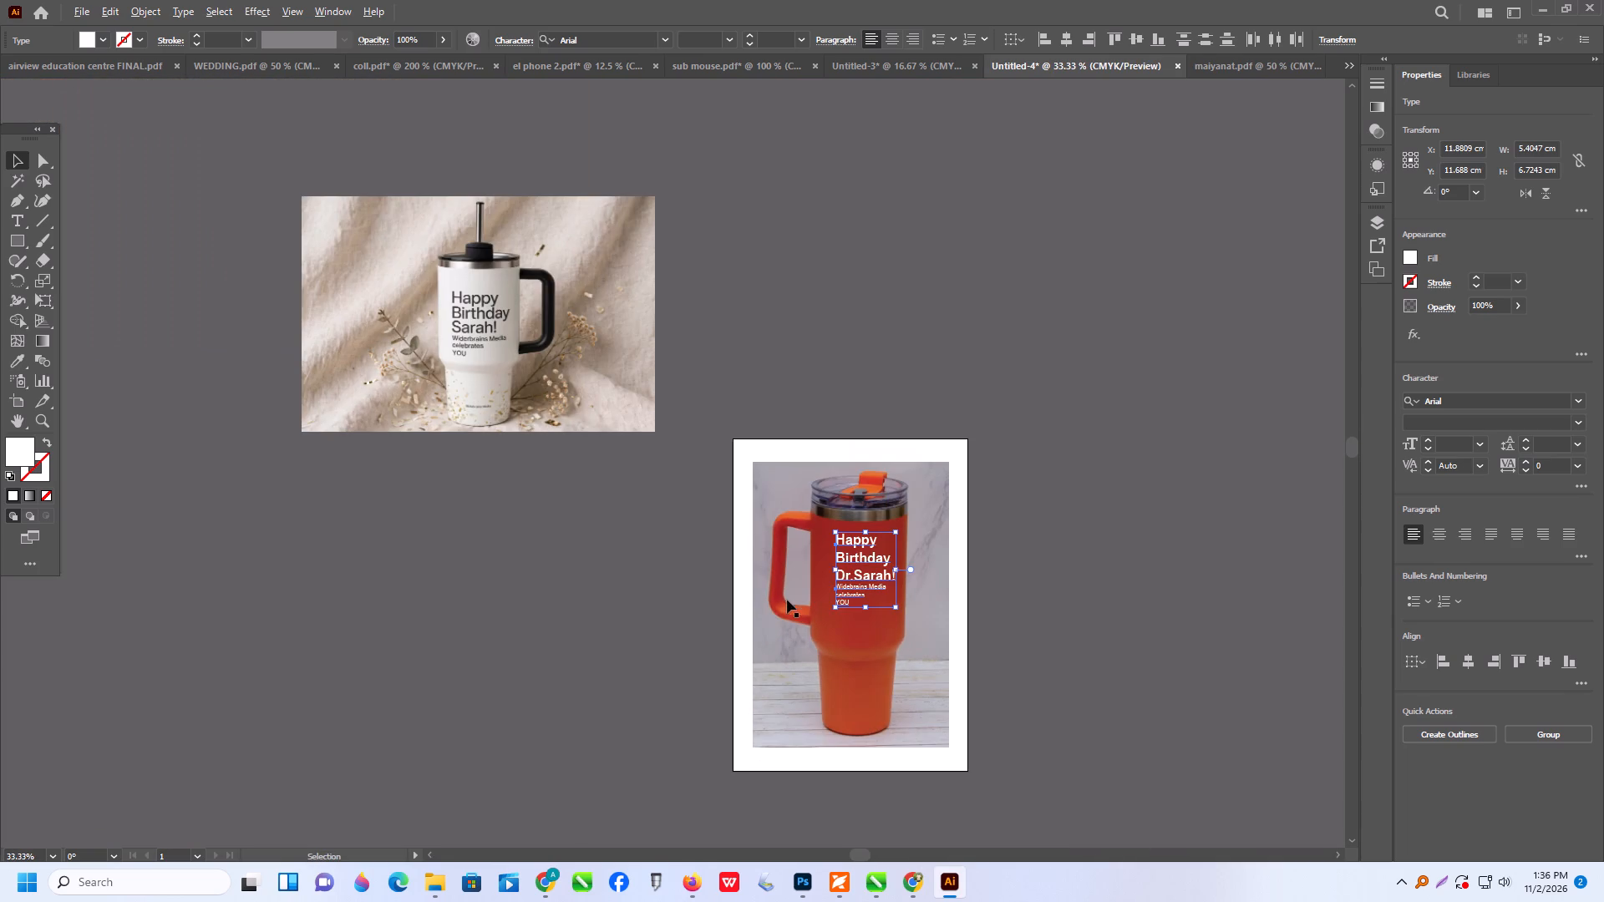
# Duplicate the orange tumbler image and place the copy just outside the artboard's right edge, level with the original.
pyautogui.scroll(-3, 889, 650)
pyautogui.keyDown('alt'); pyautogui.moveTo(881, 644); pyautogui.dragTo(1046, 627); pyautogui.keyUp('alt')
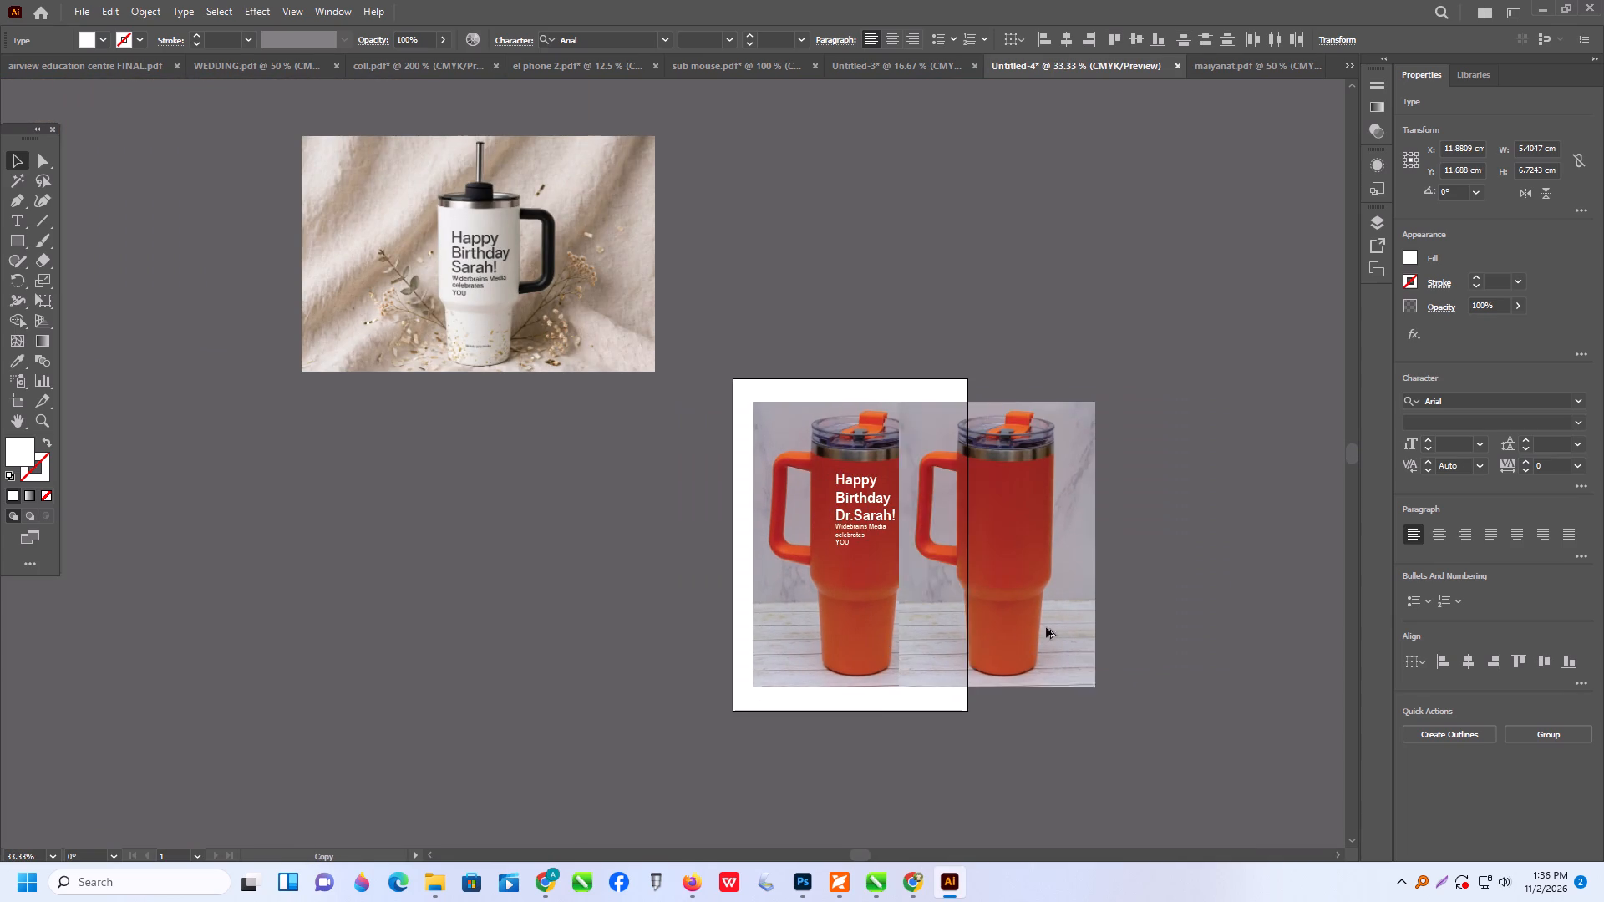
pyautogui.keyDown('alt'); pyautogui.moveTo(1046, 627); pyautogui.dragTo(1112, 614); pyautogui.keyUp('alt')
pyautogui.keyDown('alt'); pyautogui.keyDown('shift'); pyautogui.rightClick(1112, 614); pyautogui.keyUp('shift'); pyautogui.keyUp('alt')
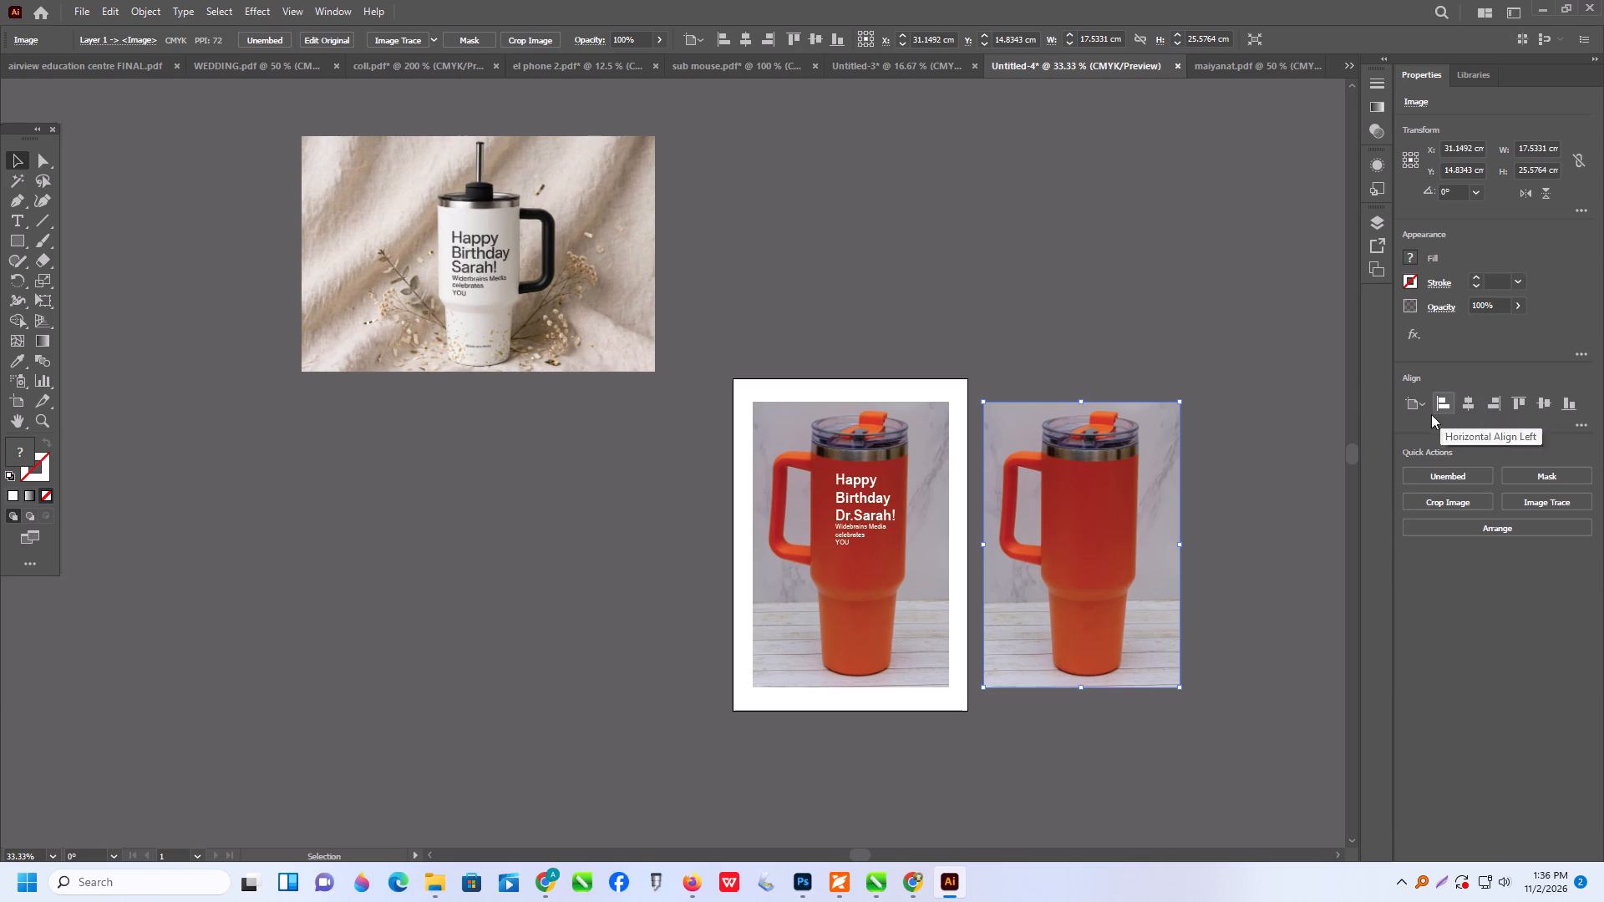
pyautogui.click(1058, 347)
pyautogui.scroll(-4, 1090, 398)
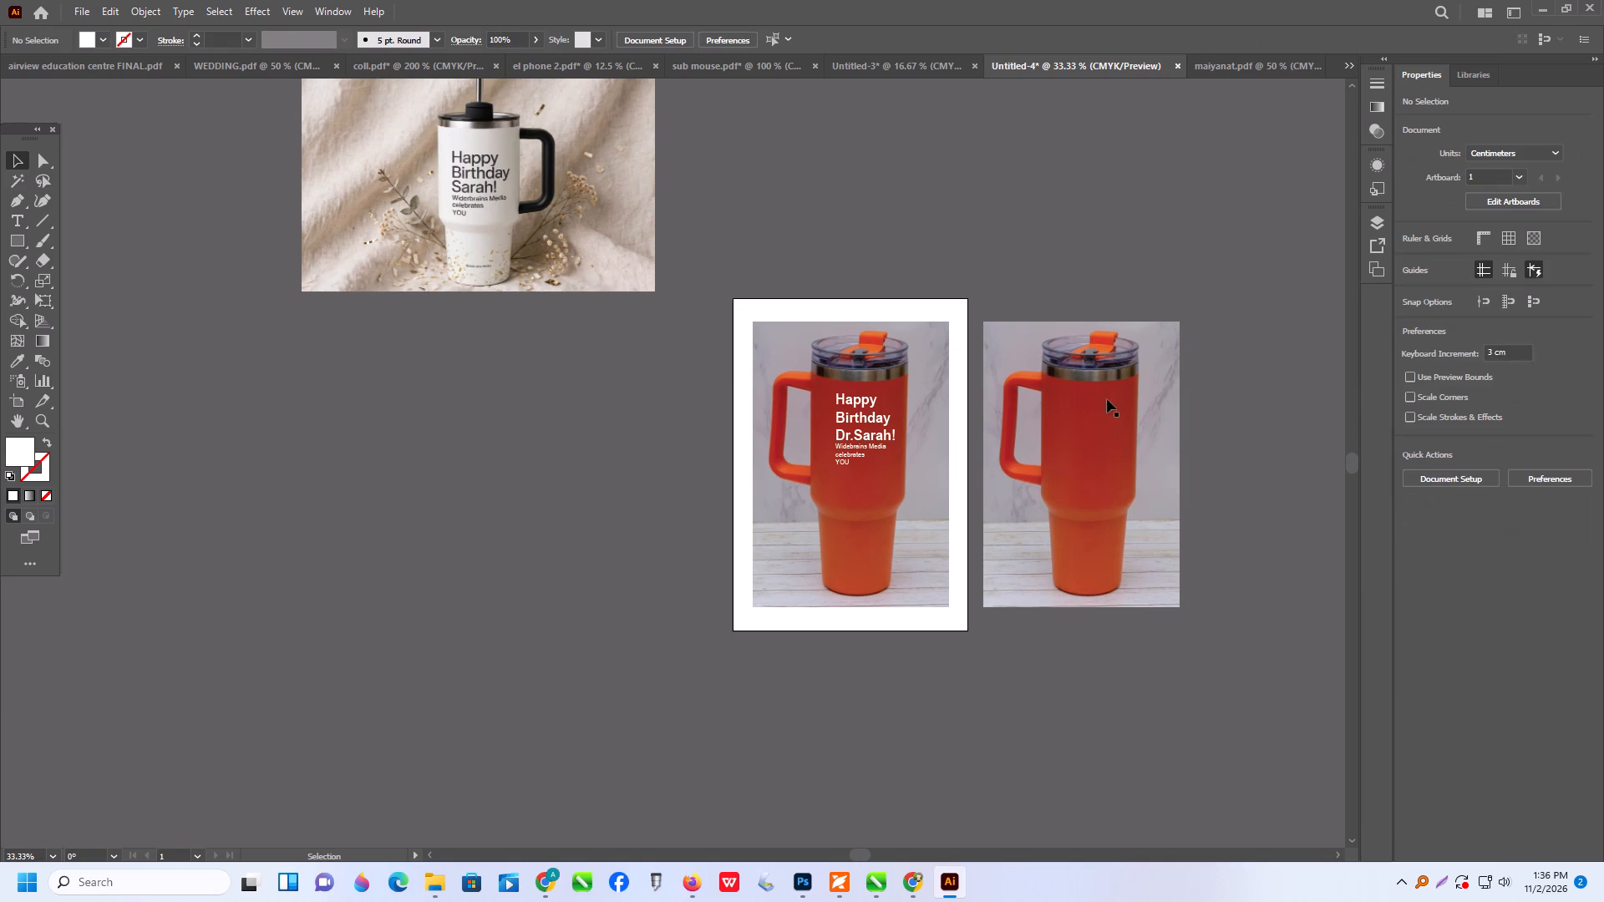
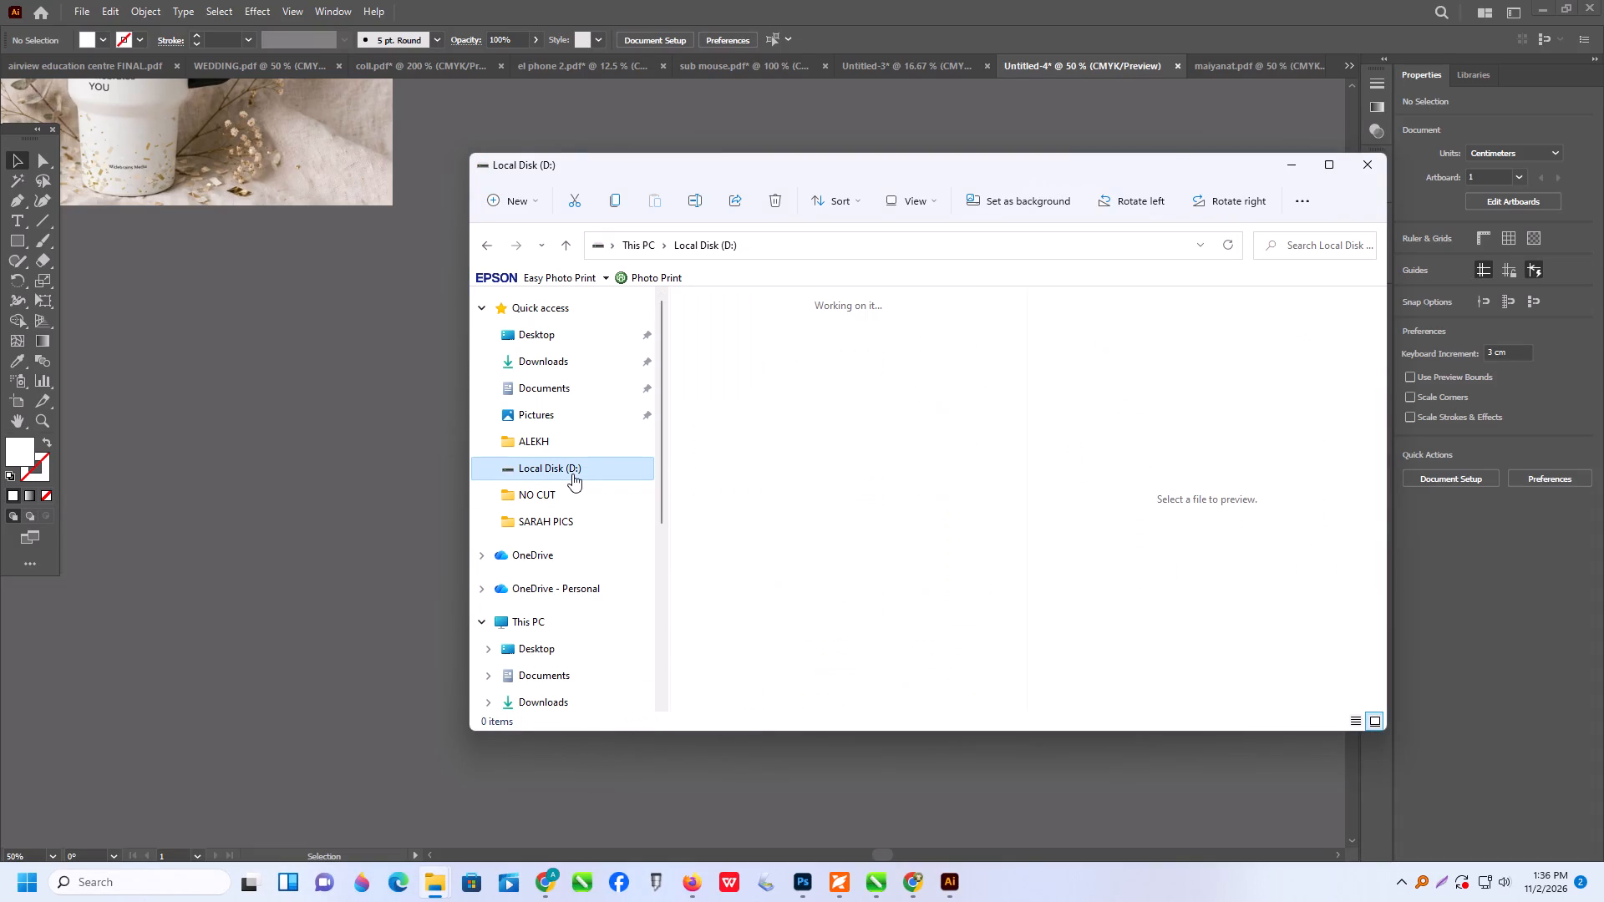
# Search the ALEKH folder on Local Disk (D:) for "yeyani".
pyautogui.doubleClick(930, 337)
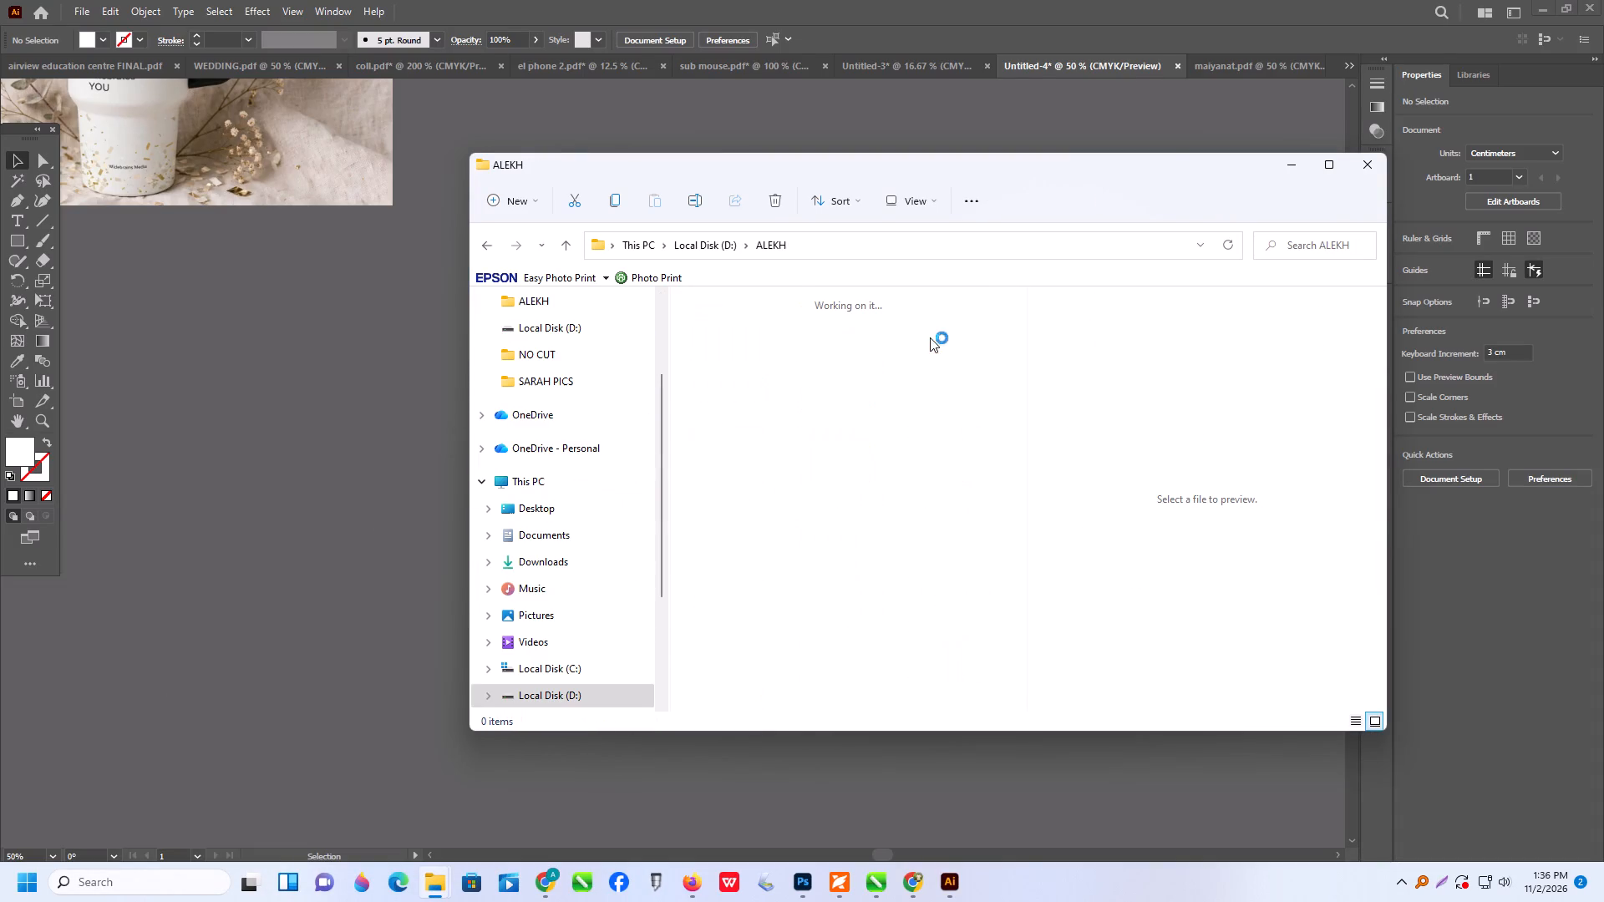
pyautogui.click(1296, 246)
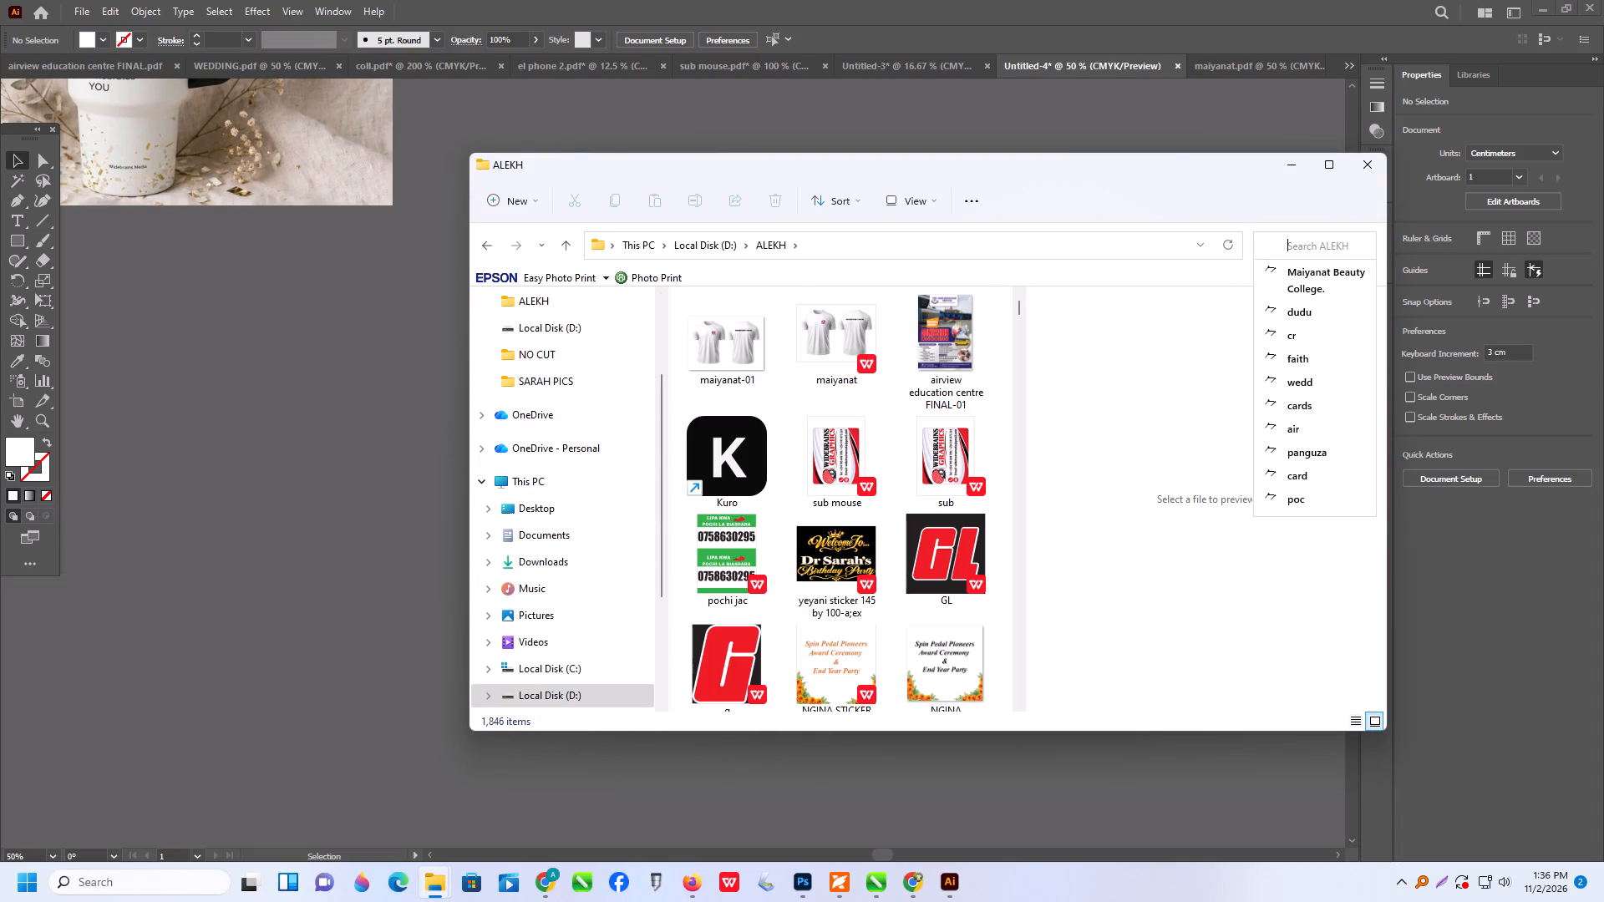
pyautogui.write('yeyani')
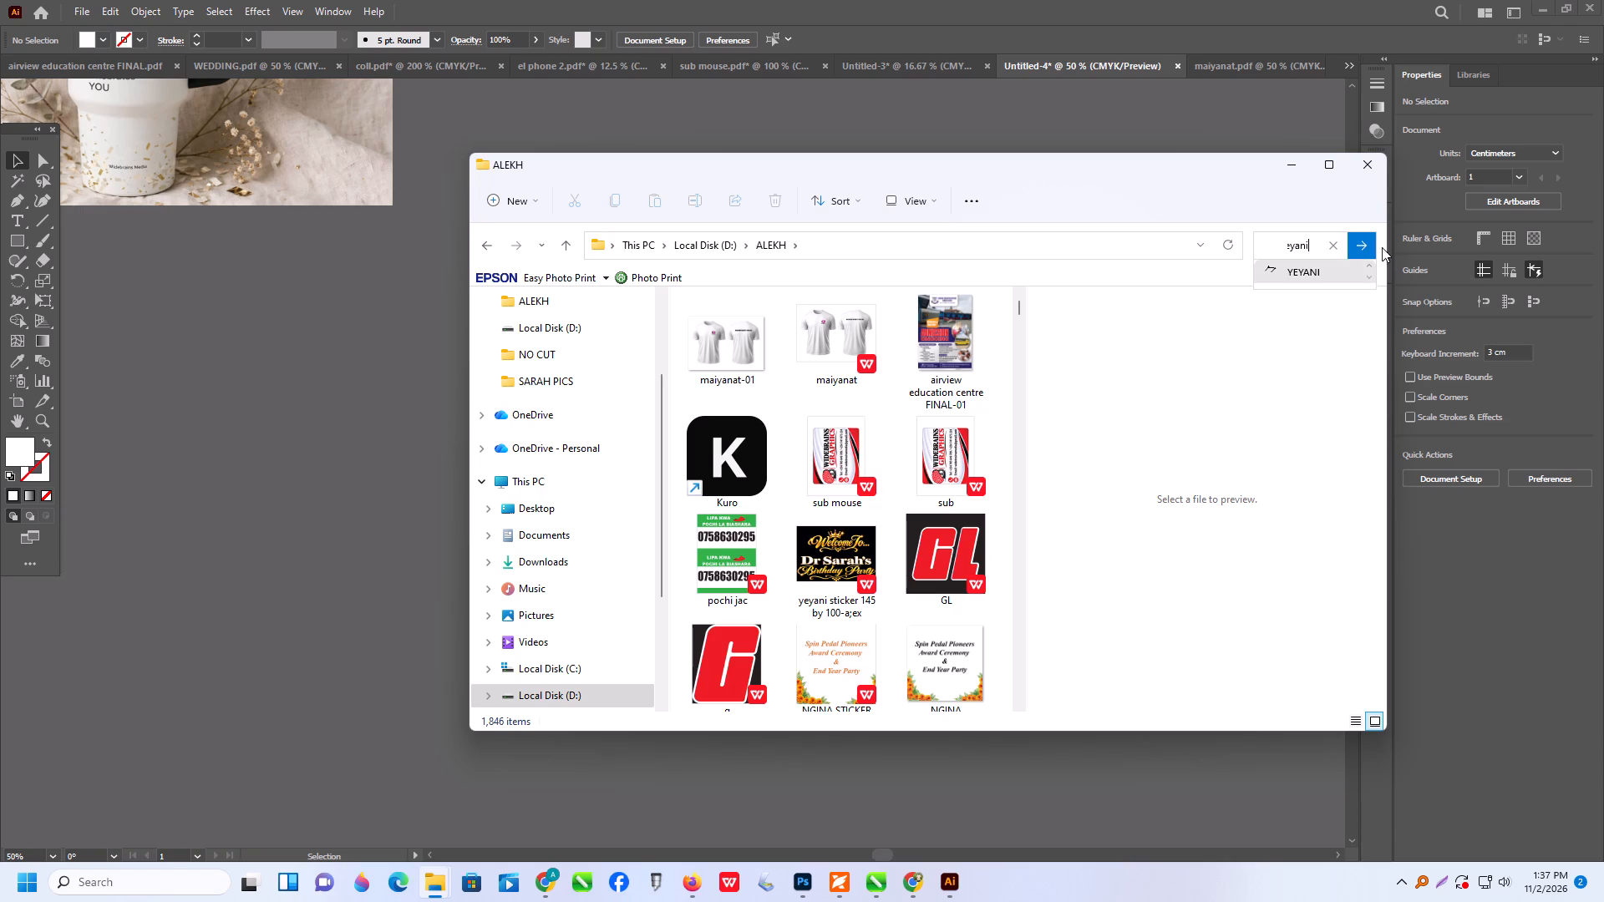
# Search the ALEKH folder for yeyani and open the "choma zone yeyani" PDF from the YEYANI folder in Illustrator.
pyautogui.click(1358, 243)
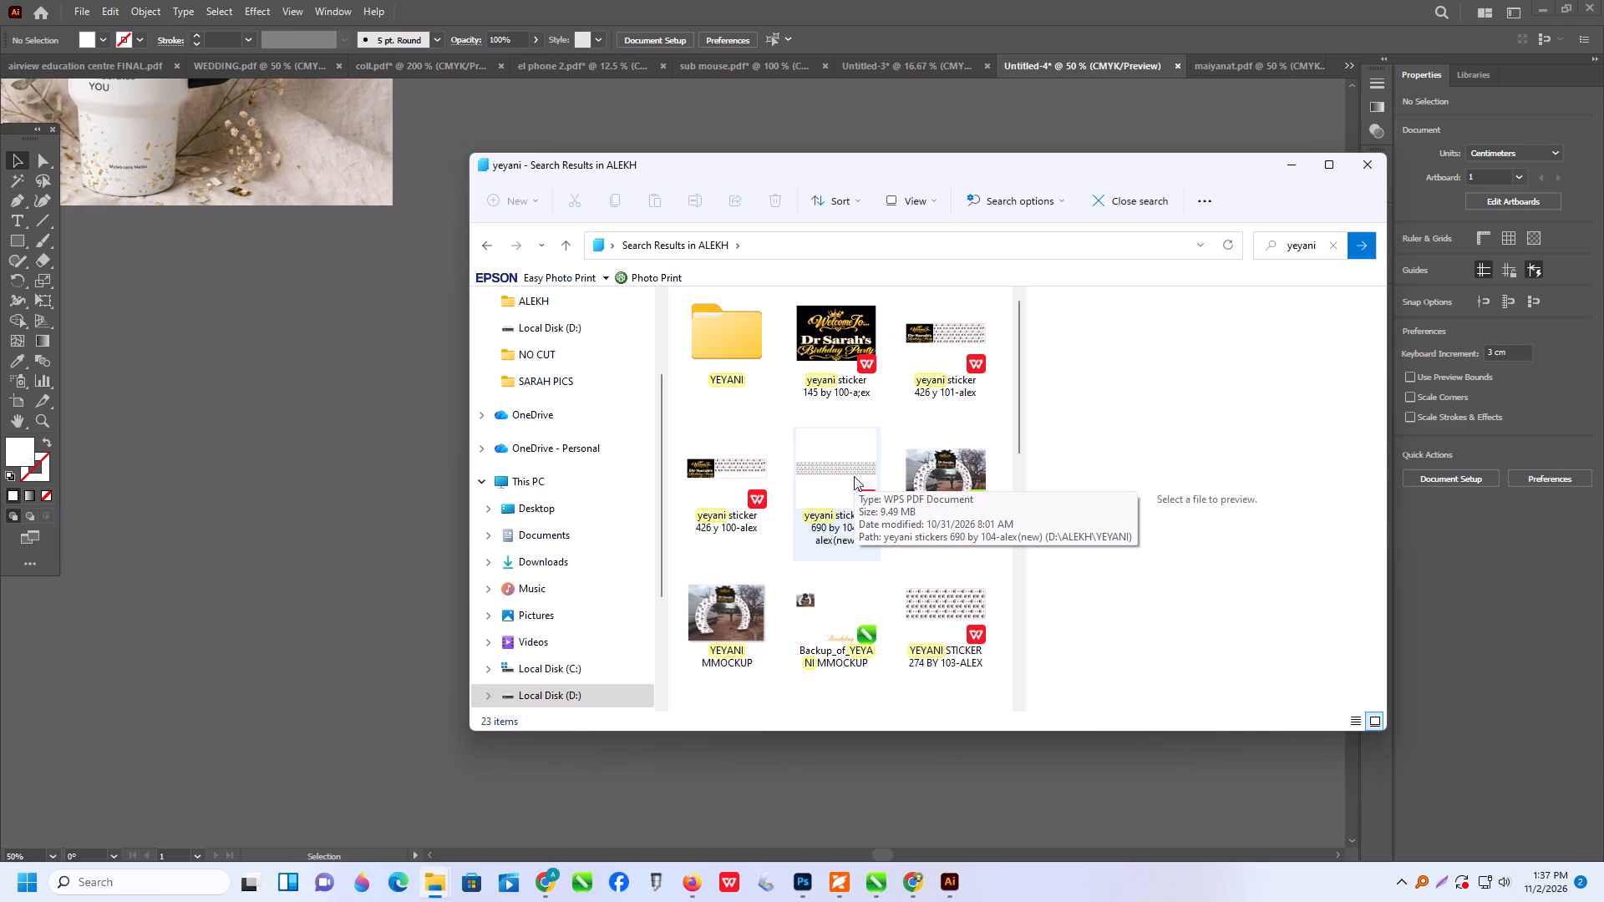
pyautogui.doubleClick(744, 352)
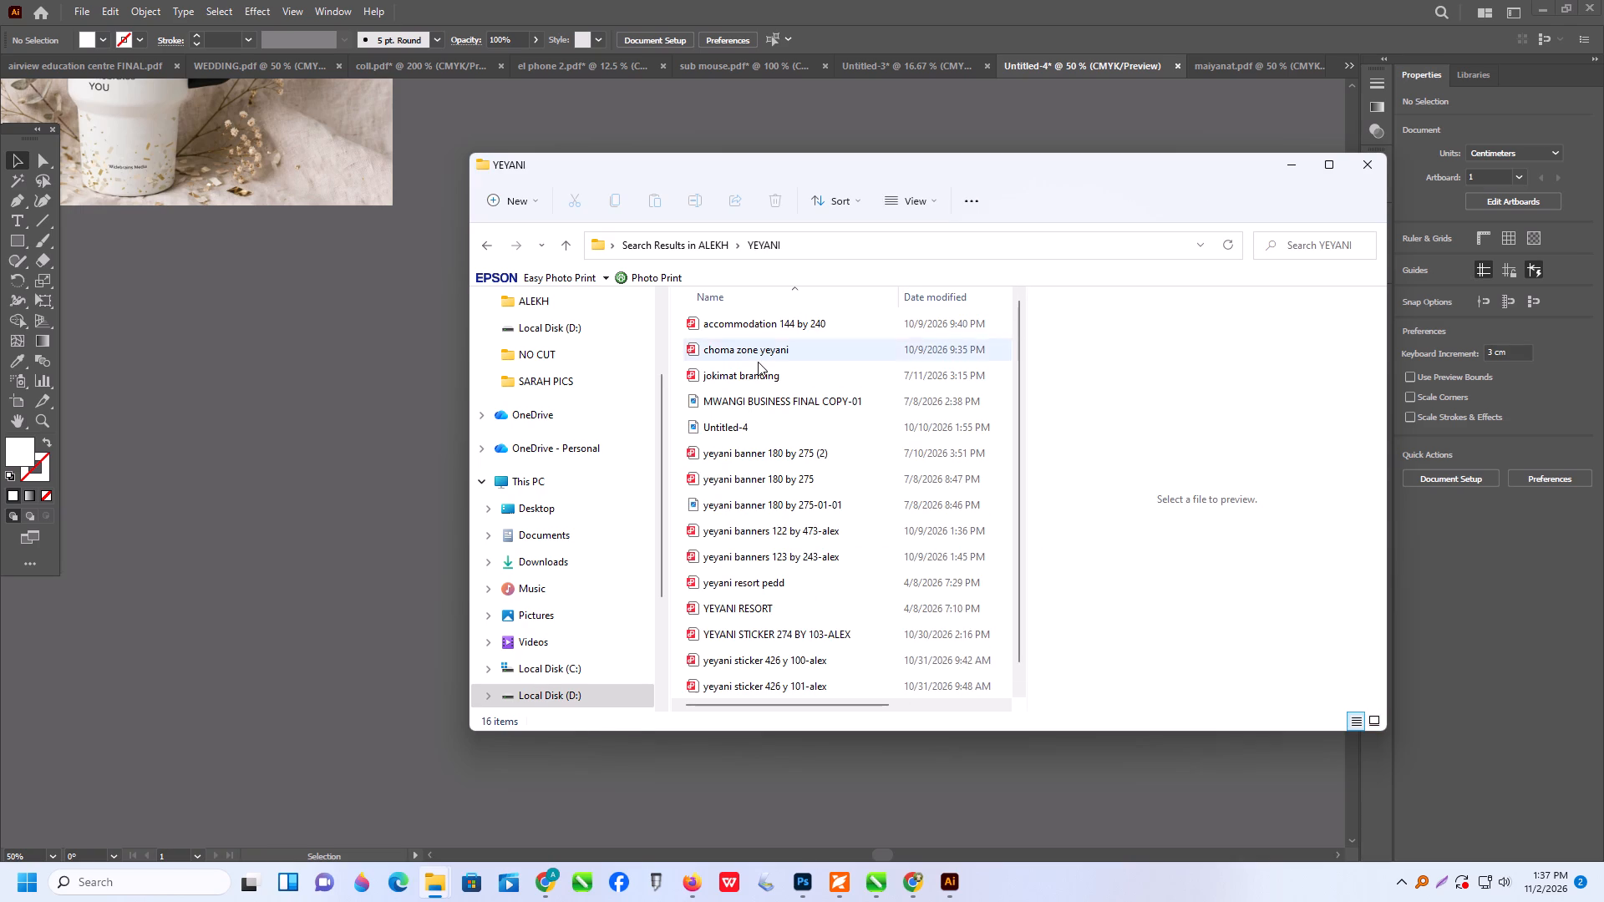
pyautogui.click(761, 358)
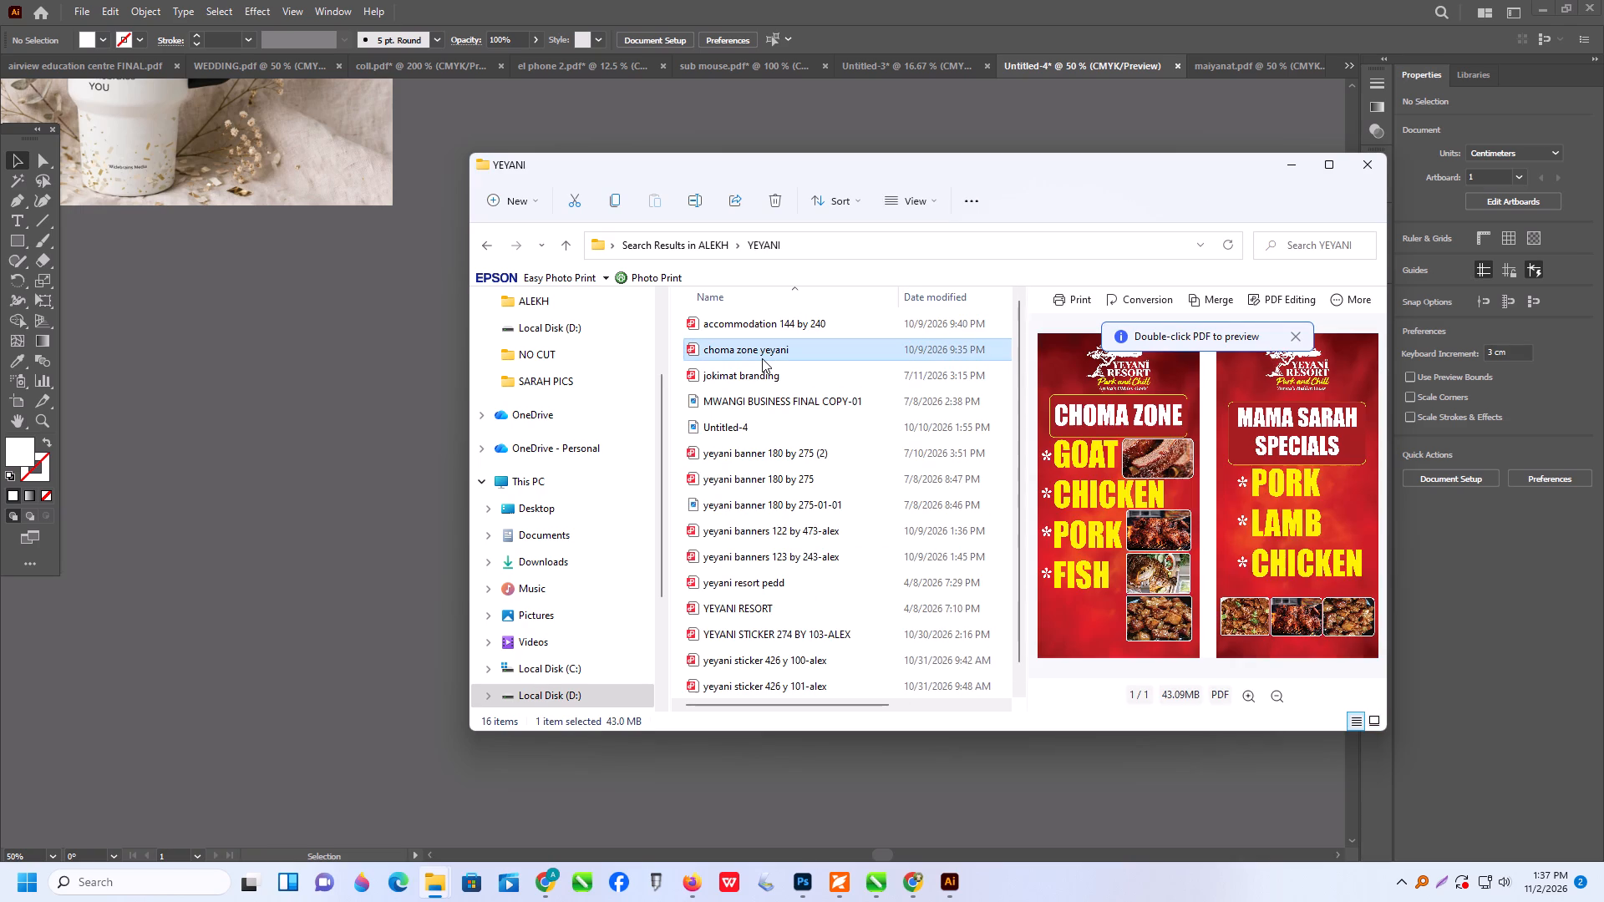
pyautogui.scroll(-3, 1203, 687)
pyautogui.scroll(-4, 1210, 571)
pyautogui.scroll(2, 1210, 571)
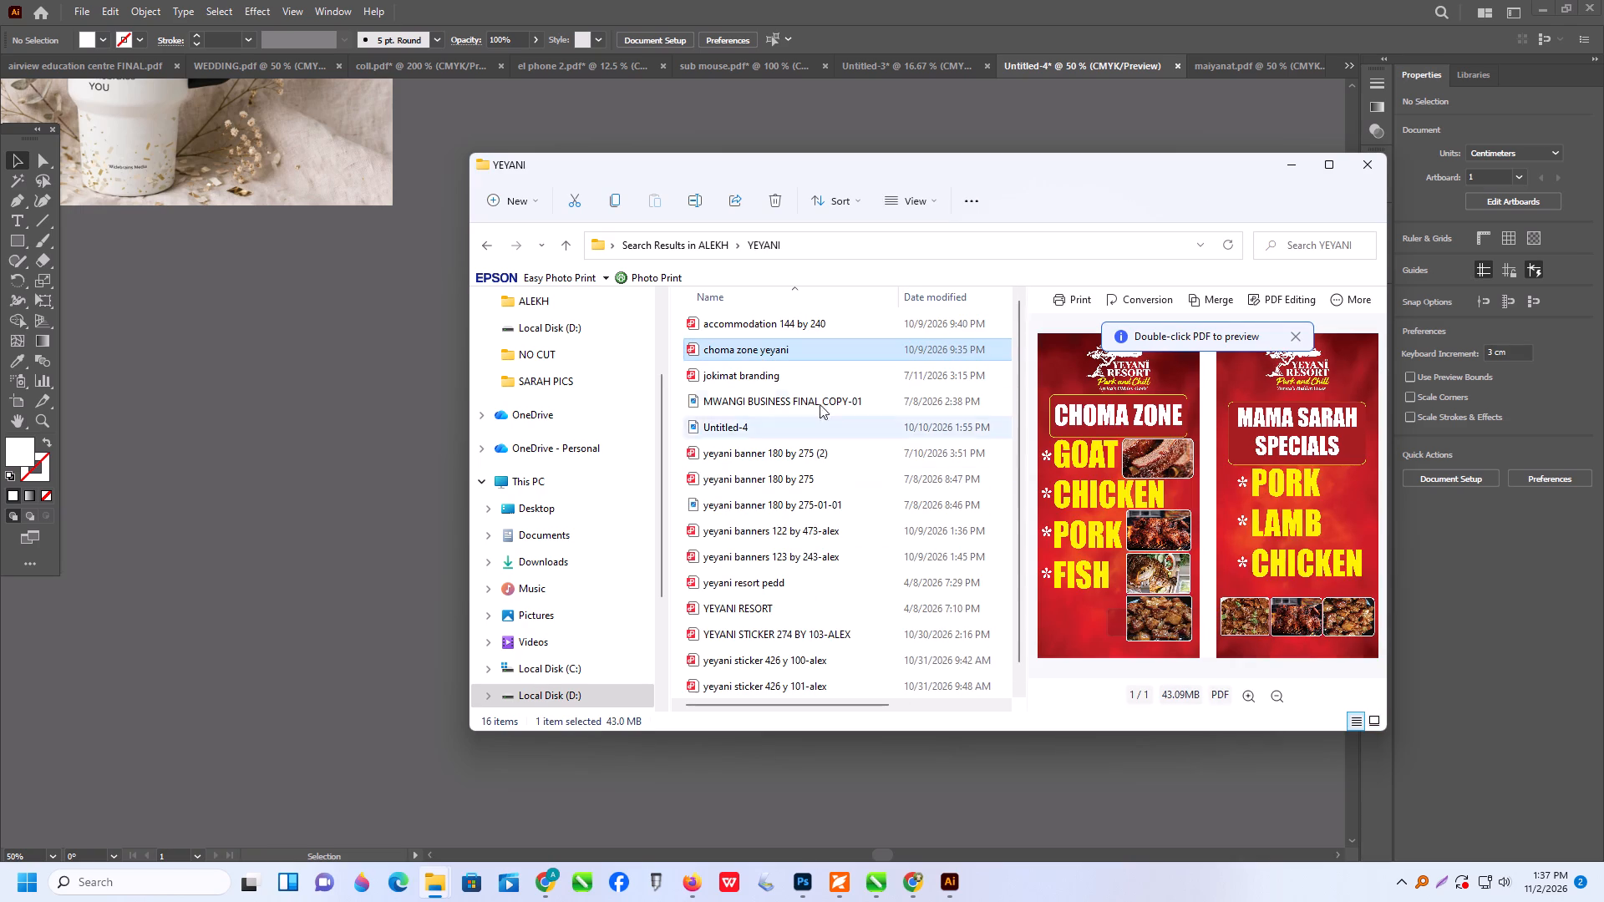
pyautogui.rightClick(797, 354)
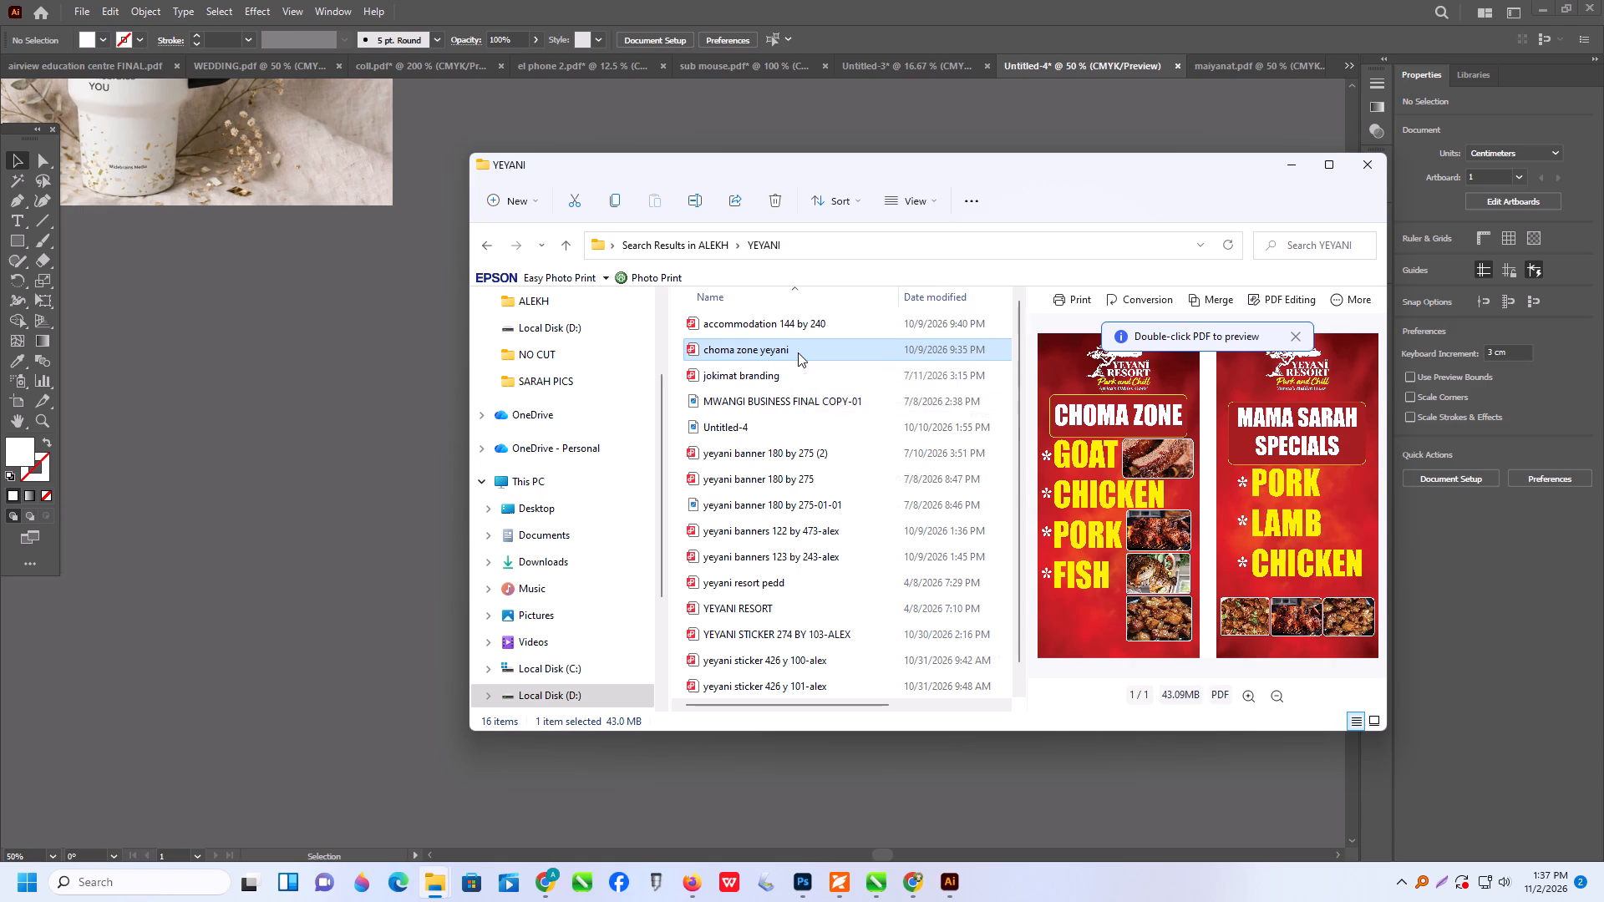
pyautogui.click(880, 433)
pyautogui.click(1119, 436)
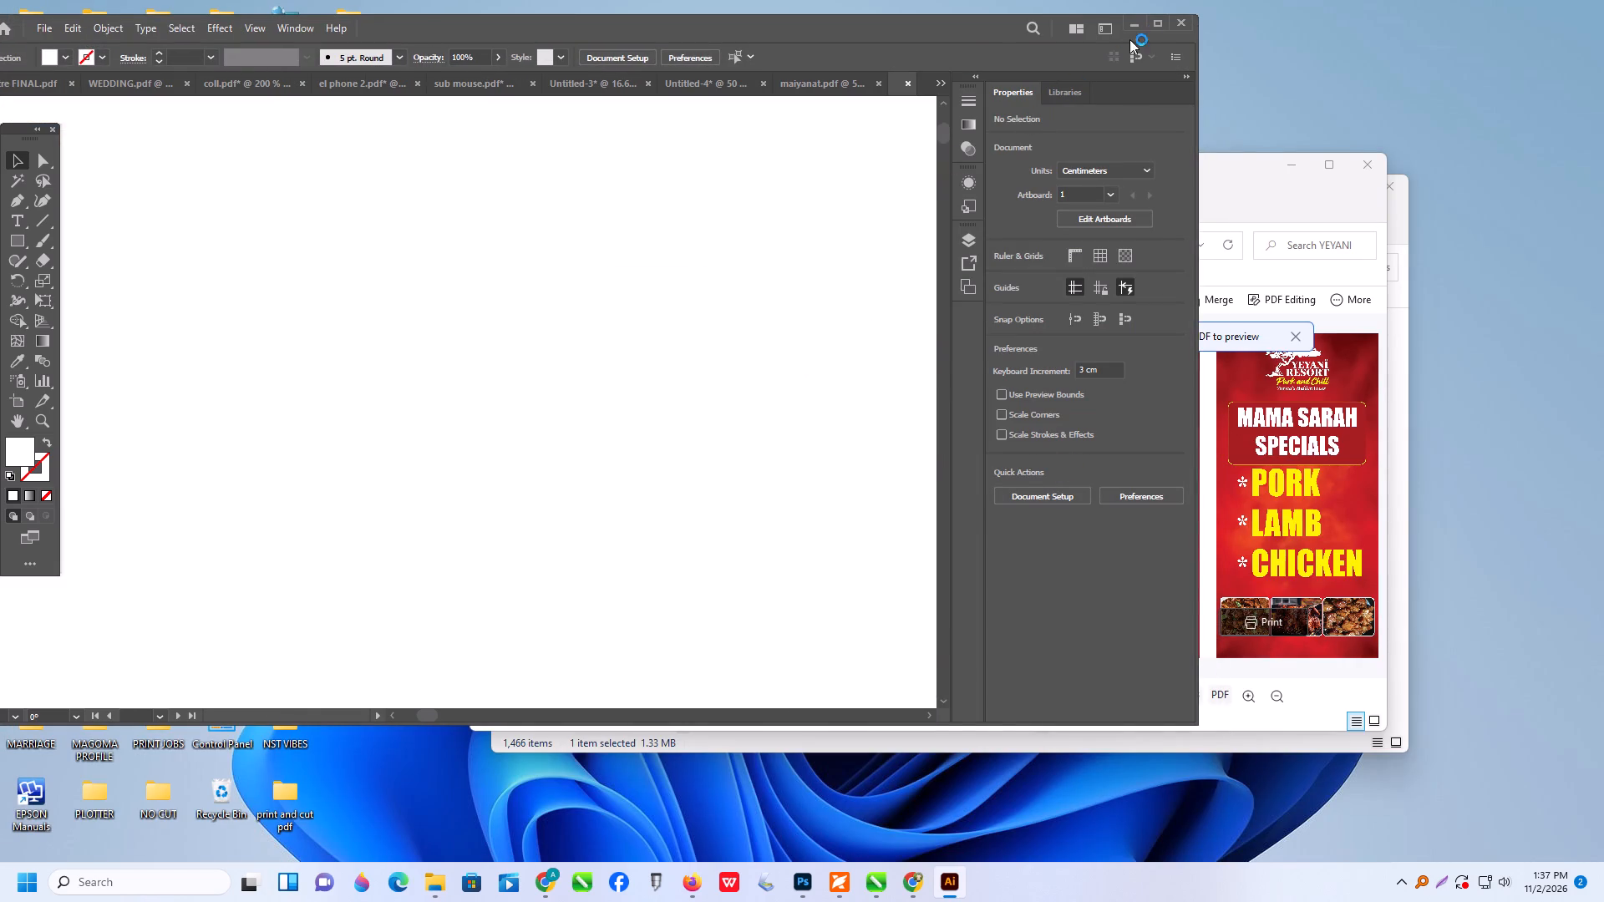
# Release the clipping mask on the Choma Zone poster artwork so its elements can be selected individually.
pyautogui.click(1161, 20)
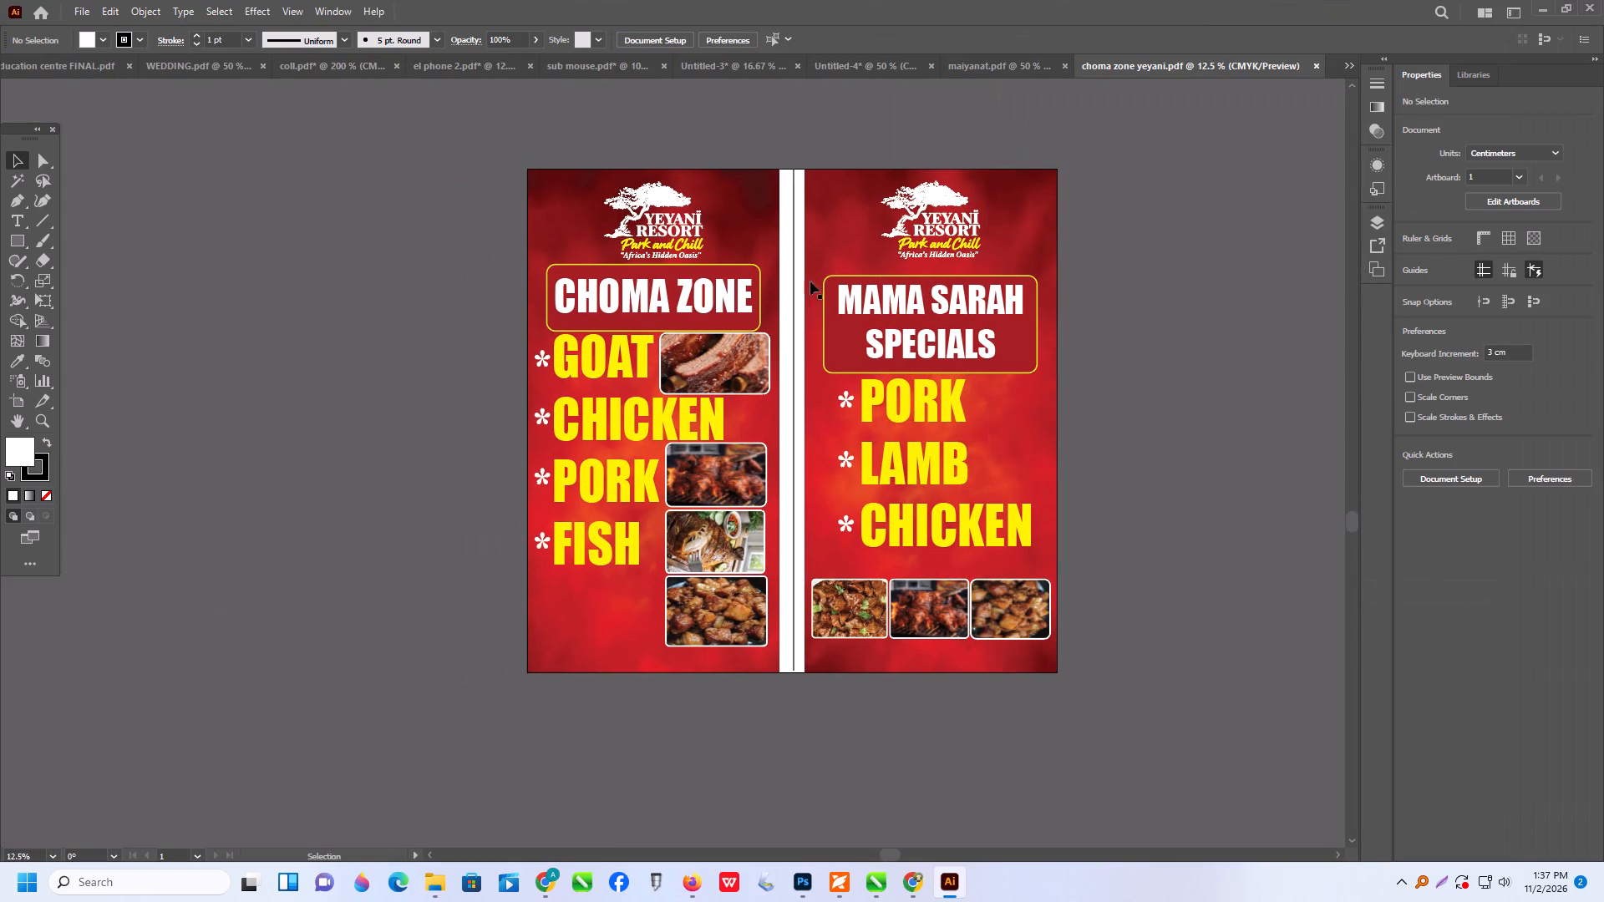
pyautogui.scroll(2, 795, 283)
pyautogui.click(678, 241)
pyautogui.rightClick(678, 241)
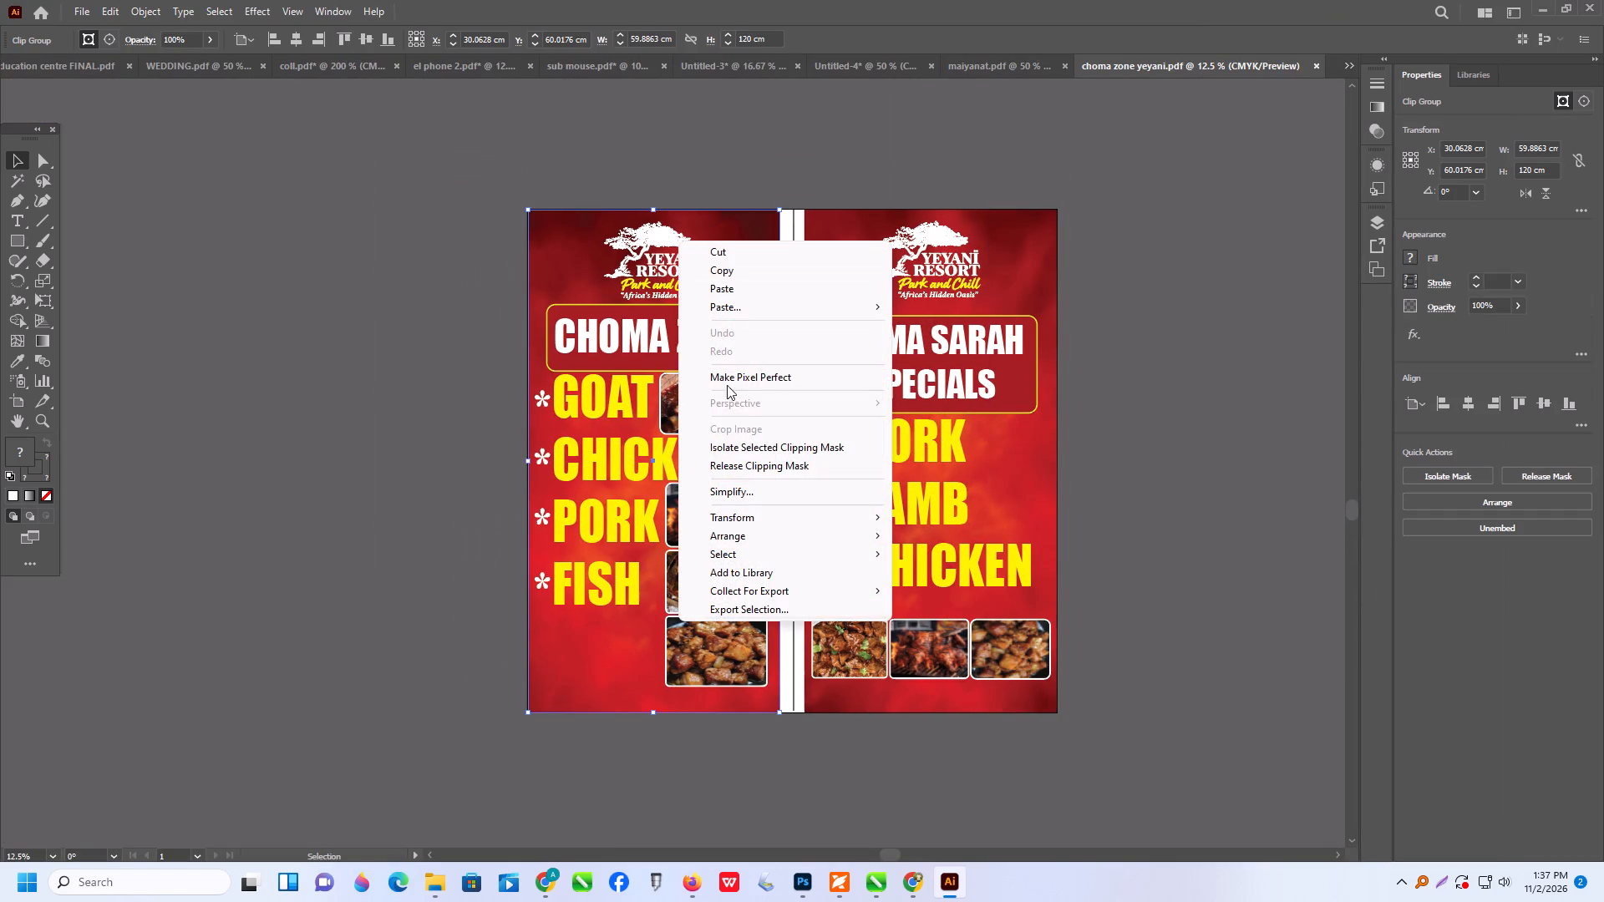
pyautogui.click(760, 472)
pyautogui.click(439, 363)
pyautogui.click(677, 243)
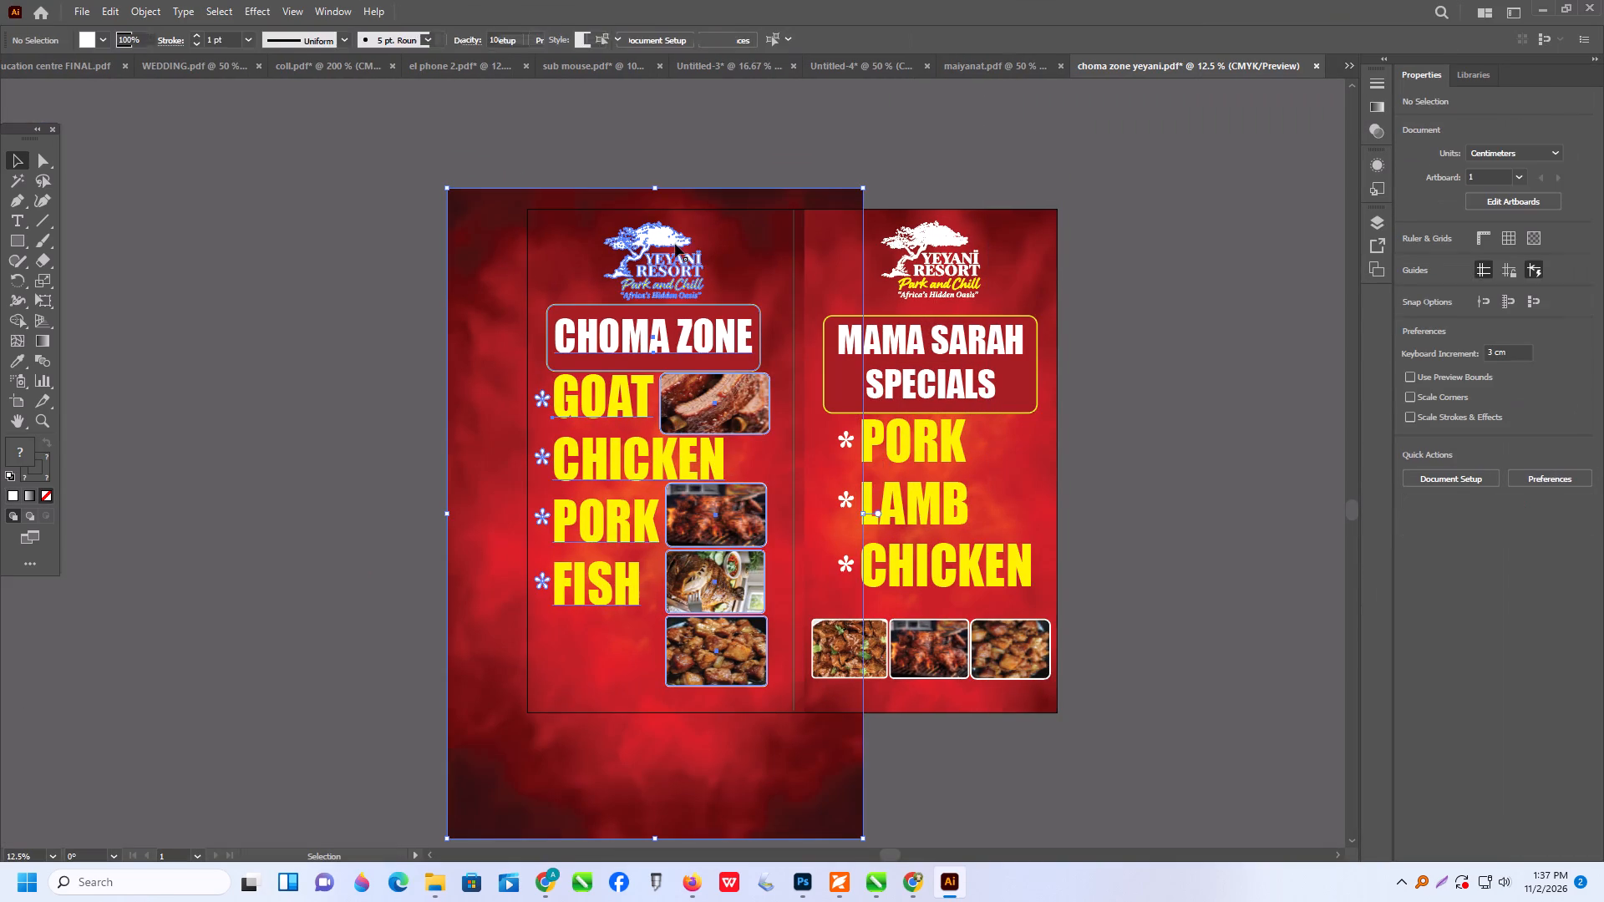
pyautogui.rightClick(674, 244)
pyautogui.click(757, 472)
pyautogui.click(380, 403)
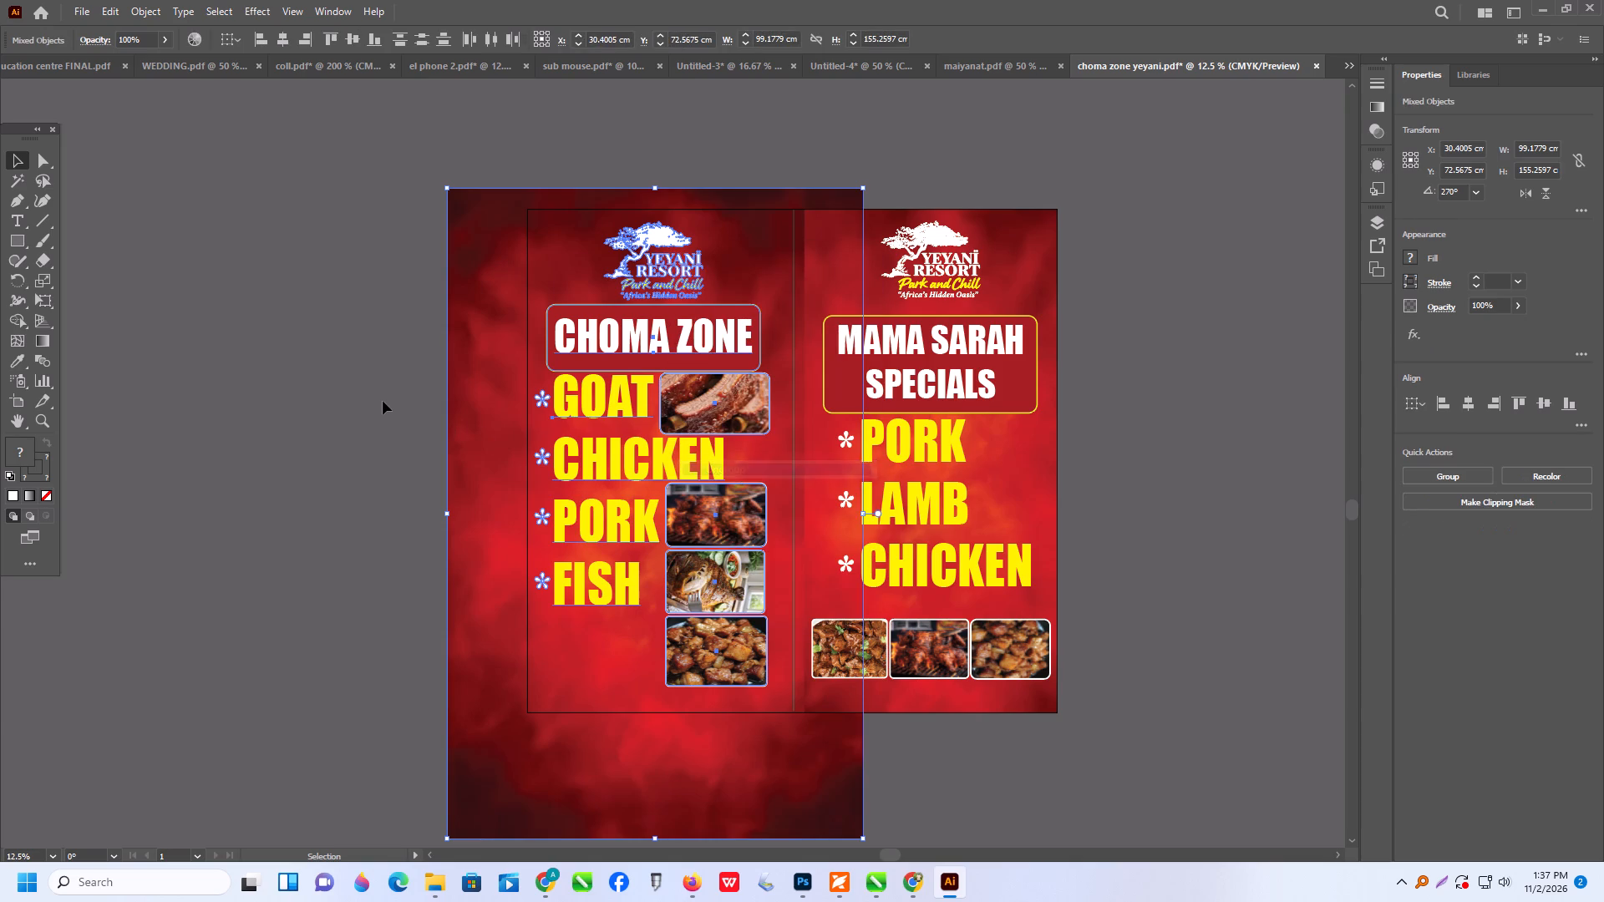
# Copy the Yeyani Resort logo from the Choma Zone poster and paste it into the Untitled-4 tumbler document.
pyautogui.click(666, 256)
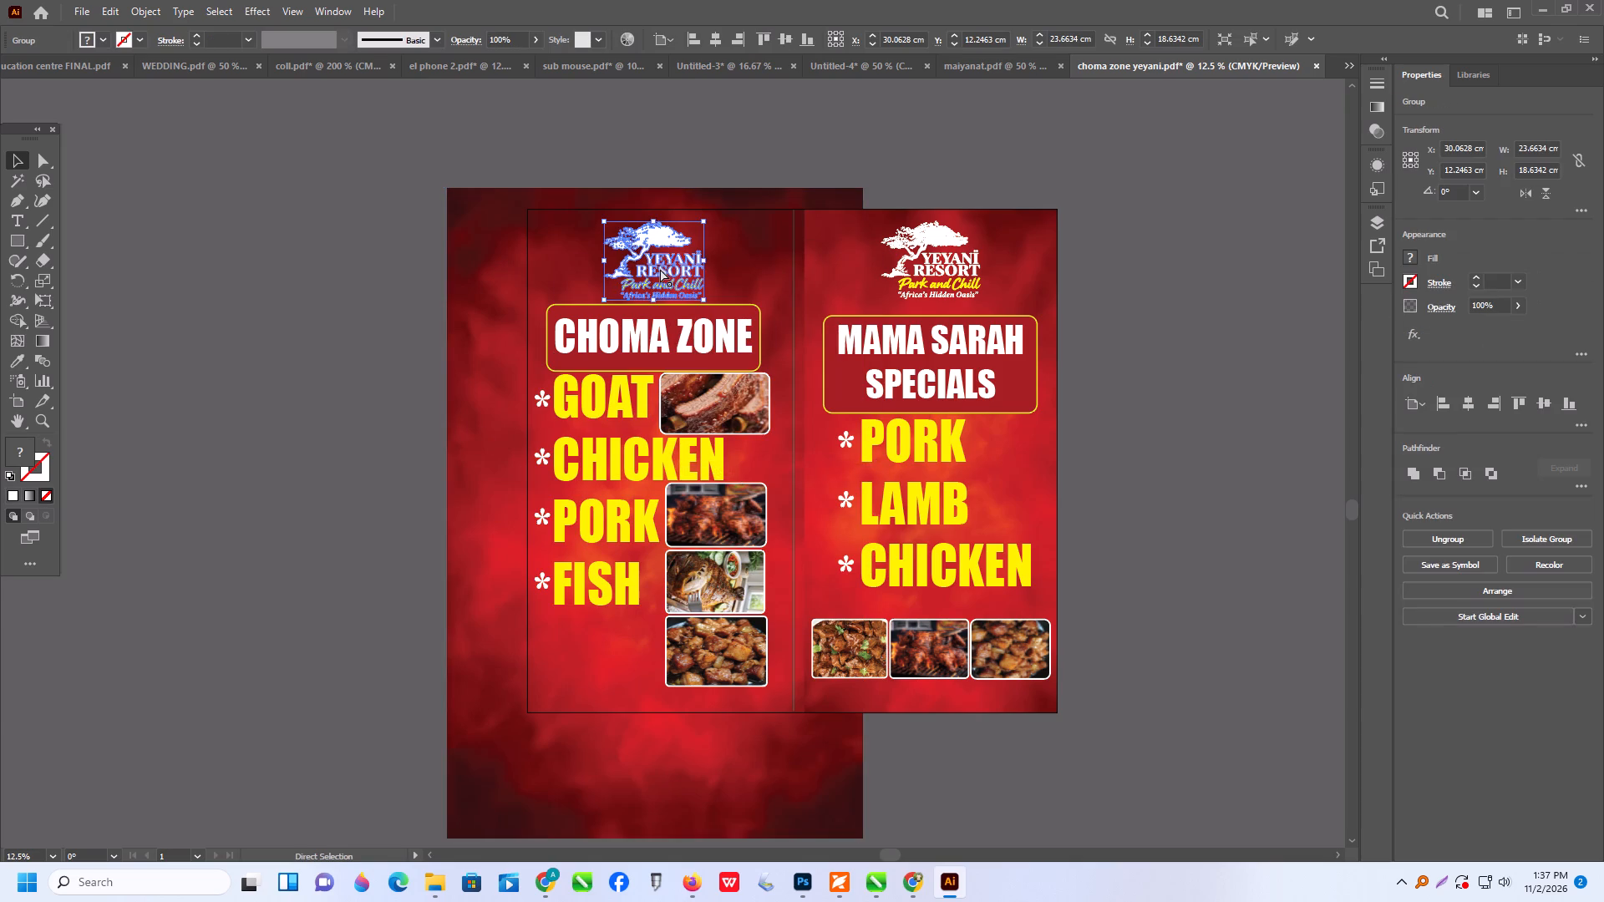
pyautogui.hotkey('ctrl', 'c')
pyautogui.click(1027, 63)
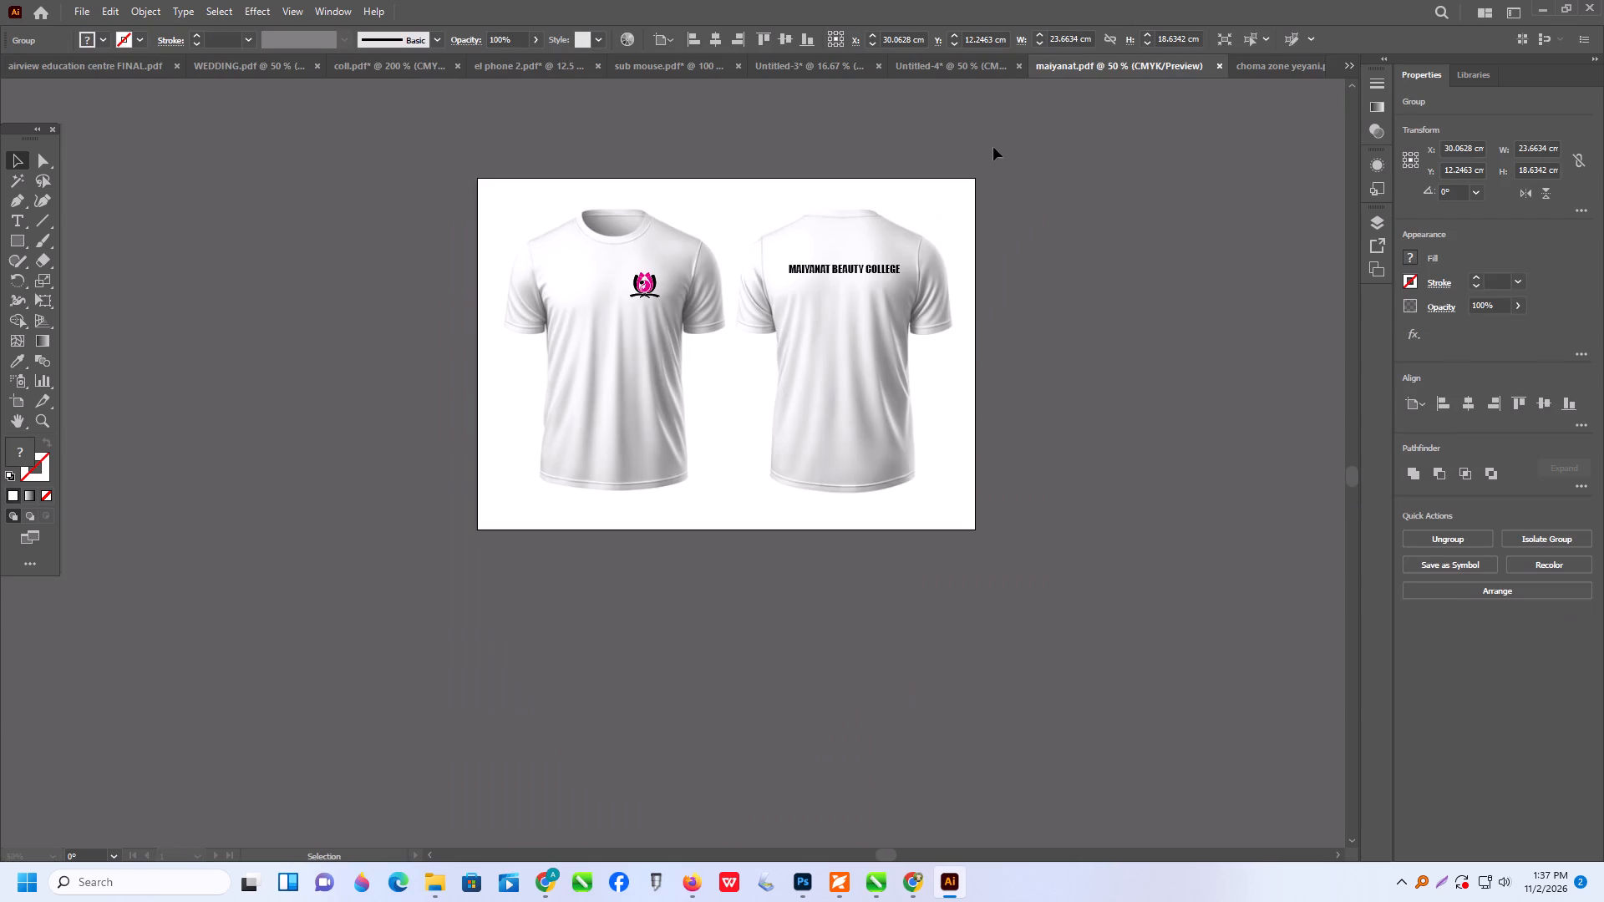
pyautogui.click(815, 71)
pyautogui.click(940, 66)
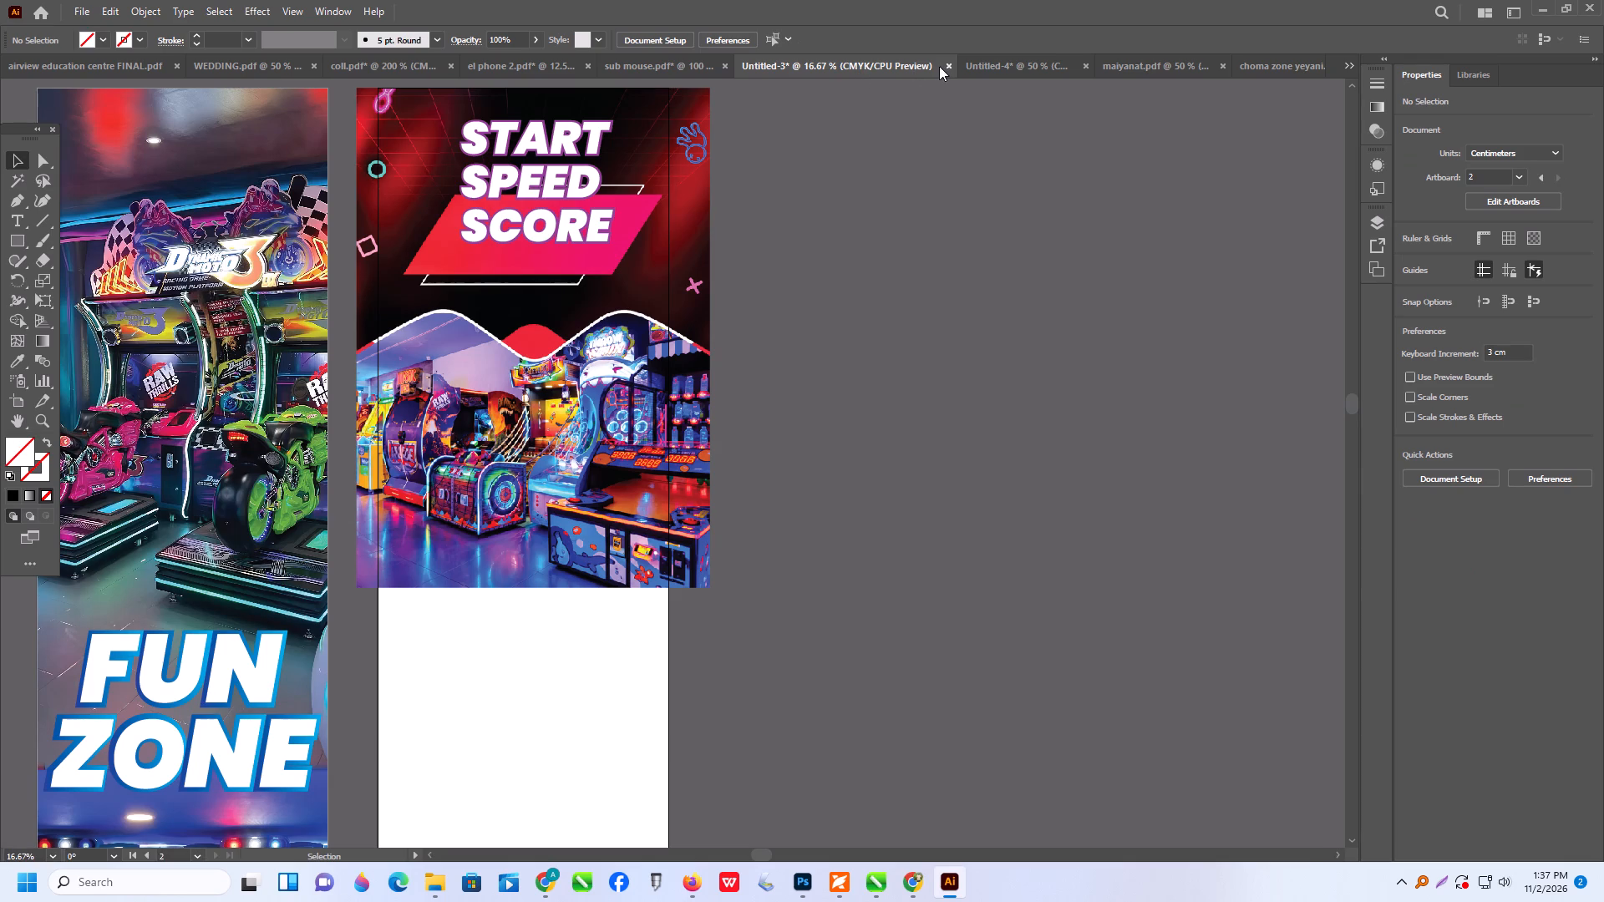
pyautogui.click(886, 59)
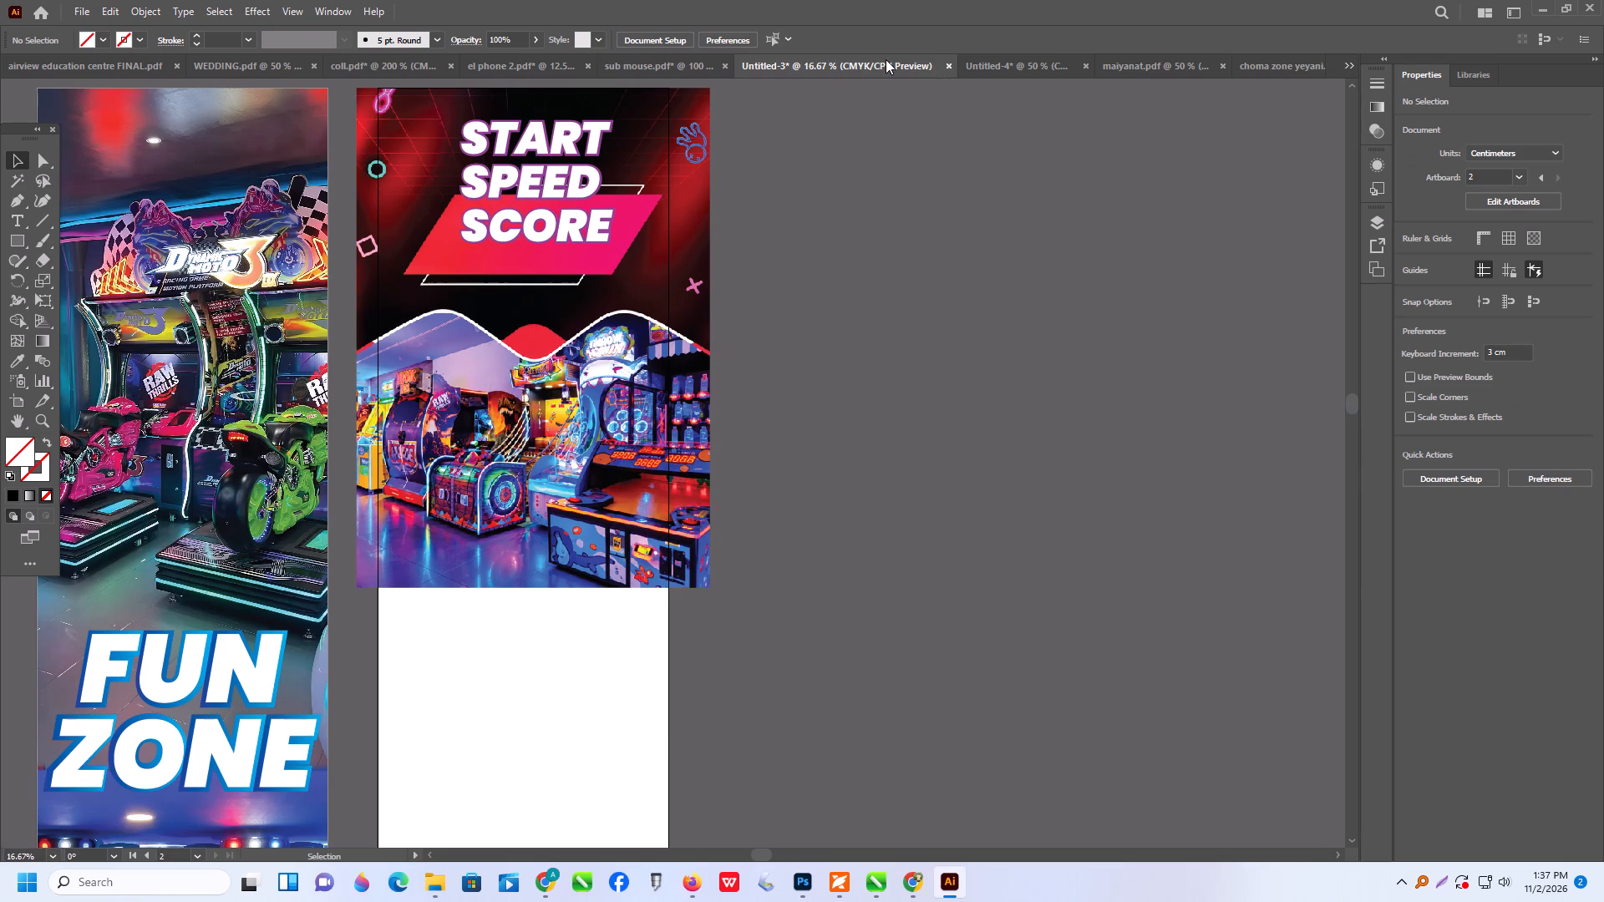
pyautogui.click(886, 59)
pyautogui.click(1048, 56)
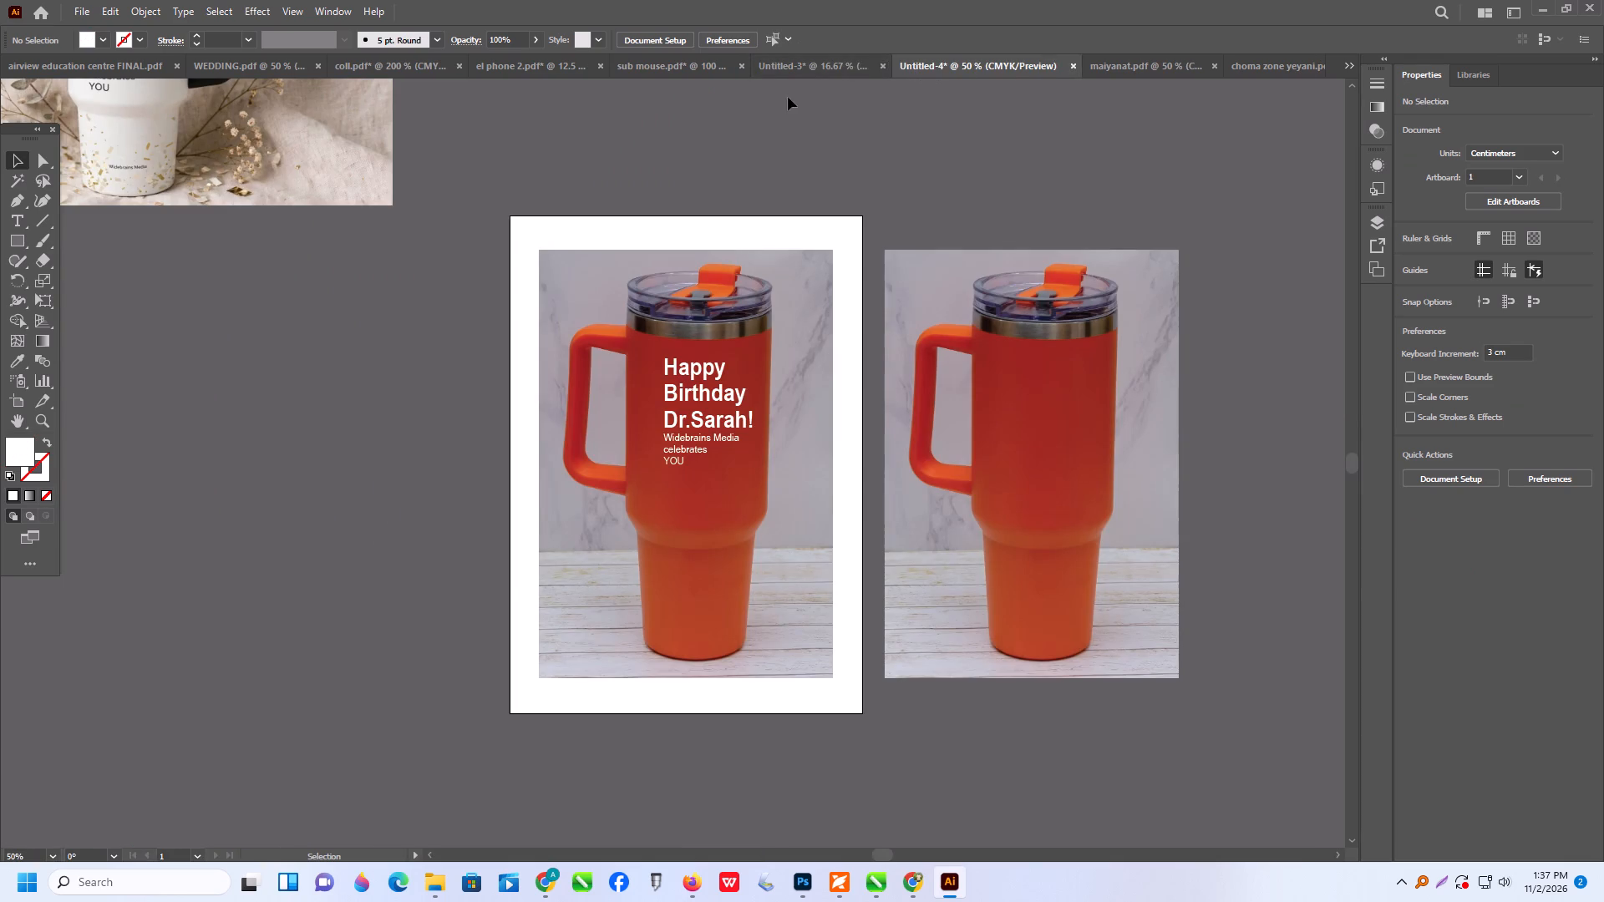
pyautogui.click(808, 68)
pyautogui.click(1011, 68)
pyautogui.scroll(-4, 923, 281)
pyautogui.hotkey('ctrl', 'v')
# Move the pasted Yeyani Resort logo off the birthday text to the empty area below the two tumblers.
pyautogui.moveTo(754, 378); pyautogui.dragTo(754, 388)
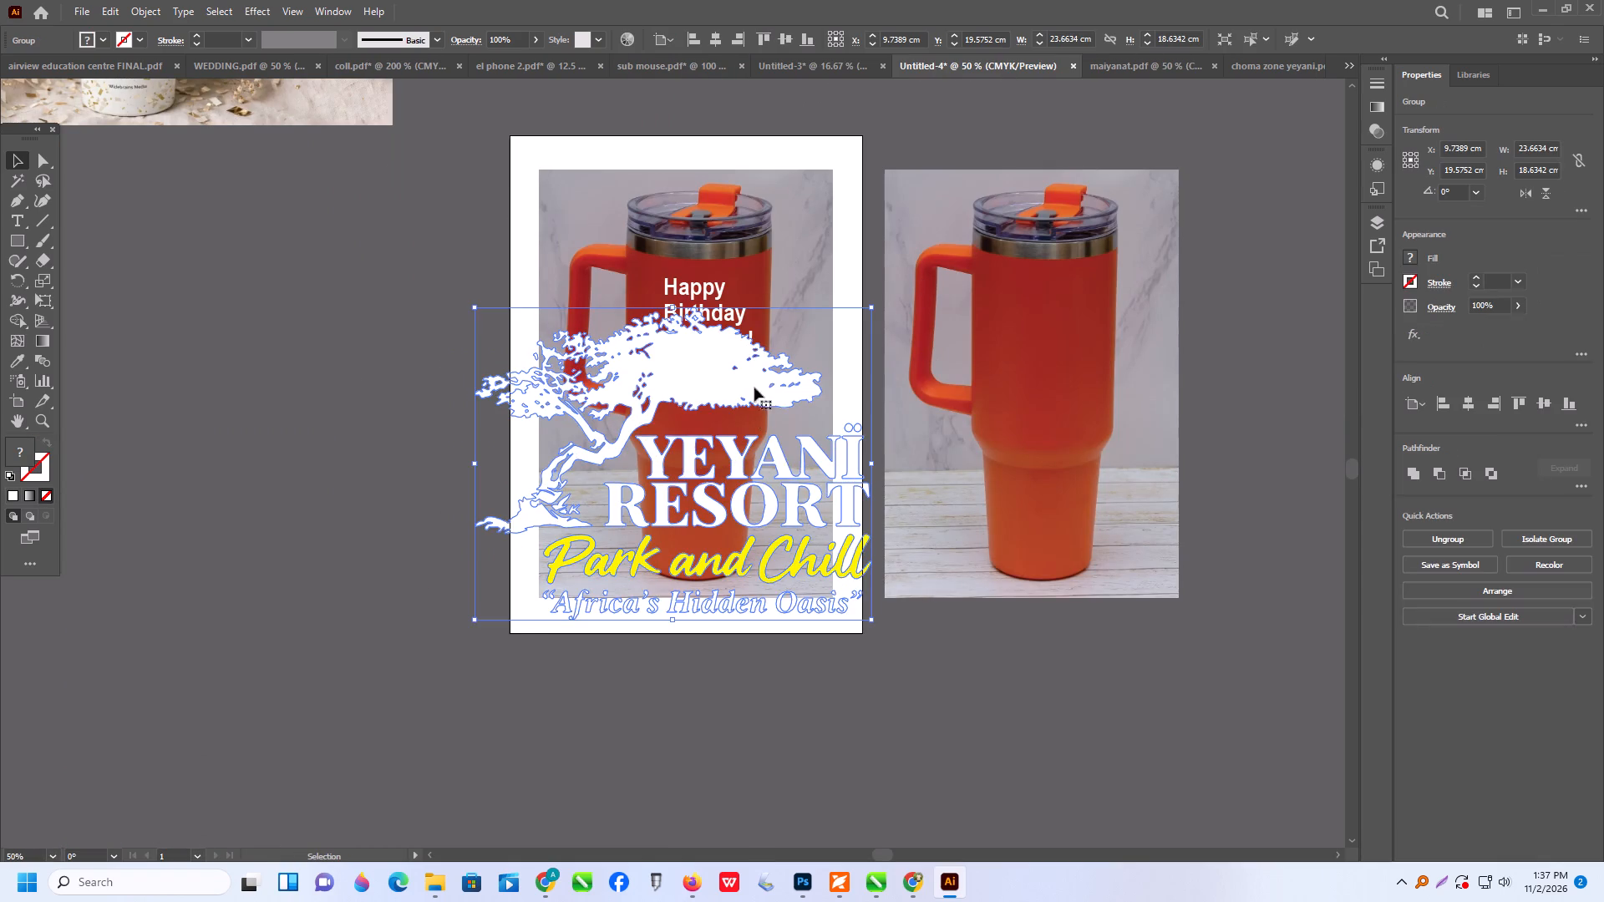
pyautogui.moveTo(754, 388); pyautogui.dragTo(946, 555)
pyautogui.scroll(-10, 929, 517)
pyautogui.moveTo(906, 356); pyautogui.dragTo(931, 446)
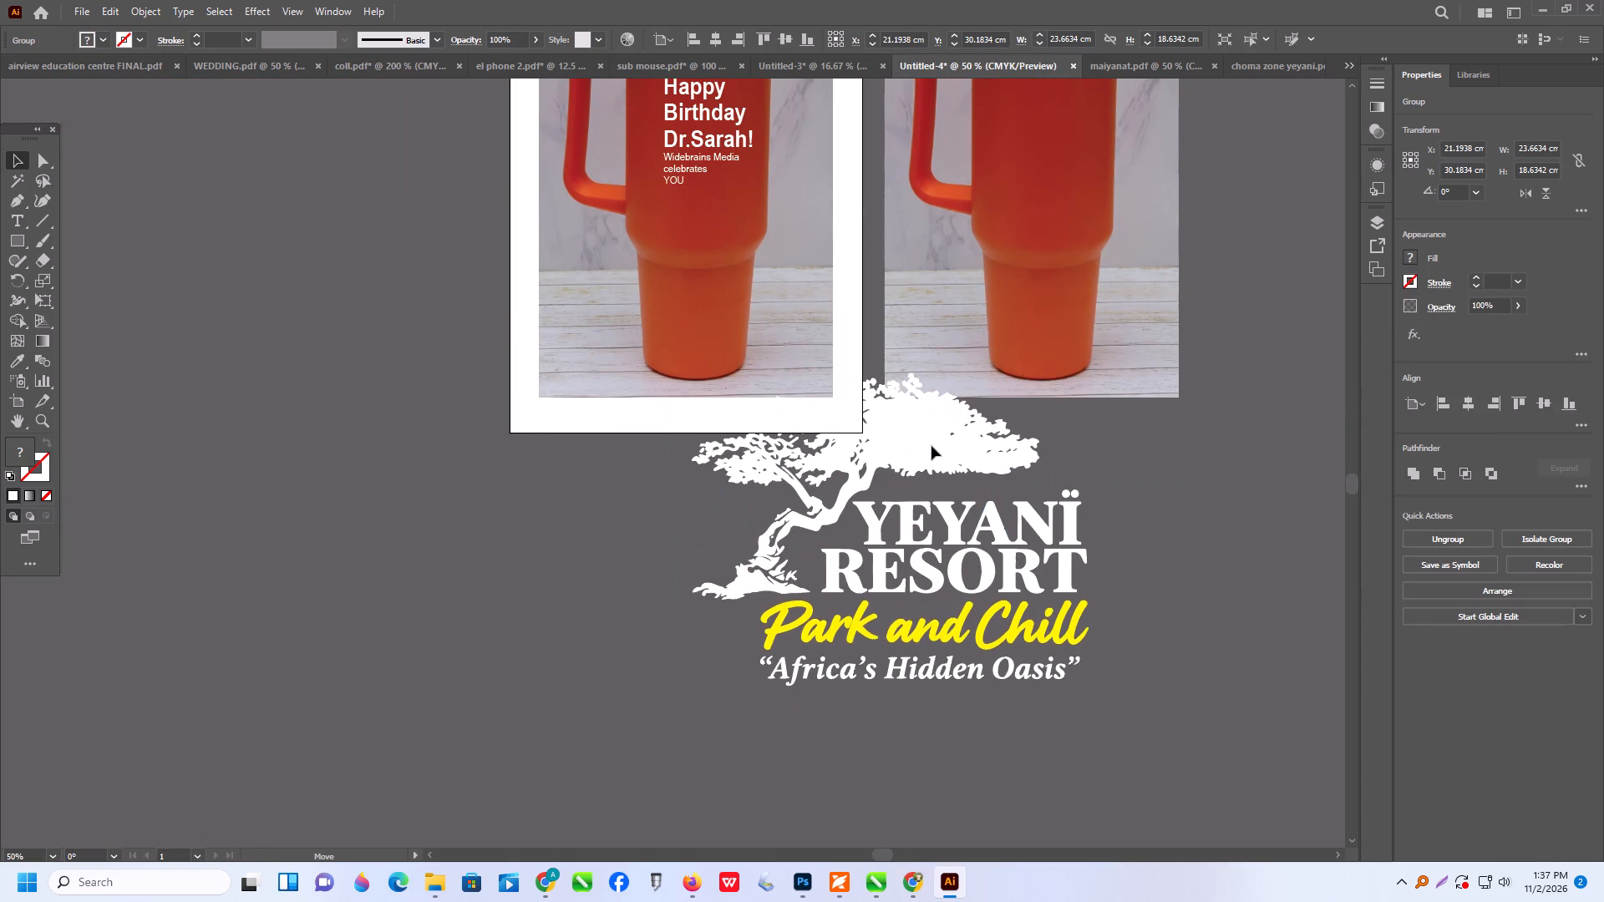
pyautogui.moveTo(931, 446); pyautogui.dragTo(931, 448)
# Change the fill of the whole Yeyani Resort logo to white, including the Park and Chill lettering.
pyautogui.click(107, 46)
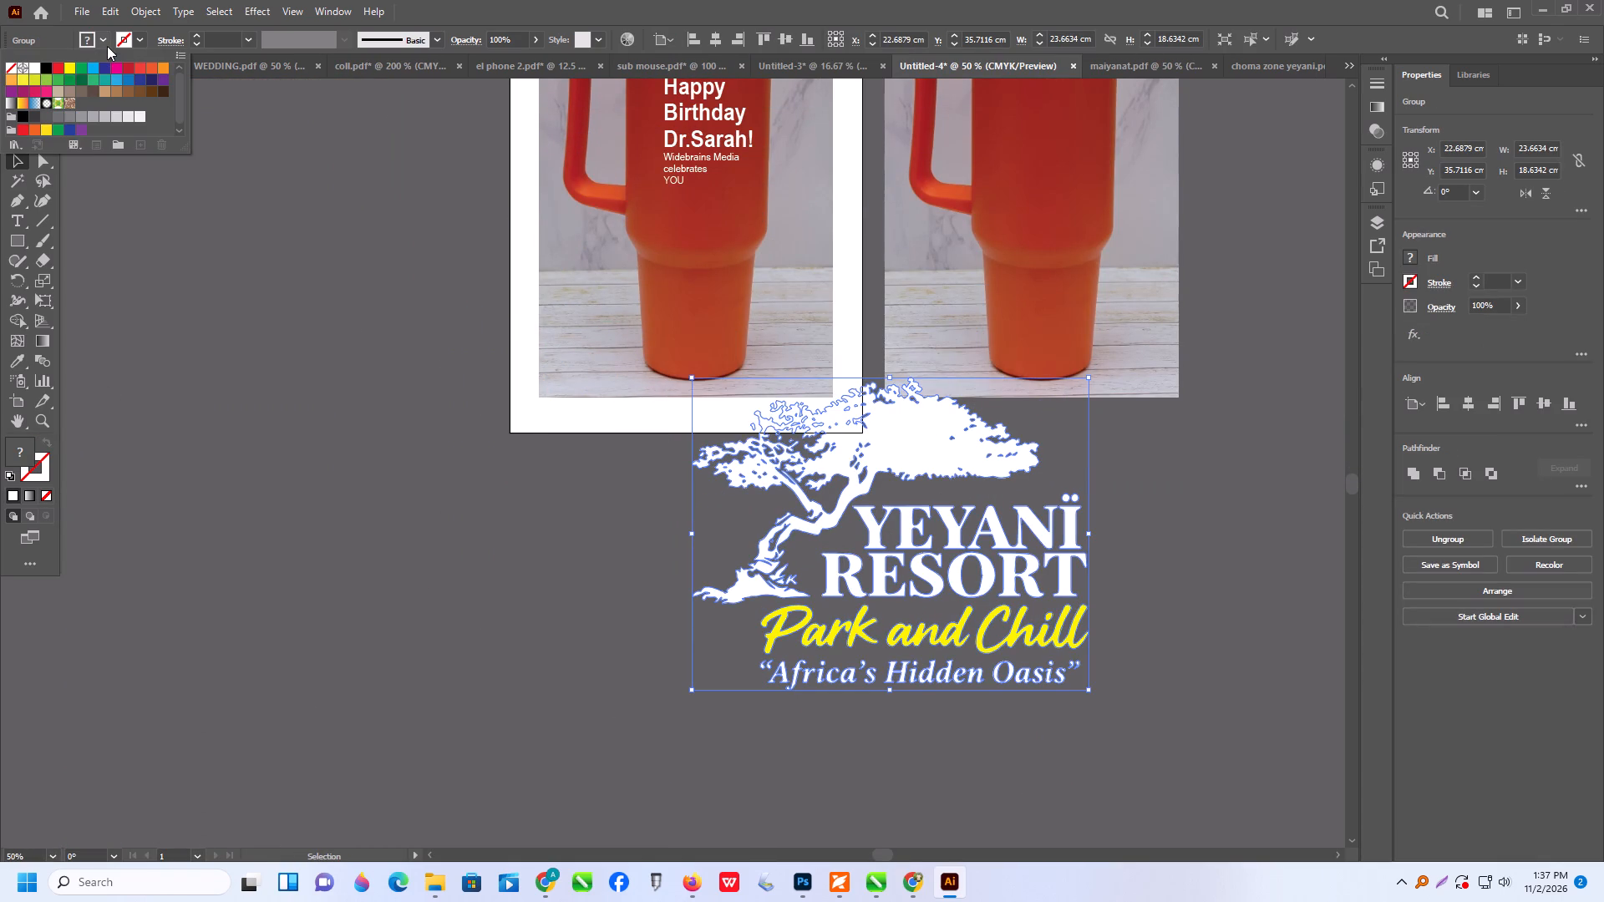
pyautogui.click(36, 66)
pyautogui.click(349, 459)
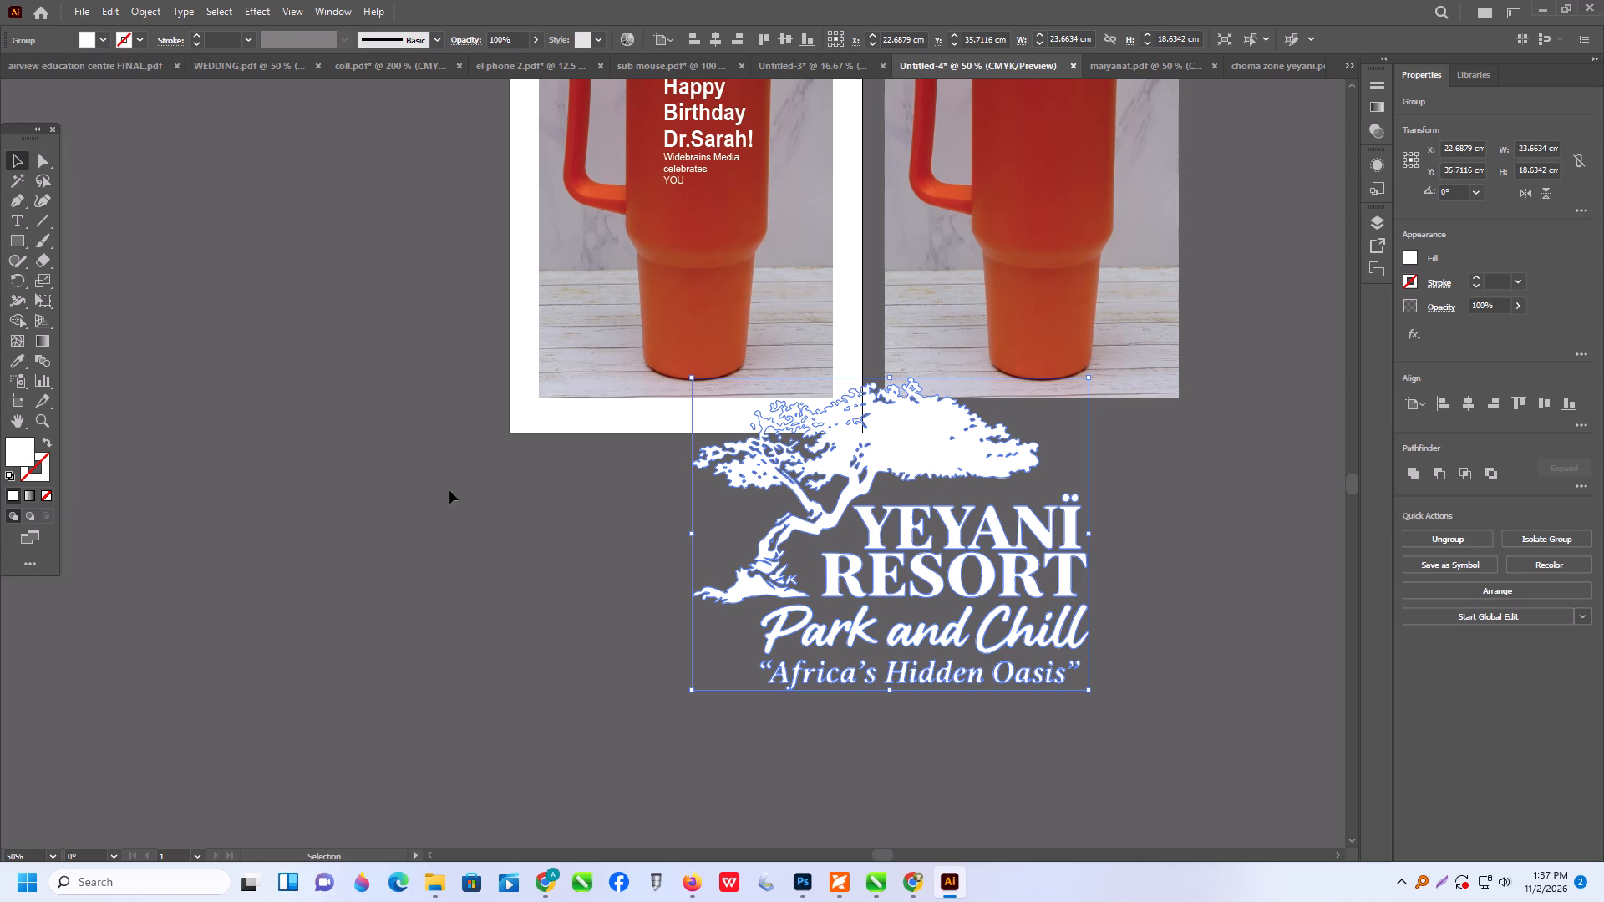
pyautogui.click(450, 490)
# Scale the logo down to about 8.9 by 7 cm and place it on the body of the blank orange tumbler.
pyautogui.moveTo(877, 471); pyautogui.dragTo(956, 548)
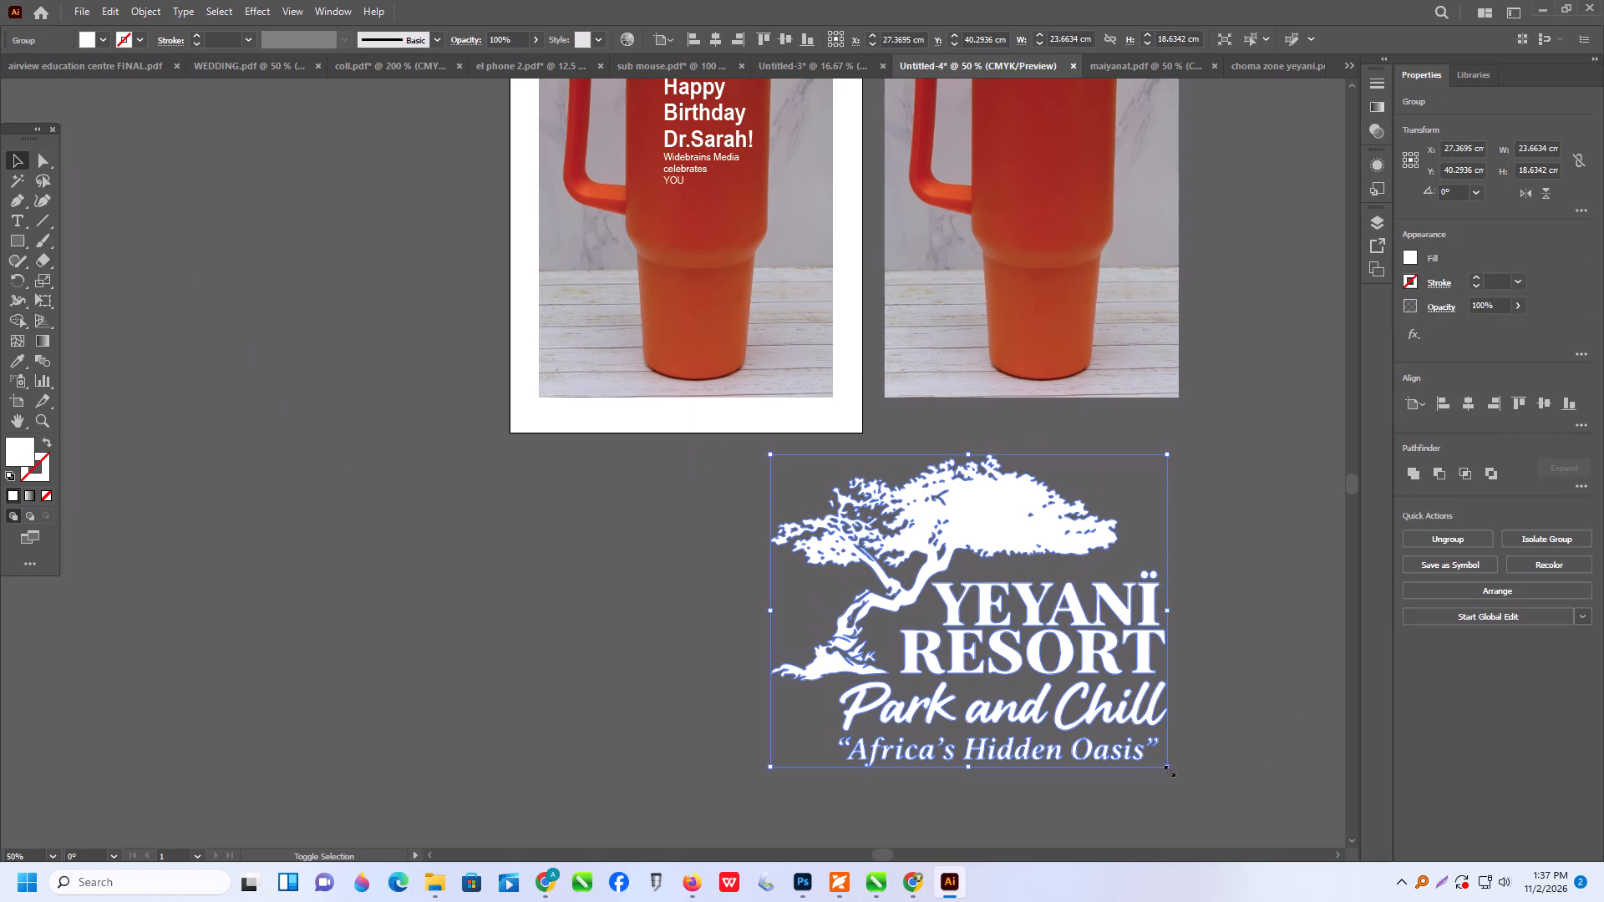
pyautogui.keyDown('shift'); pyautogui.moveTo(1169, 768); pyautogui.dragTo(919, 644); pyautogui.keyUp('shift')
pyautogui.moveTo(863, 465); pyautogui.dragTo(1073, 286)
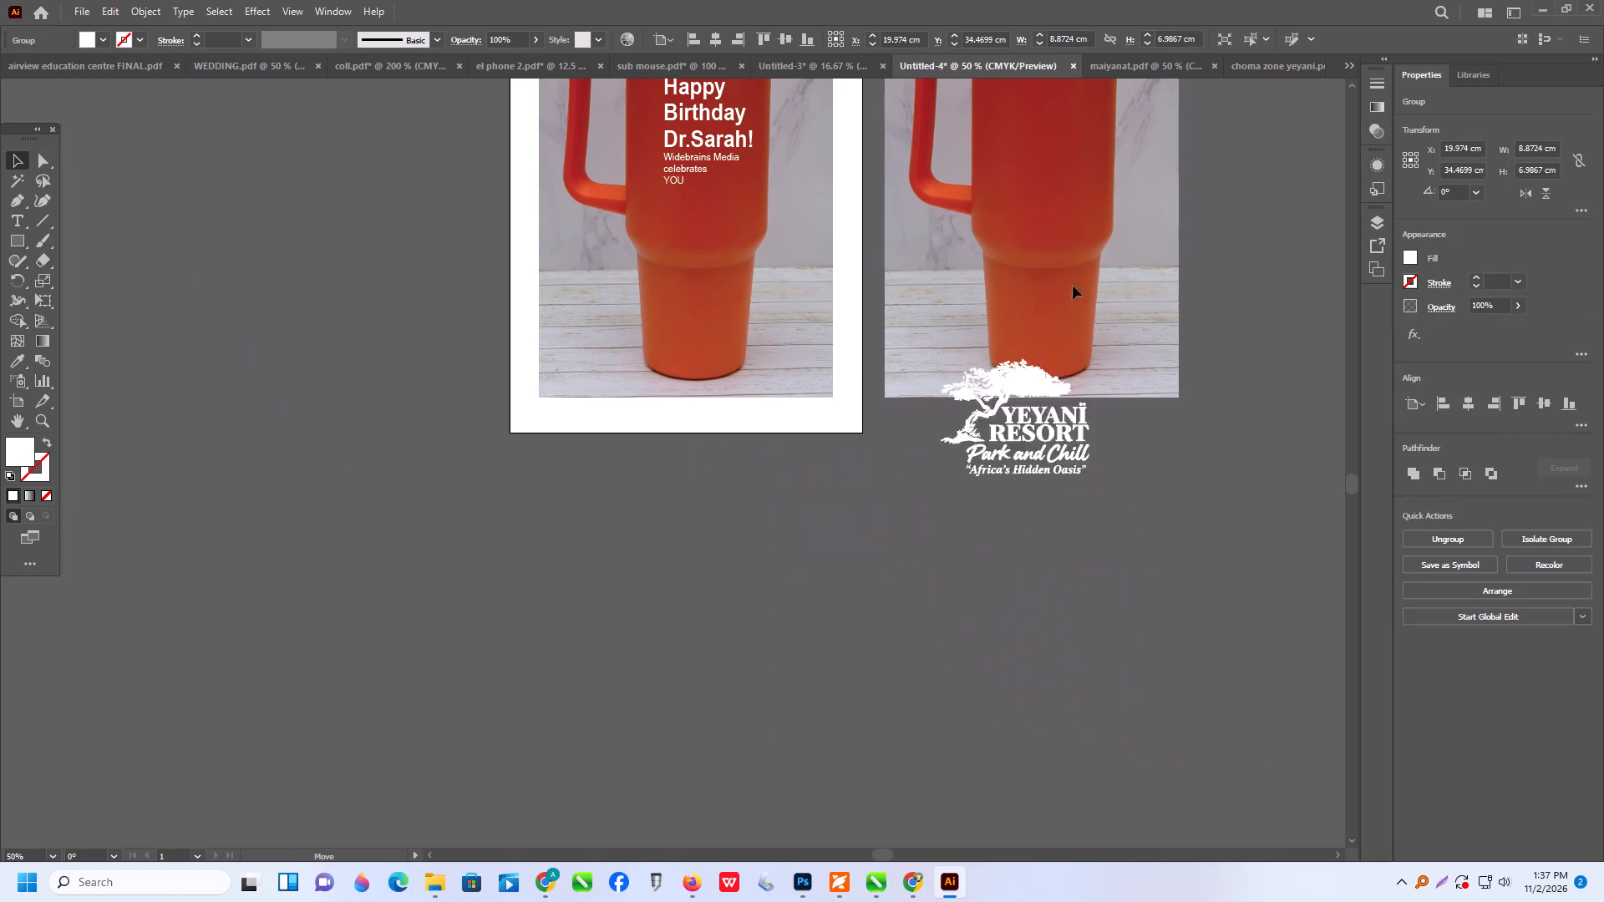
pyautogui.moveTo(1073, 286); pyautogui.dragTo(1068, 148)
pyautogui.scroll(9, 1051, 104)
pyautogui.moveTo(1038, 356); pyautogui.dragTo(1040, 328)
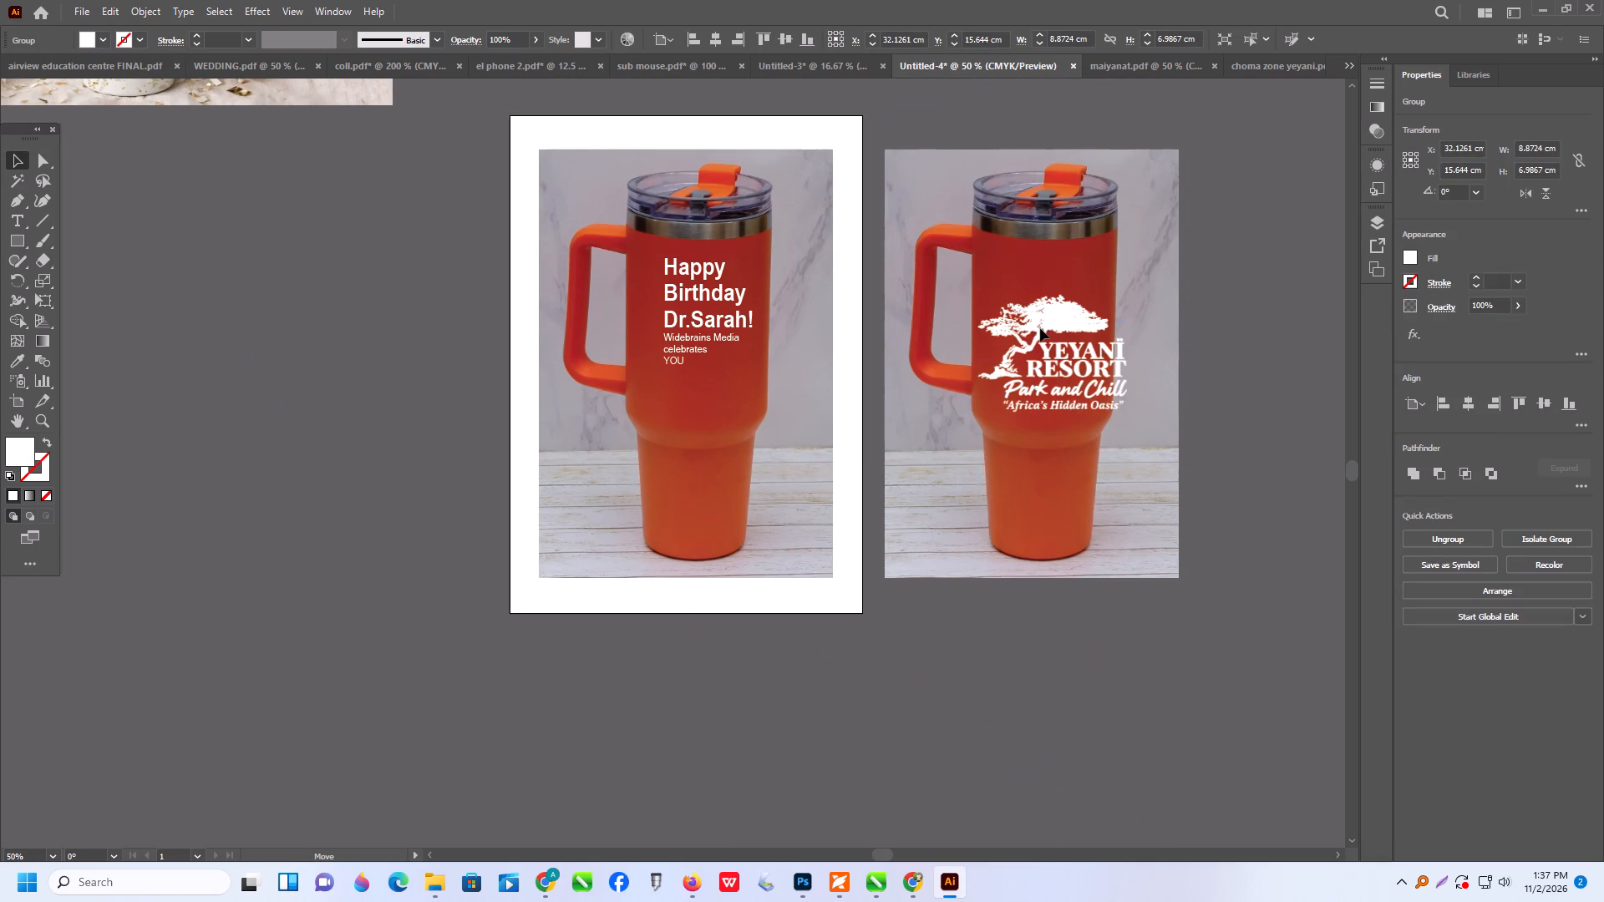
pyautogui.moveTo(1040, 328); pyautogui.dragTo(1039, 314)
# Shrink the logo to about 5.9 by 4.6 cm and centre it on the upper body of the blank tumbler.
pyautogui.keyDown('shift'); pyautogui.moveTo(1128, 397); pyautogui.dragTo(1075, 362); pyautogui.keyUp('shift')
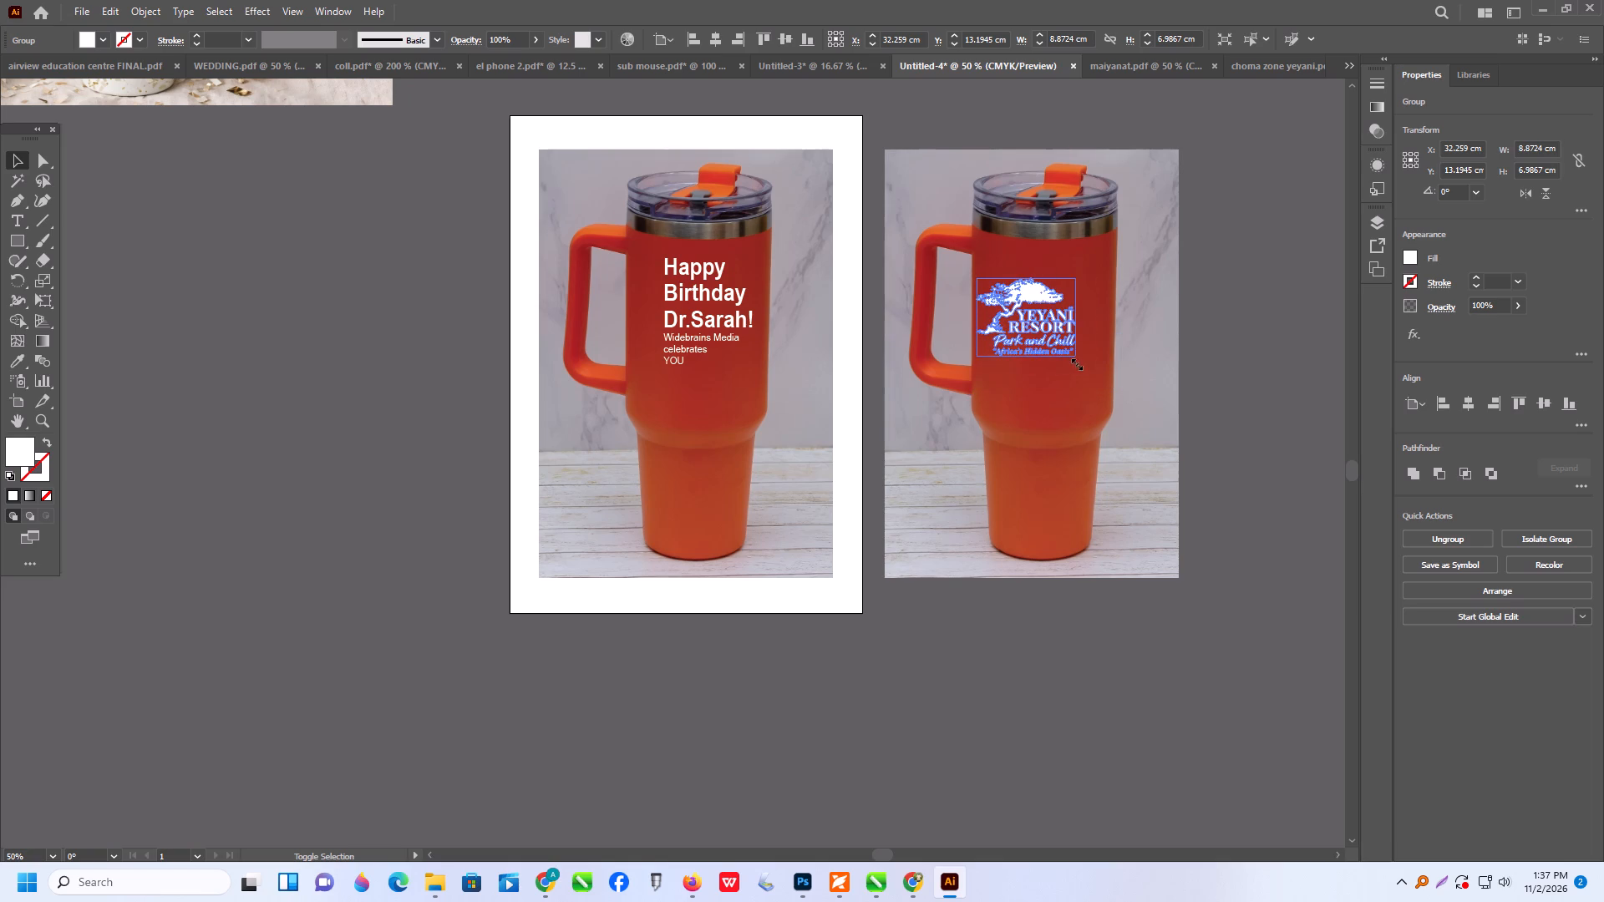
pyautogui.keyDown('shift'); pyautogui.moveTo(1075, 362); pyautogui.dragTo(1074, 362); pyautogui.keyUp('shift')
pyautogui.moveTo(1033, 298); pyautogui.dragTo(1056, 293)
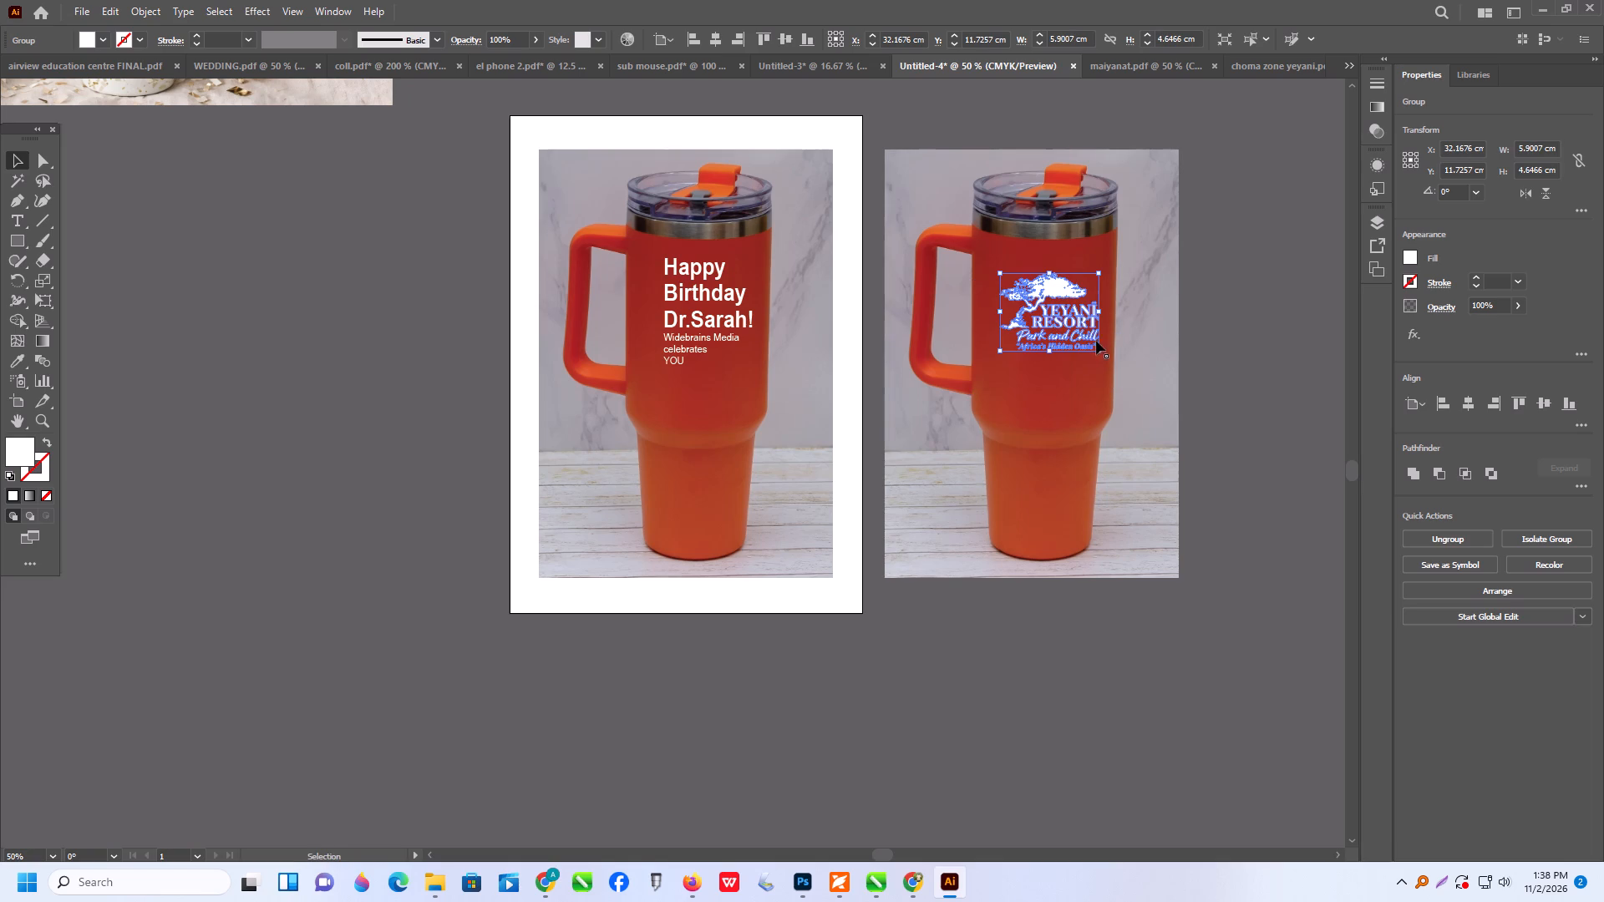
# Scale the white Yeyani Resort logo to about 5.4 × 4.25 cm and centre it on the upper body of the second orange tumbler.
pyautogui.keyDown('shift'); pyautogui.moveTo(1100, 354); pyautogui.dragTo(1089, 354); pyautogui.keyUp('shift')
pyautogui.moveTo(1053, 293); pyautogui.dragTo(1063, 296)
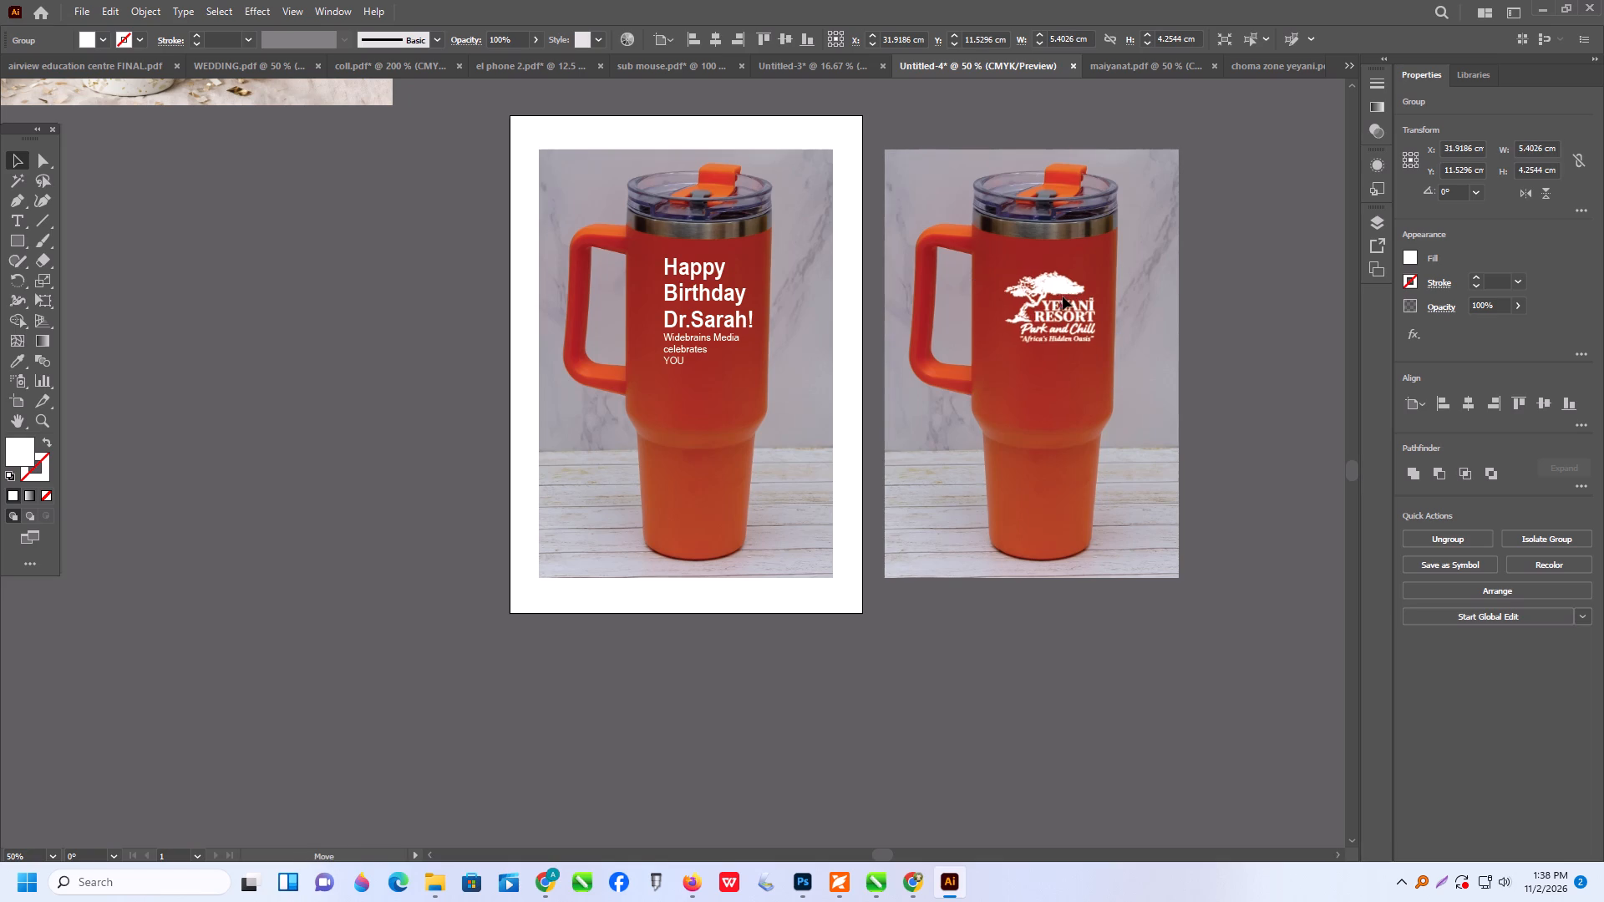
pyautogui.moveTo(1063, 296); pyautogui.dragTo(1063, 306)
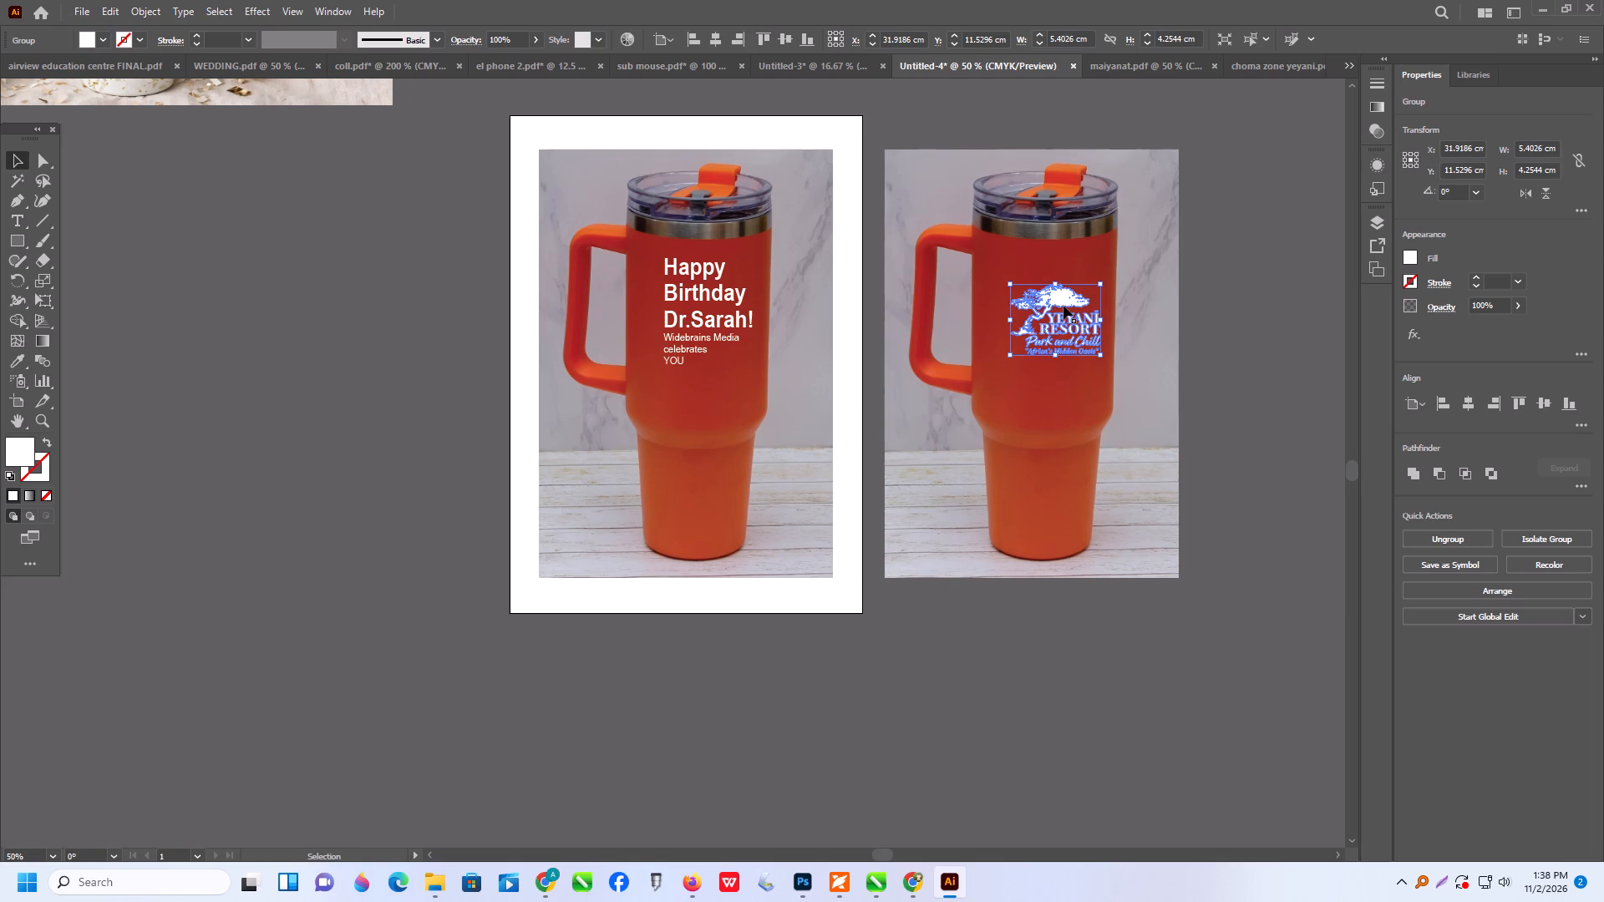
pyautogui.scroll(-2, 865, 370)
pyautogui.click(1055, 580)
pyautogui.scroll(2, 1055, 580)
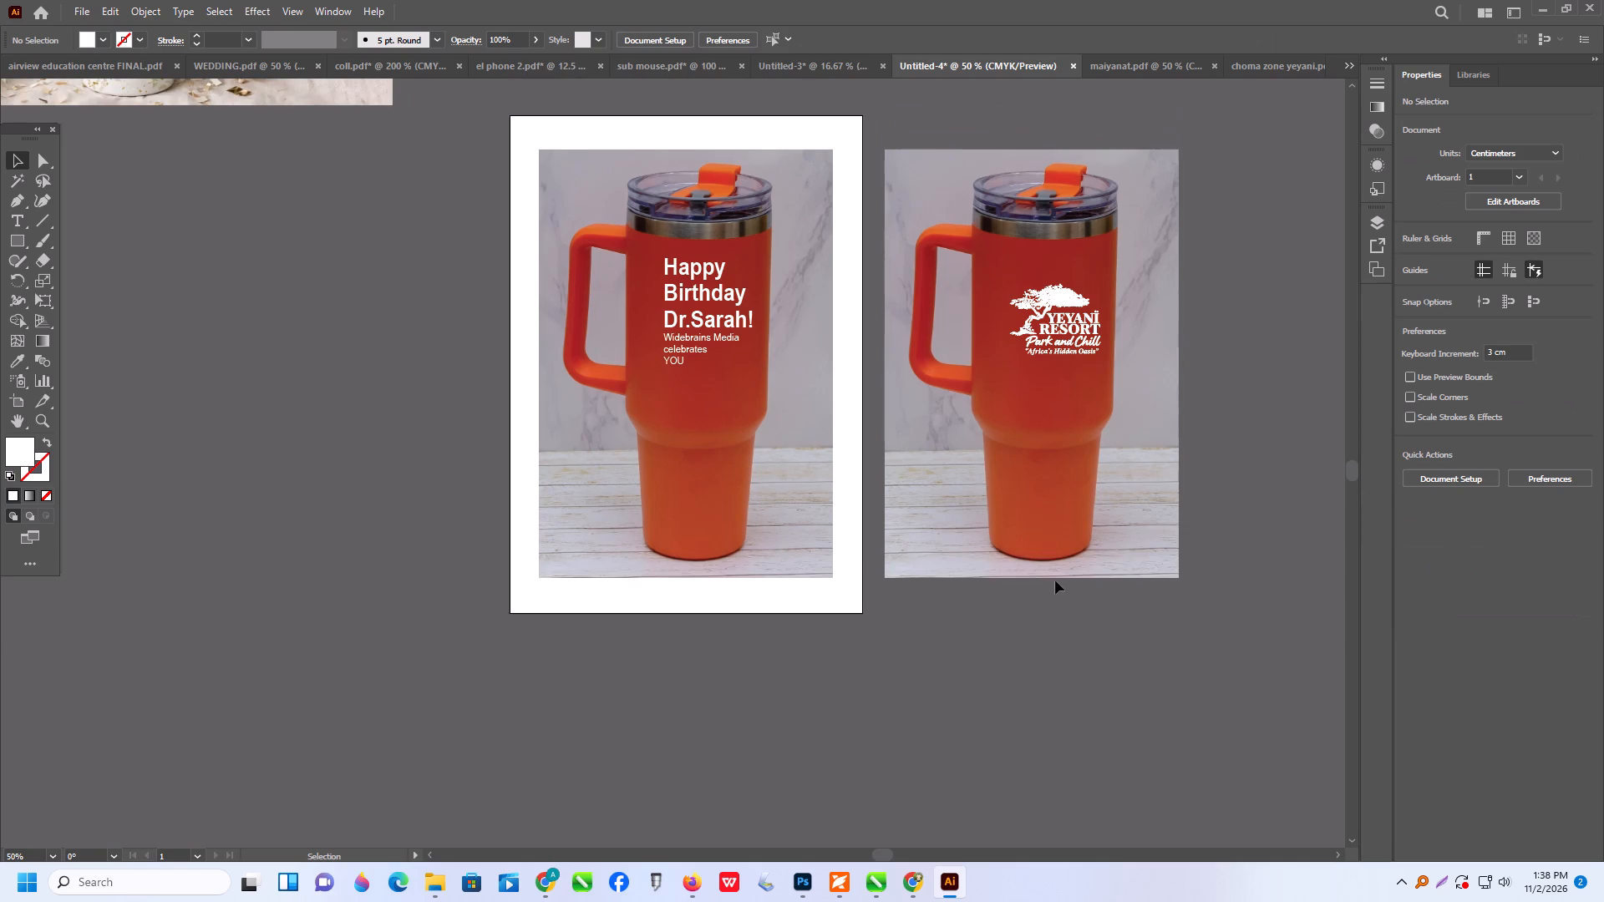
pyautogui.keyDown('alt'); pyautogui.scroll(2, 1074, 363); pyautogui.keyUp('alt')
pyautogui.keyDown('alt'); pyautogui.scroll(-1, 1031, 521); pyautogui.keyUp('alt')
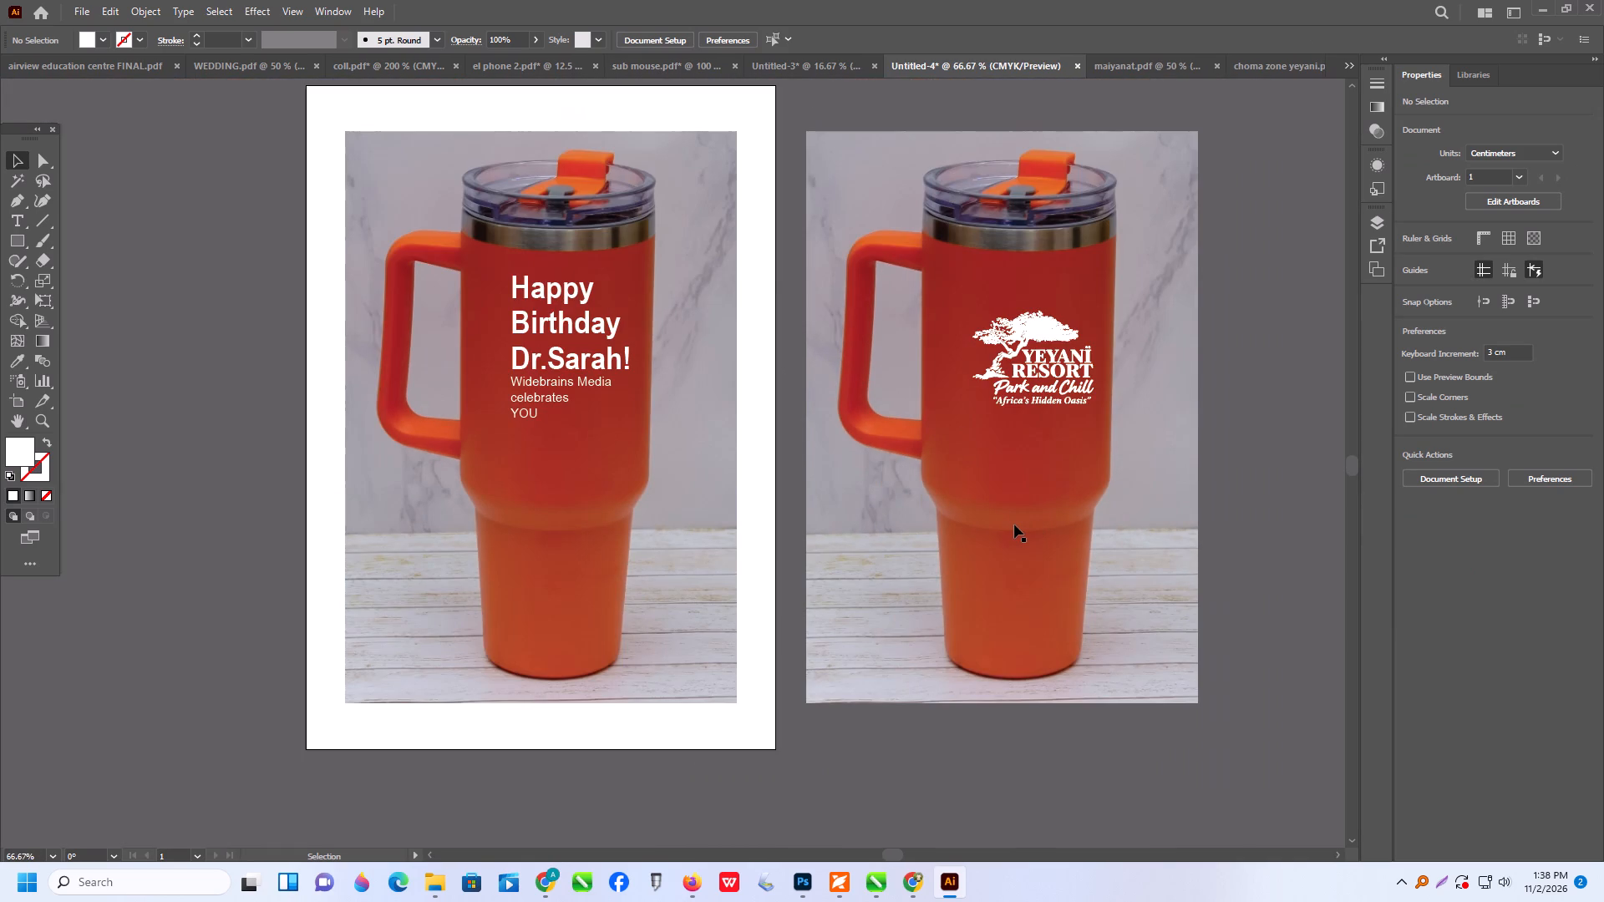
pyautogui.scroll(-3, 1026, 492)
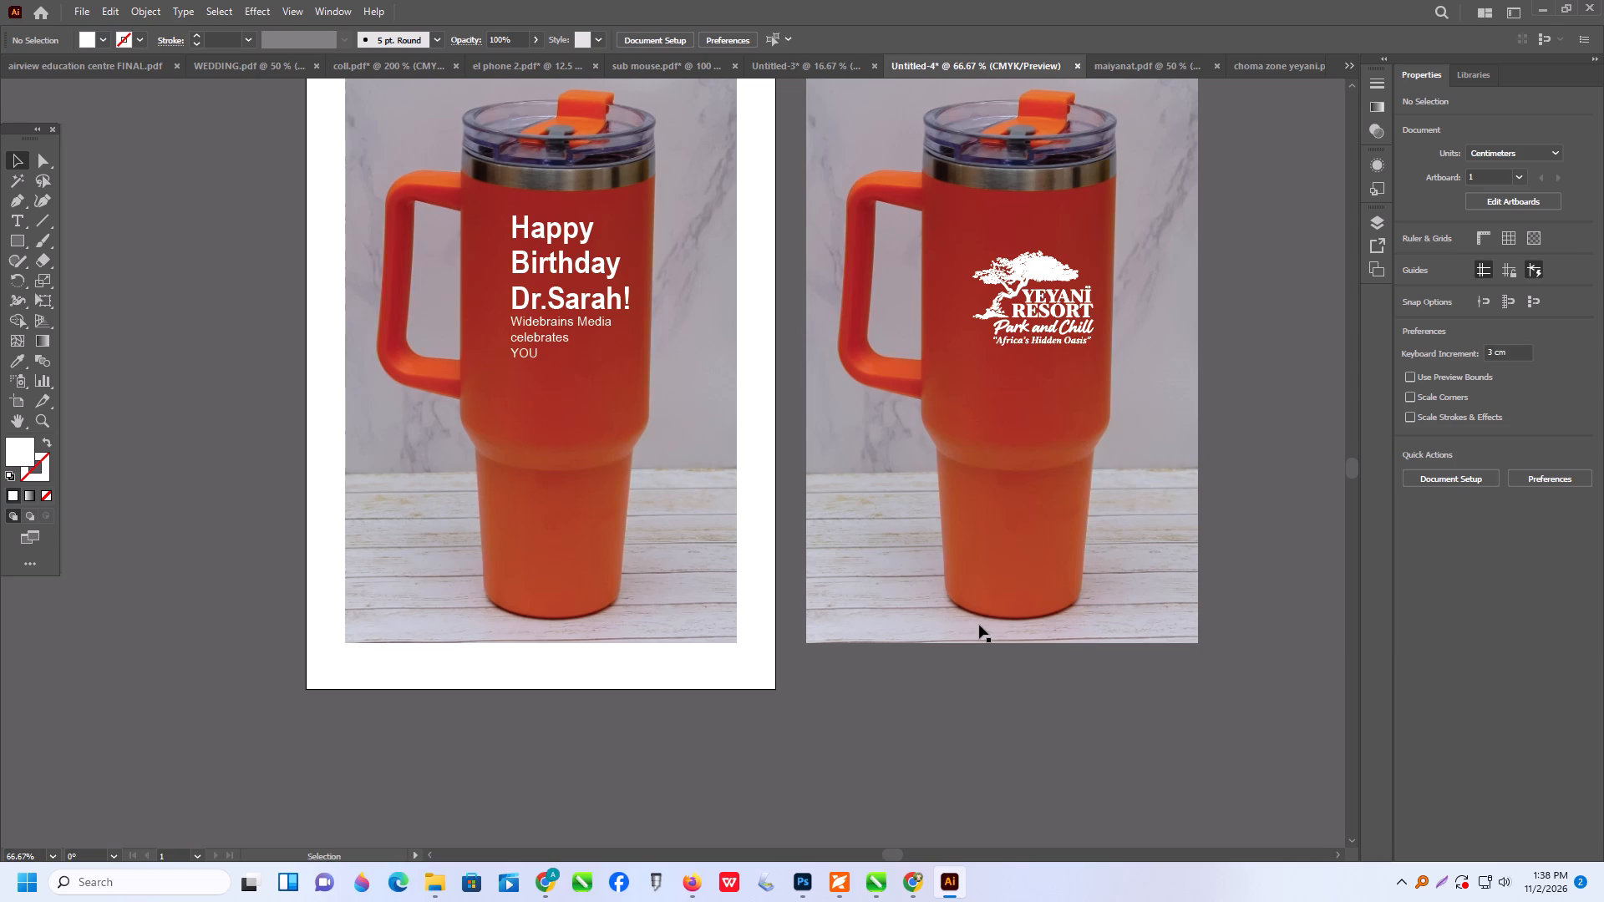
# Group the "Happy Birthday Dr.Sarah!" greeting with the Widebrains Media text on the first orange tumbler.
pyautogui.click(538, 351)
pyautogui.click(542, 347)
pyautogui.click(525, 330)
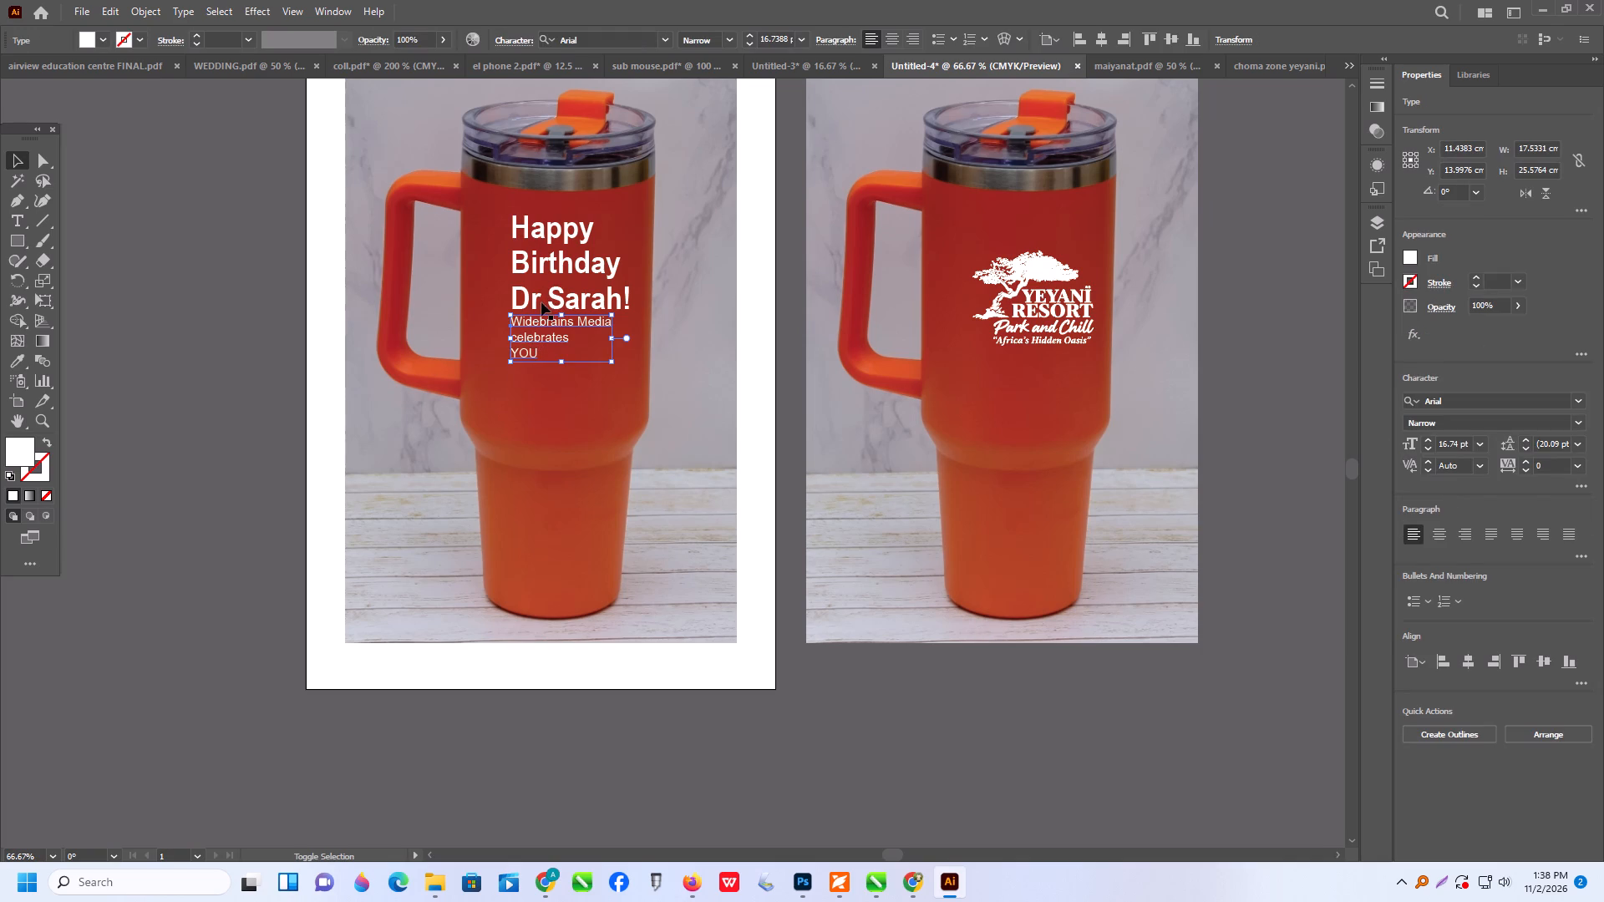
pyautogui.keyDown('shift'); pyautogui.click(537, 302); pyautogui.keyUp('shift')
pyautogui.hotkey('ctrl', 'g')
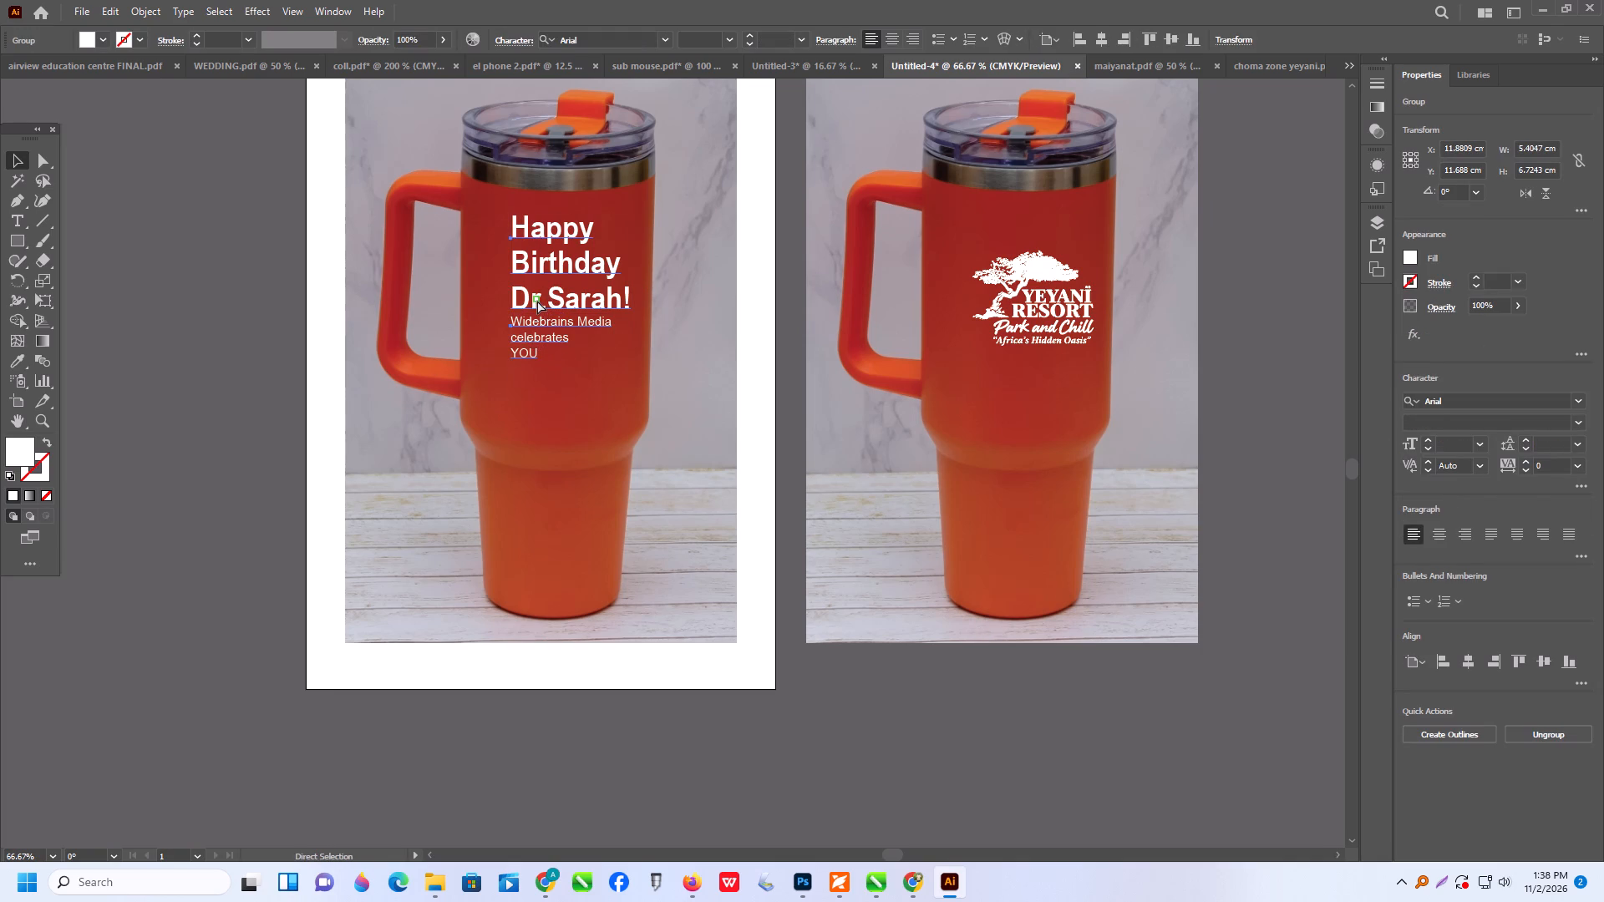
# Move the grouped greeting text about 0.6 cm down on the first orange tumbler.
pyautogui.keyDown('alt'); pyautogui.scroll(1, 546, 274); pyautogui.keyUp('alt')
pyautogui.moveTo(556, 262); pyautogui.dragTo(556, 281)
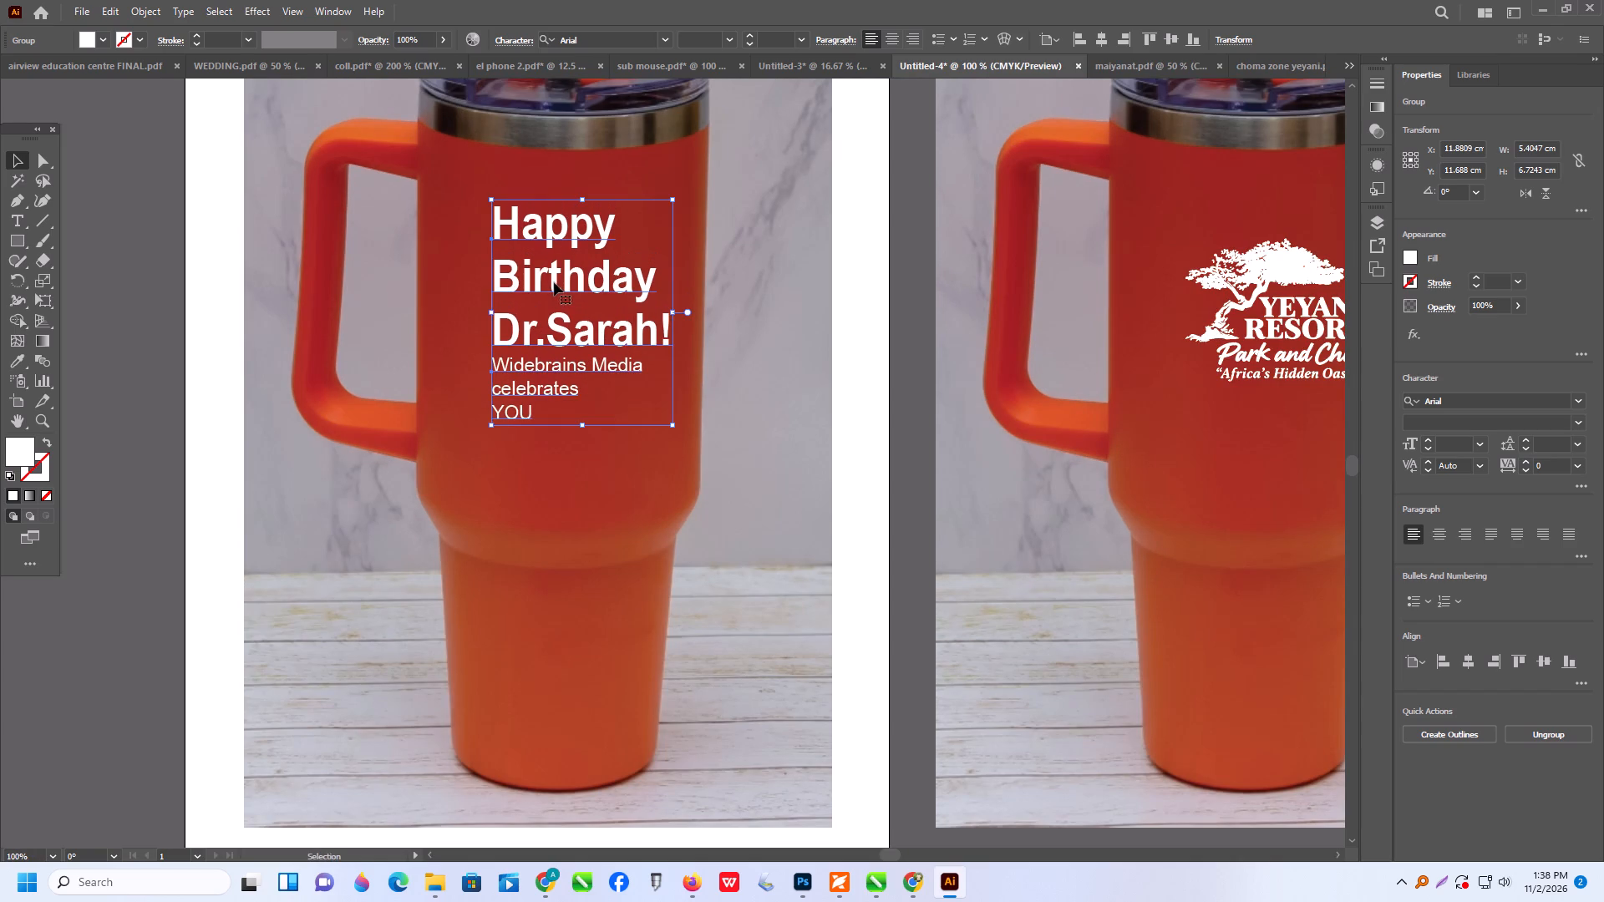
pyautogui.keyDown('alt'); pyautogui.scroll(-1, 510, 331); pyautogui.keyUp('alt')
pyautogui.scroll(-3, 773, 493)
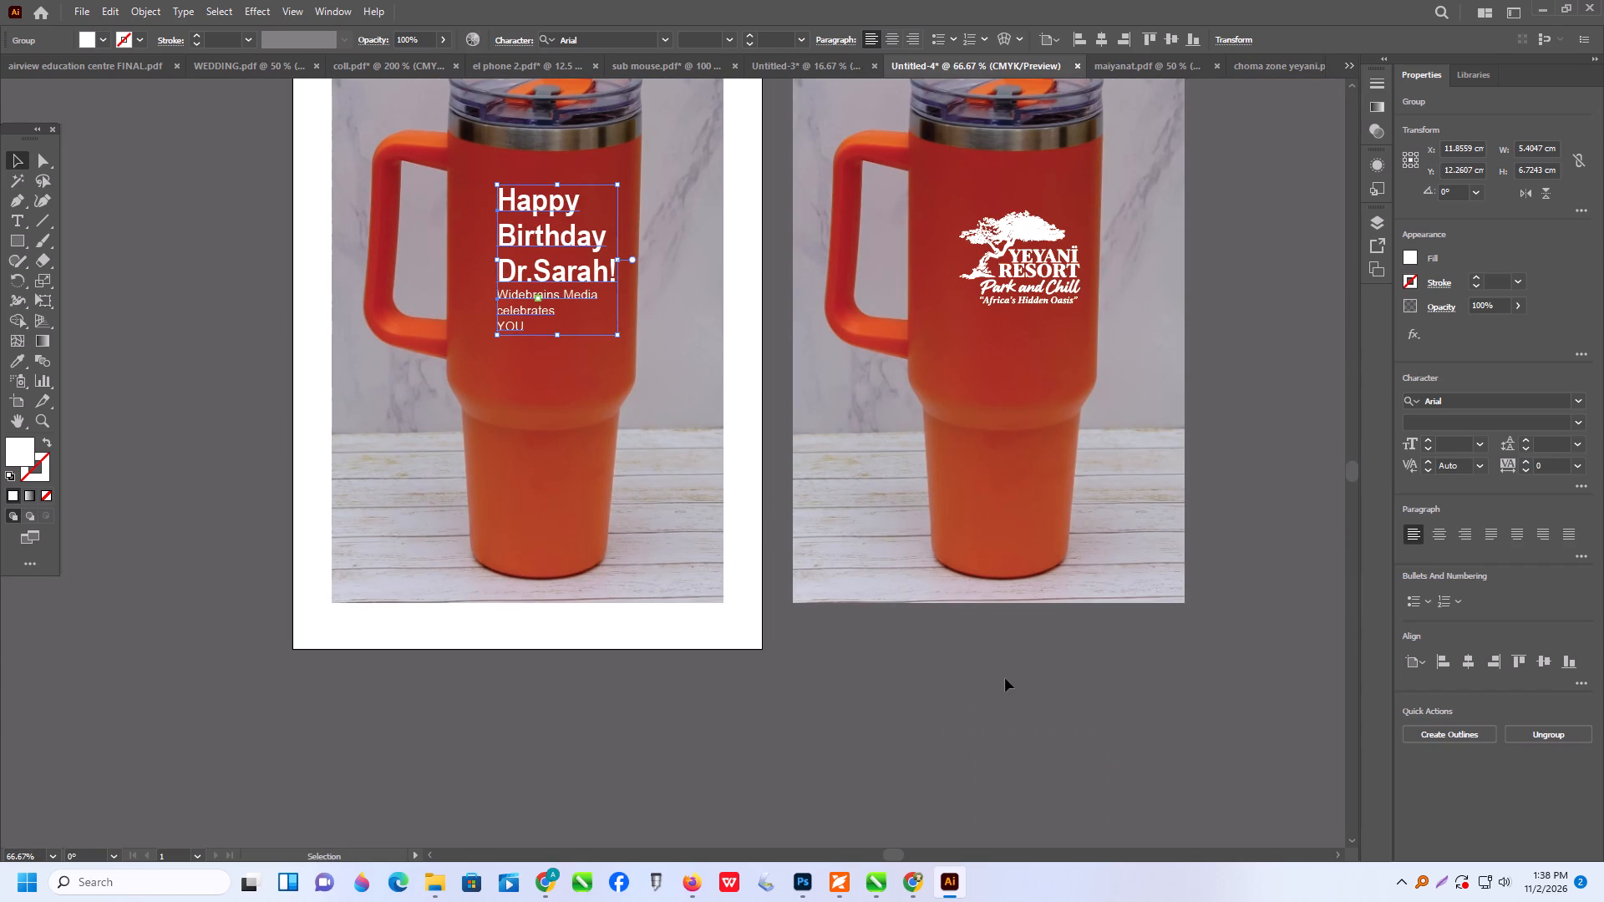
pyautogui.click(1005, 678)
# Delete the white tumbler reference photo beside the artboard.
pyautogui.scroll(5, 859, 695)
pyautogui.keyDown('alt'); pyautogui.scroll(-1, 842, 697); pyautogui.keyUp('alt')
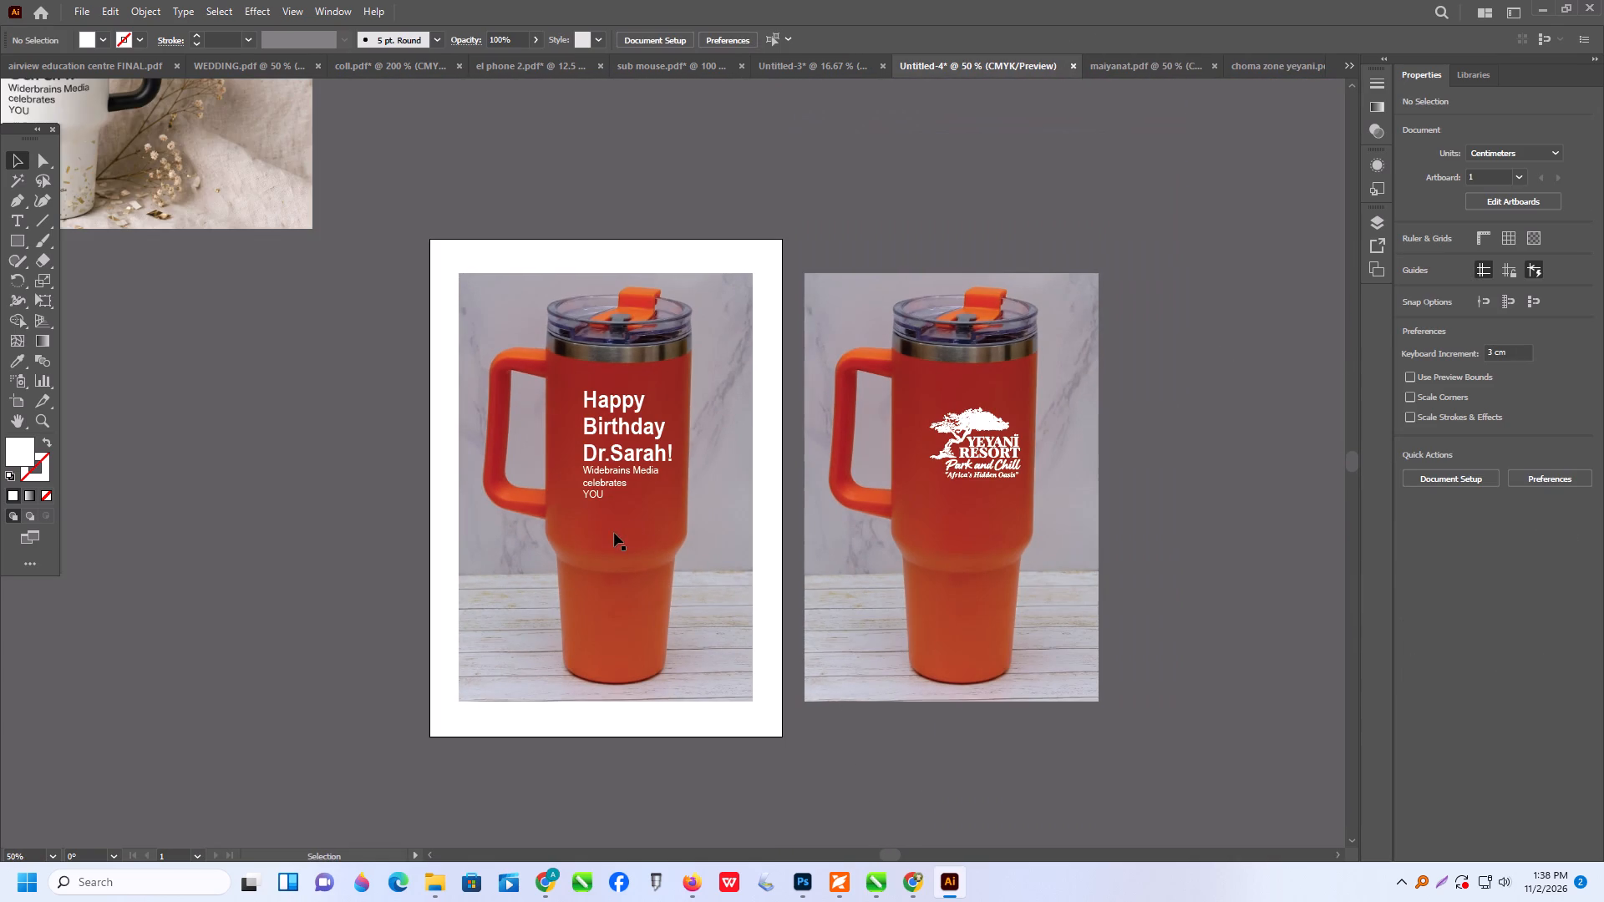
pyautogui.keyDown('alt'); pyautogui.scroll(-1, 839, 504); pyautogui.keyUp('alt')
pyautogui.keyDown('alt'); pyautogui.scroll(-1, 662, 473); pyautogui.keyUp('alt')
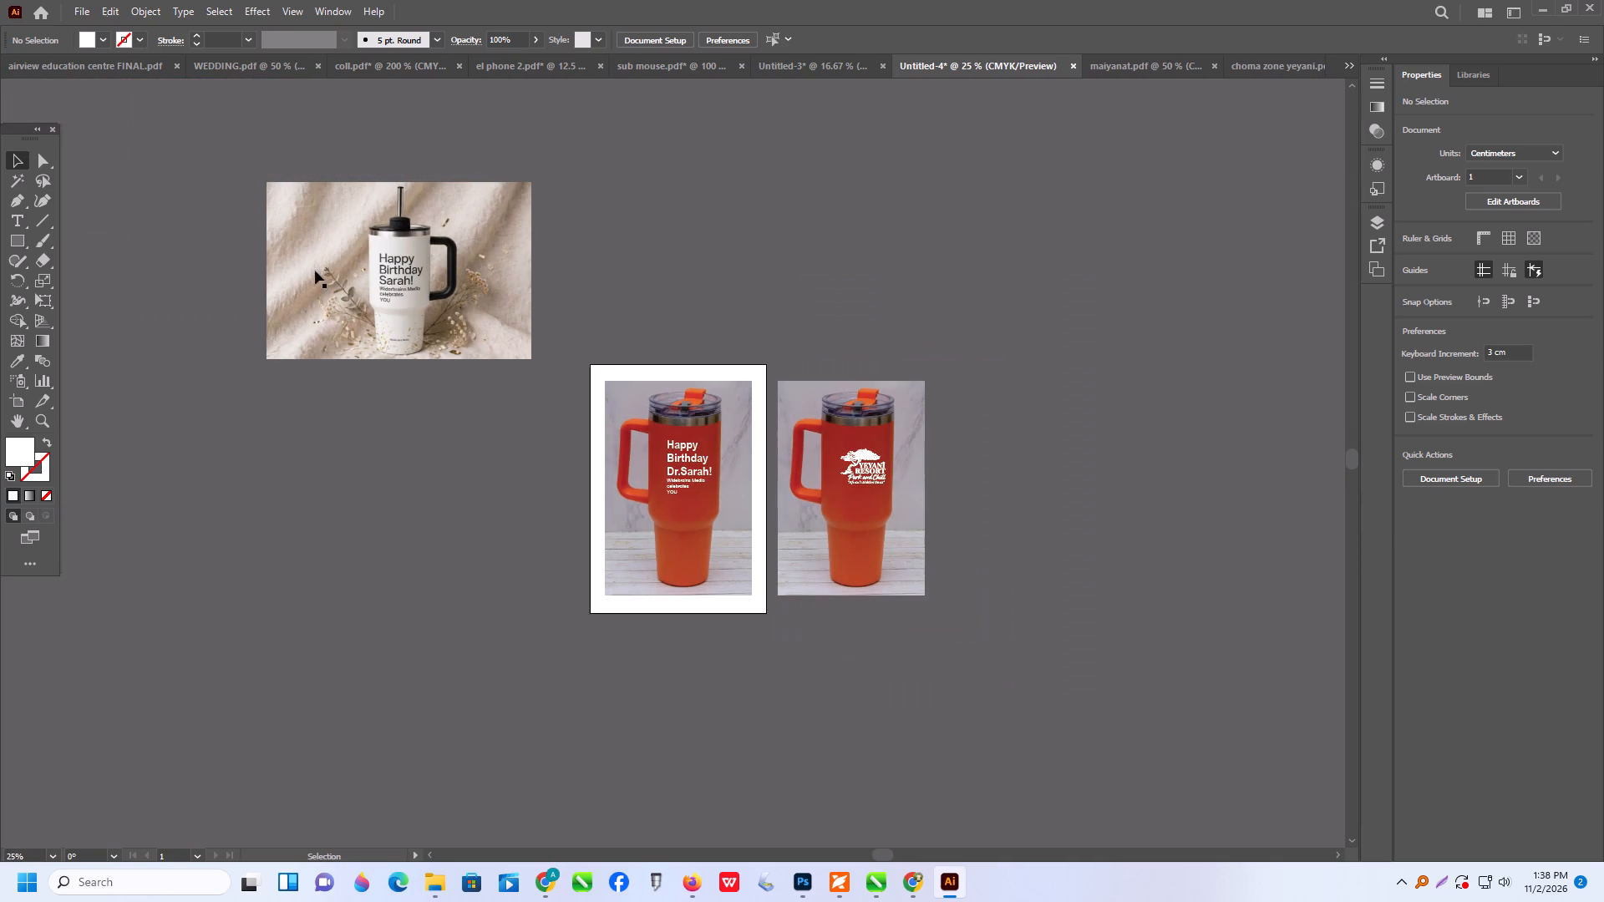
pyautogui.click(327, 277)
pyautogui.press('Delete')
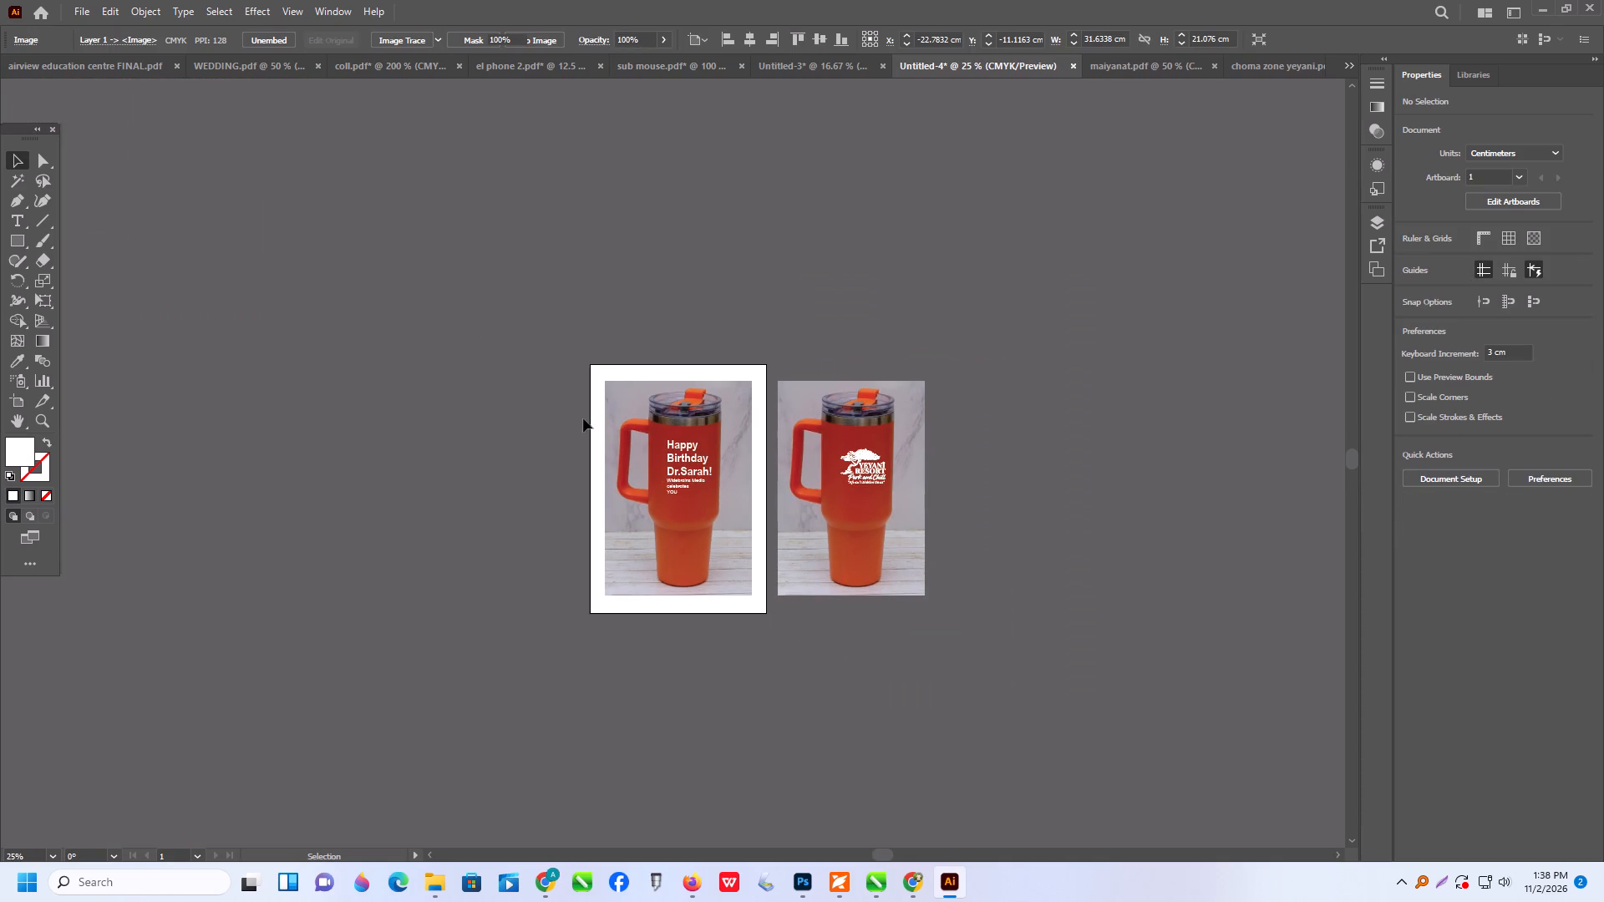
# Ungroup the birthday greeting and the Widebrains Media text on the first orange tumbler.
pyautogui.keyDown('alt'); pyautogui.scroll(2, 617, 427); pyautogui.keyUp('alt')
pyautogui.scroll(-3, 1254, 524)
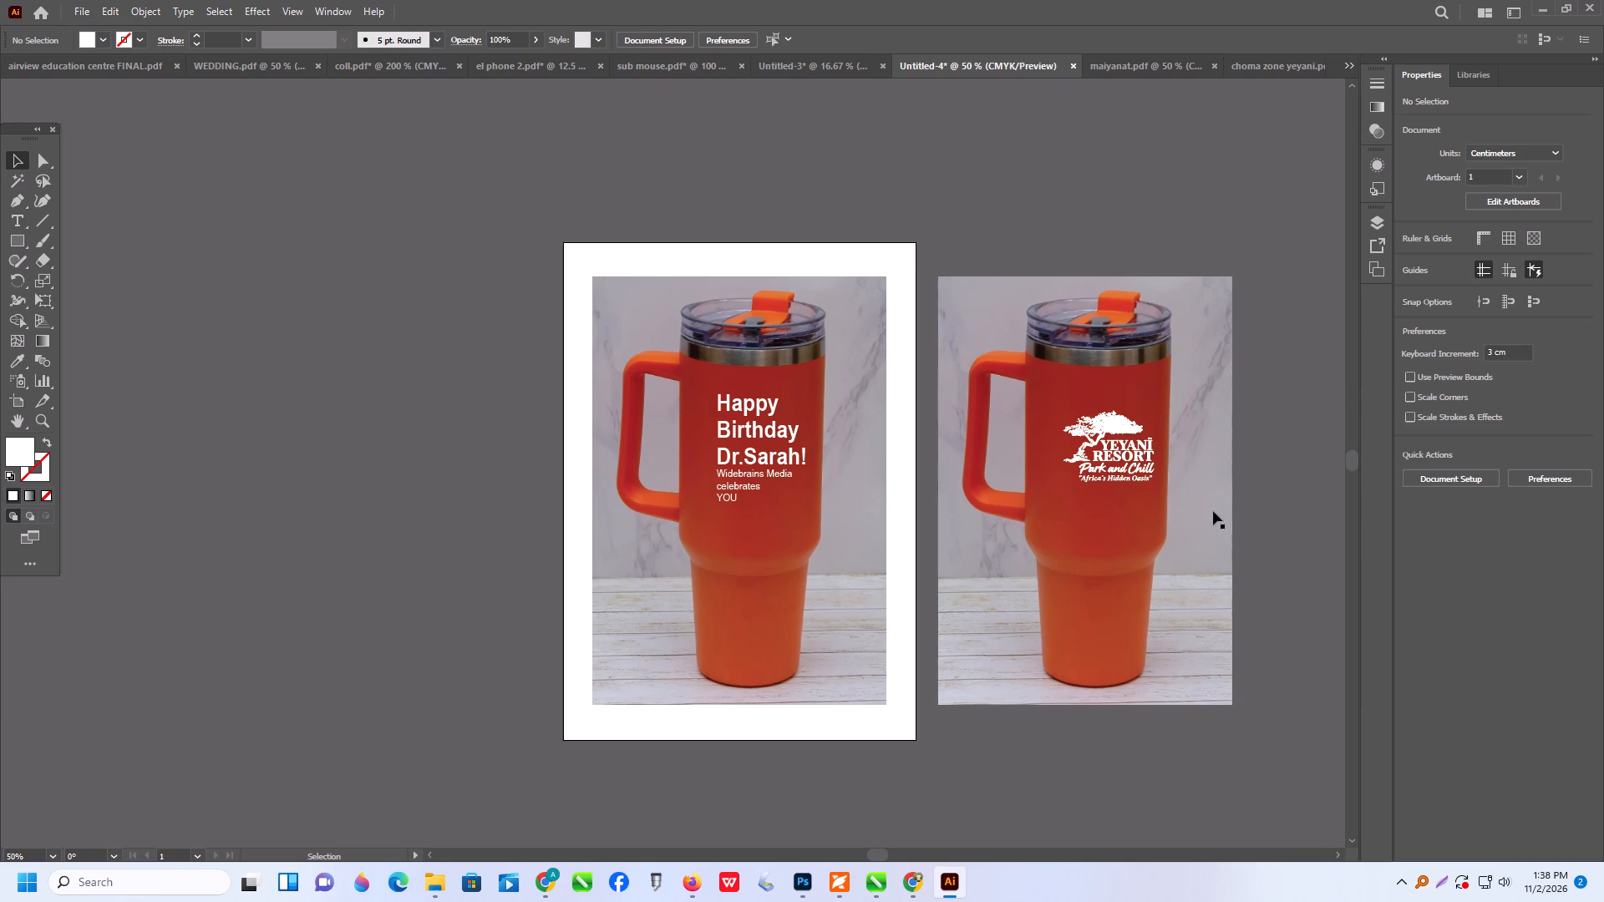
pyautogui.keyDown('alt'); pyautogui.scroll(2, 1213, 511); pyautogui.keyUp('alt')
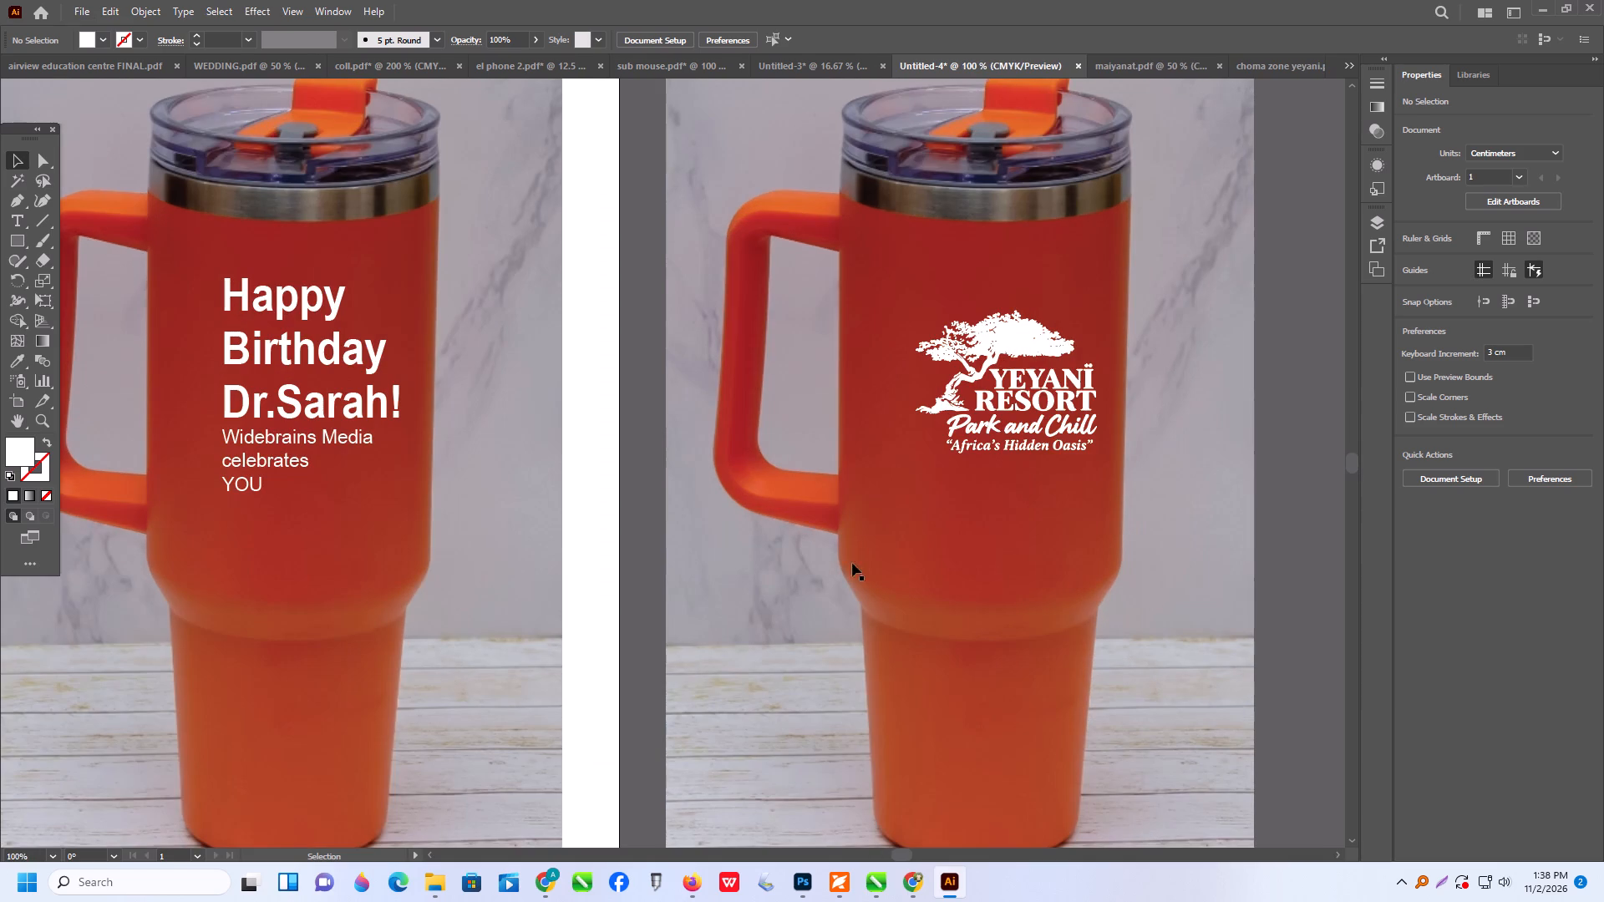
pyautogui.keyDown('alt'); pyautogui.scroll(-1, 925, 528); pyautogui.keyUp('alt')
pyautogui.click(480, 475)
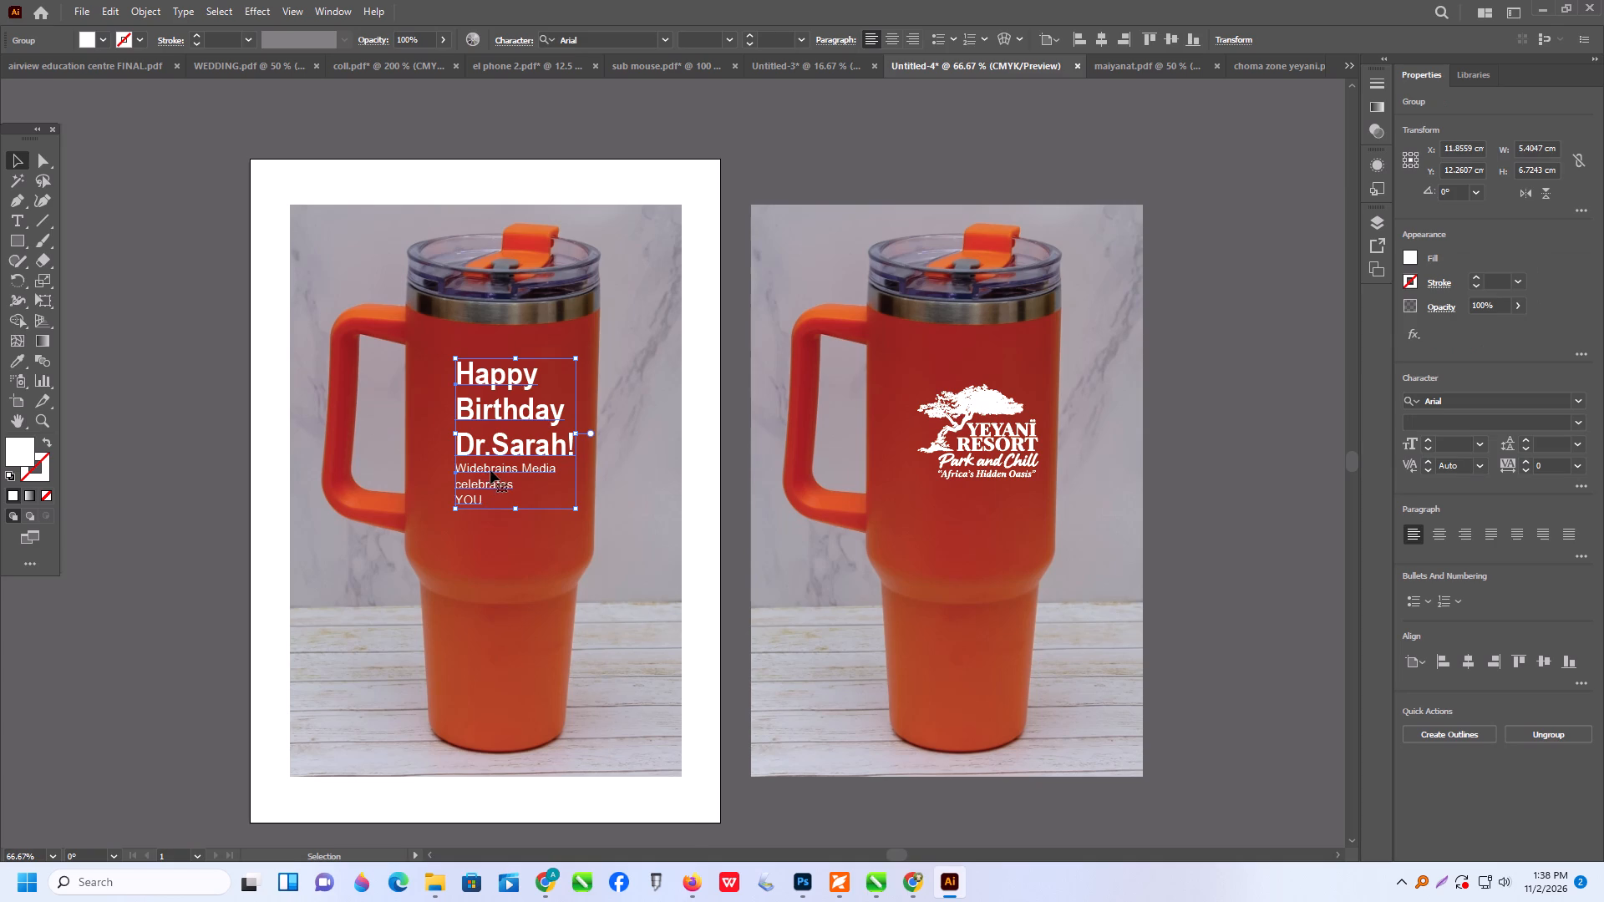
pyautogui.rightClick(490, 470)
pyautogui.click(556, 692)
pyautogui.click(178, 613)
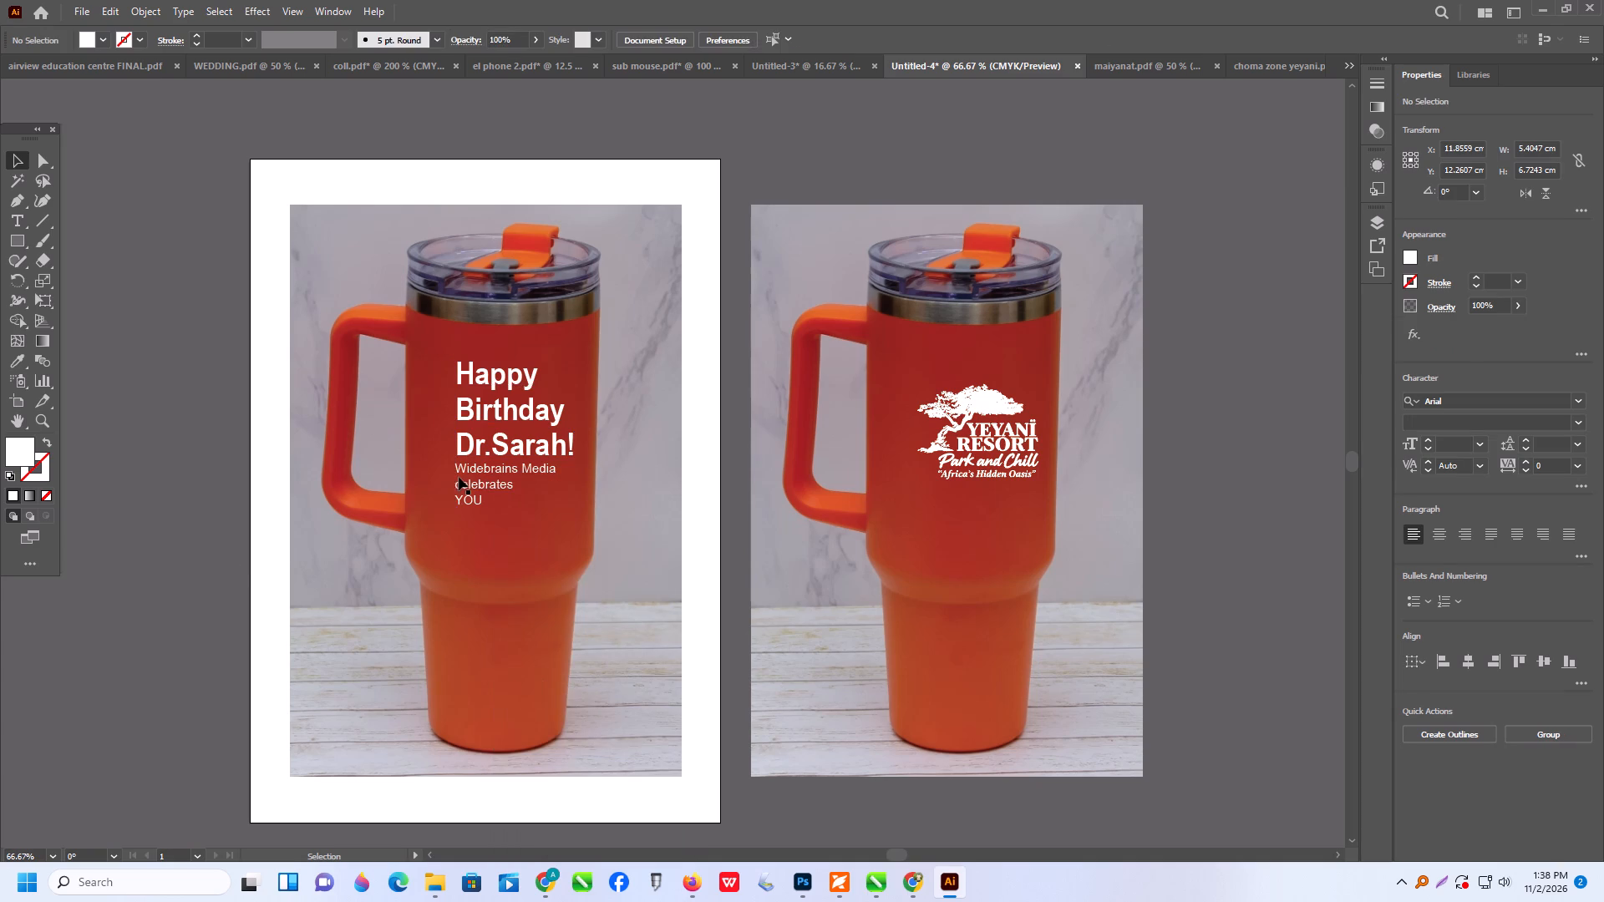
# Preview alternative fonts on the "Widebrains Media celebrates YOU" text on the first orange tumbler.
pyautogui.click(477, 472)
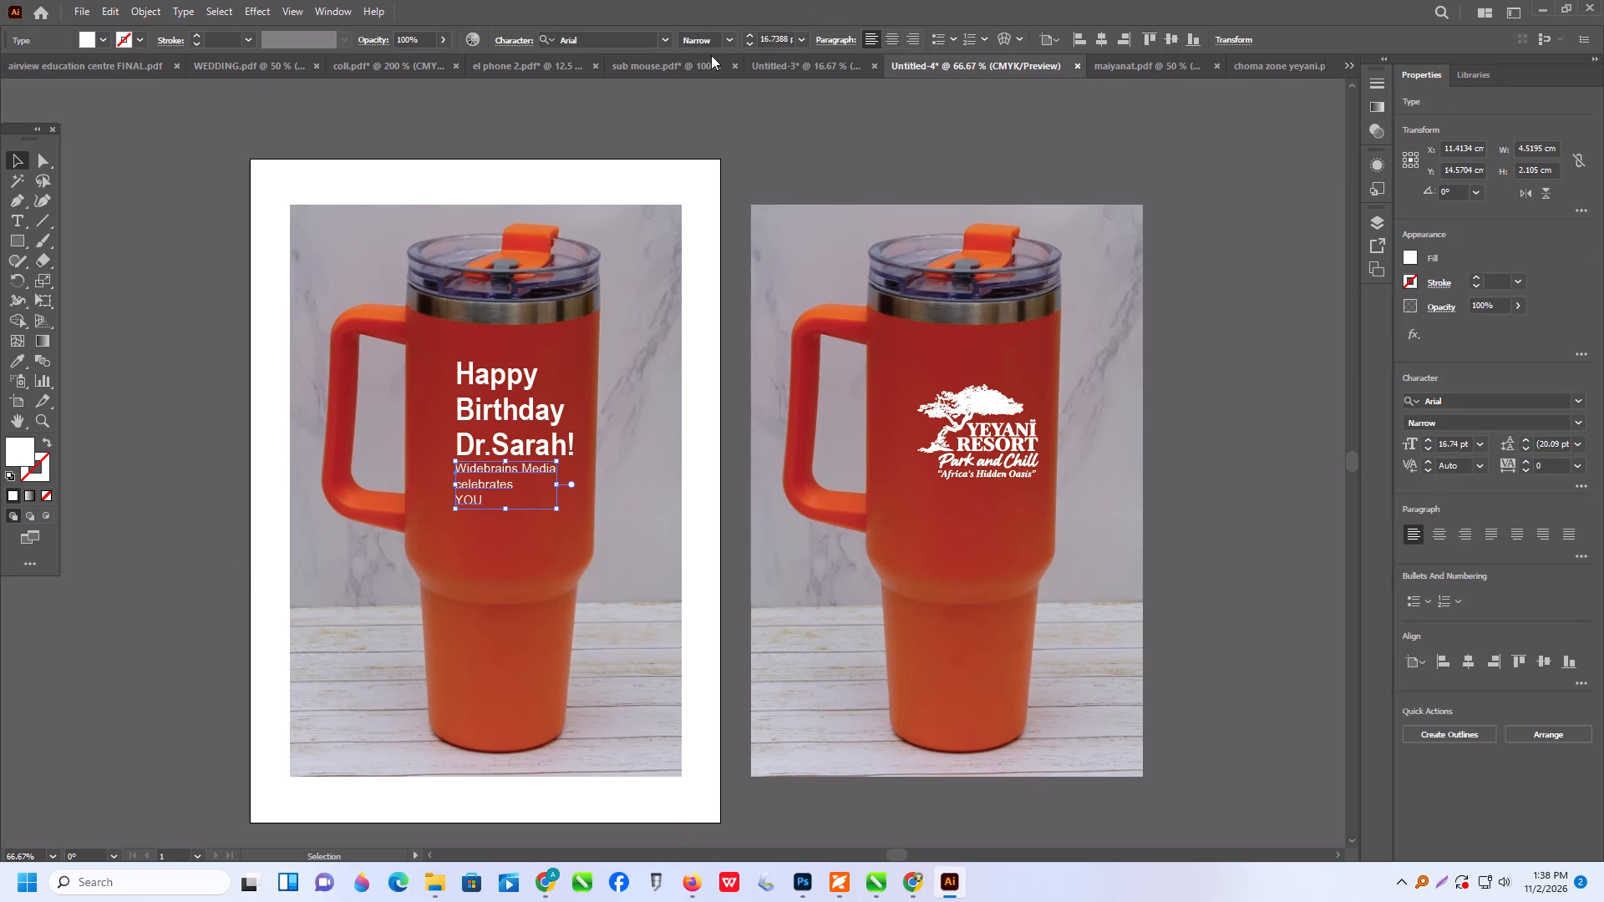
pyautogui.click(670, 41)
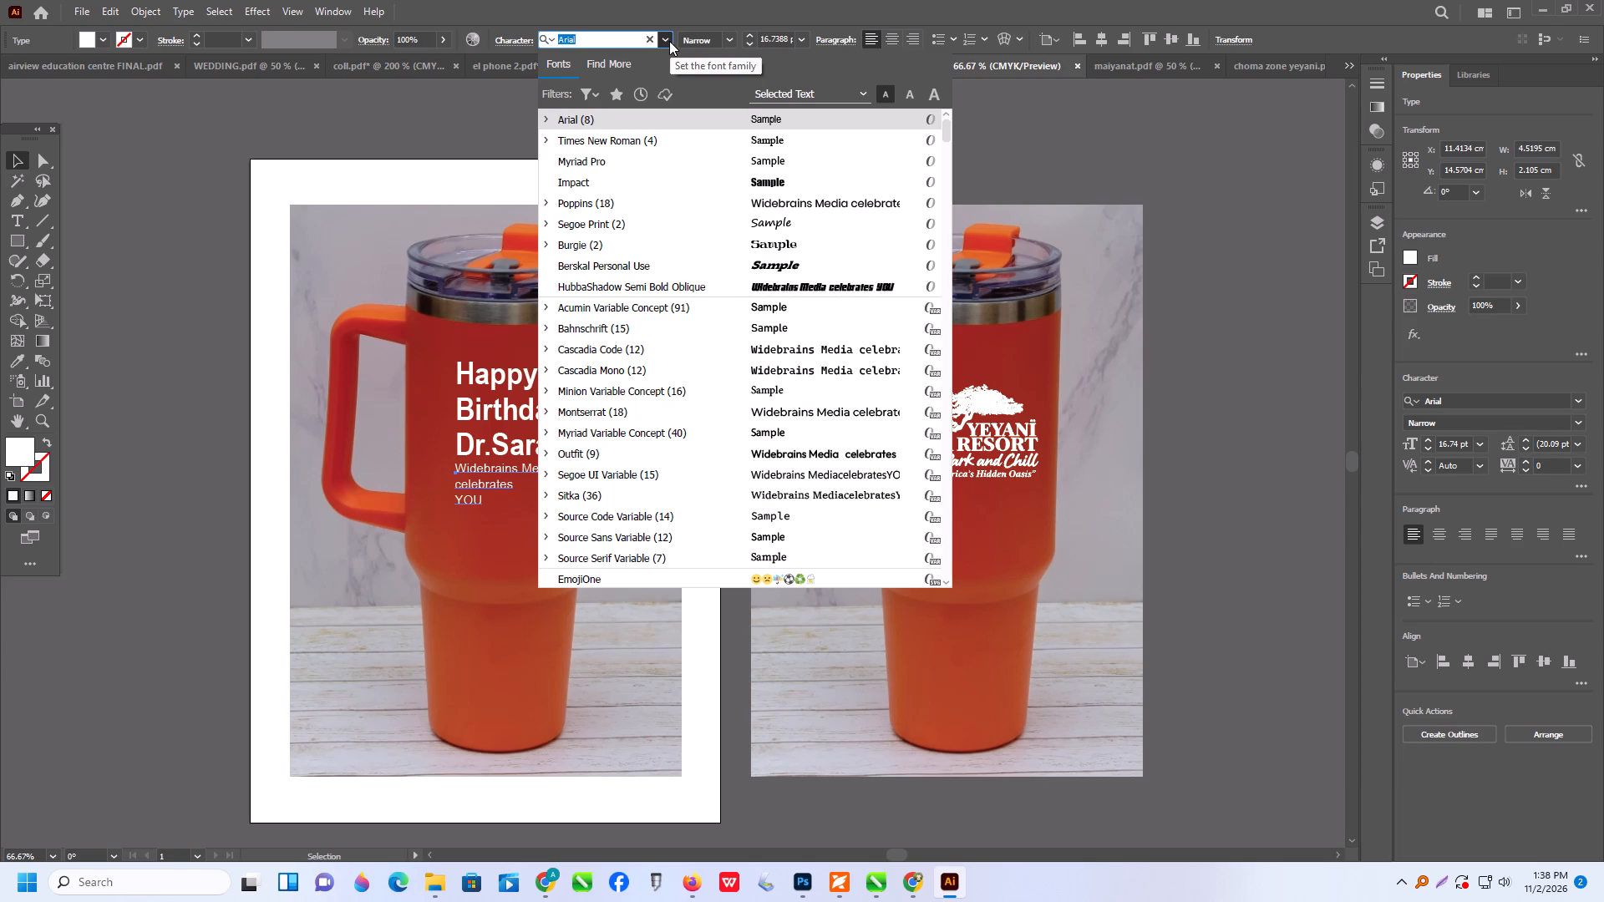
pyautogui.press('Down')
pyautogui.press('Down')
pyautogui.press('Down')
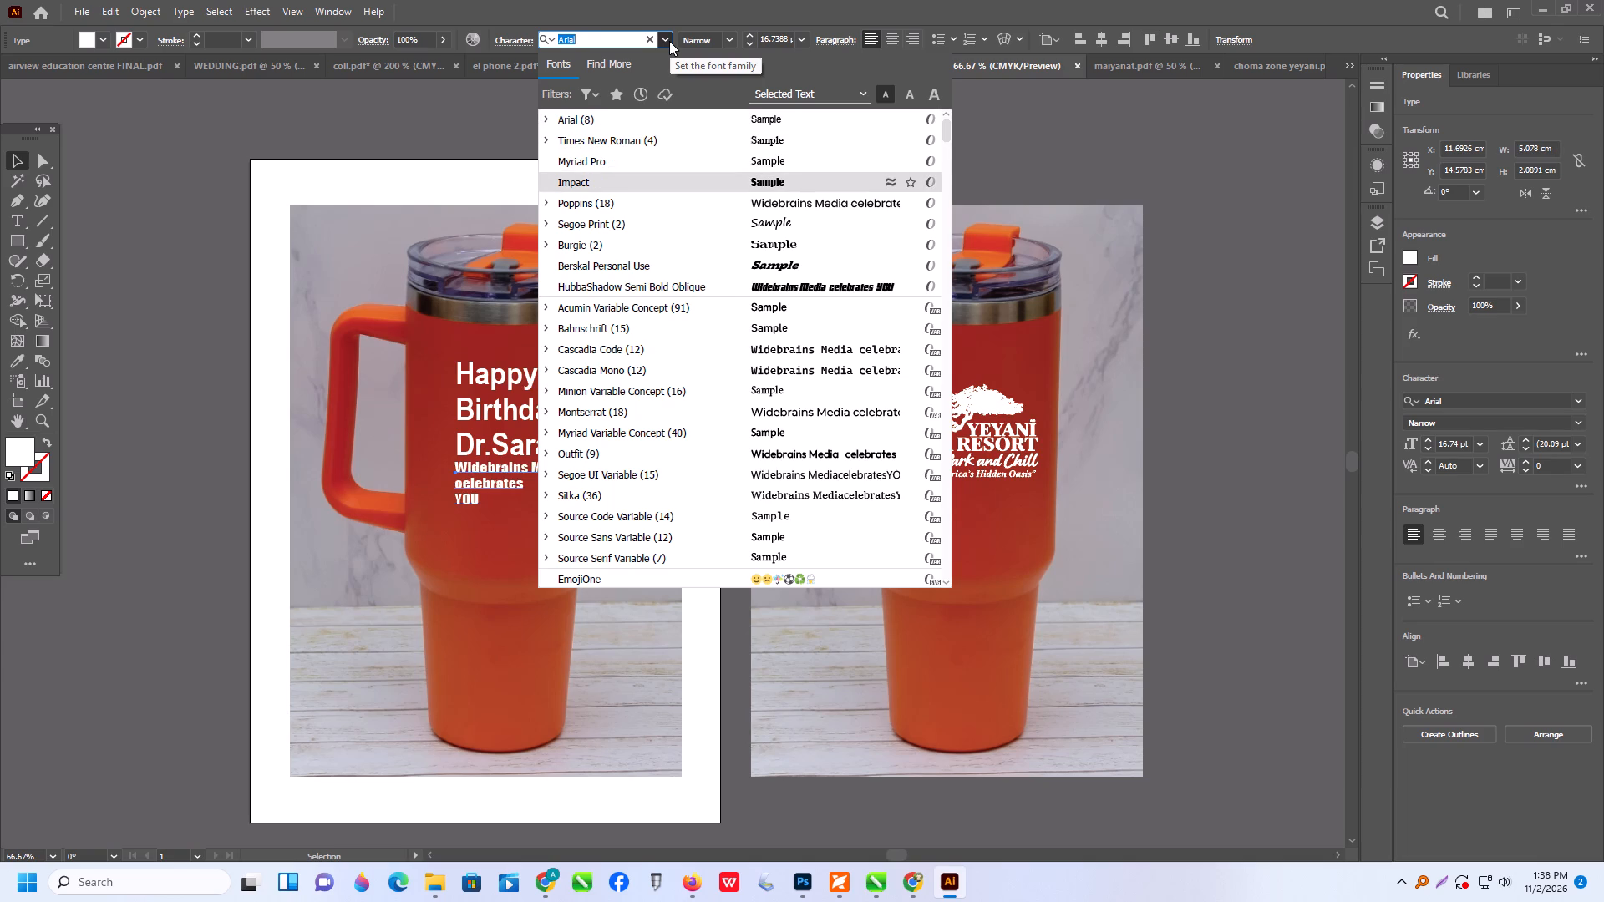
pyautogui.press('Down')
pyautogui.press('Down')
pyautogui.press('Down')
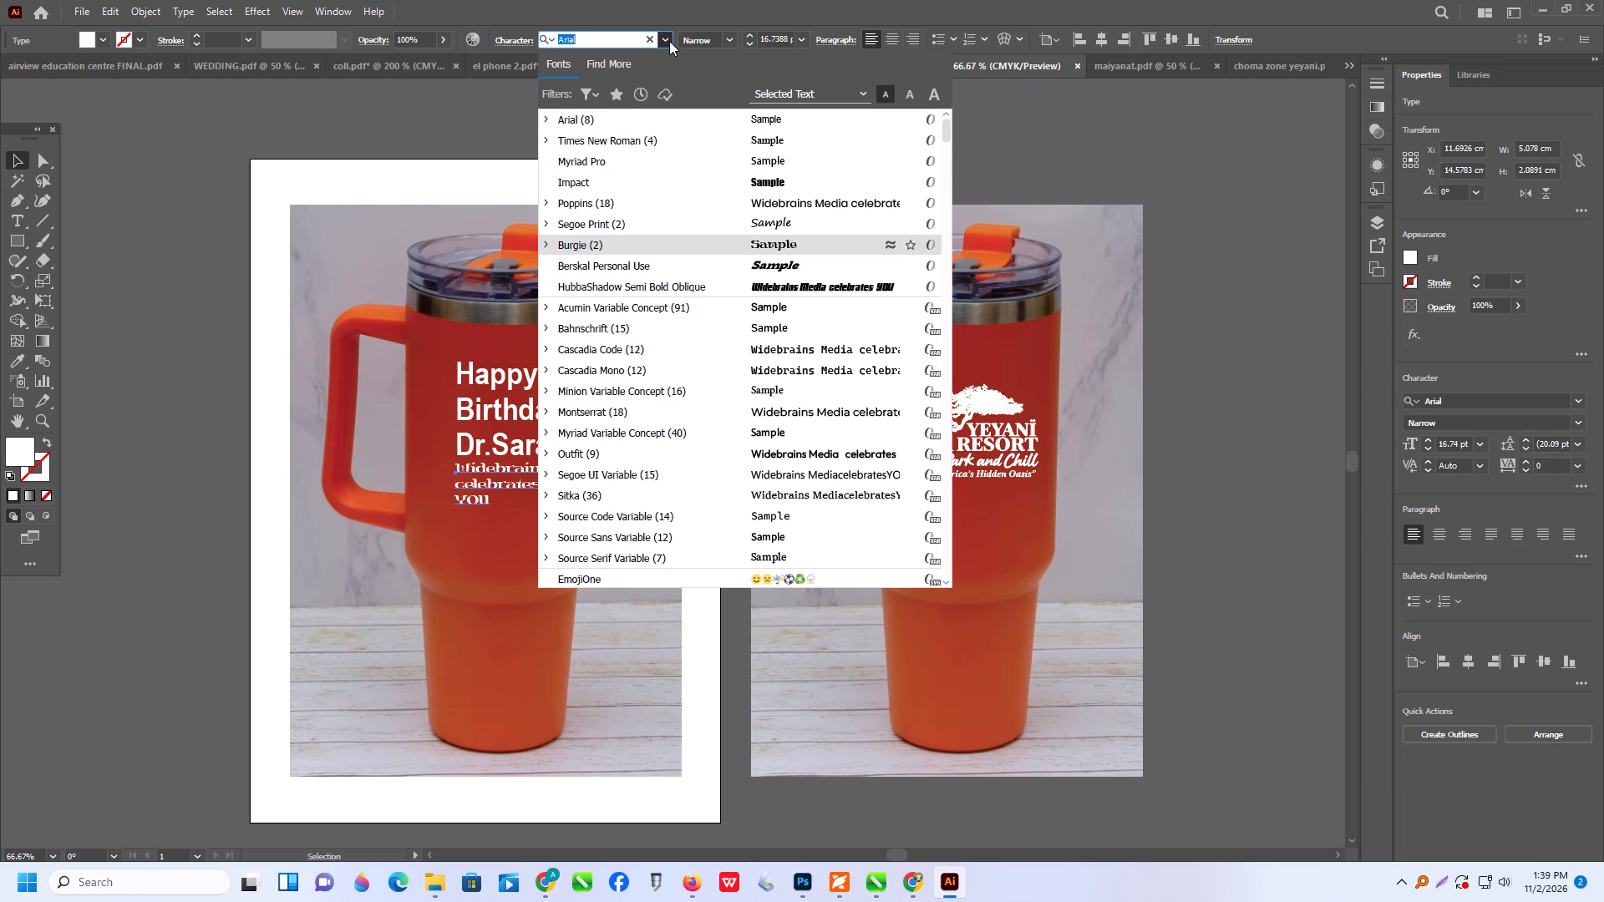
pyautogui.press('Down')
pyautogui.press('Down')
pyautogui.press('Down')
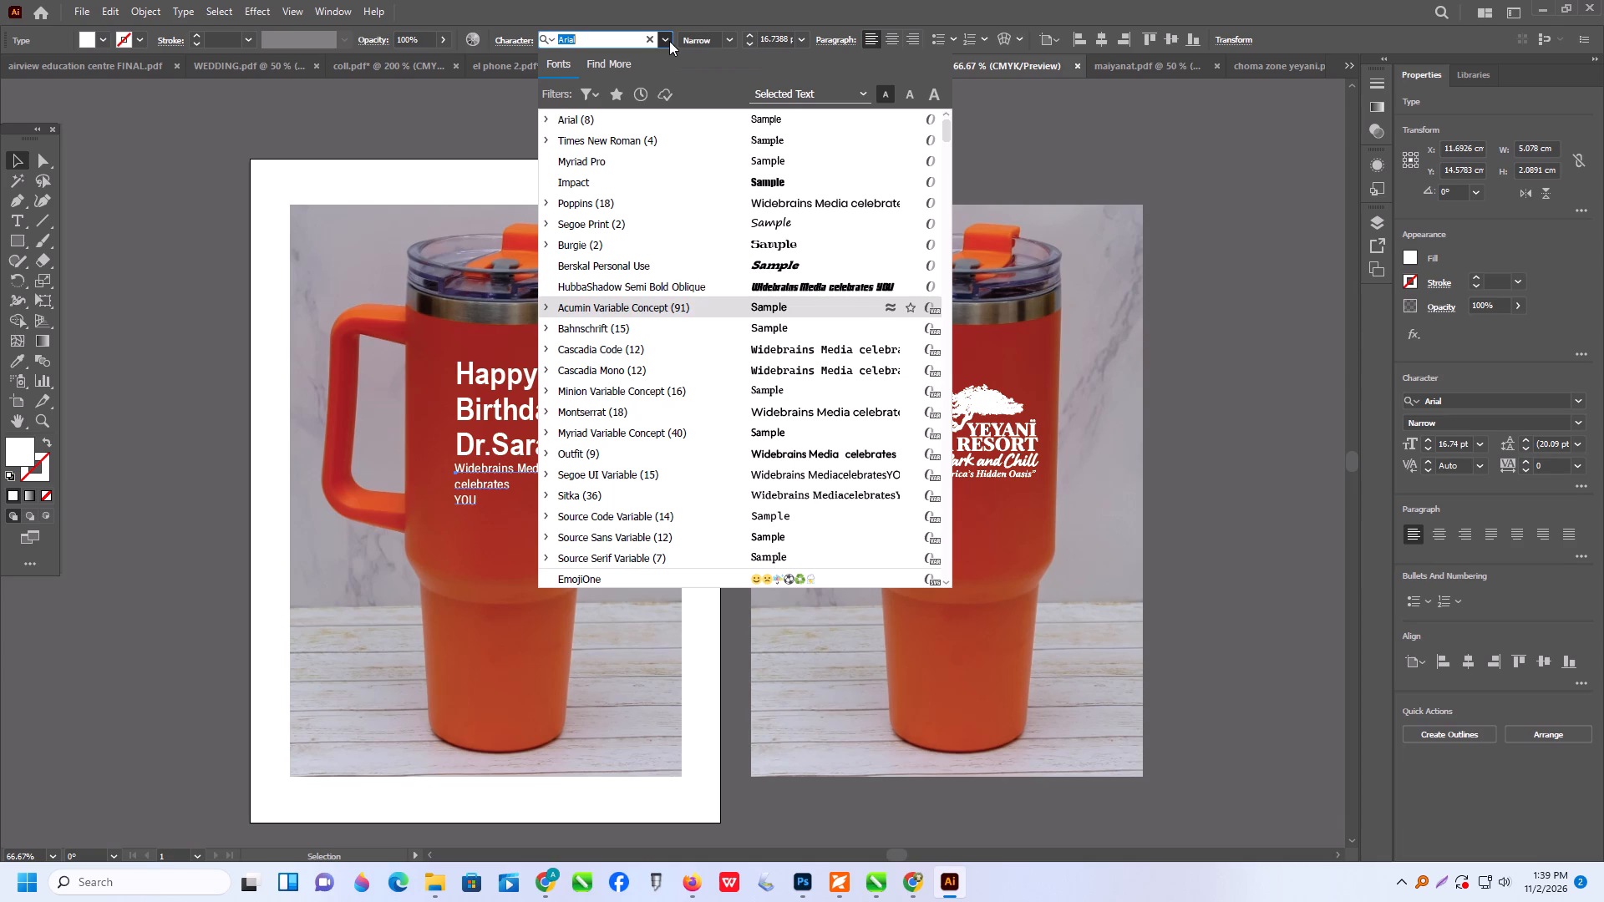
pyautogui.press('Down')
pyautogui.press('Down')
pyautogui.press('Down')
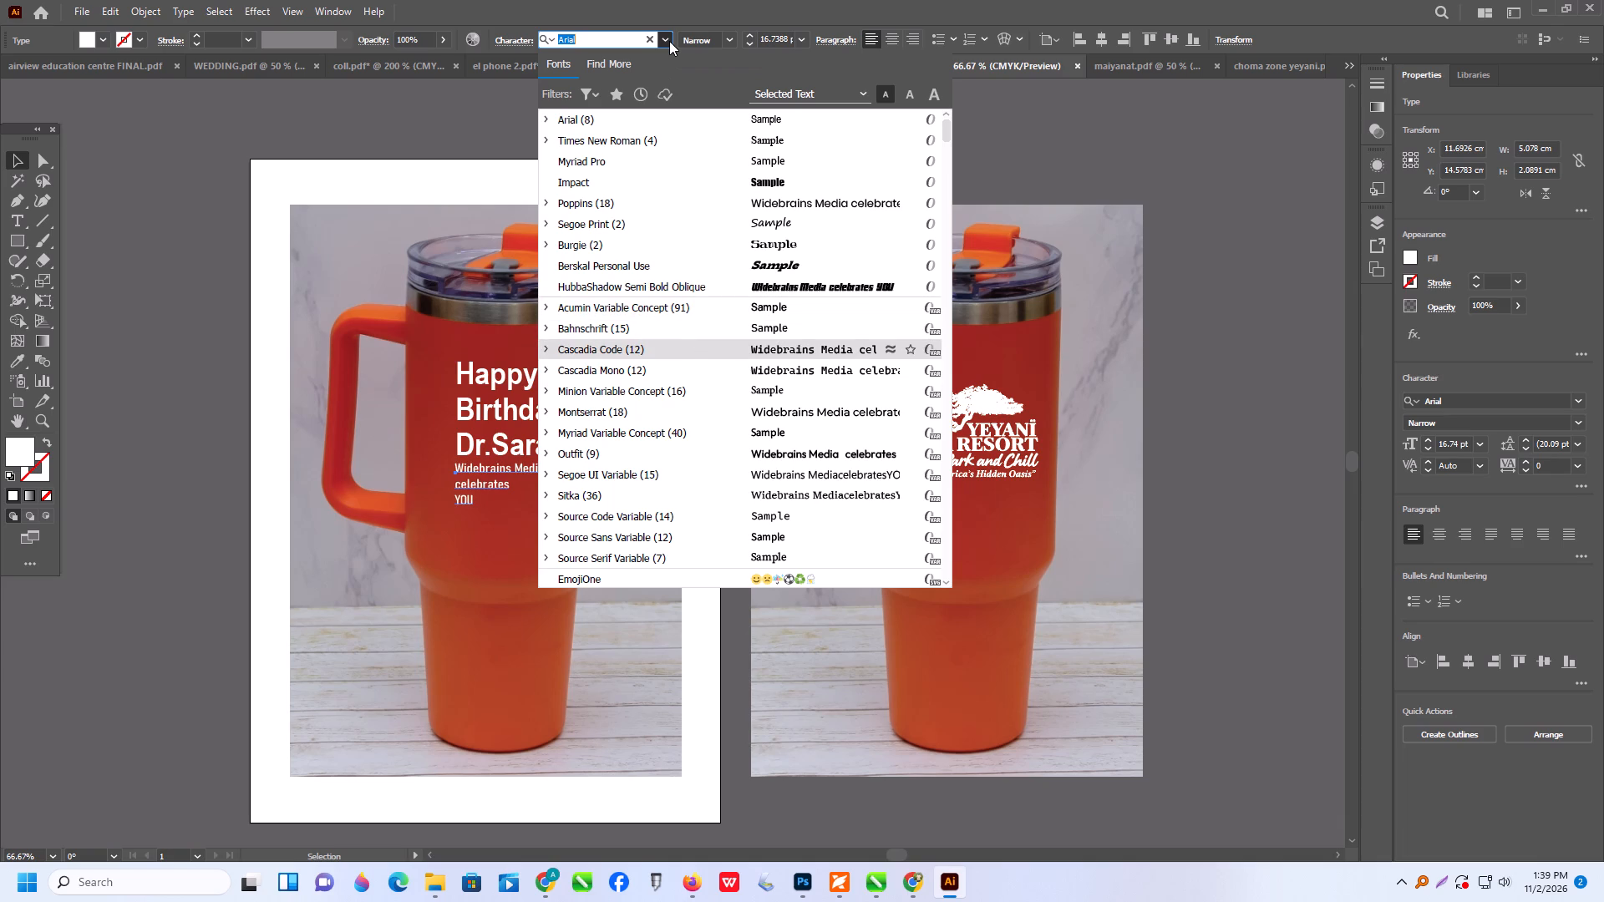
pyautogui.press('Down')
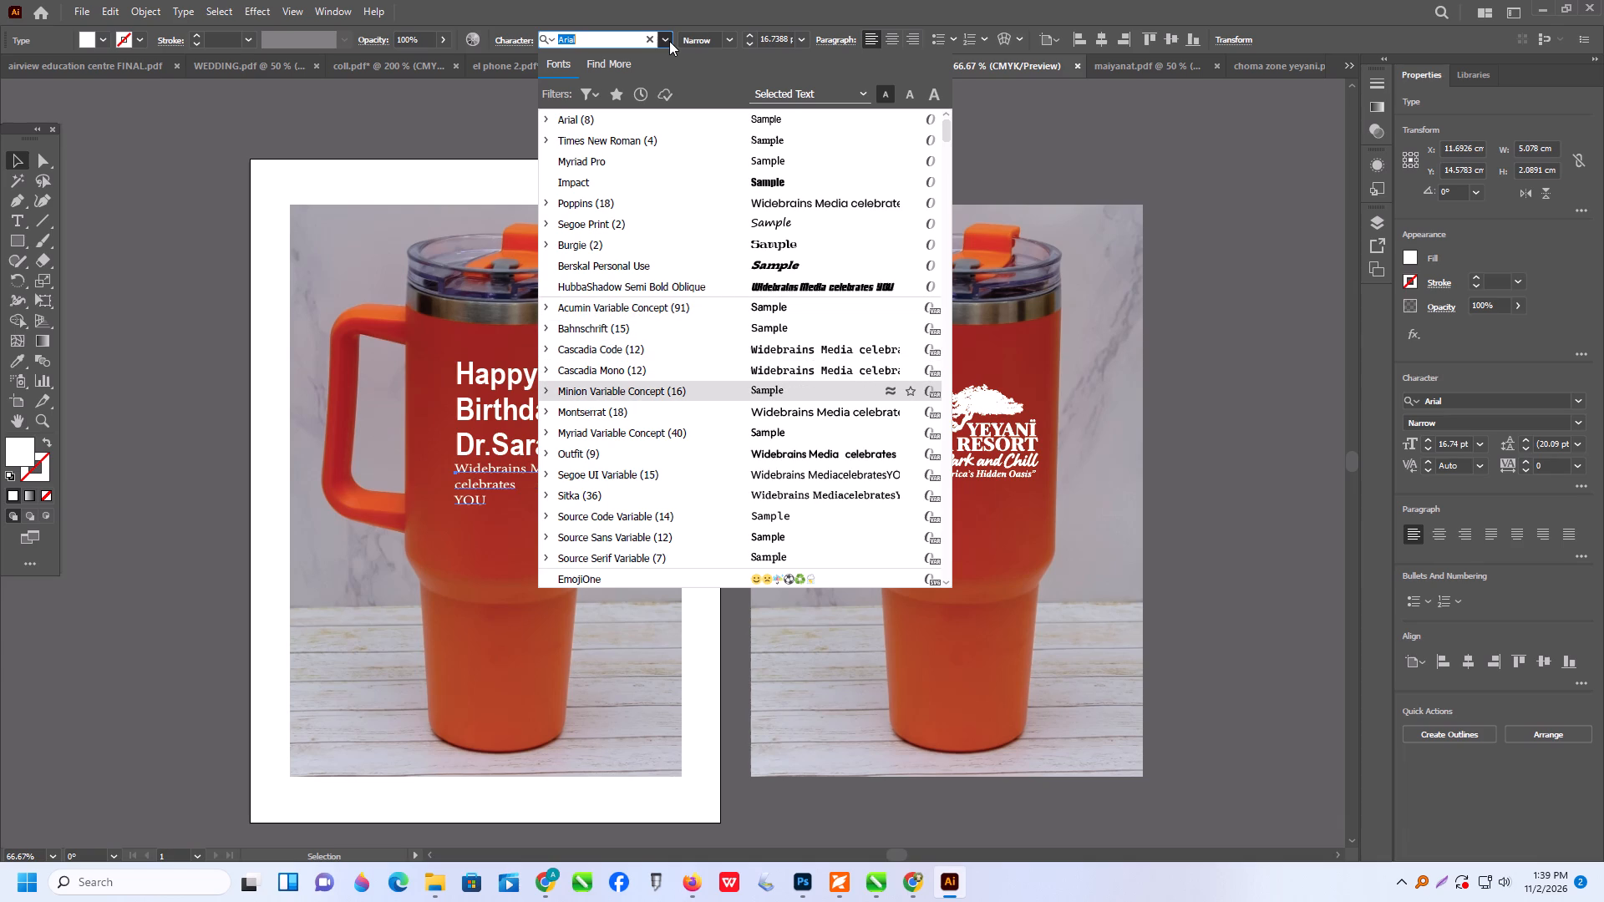
pyautogui.press('Down')
pyautogui.press('Down')
pyautogui.press('Down')
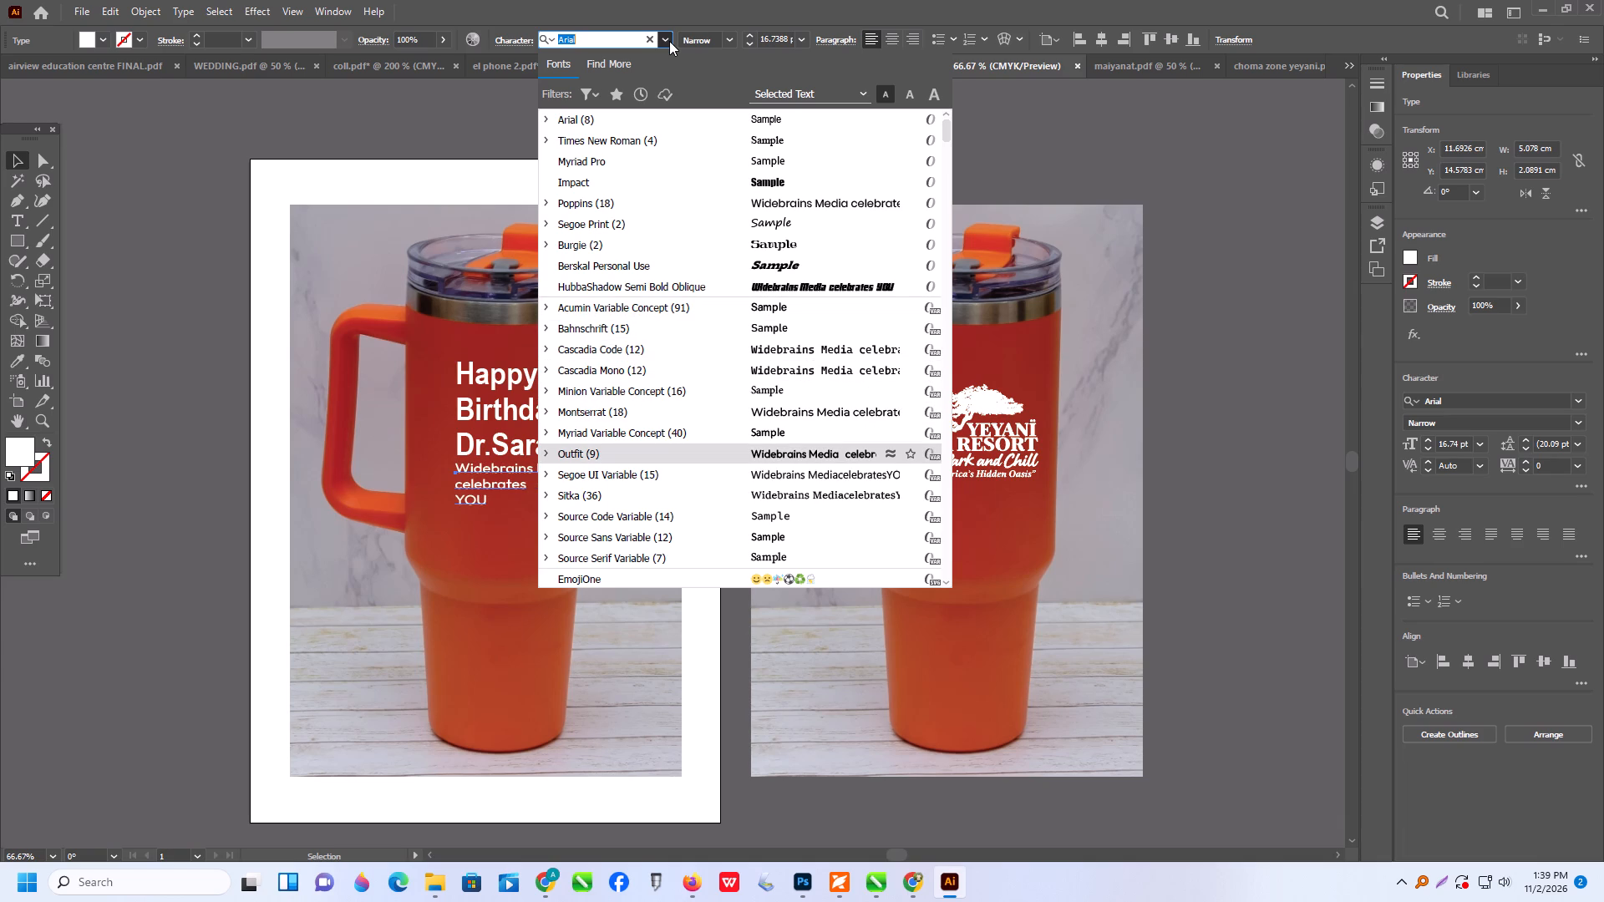
pyautogui.press('Down')
pyautogui.press('Down')
pyautogui.press('Down')
pyautogui.press('Down')
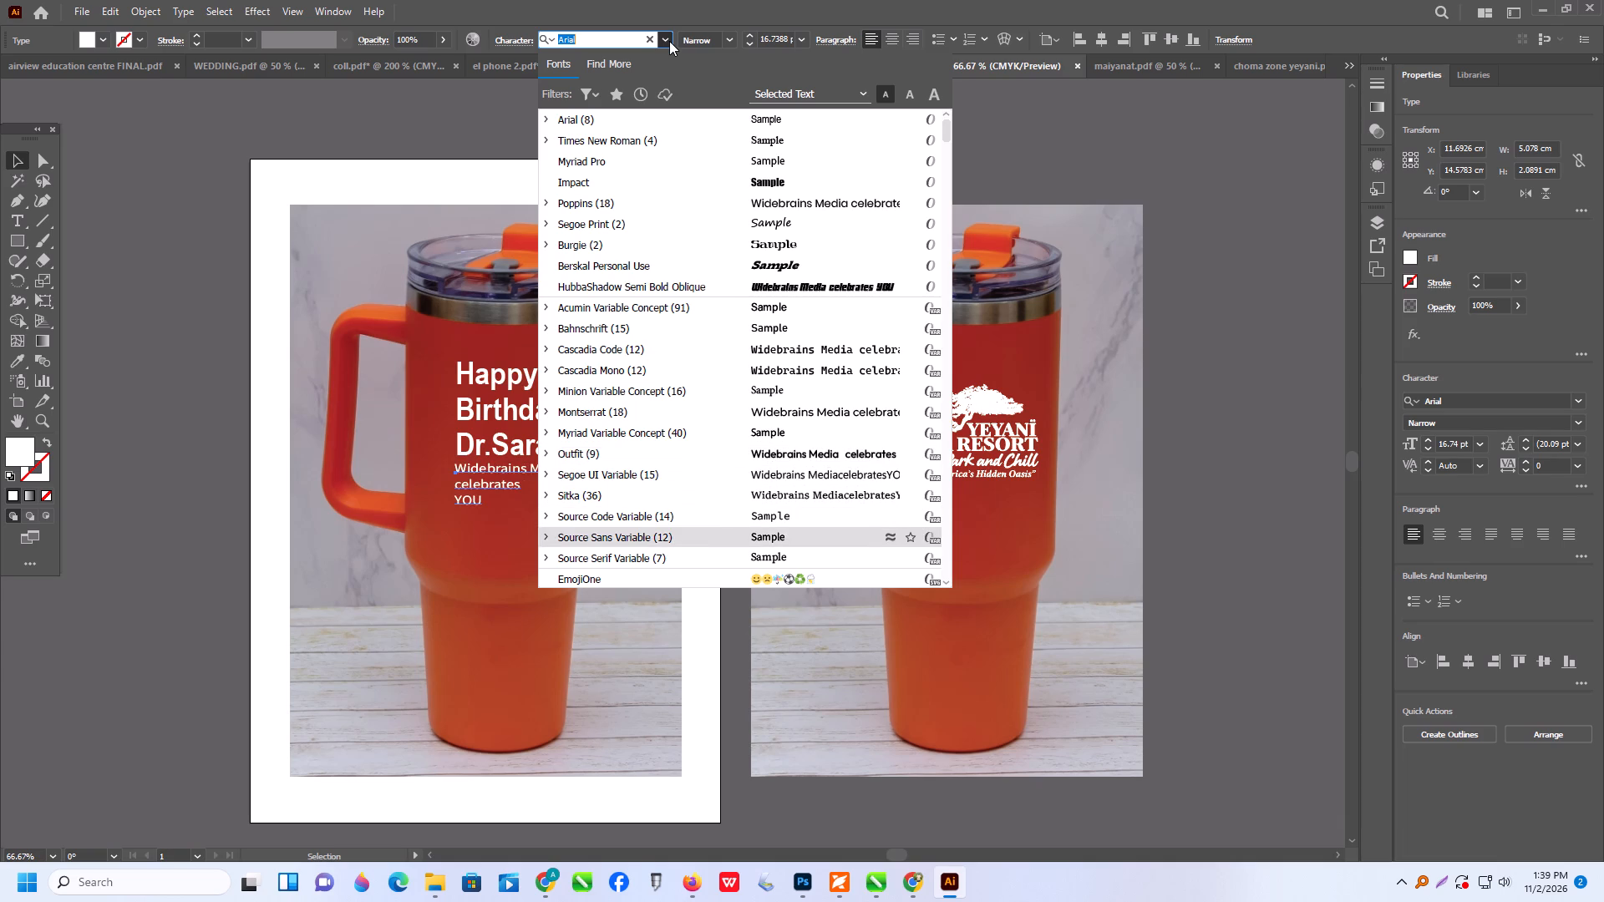
pyautogui.press('Down')
pyautogui.press('Down')
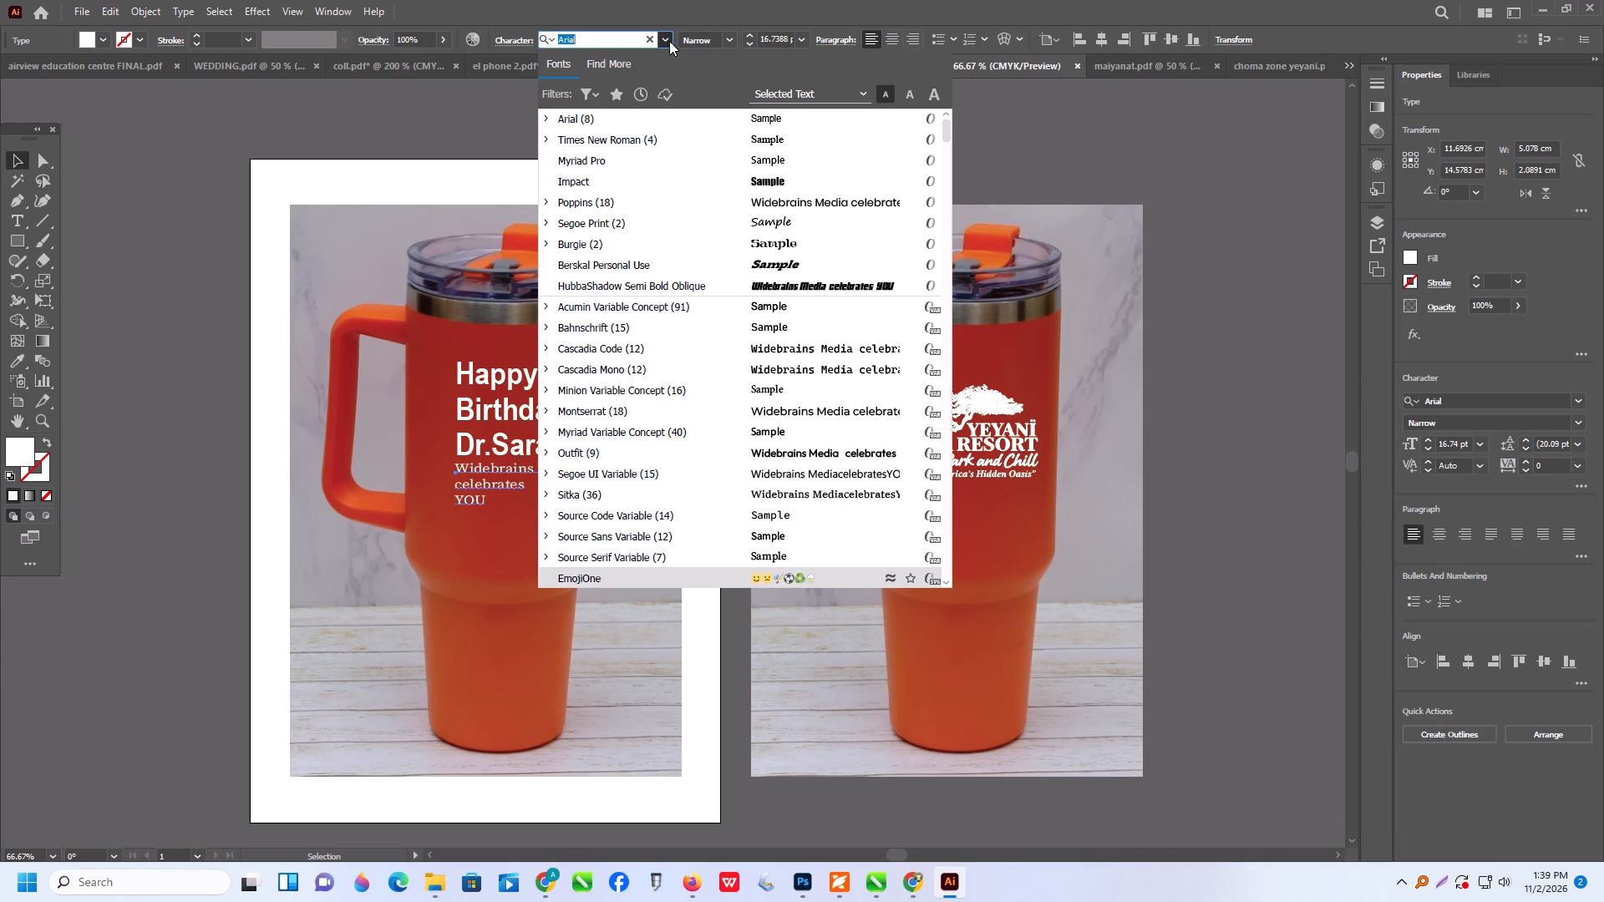
pyautogui.press('Down')
pyautogui.press('Down')
pyautogui.press('Down')
pyautogui.press('Down')
pyautogui.press('Down')
pyautogui.press('Down')
pyautogui.press('Down')
pyautogui.press('Down')
pyautogui.press('Down')
pyautogui.press('Down')
pyautogui.press('Down')
pyautogui.press('Down')
pyautogui.press('Down')
pyautogui.press('Down')
pyautogui.press('Down')
pyautogui.press('Down')
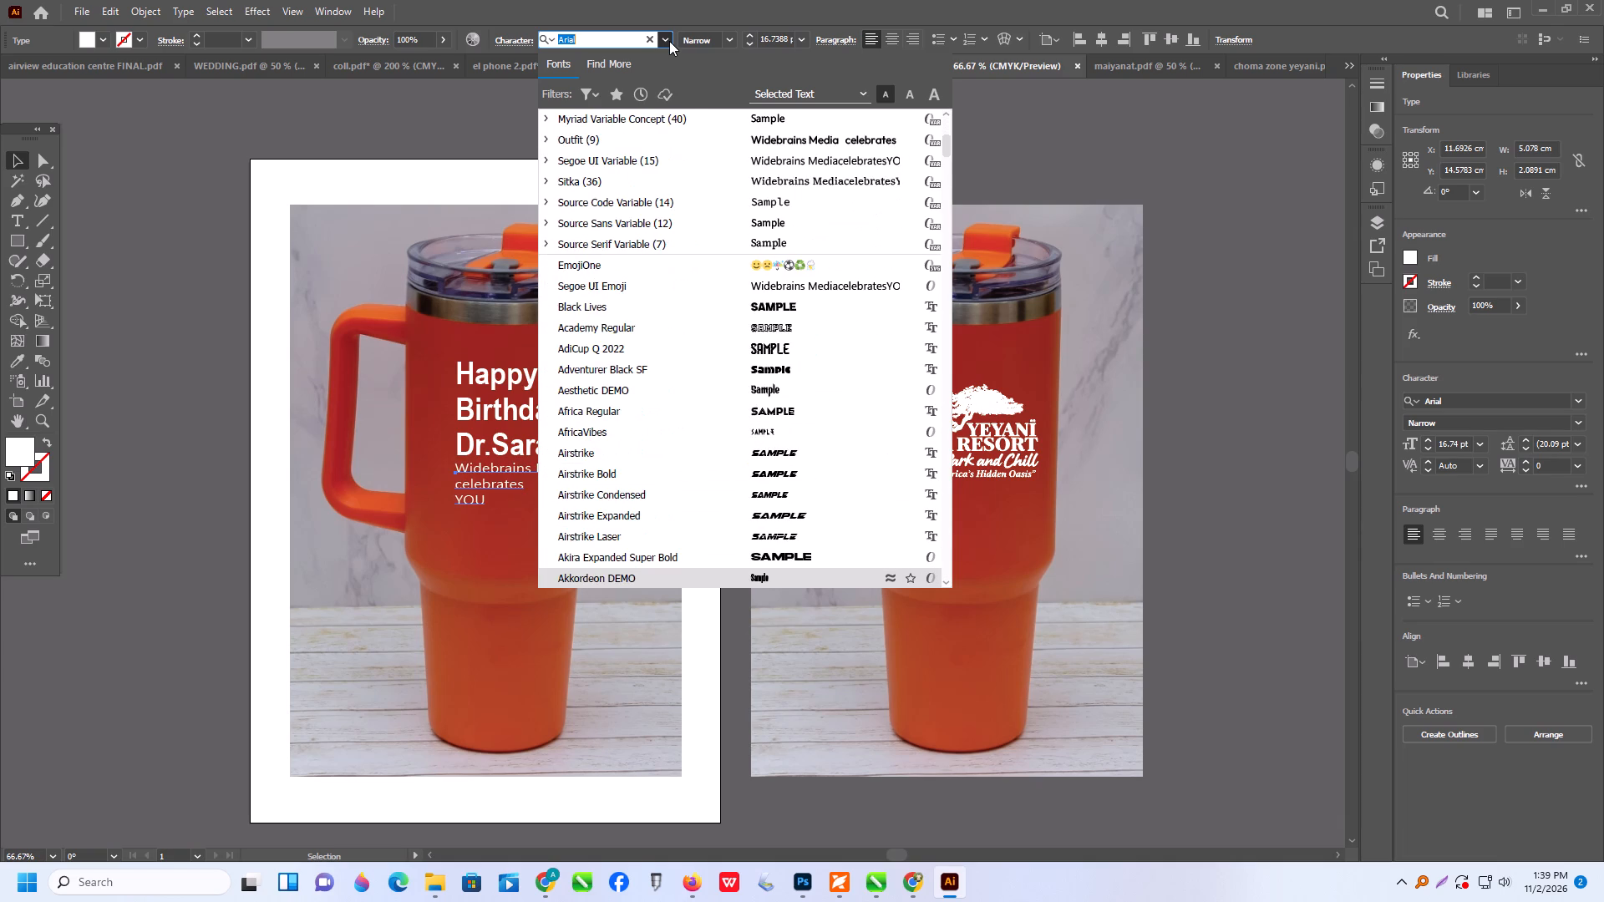
pyautogui.press('Down')
pyautogui.press('Down')
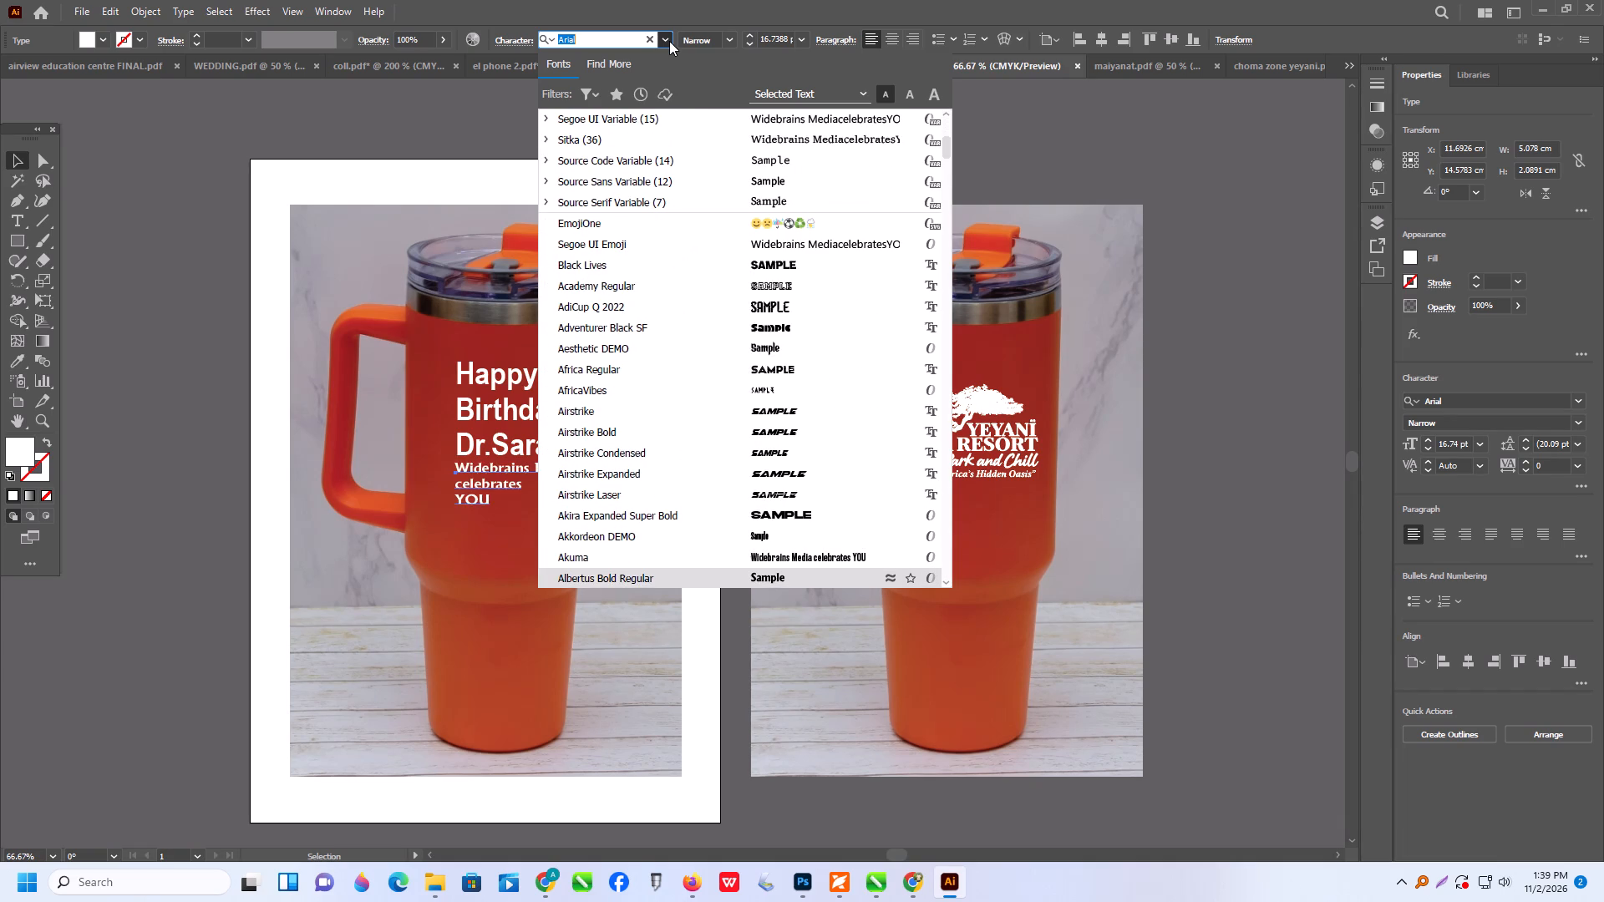
pyautogui.press('Down')
pyautogui.press('Down')
pyautogui.press('Down')
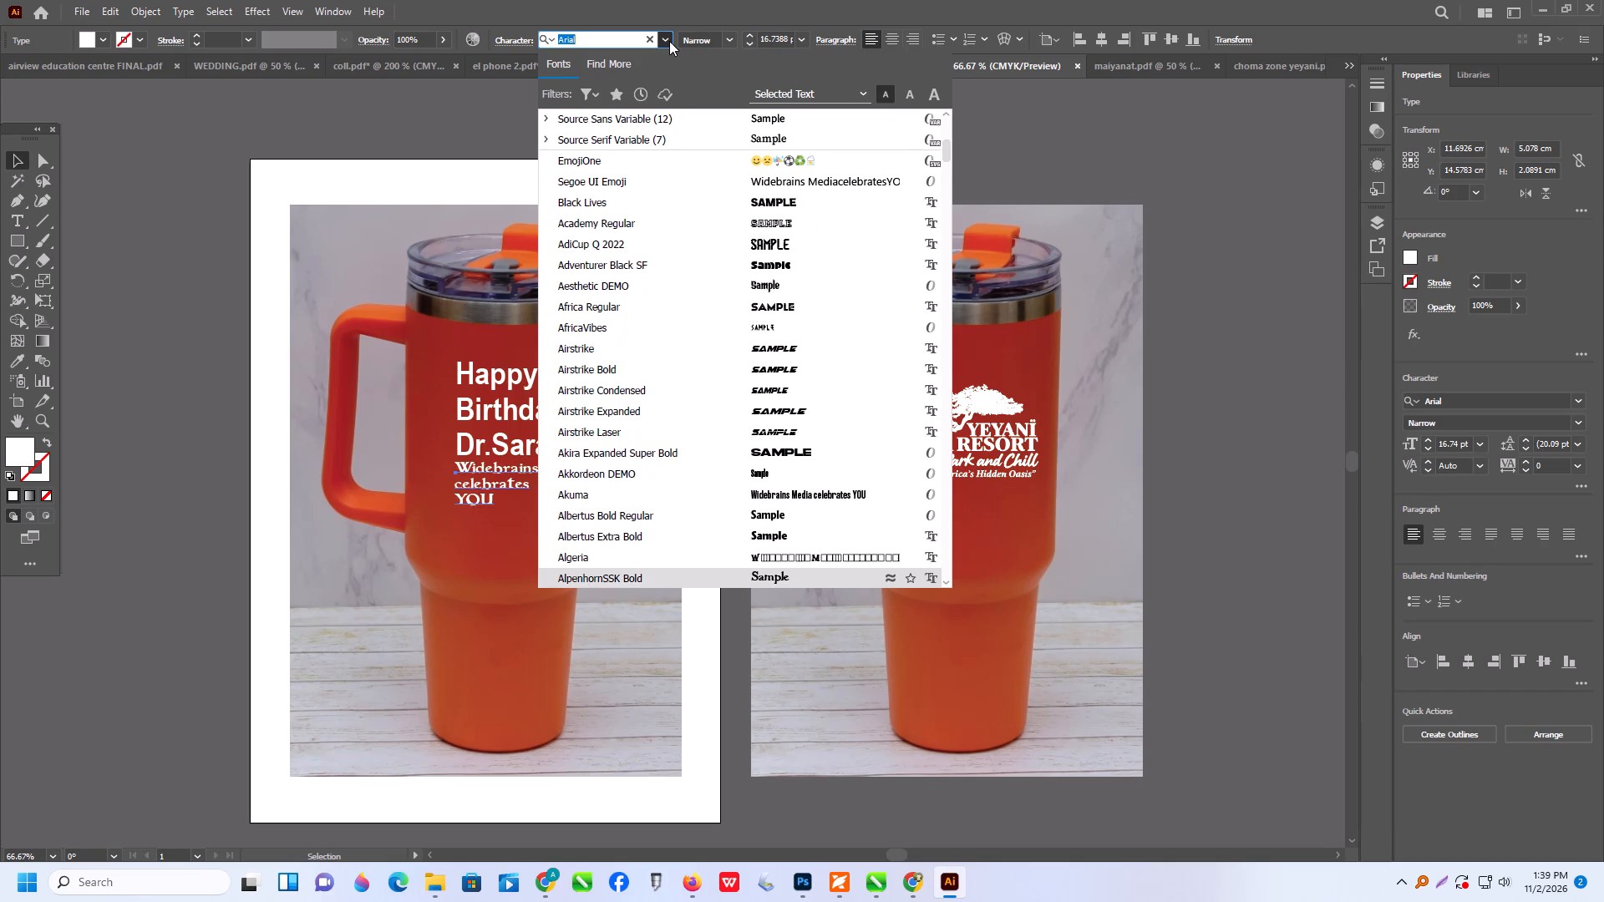
pyautogui.press('Down')
pyautogui.press('Down')
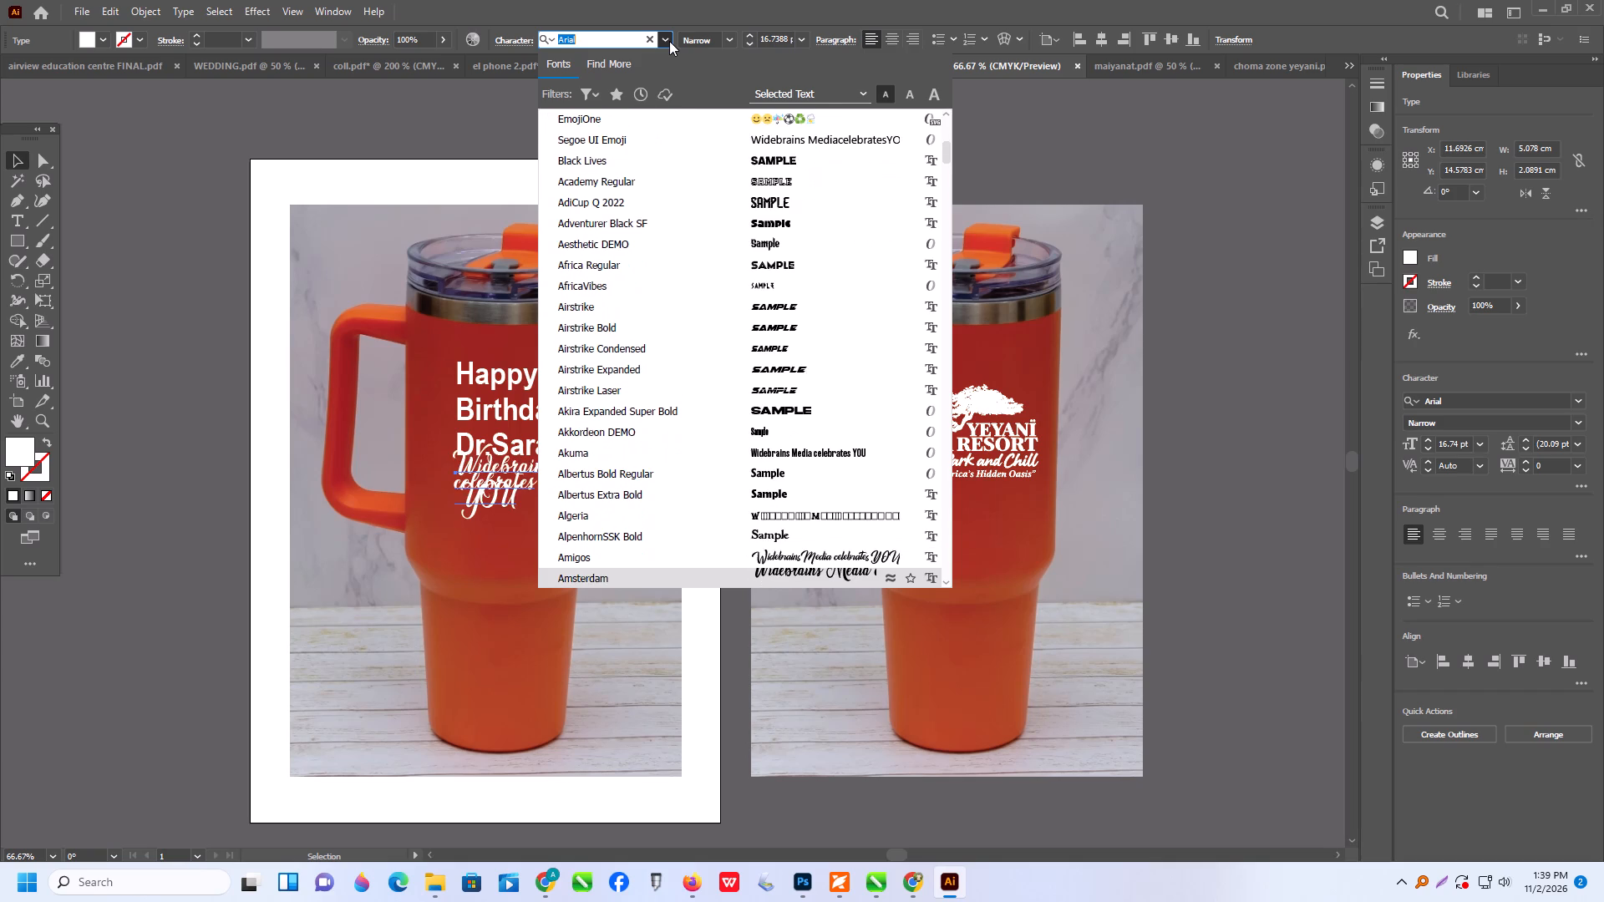
pyautogui.press('Down')
pyautogui.press('Down')
pyautogui.press('Down')
pyautogui.press('Down')
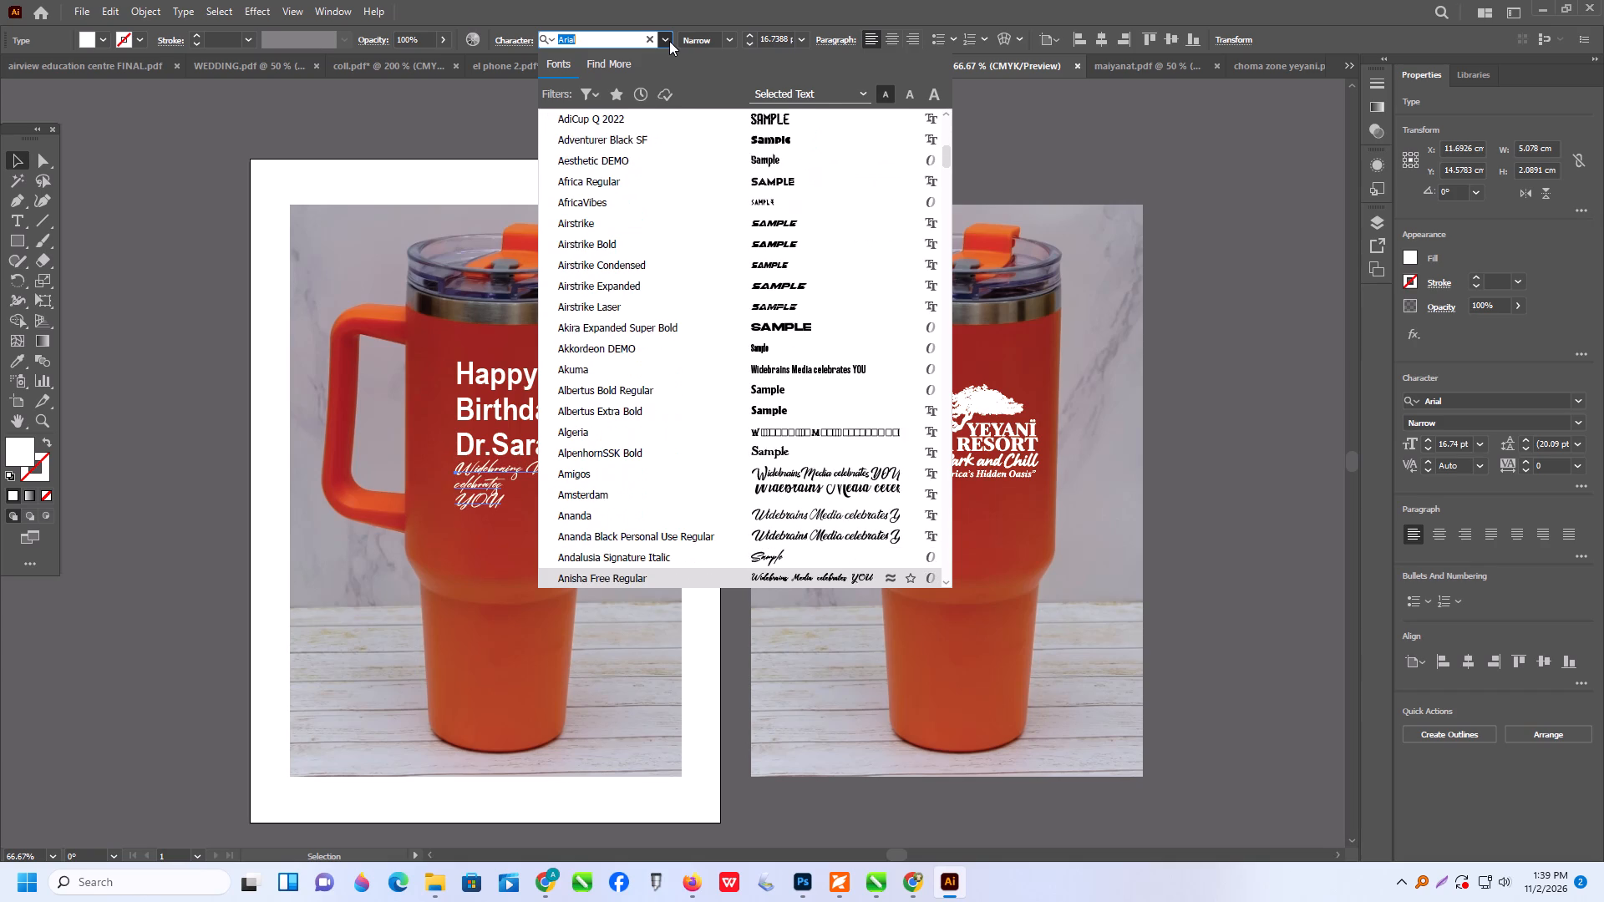
pyautogui.press('Down')
pyautogui.press('Down')
pyautogui.press('Down')
pyautogui.press('Down')
pyautogui.press('Down')
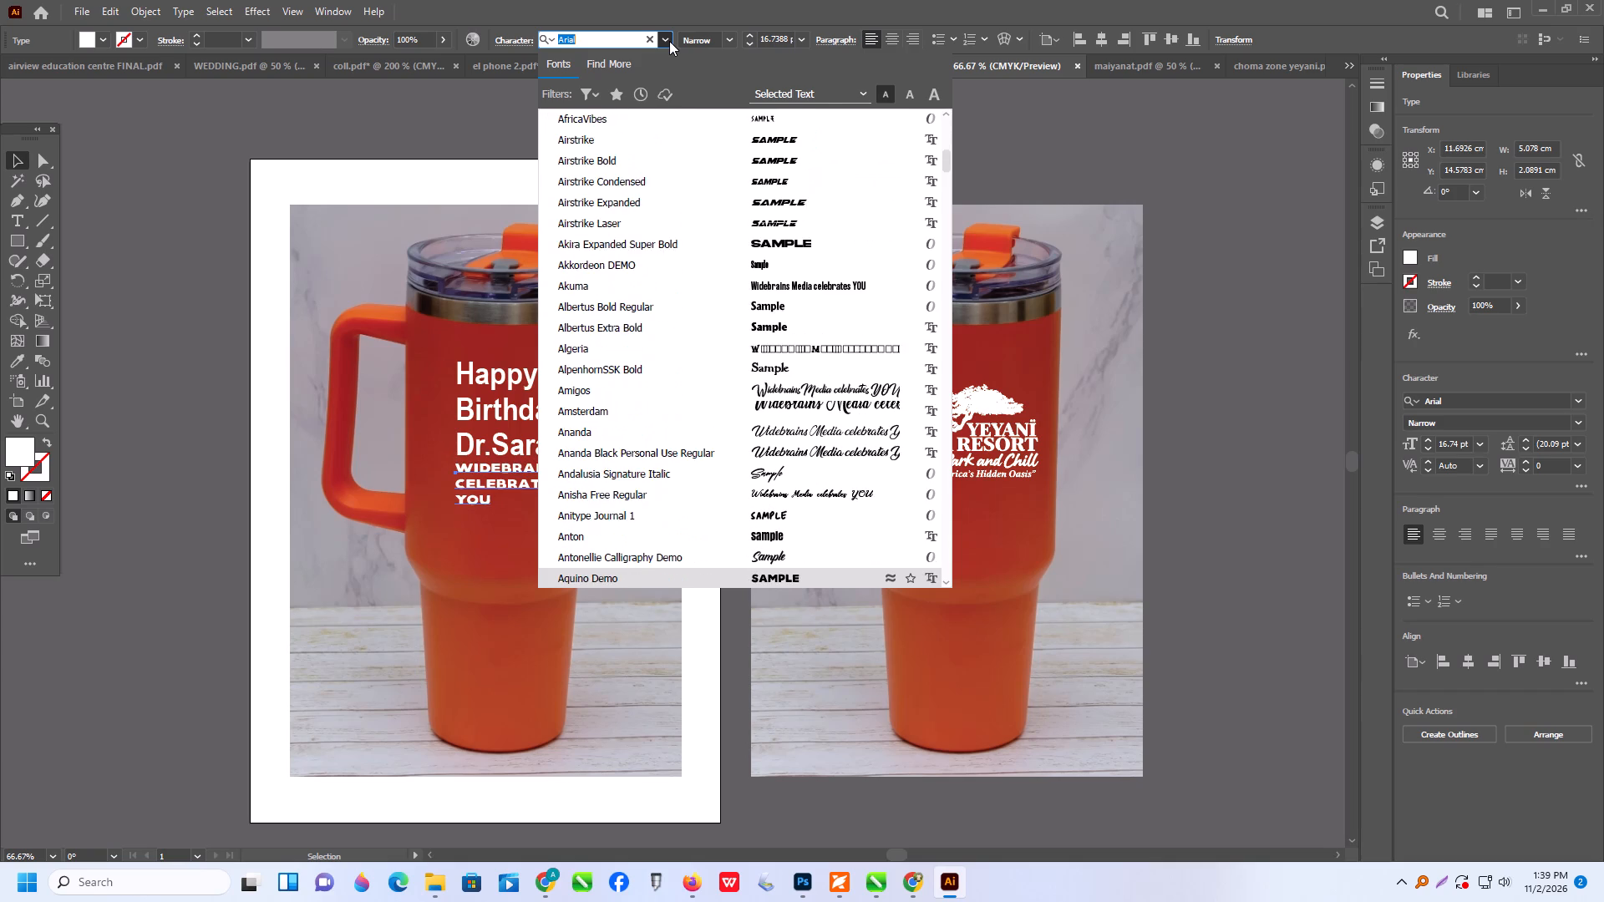
pyautogui.press('Down')
pyautogui.press('Return')
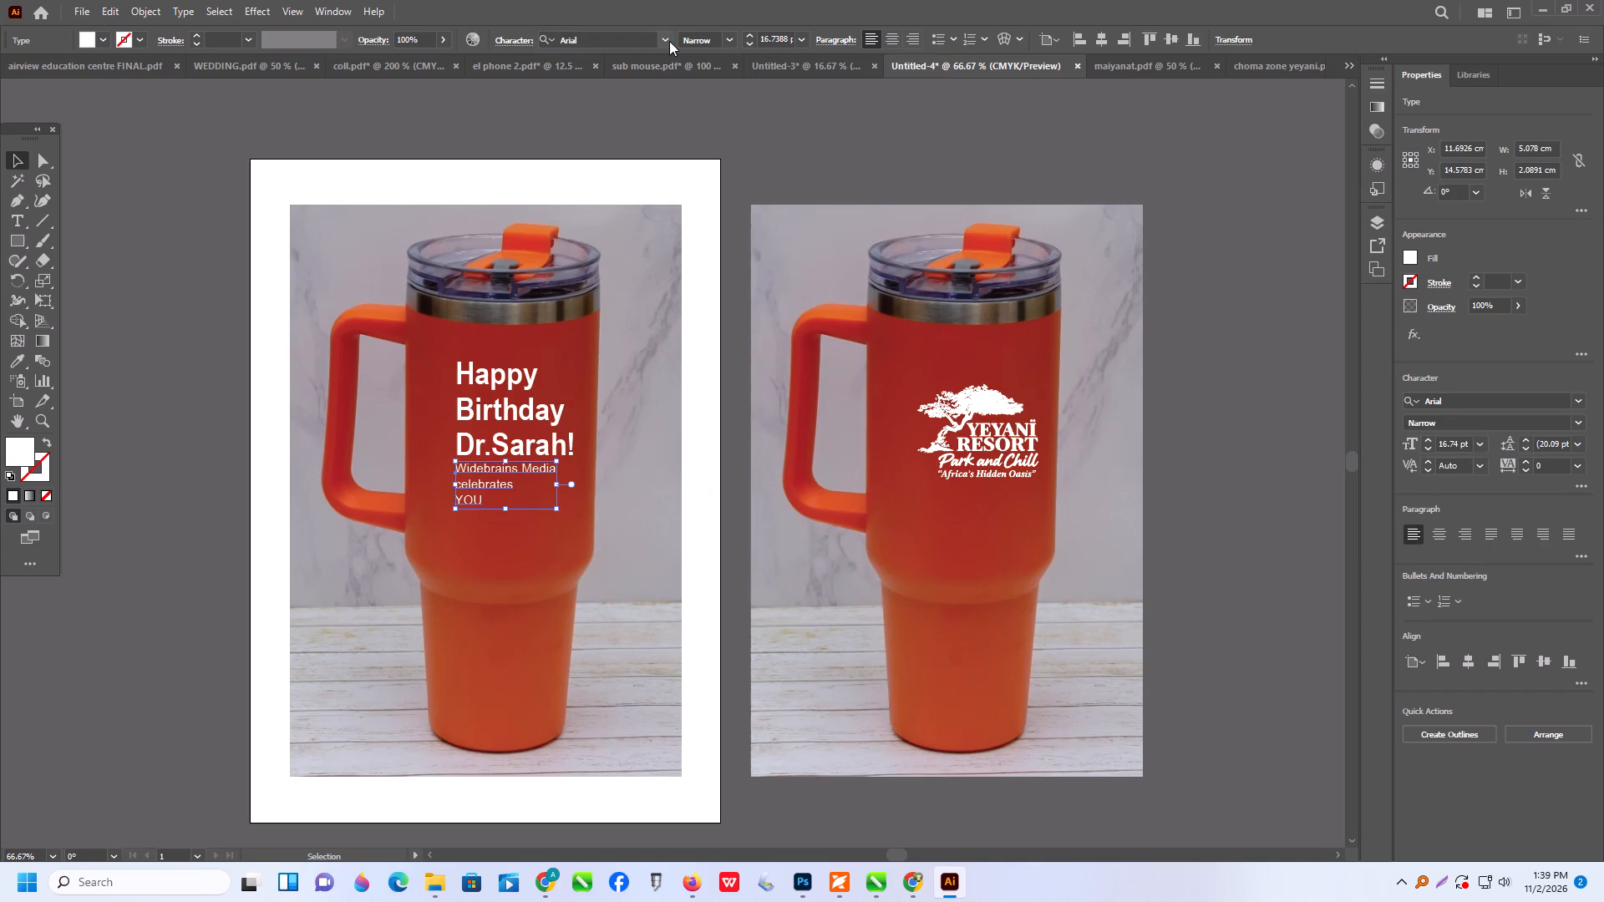
# Enlarge the Widebrains Media text proportionally to about 5.3 cm wide, nearly matching the birthday greeting's width.
pyautogui.keyDown('alt'); pyautogui.scroll(2, 515, 535); pyautogui.keyUp('alt')
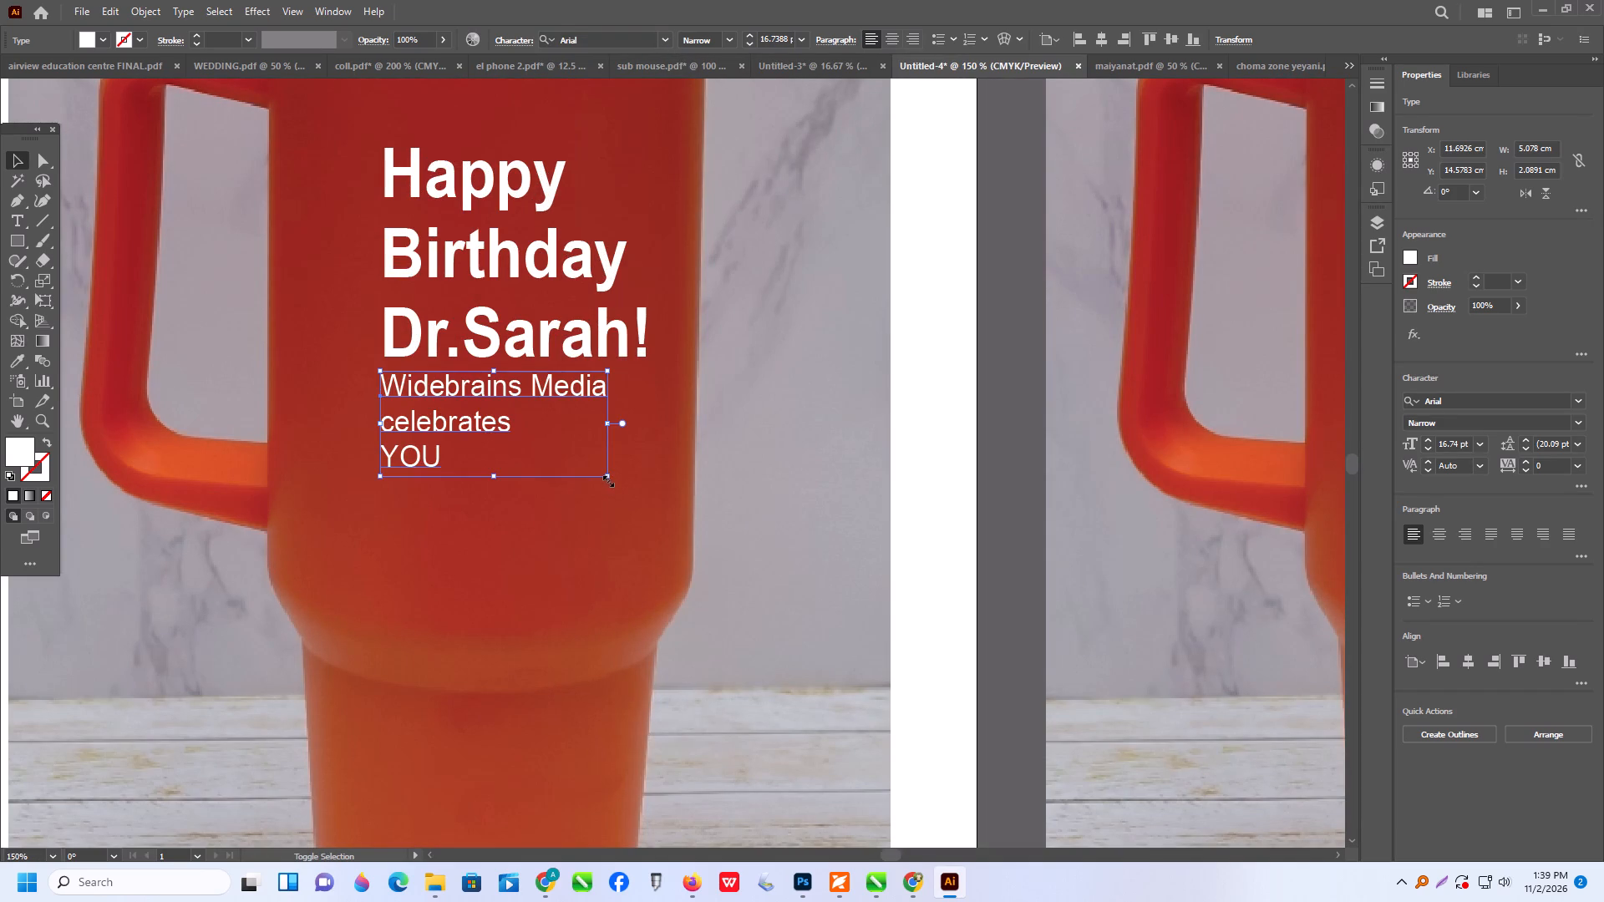
pyautogui.keyDown('shift'); pyautogui.moveTo(607, 479); pyautogui.dragTo(647, 514); pyautogui.keyUp('shift')
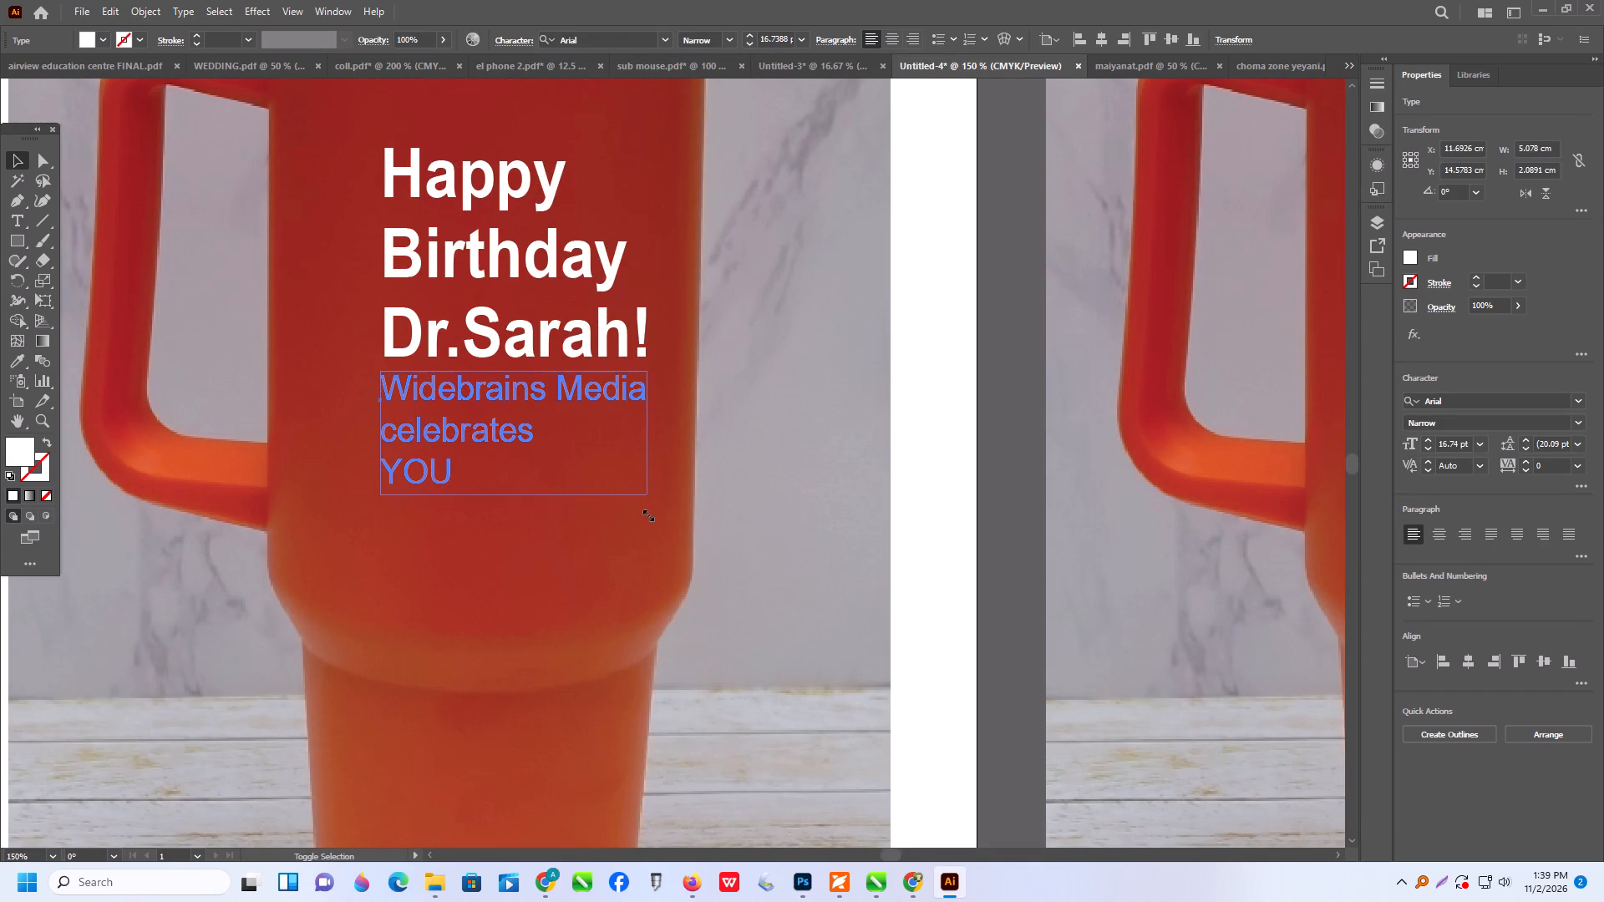
pyautogui.keyDown('shift'); pyautogui.moveTo(647, 514); pyautogui.dragTo(647, 514); pyautogui.keyUp('shift')
pyautogui.keyDown('shift'); pyautogui.click(488, 343); pyautogui.keyUp('shift')
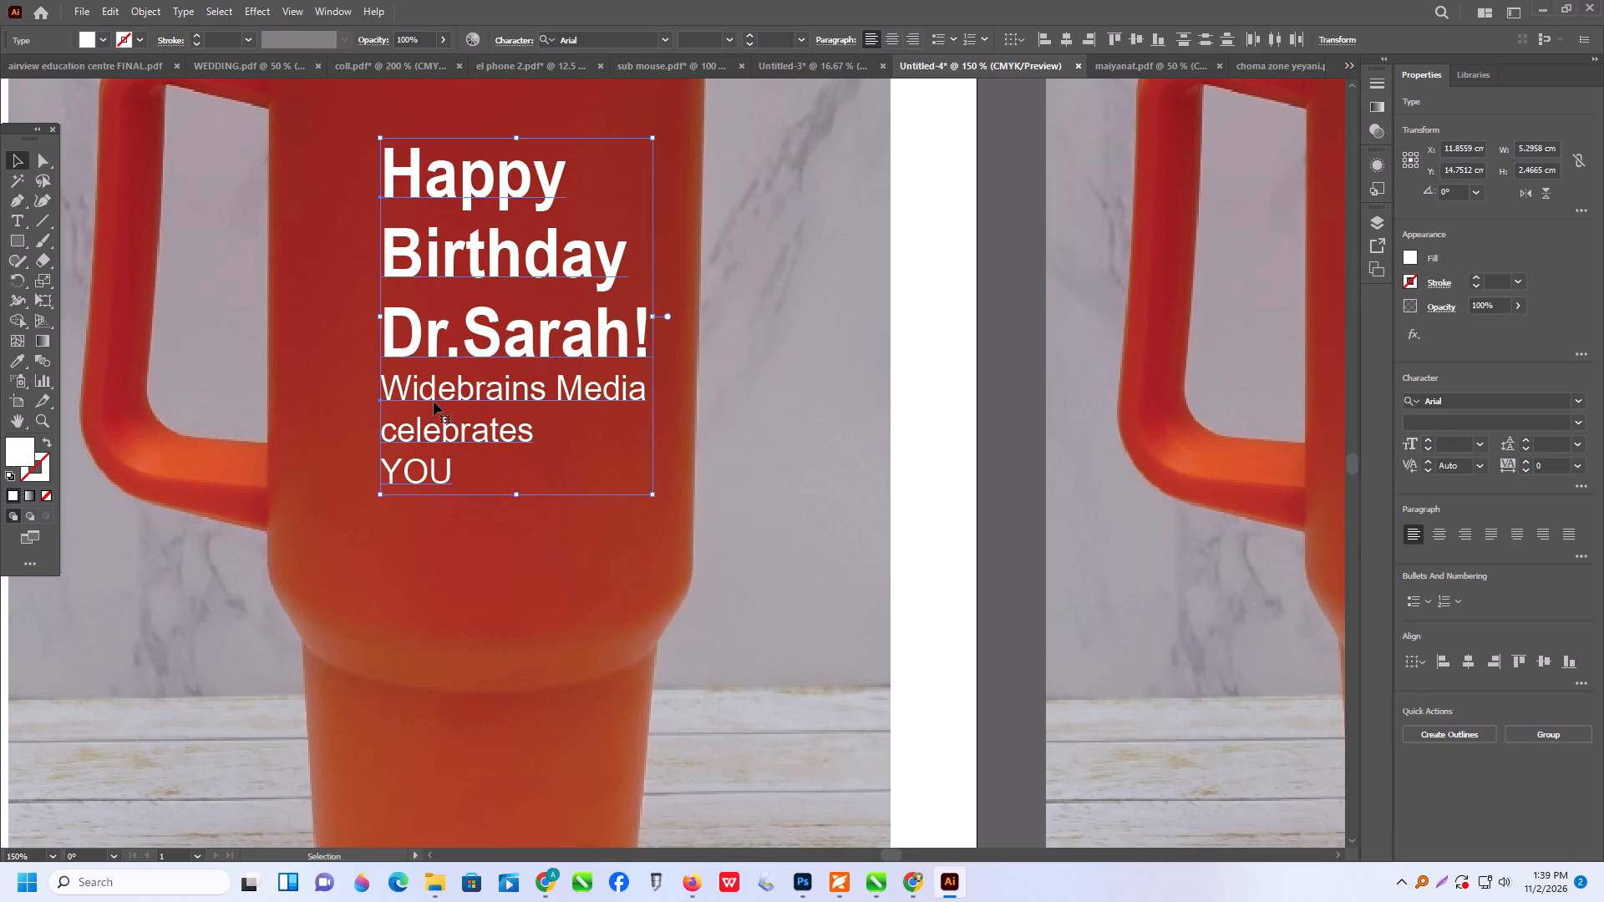
pyautogui.keyDown('alt'); pyautogui.scroll(-3, 433, 403); pyautogui.keyUp('alt')
pyautogui.click(1025, 321)
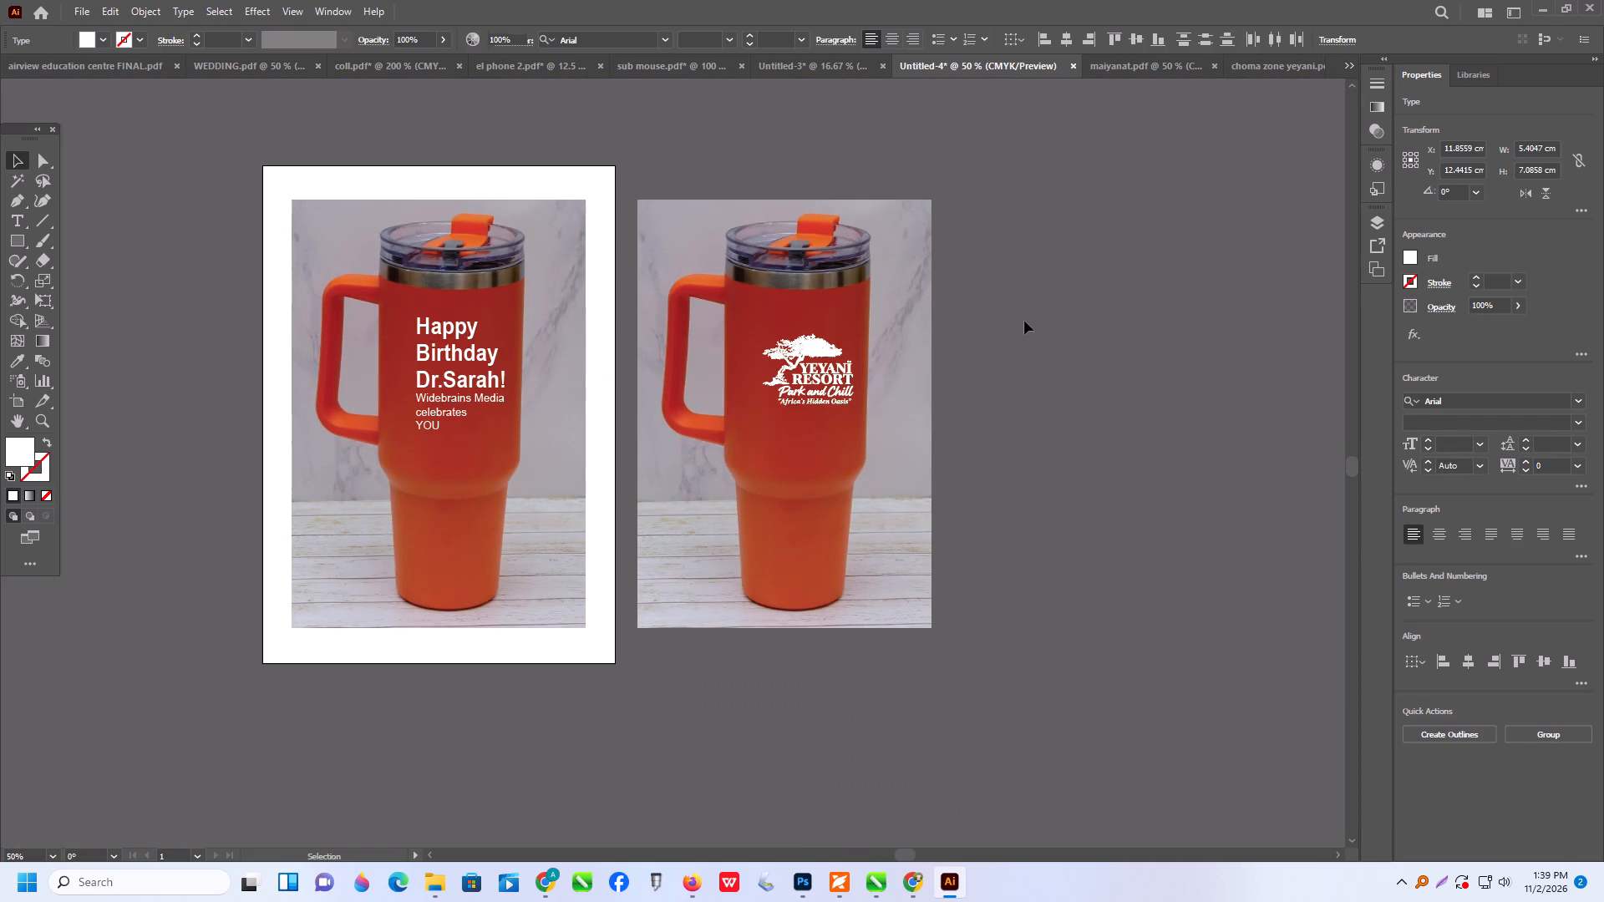
# Copy the birthday greeting, the Widebrains Media text and the white Yeyani Resort logo together from the two tumblers.
pyautogui.scroll(-1, 381, 389)
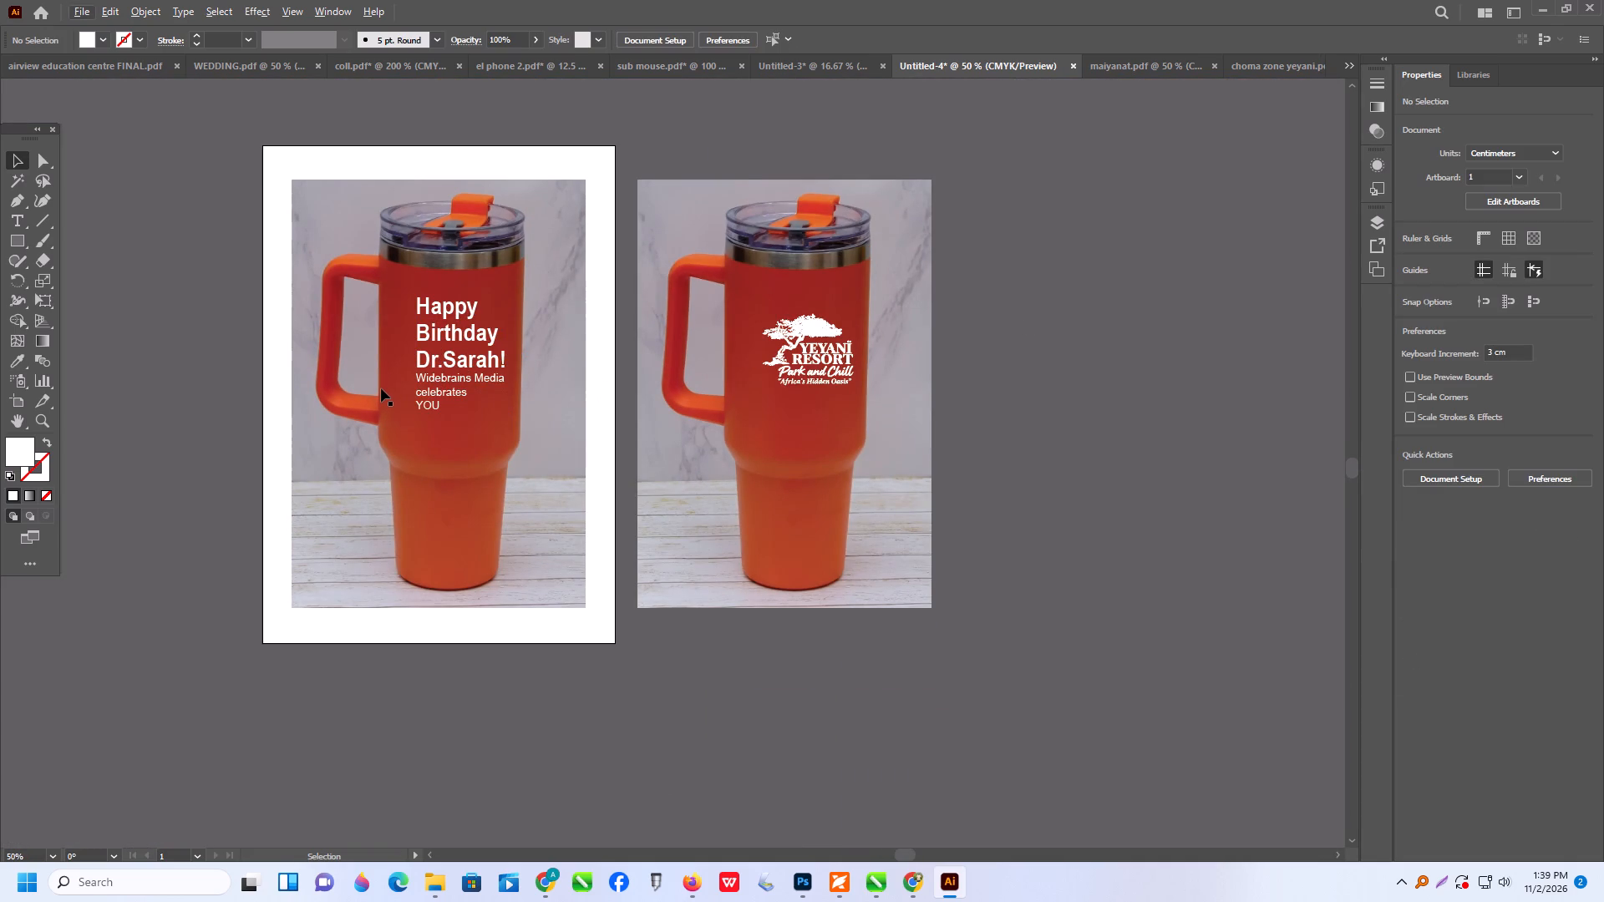
pyautogui.scroll(-3, 381, 388)
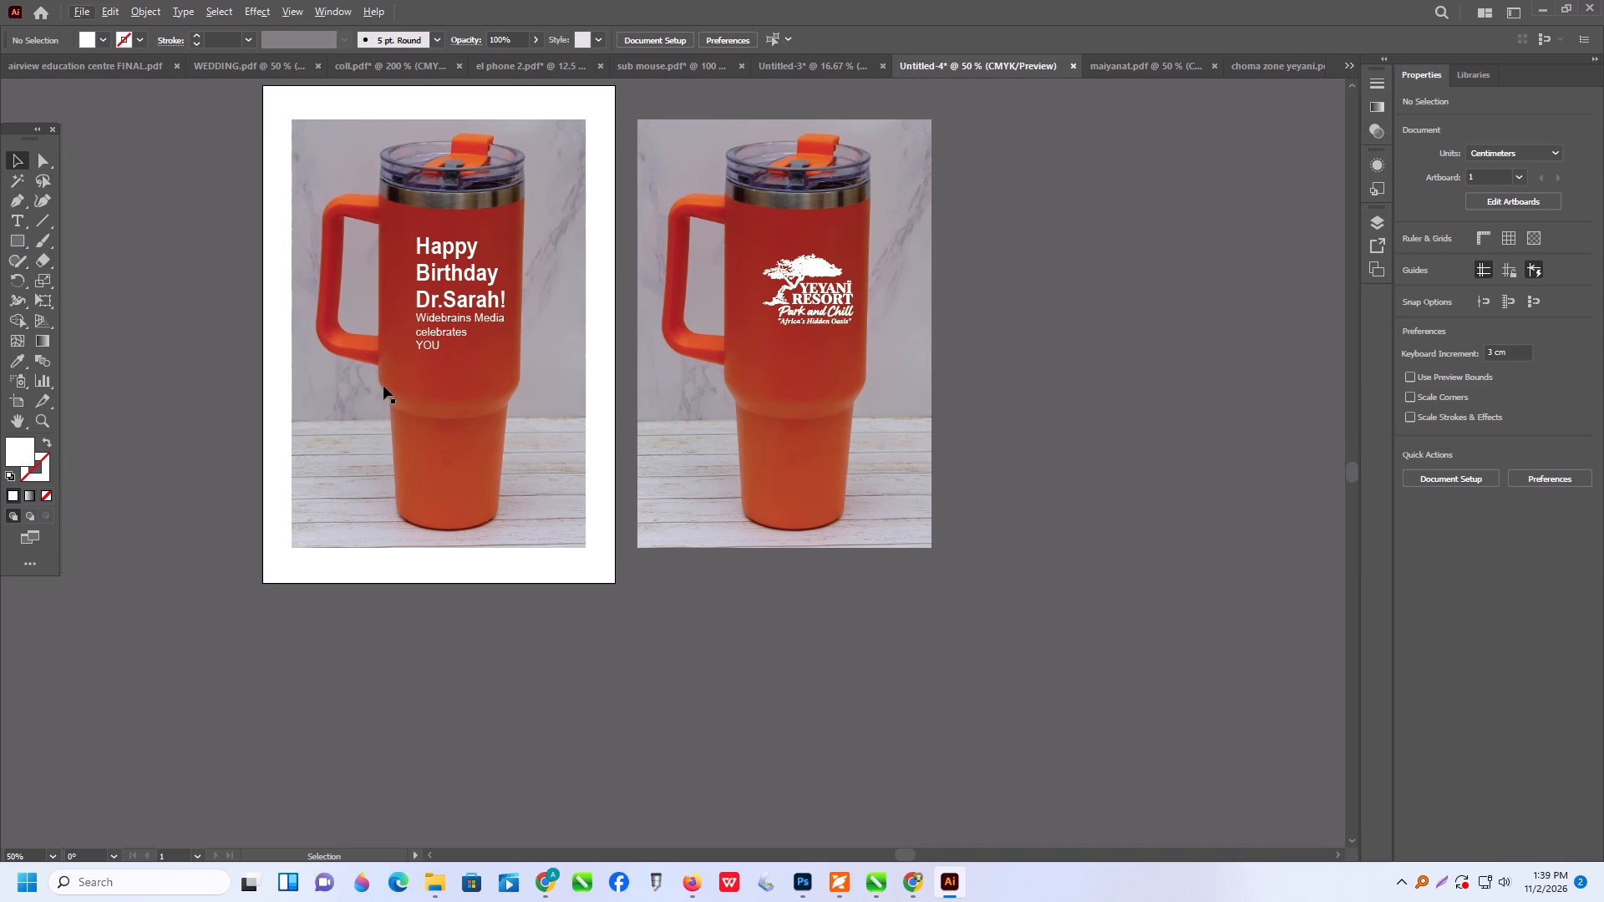
pyautogui.keyDown('alt'); pyautogui.scroll(-1, 383, 386); pyautogui.keyUp('alt')
pyautogui.scroll(-2, 388, 382)
pyautogui.keyDown('alt'); pyautogui.scroll(-1, 390, 380); pyautogui.keyUp('alt')
pyautogui.scroll(-1, 390, 380)
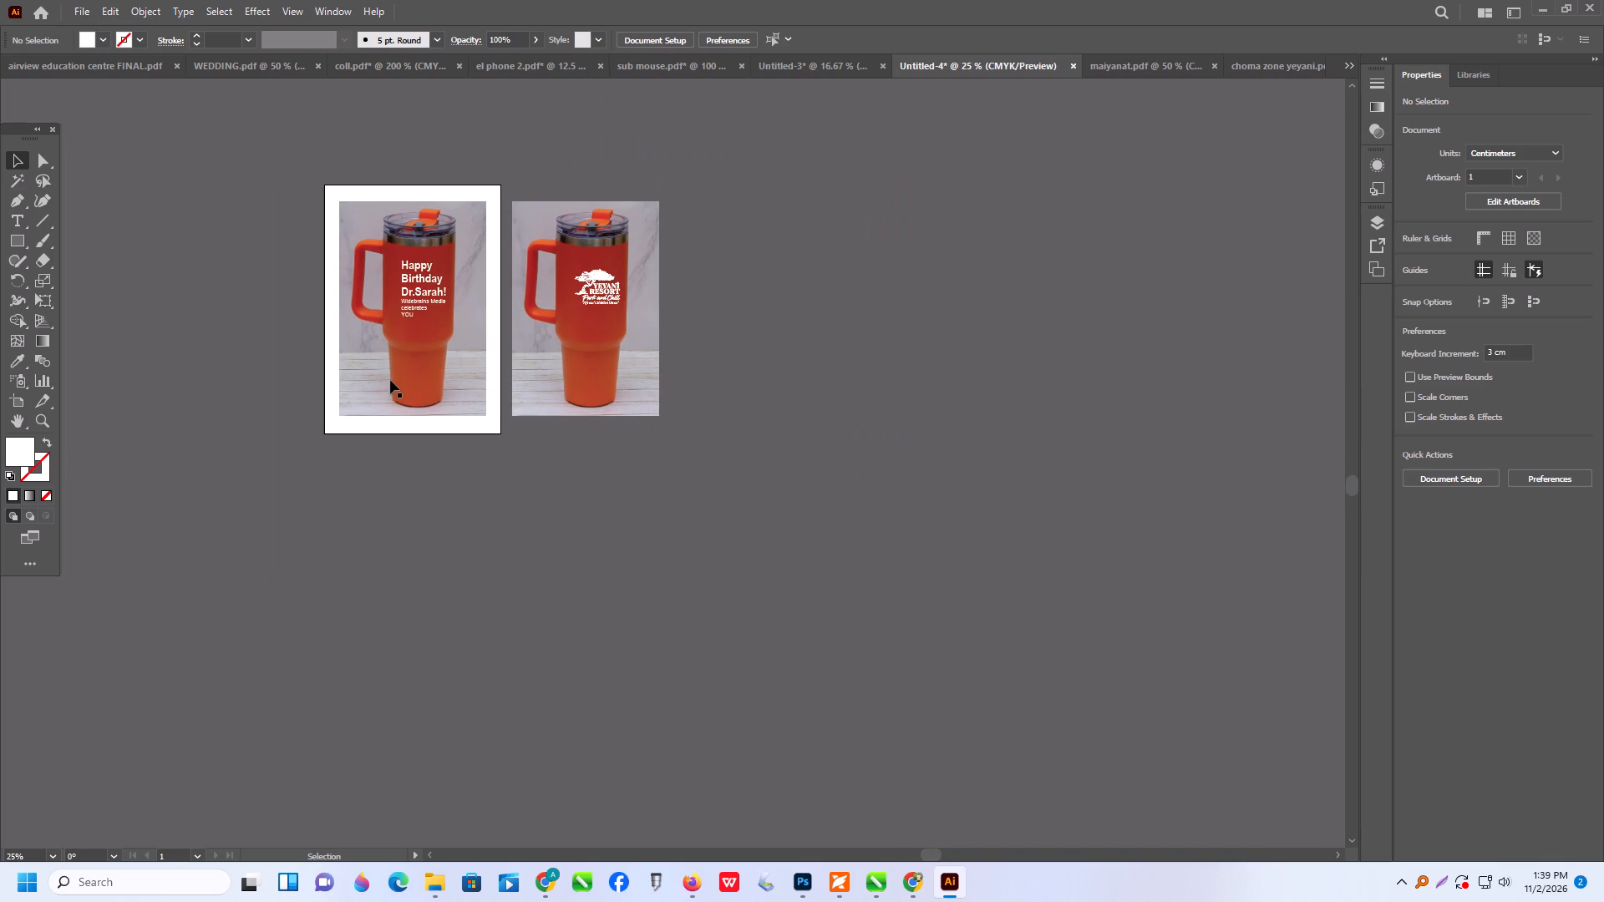
pyautogui.scroll(-1, 390, 380)
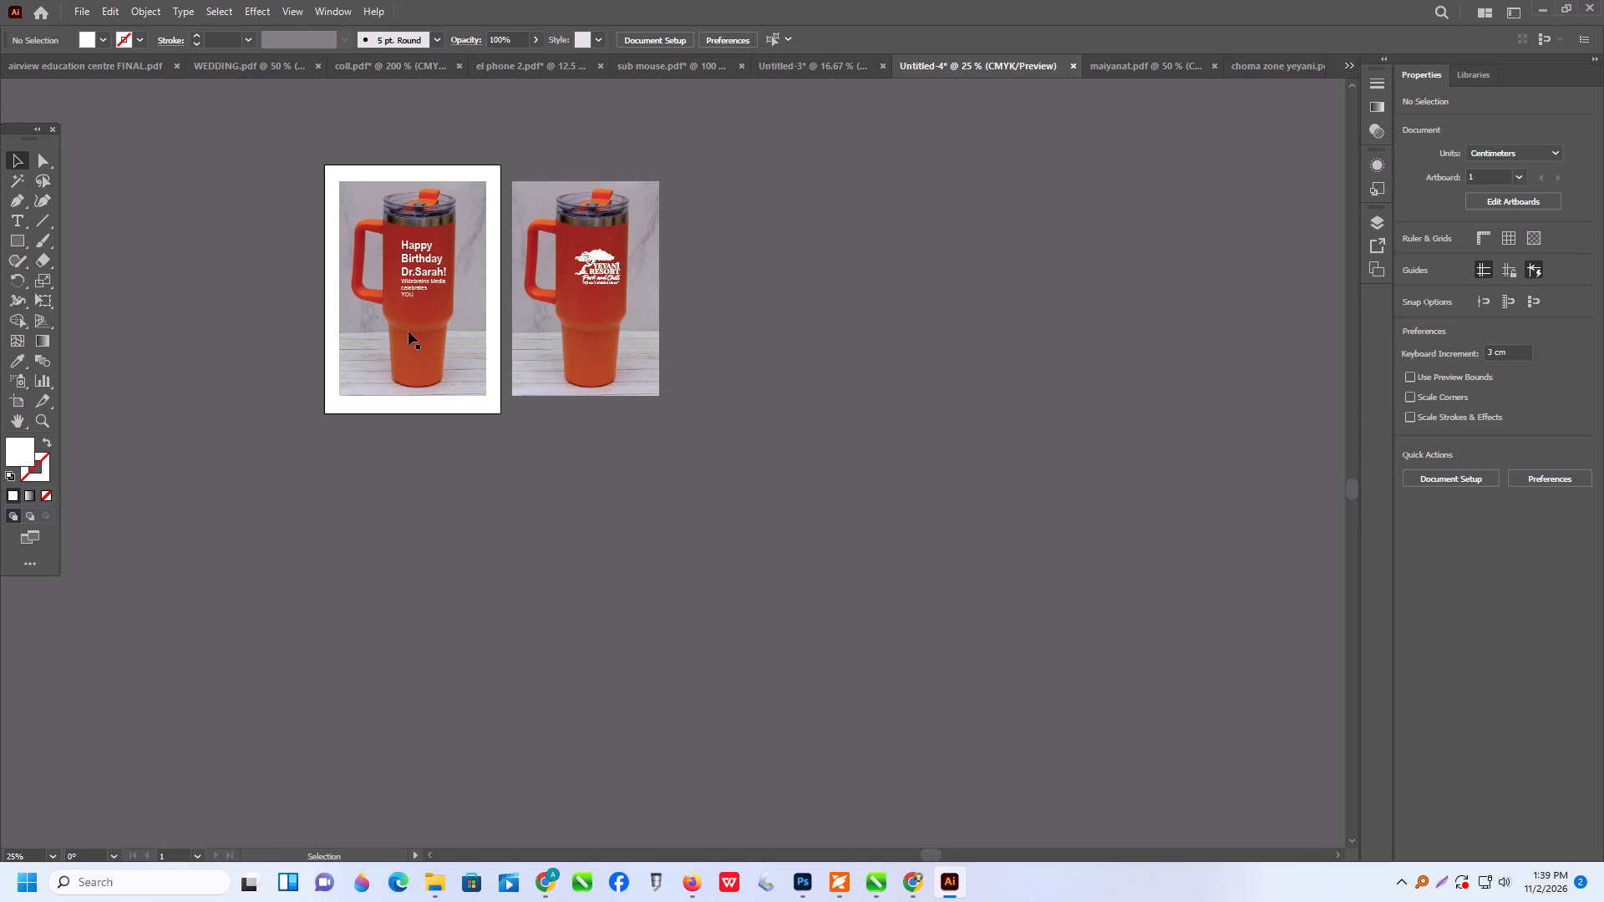
pyautogui.click(417, 292)
pyautogui.click(418, 275)
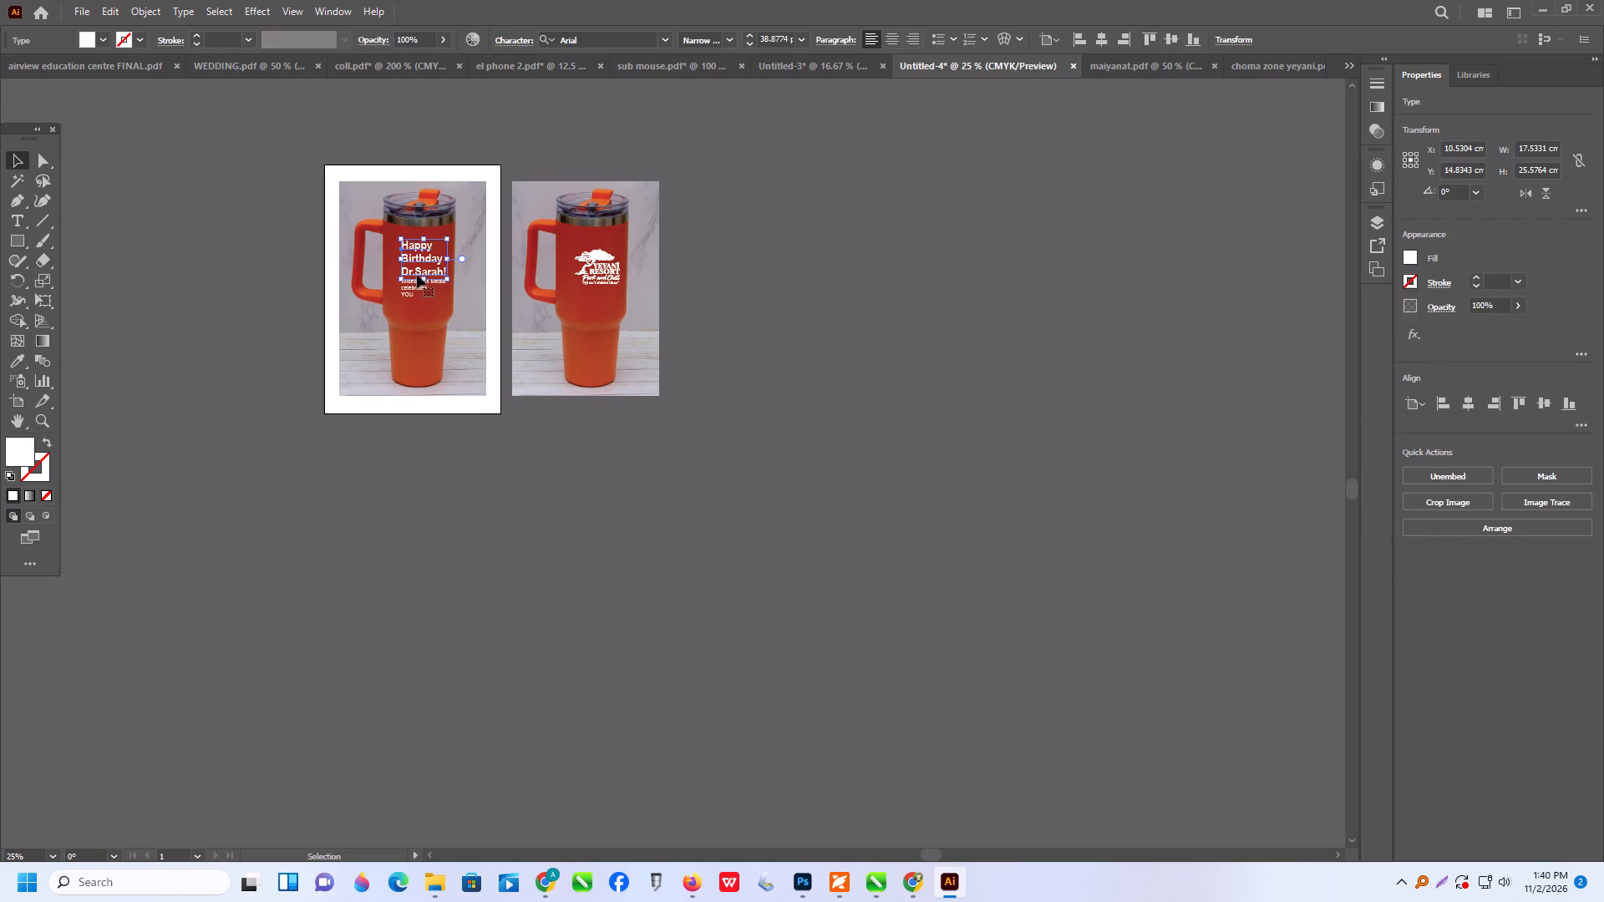
pyautogui.keyDown('alt'); pyautogui.scroll(2, 409, 292); pyautogui.keyUp('alt')
pyautogui.keyDown('shift'); pyautogui.click(413, 290); pyautogui.keyUp('shift')
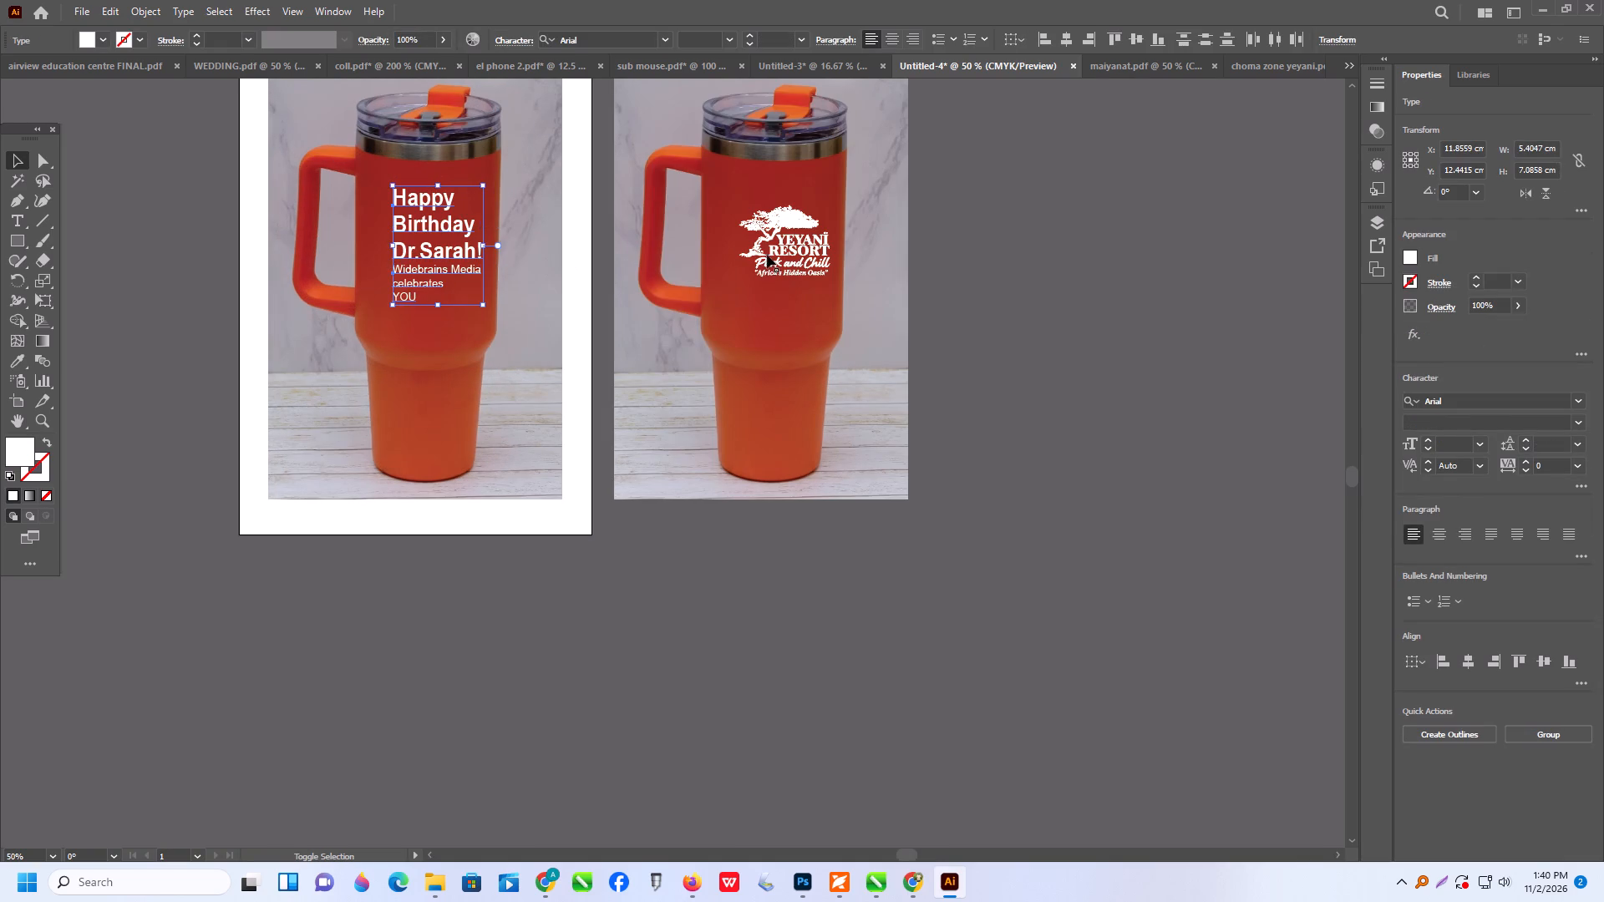
pyautogui.keyDown('shift'); pyautogui.click(774, 254); pyautogui.keyUp('shift')
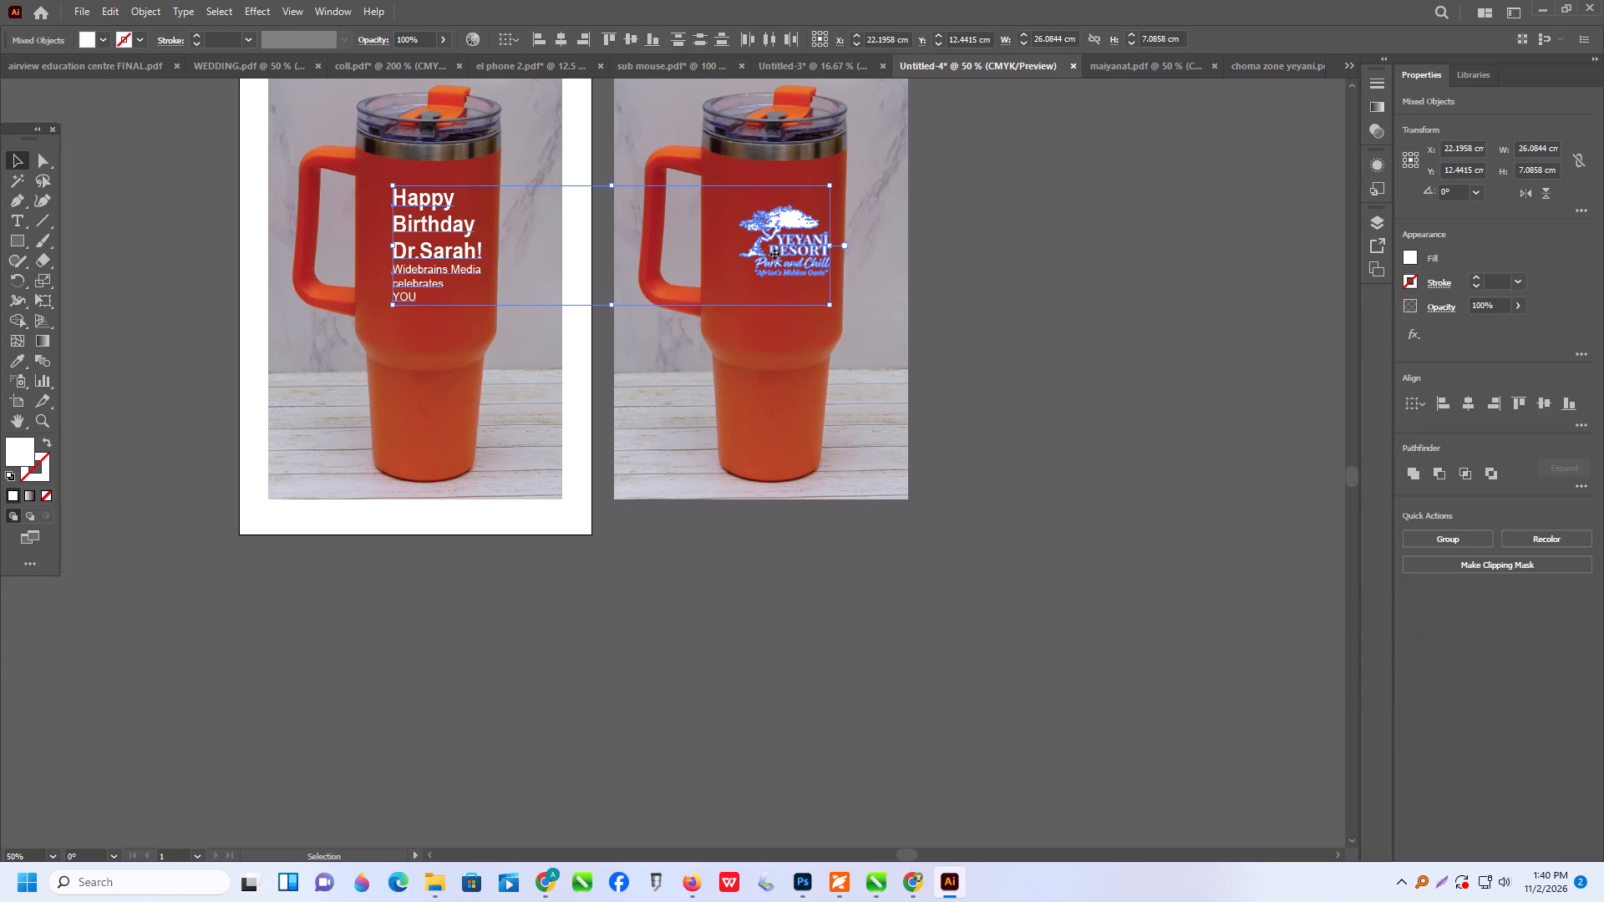
pyautogui.hotkey('ctrl', 'c')
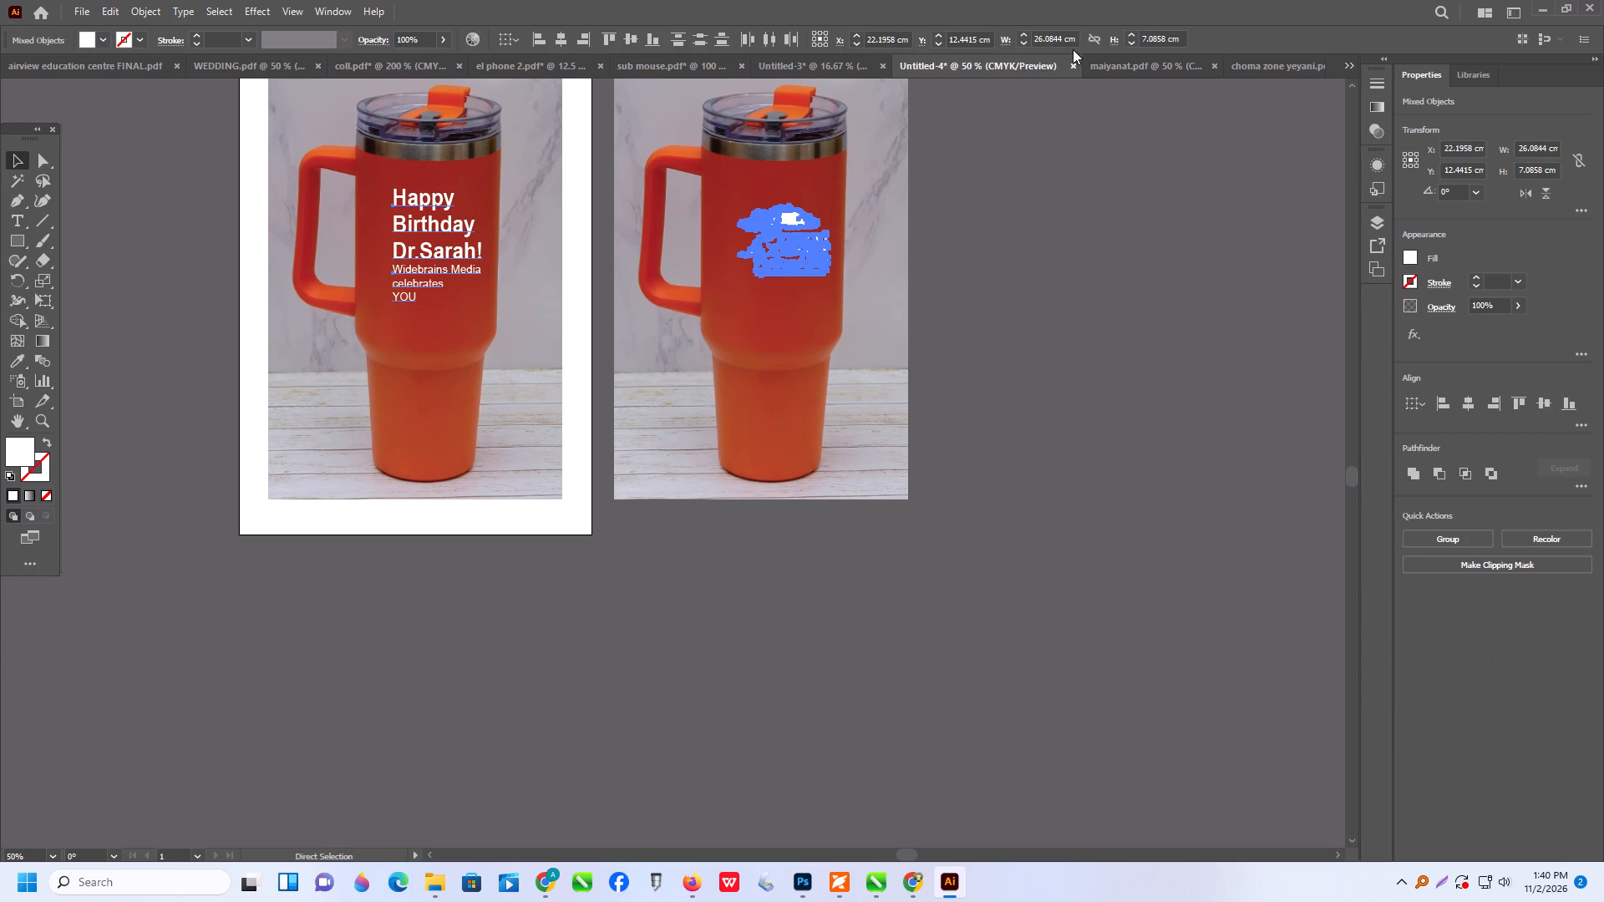
# Delete all the menu artwork in the choma zone yeyani.pdf document, leaving its artboard empty.
pyautogui.click(1124, 60)
pyautogui.click(1272, 58)
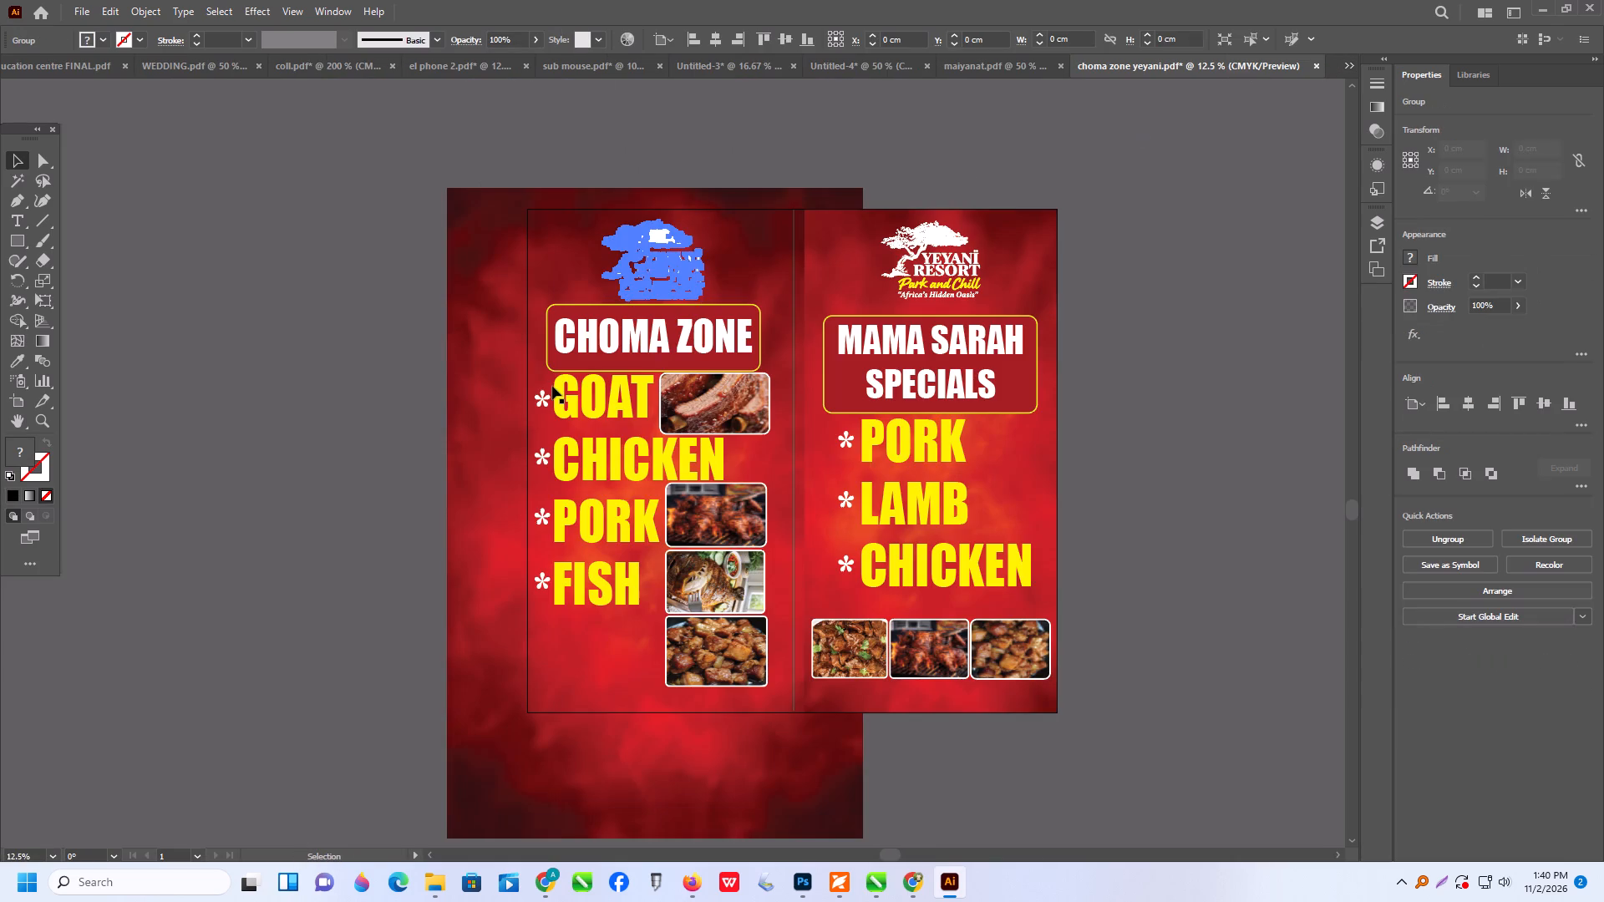
pyautogui.keyDown('alt'); pyautogui.scroll(-1, 552, 386); pyautogui.keyUp('alt')
pyautogui.moveTo(490, 231); pyautogui.dragTo(795, 454)
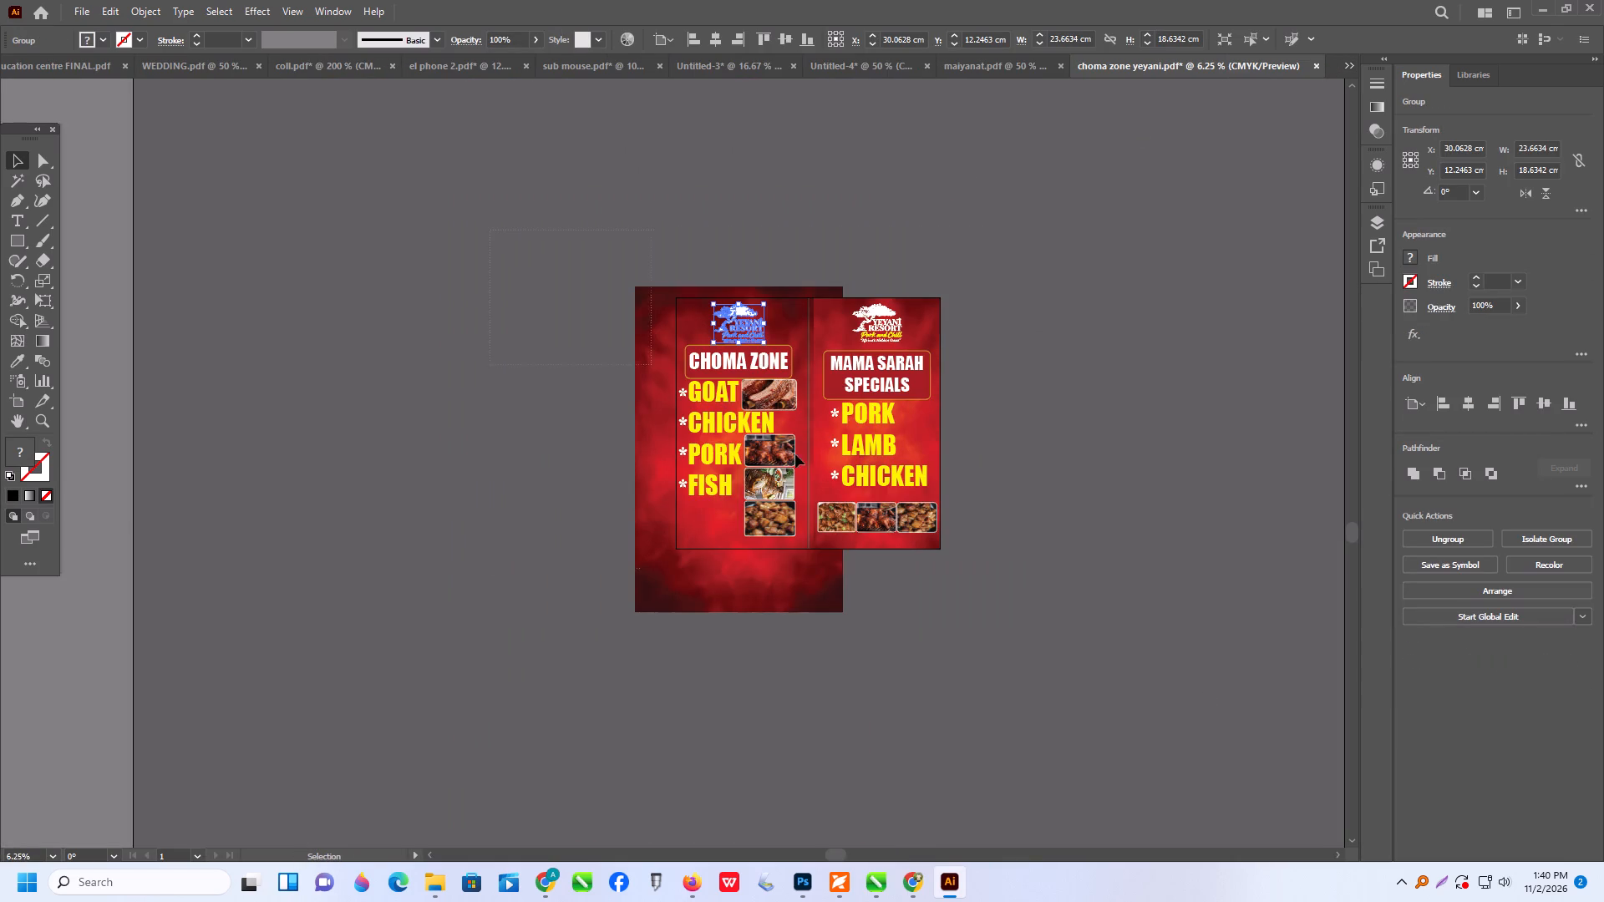
pyautogui.moveTo(795, 454); pyautogui.dragTo(1211, 695)
pyautogui.press('Delete')
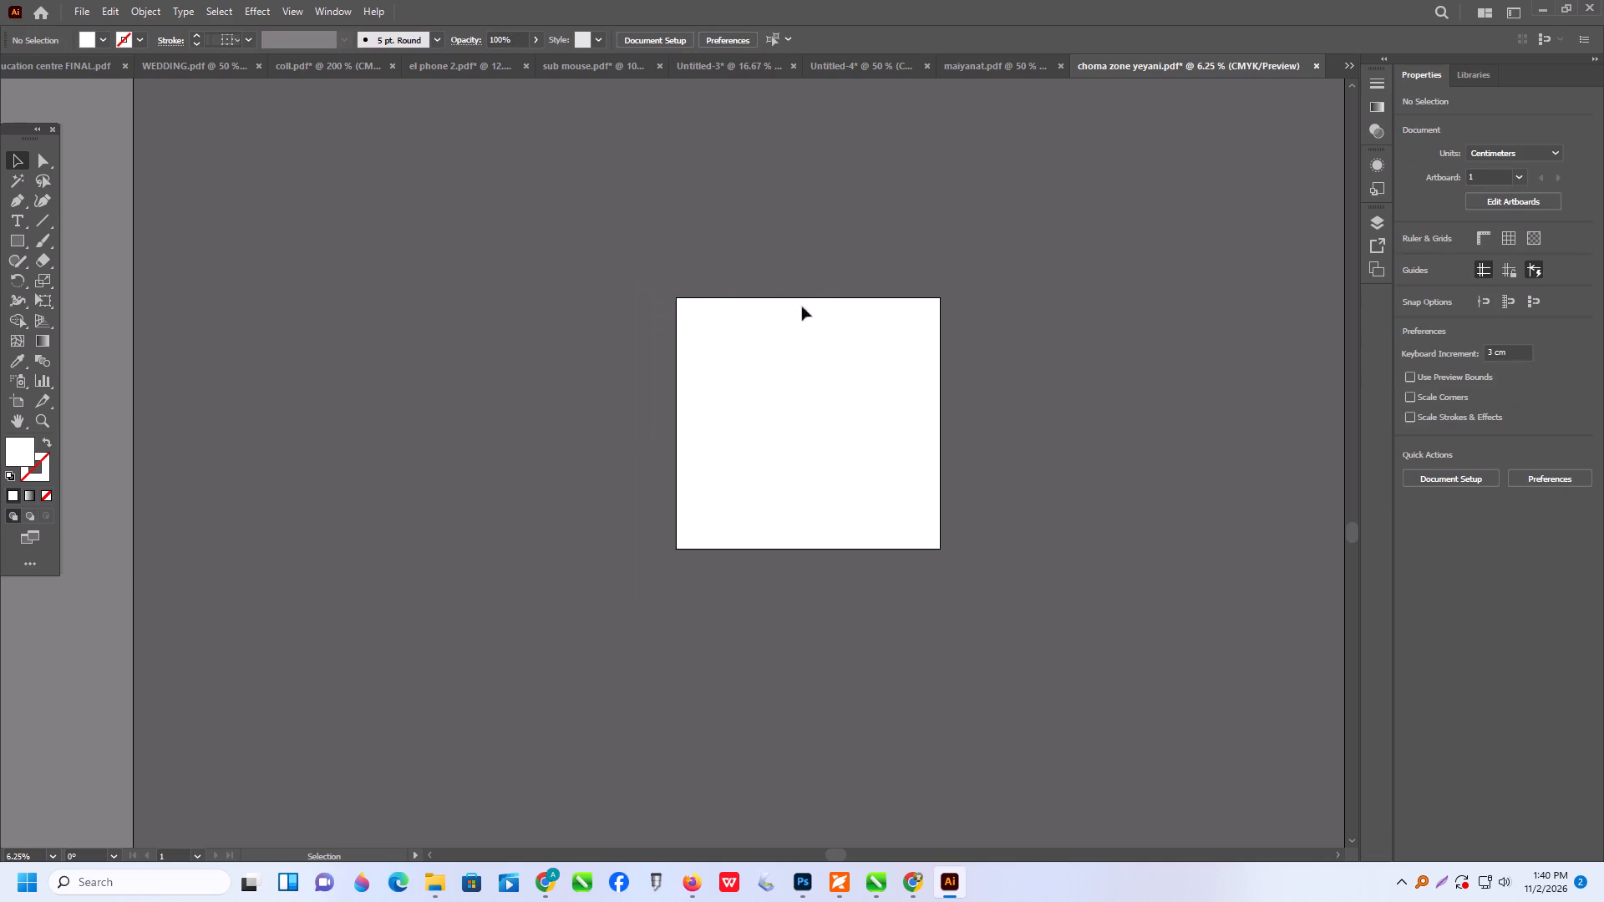
pyautogui.moveTo(647, 221); pyautogui.dragTo(1115, 757)
# Paste the copied texts and logo into choma zone yeyani.pdf and enlarge them proportionally to about 99 by 27 cm.
pyautogui.hotkey('ctrl', 'v')
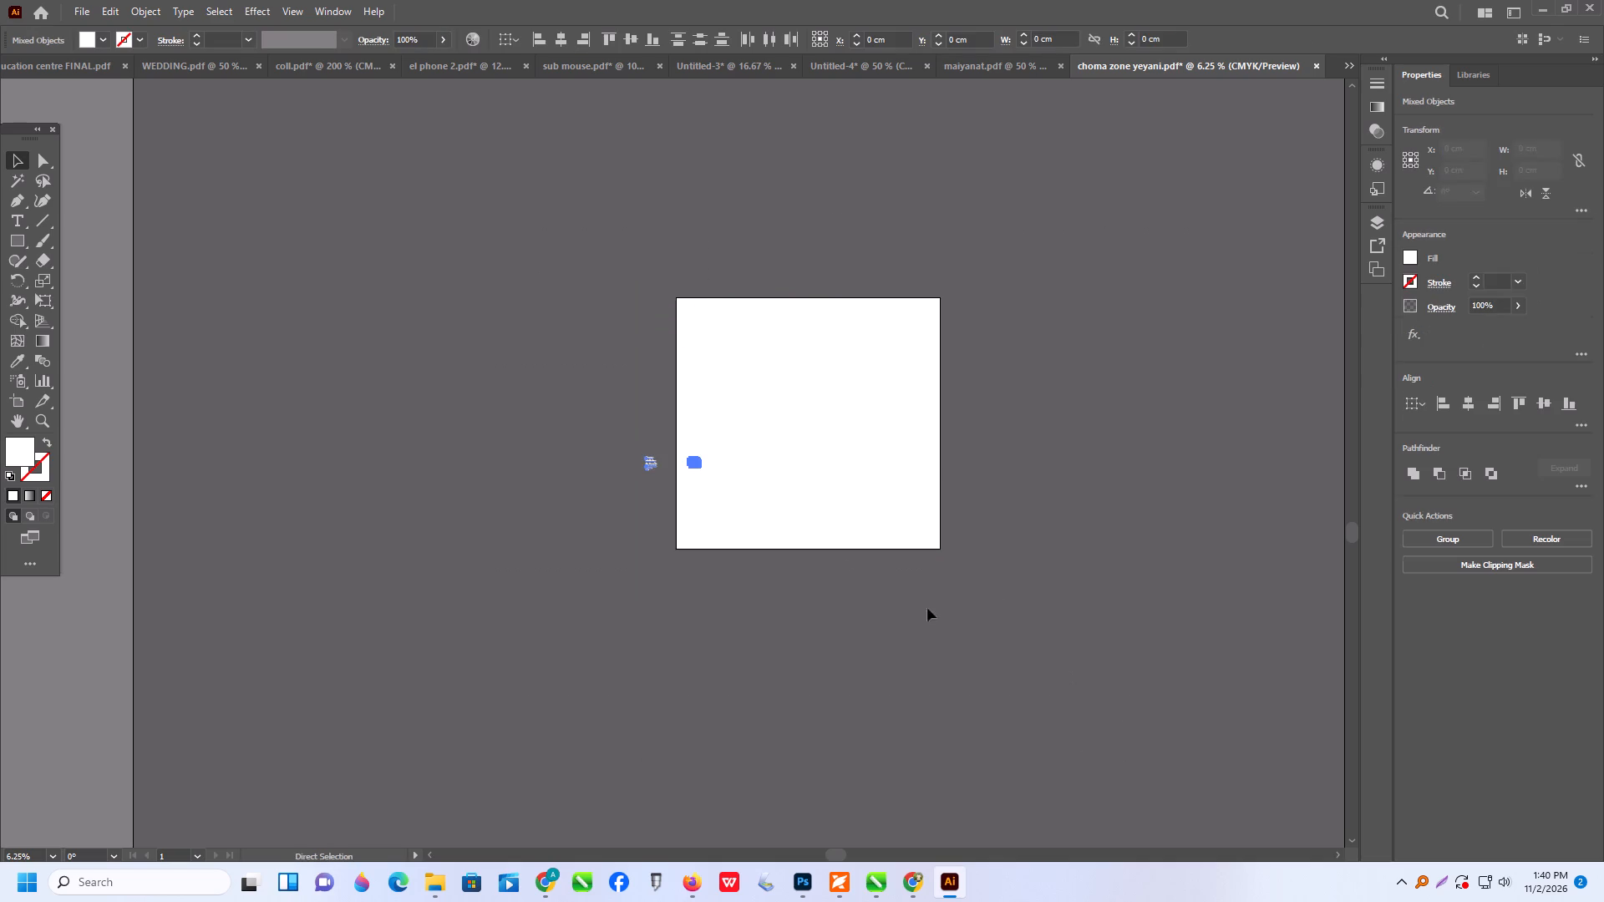
pyautogui.keyDown('shift'); pyautogui.moveTo(702, 473); pyautogui.dragTo(854, 561); pyautogui.keyUp('shift')
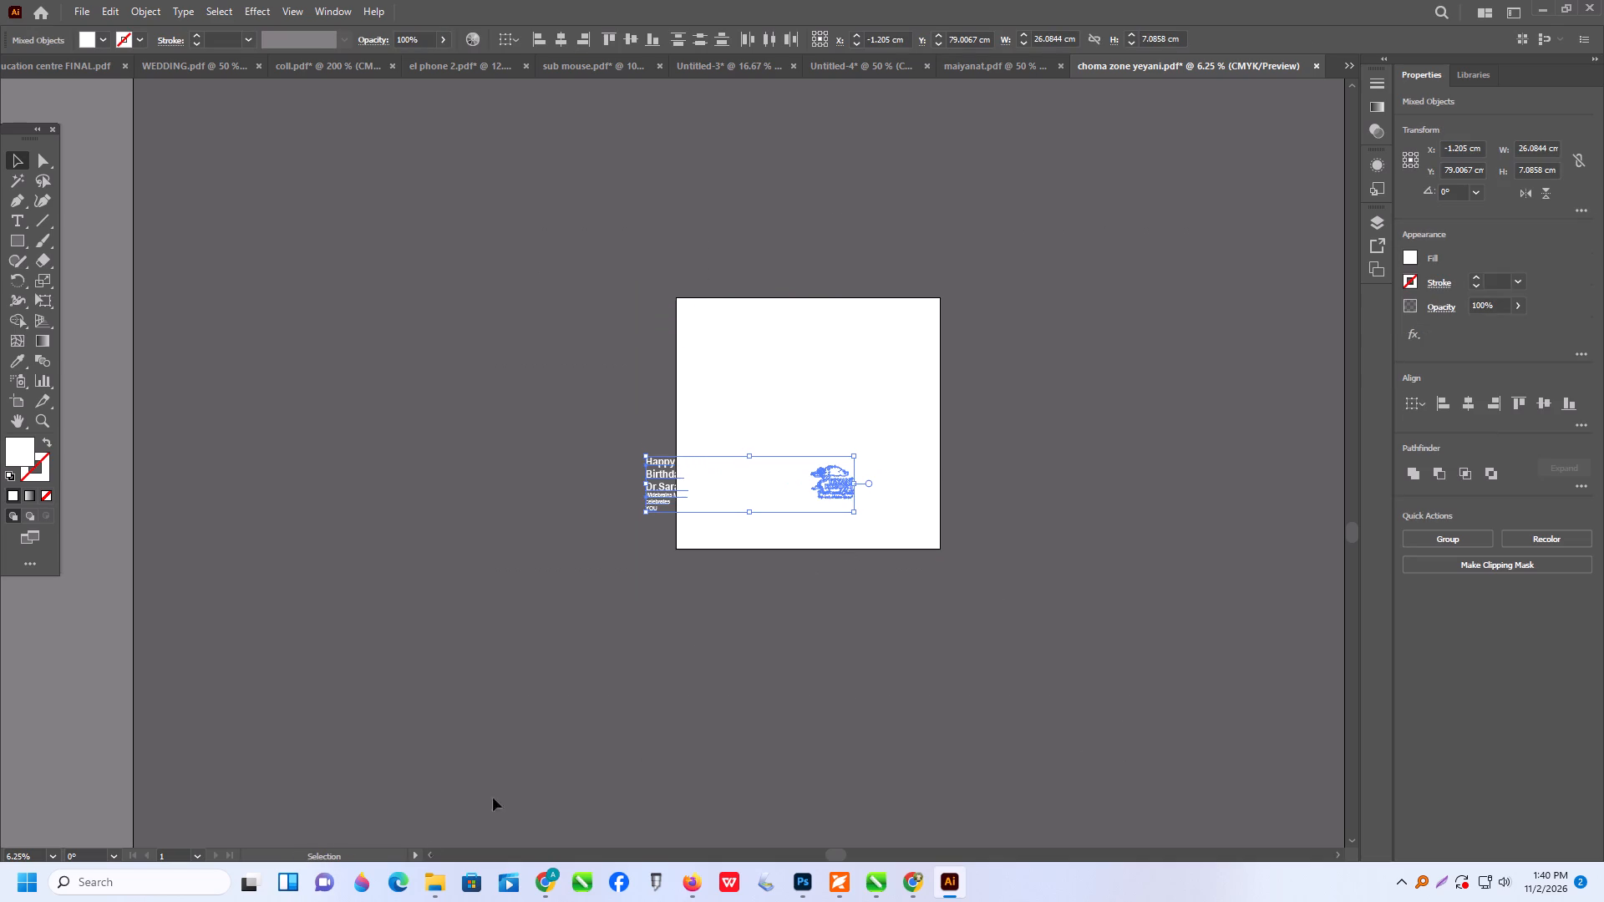
# Recolor the pasted birthday texts and Yeyani Resort logo with a black fill.
pyautogui.click(101, 38)
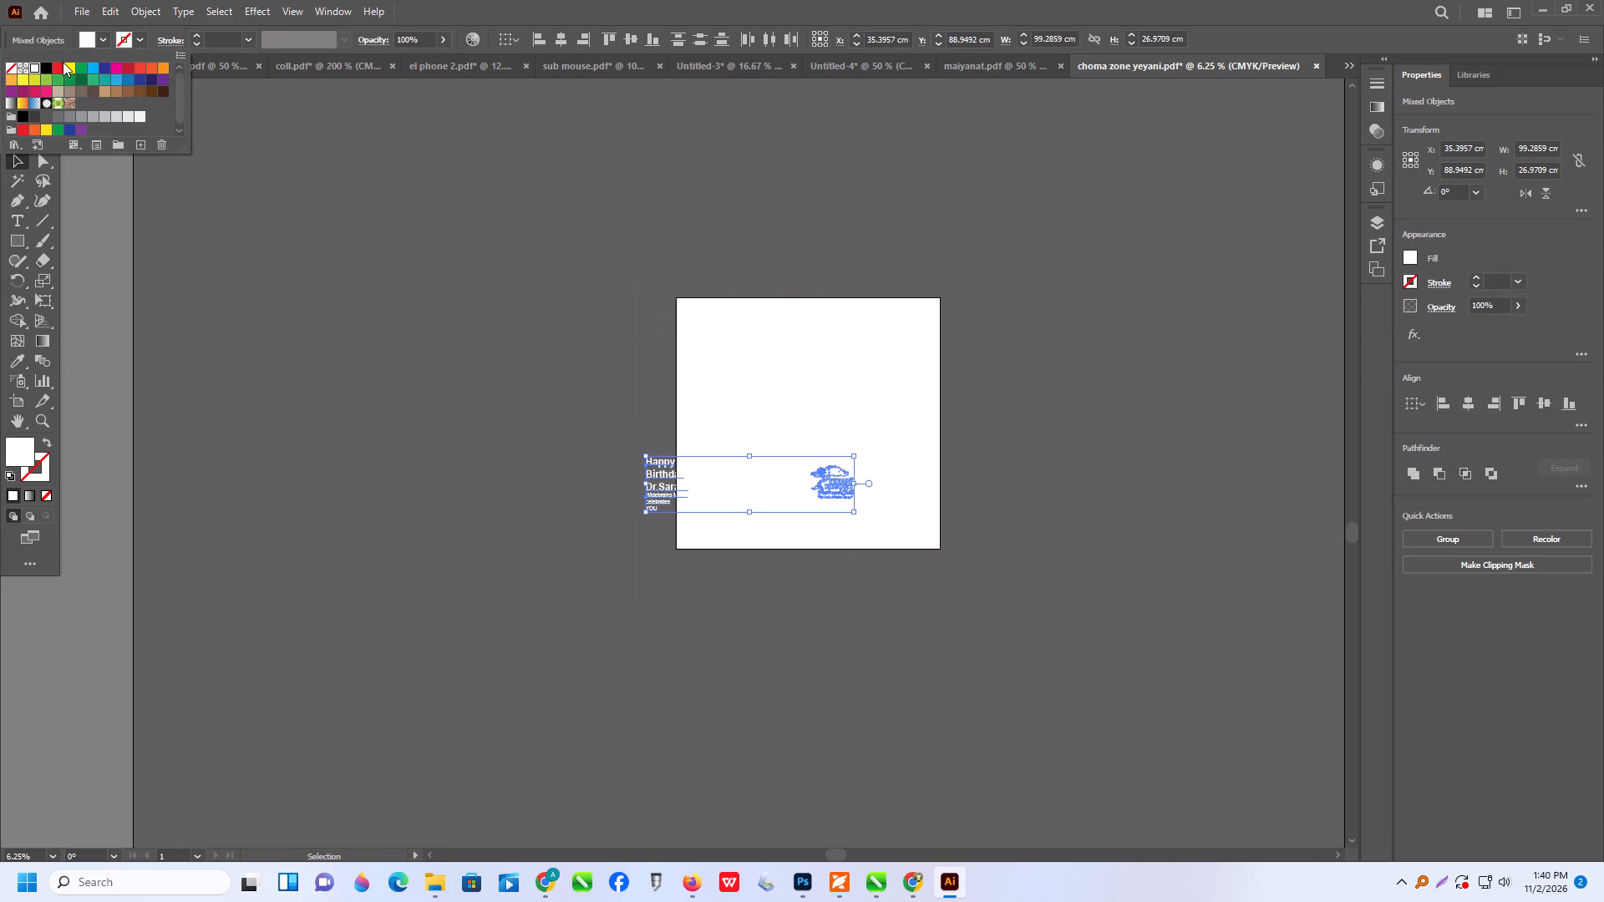
pyautogui.click(48, 70)
pyautogui.click(470, 286)
pyautogui.click(539, 327)
# Fit the artboard to the selected black birthday texts and Yeyani Resort logo.
pyautogui.moveTo(504, 328); pyautogui.dragTo(1116, 626)
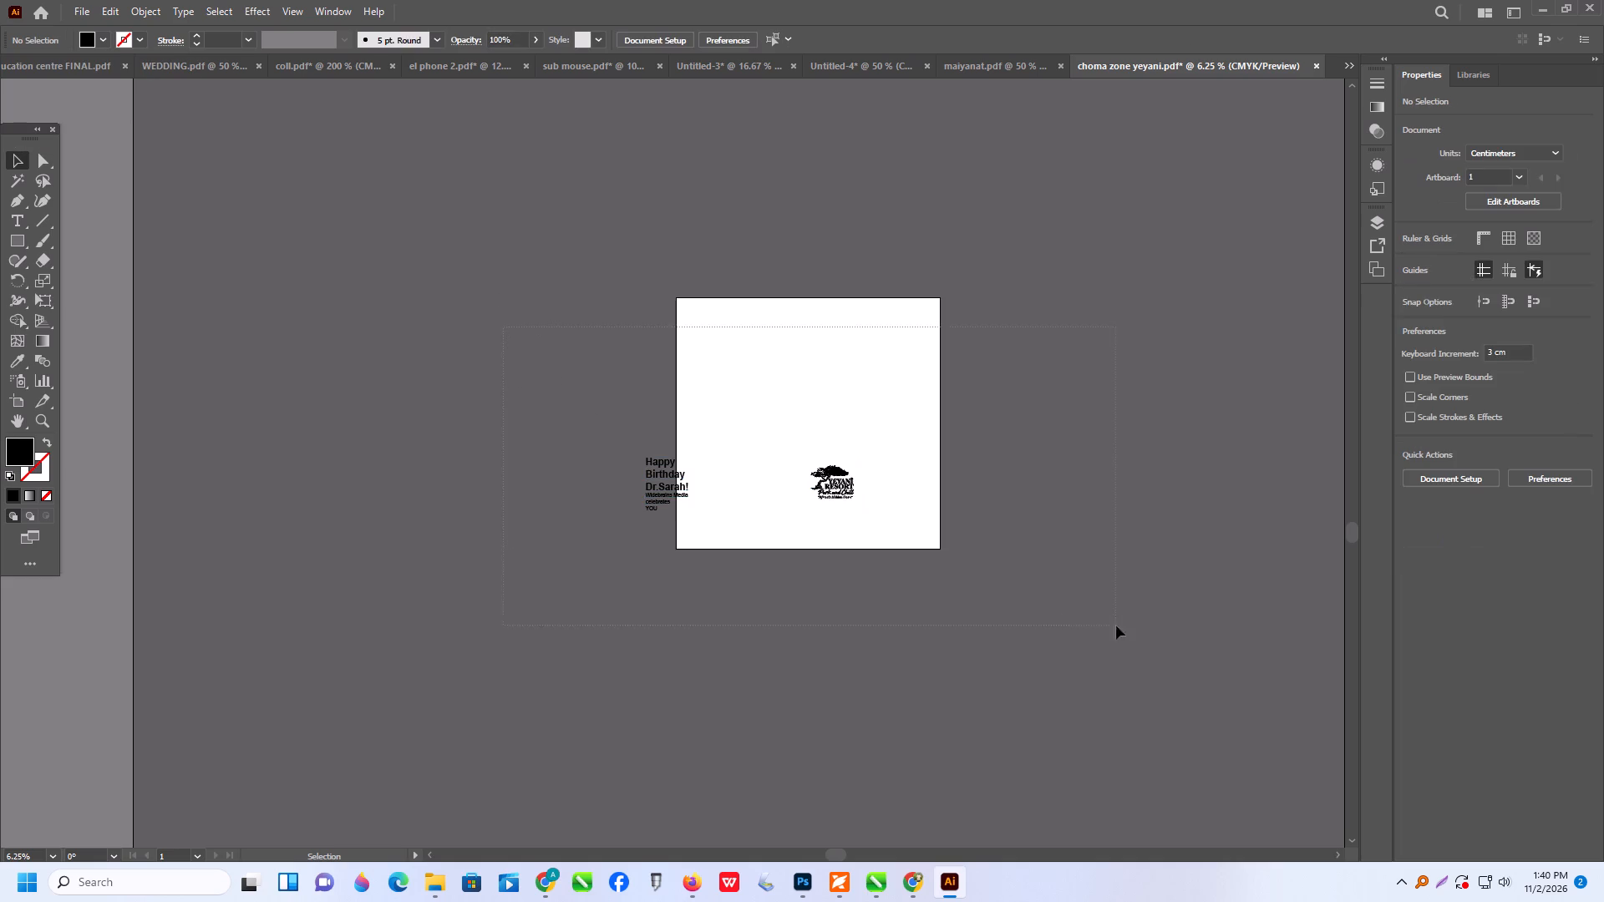
pyautogui.moveTo(1116, 626); pyautogui.dragTo(1114, 625)
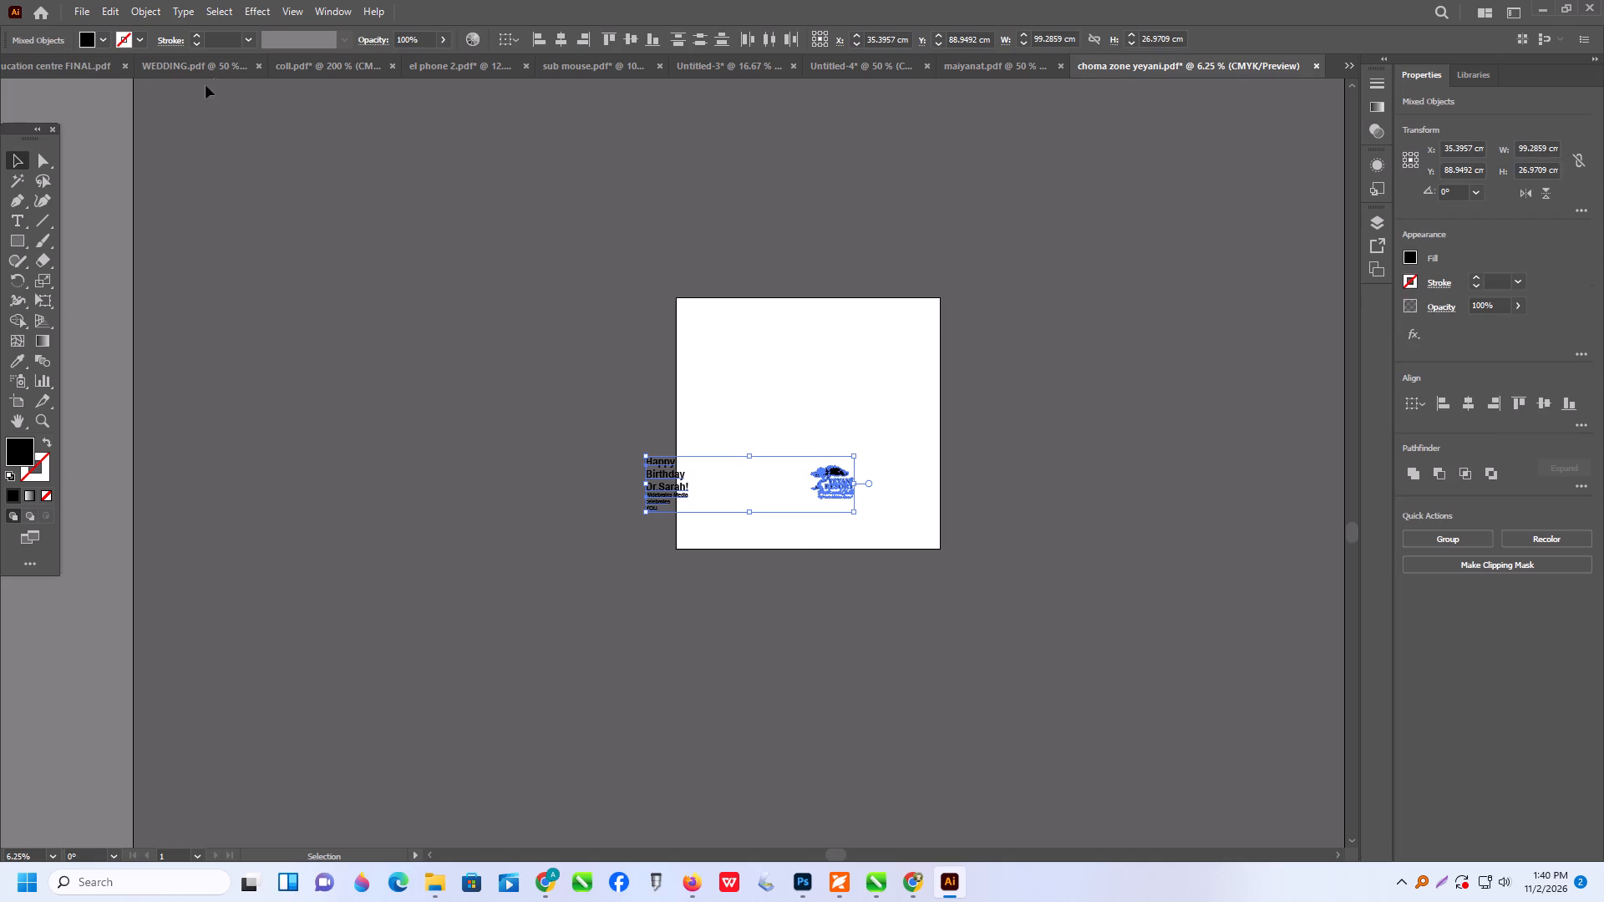
pyautogui.click(145, 10)
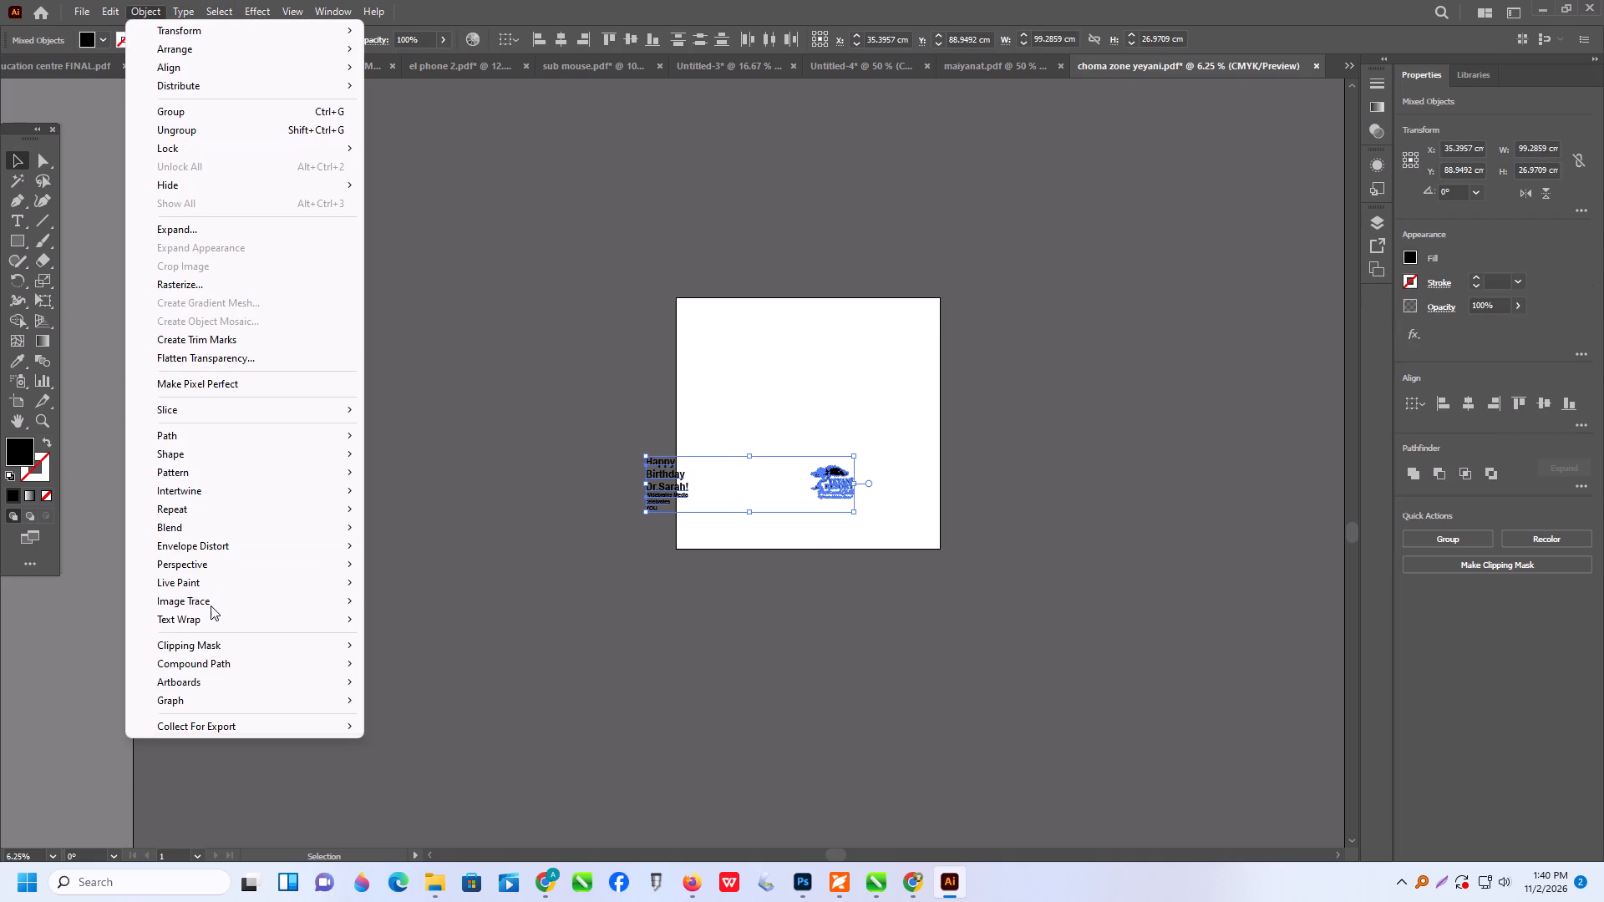
pyautogui.click(205, 677)
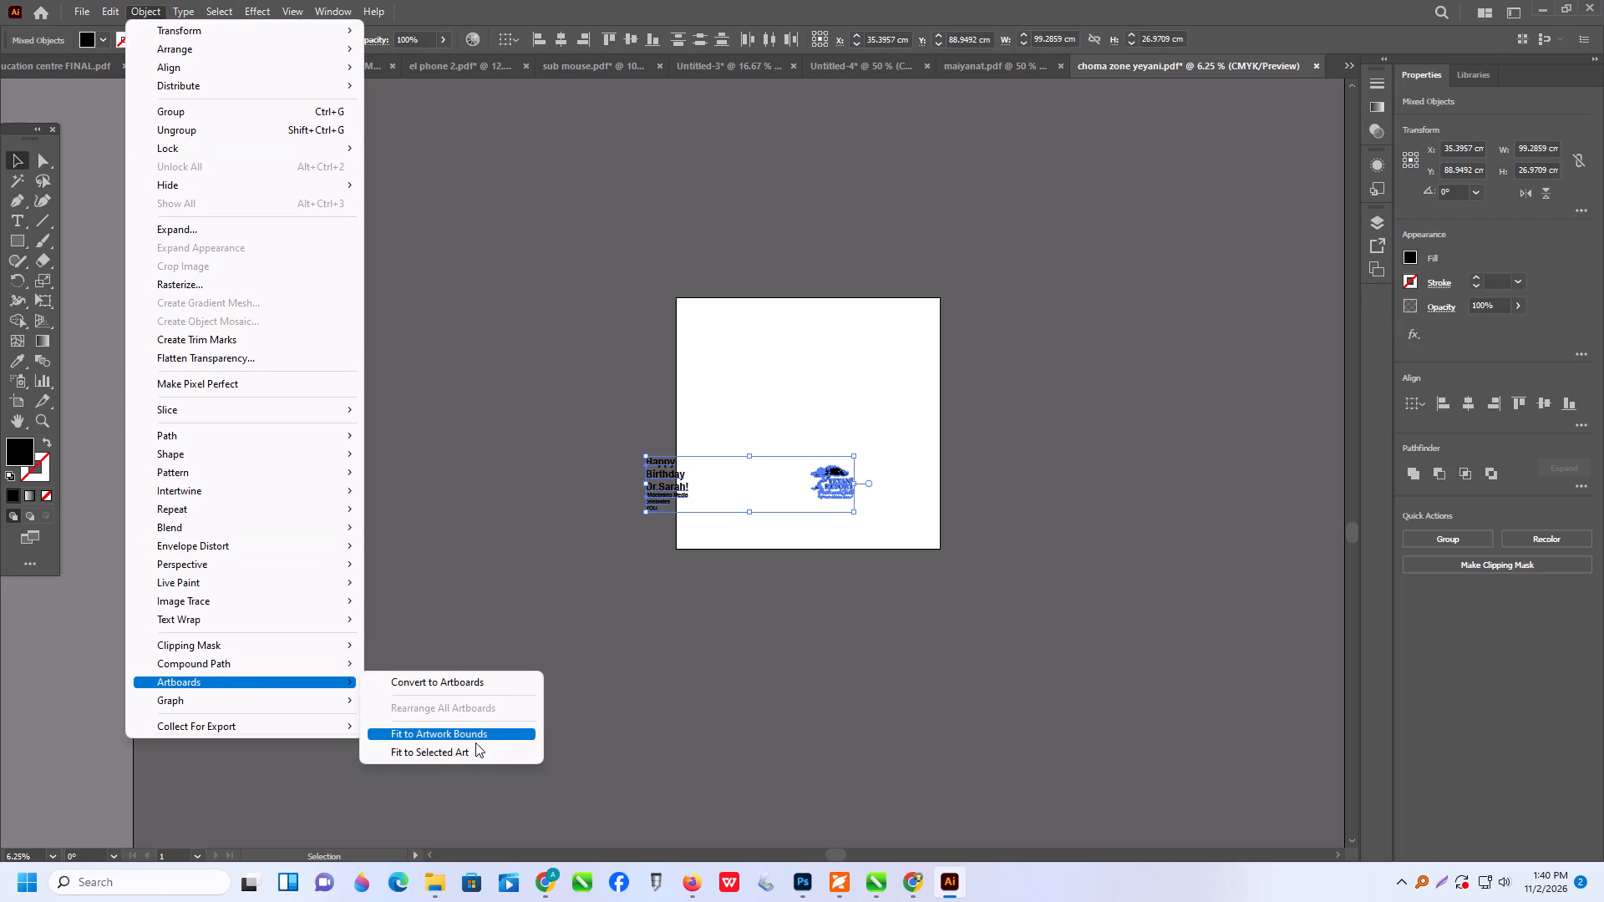
pyautogui.click(480, 748)
# Save the black text and logo artwork as a new Adobe PDF named yy in the YEYANI folder.
pyautogui.keyDown('alt'); pyautogui.scroll(3, 684, 446); pyautogui.keyUp('alt')
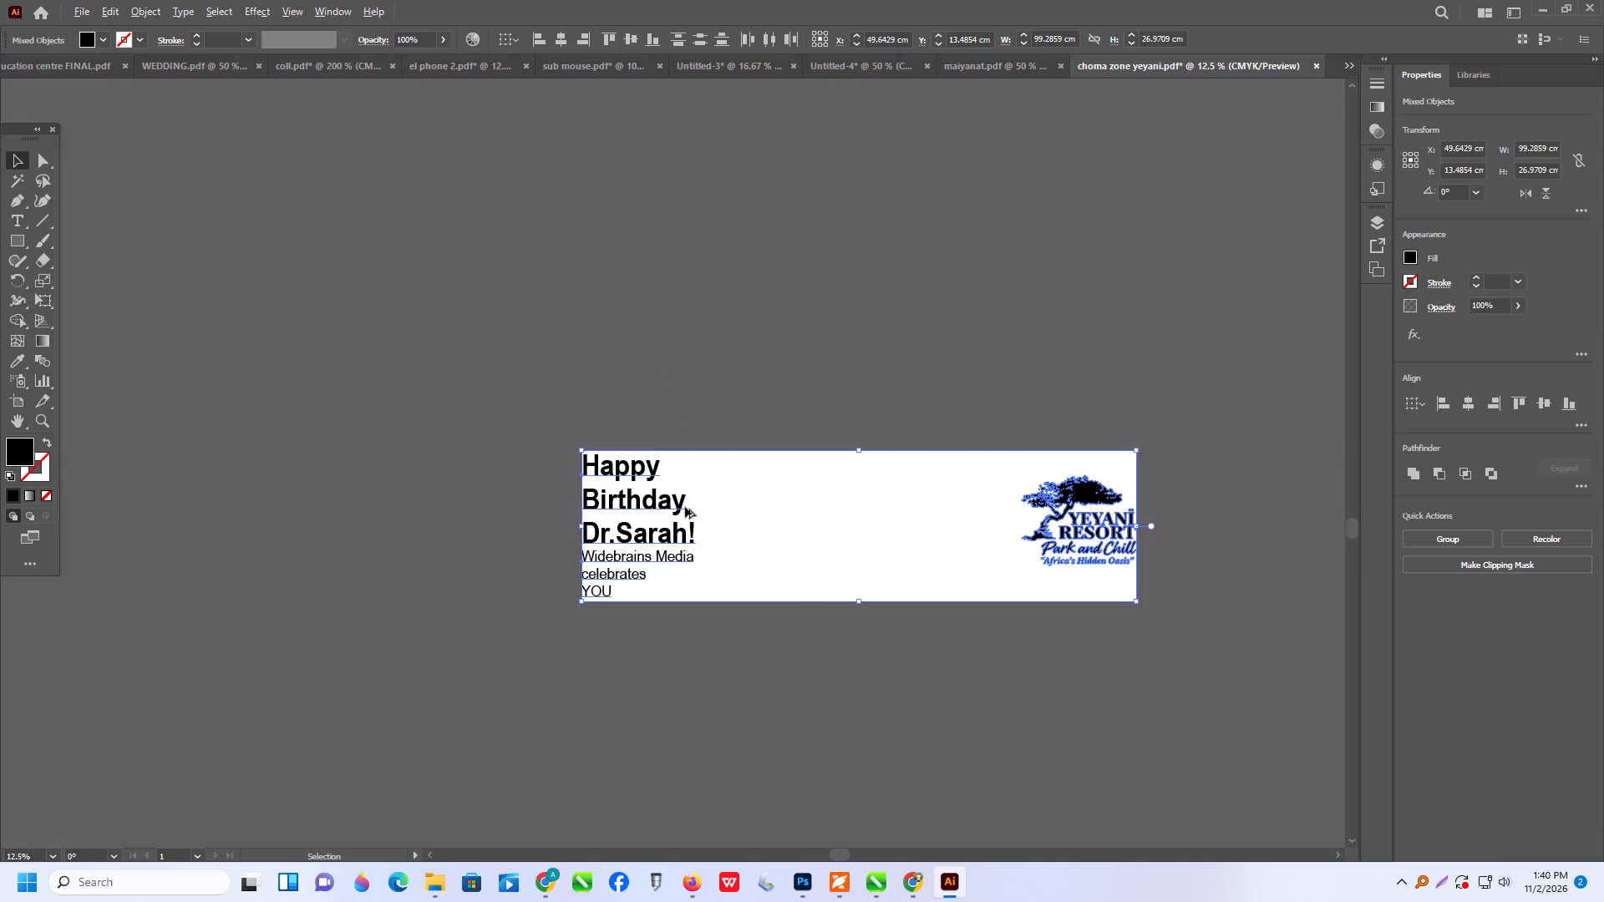
pyautogui.click(81, 8)
pyautogui.click(134, 179)
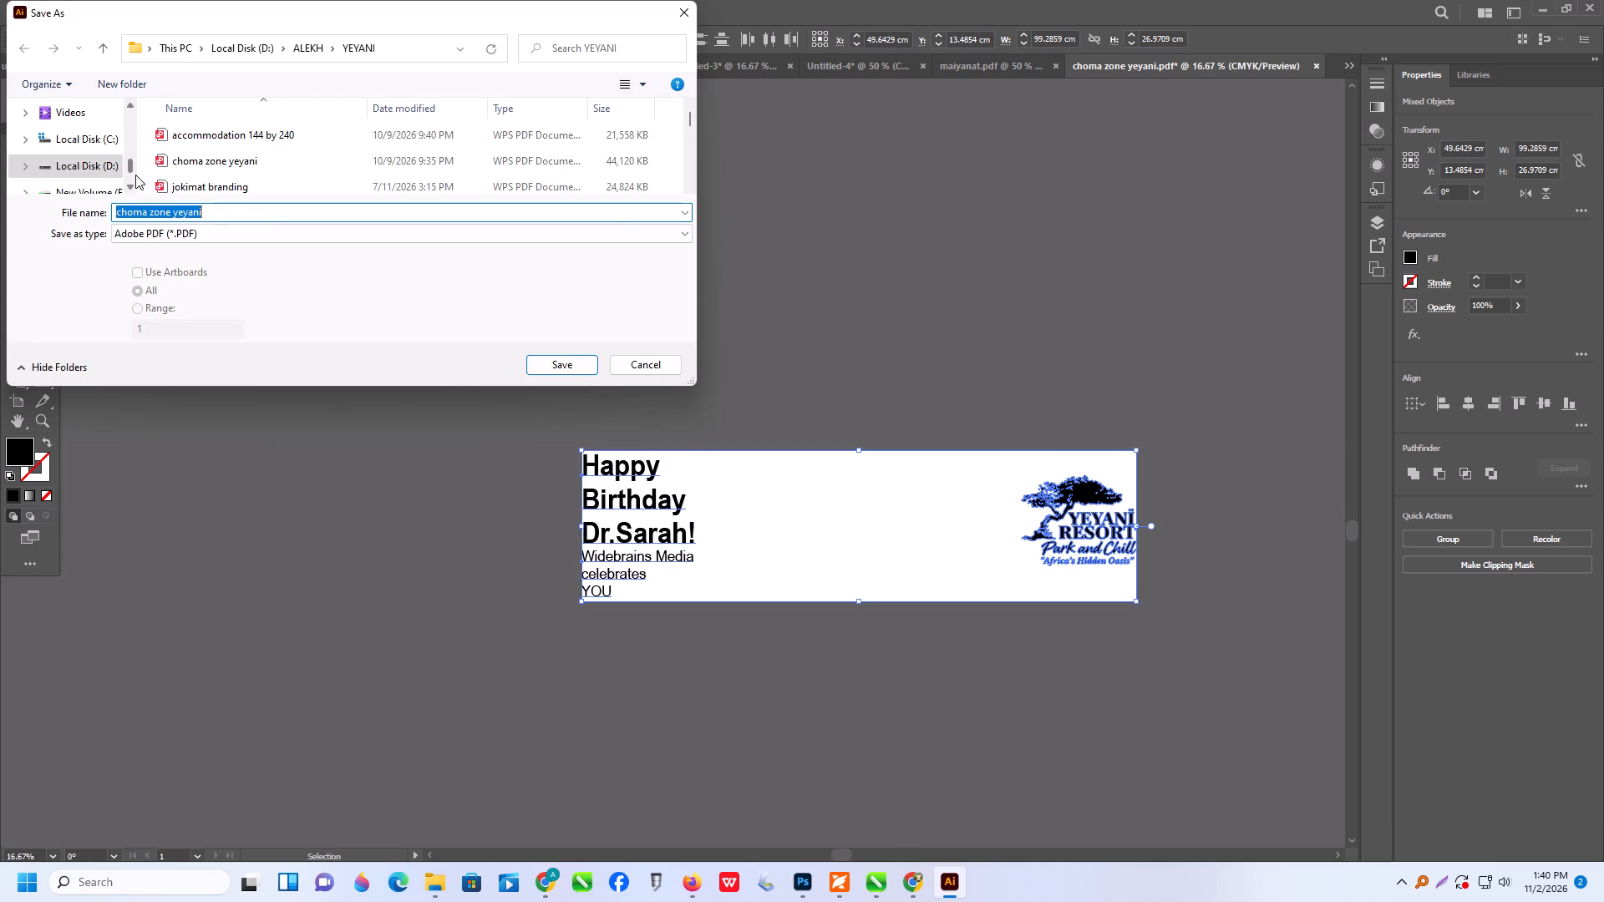
pyautogui.write('yy')
pyautogui.click(549, 362)
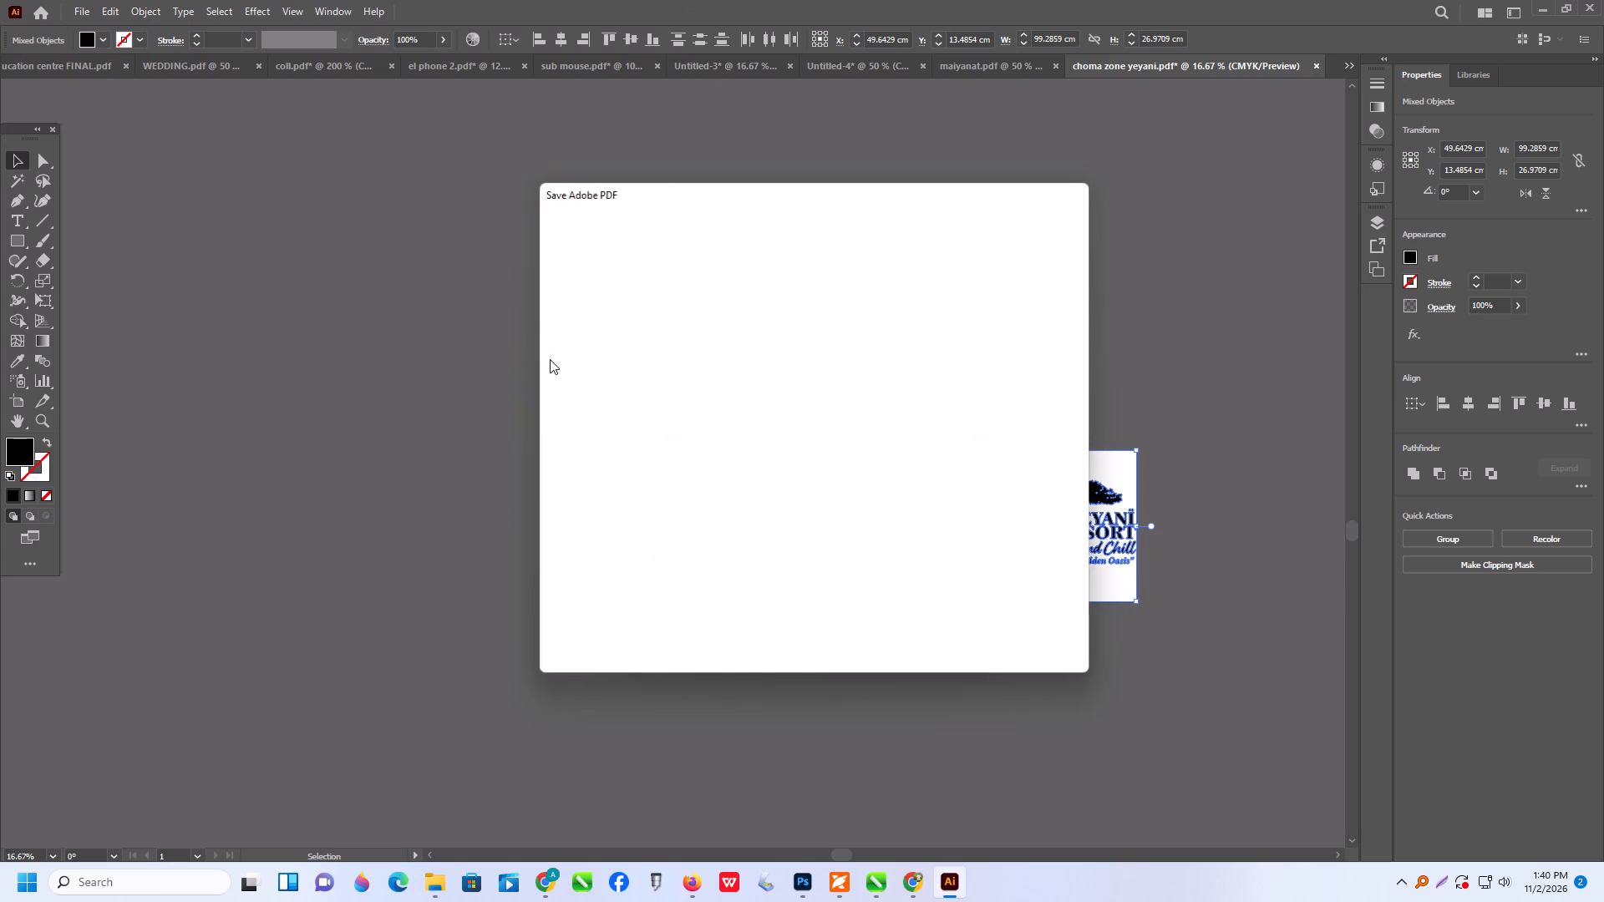
pyautogui.click(975, 662)
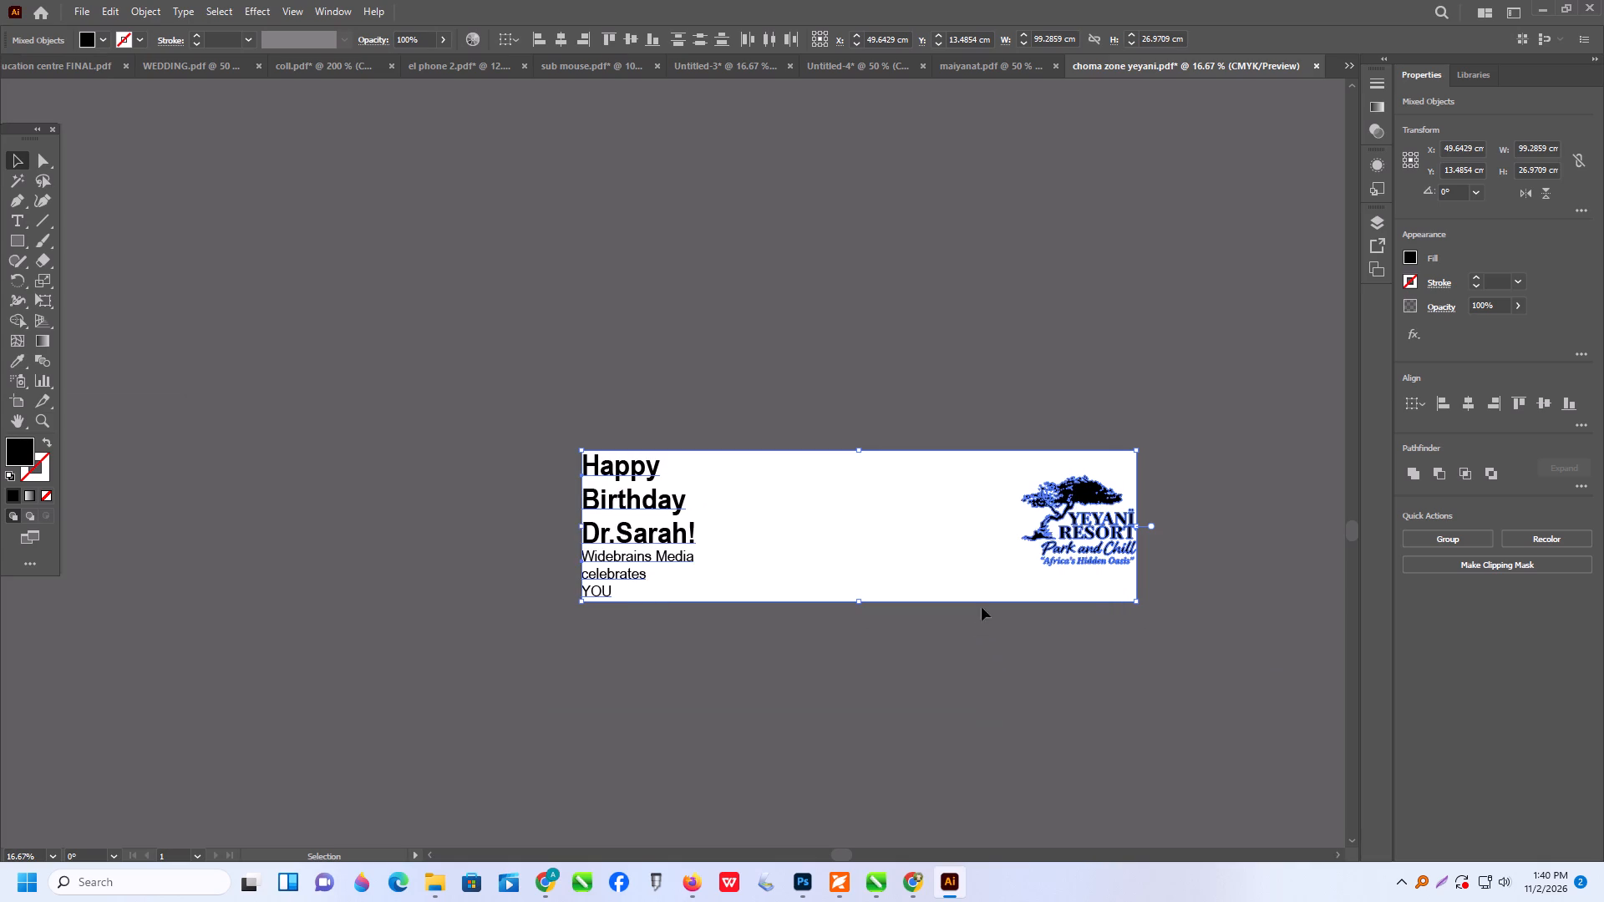
# In the Untitled-4 document, fit the artboard to both orange tumbler mockups with their text and logo.
pyautogui.click(937, 73)
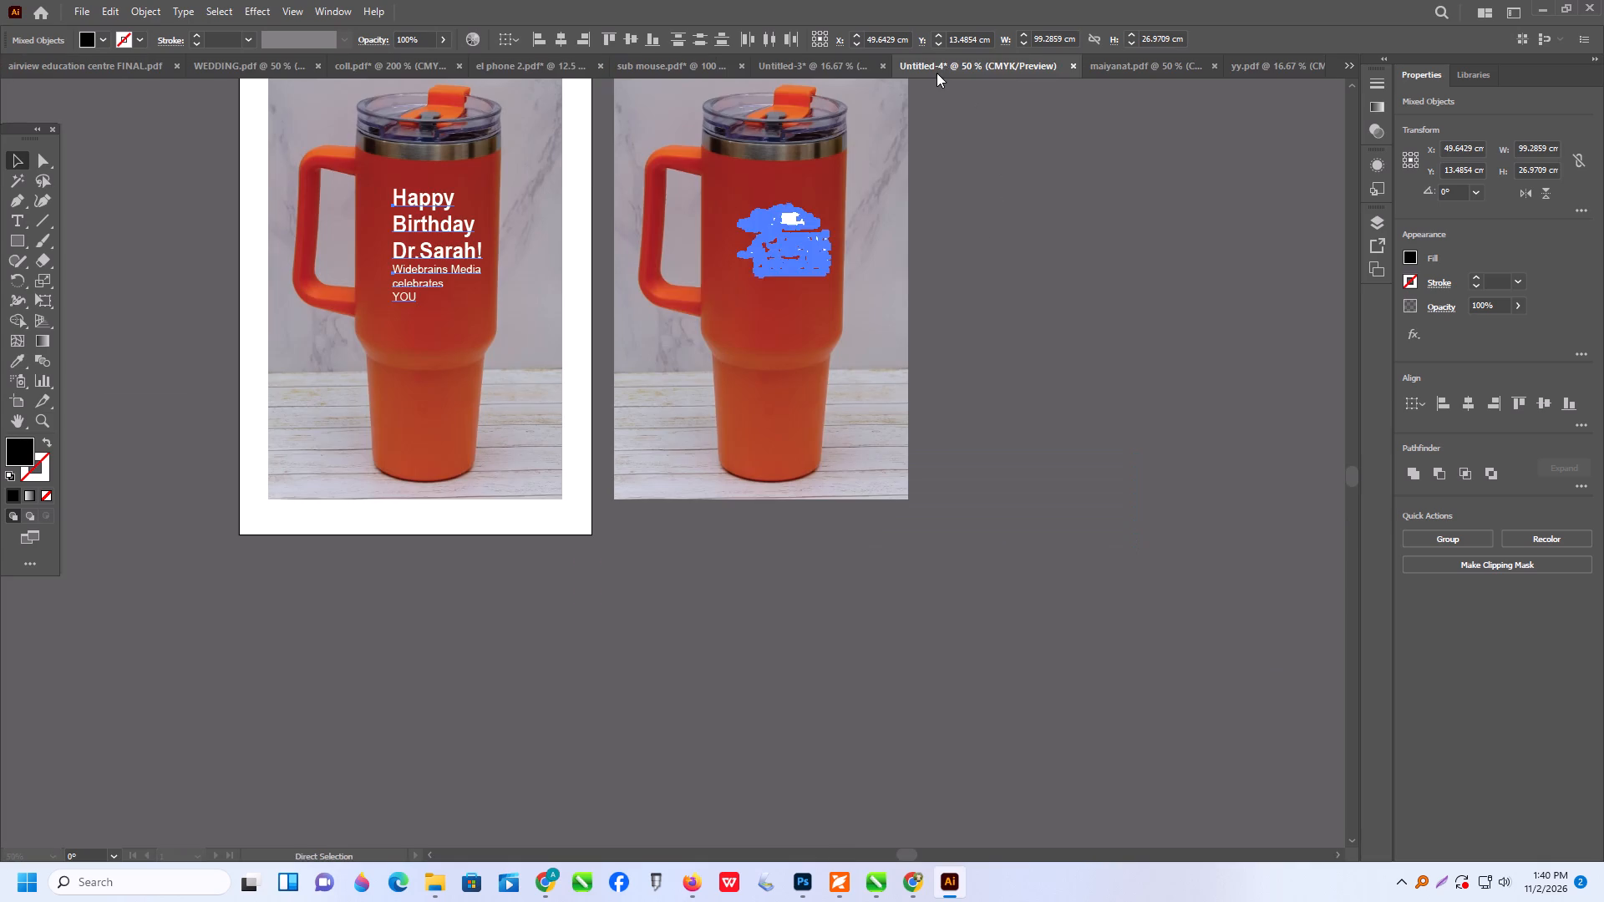
pyautogui.scroll(2, 866, 367)
pyautogui.click(1023, 280)
pyautogui.scroll(2, 1011, 311)
pyautogui.keyDown('alt'); pyautogui.scroll(-1, 983, 370); pyautogui.keyUp('alt')
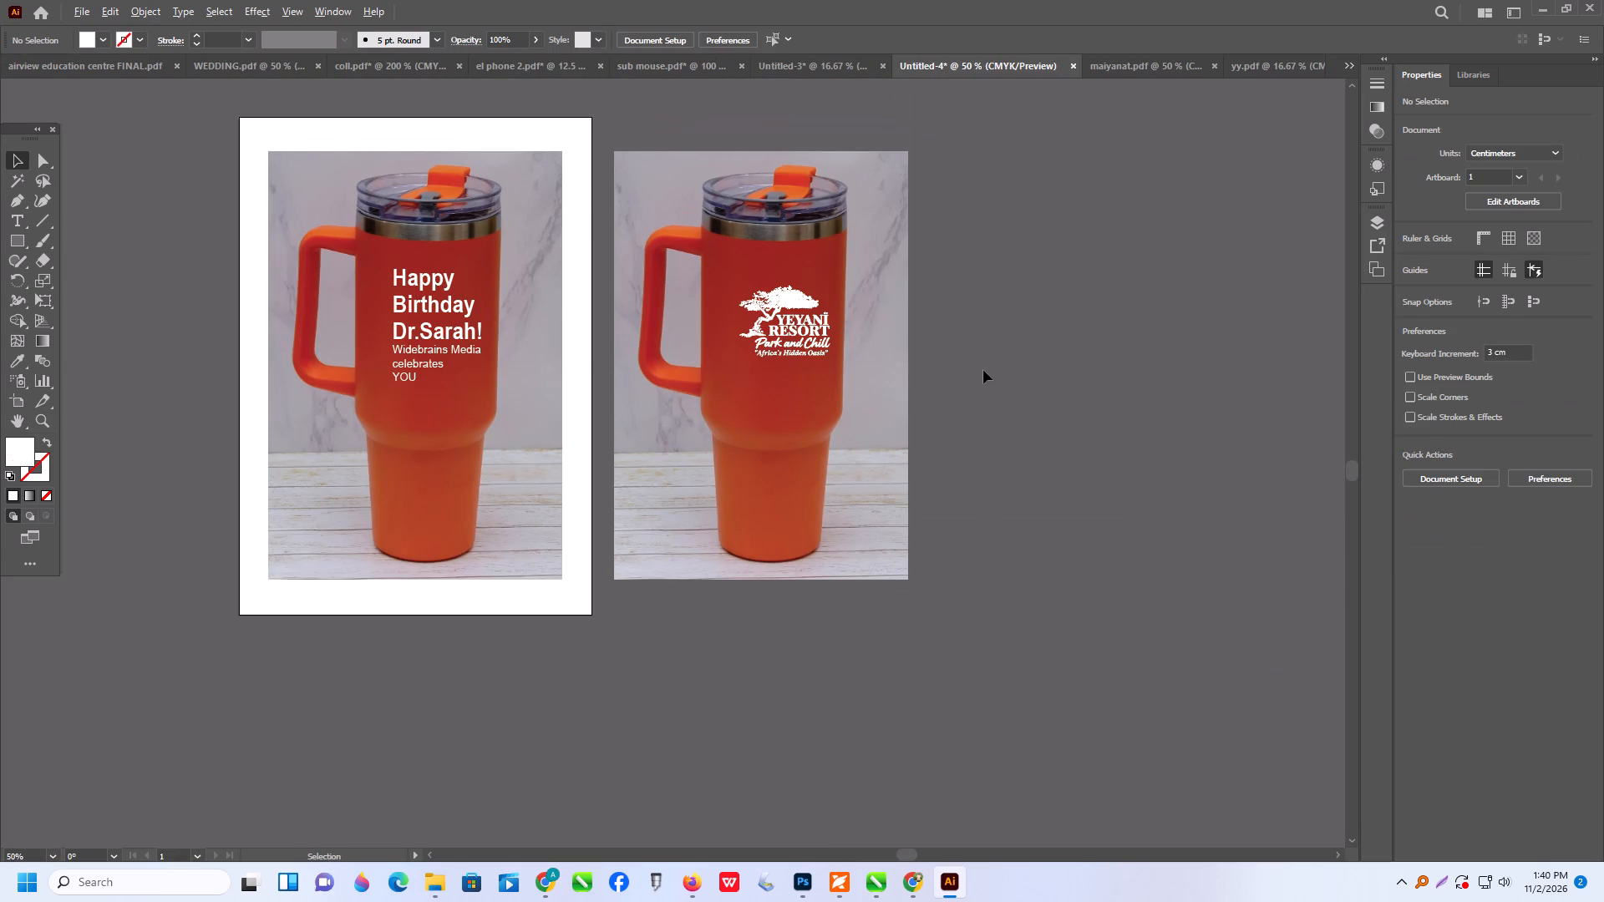
pyautogui.keyDown('alt'); pyautogui.scroll(-1, 977, 370); pyautogui.keyUp('alt')
pyautogui.moveTo(474, 194); pyautogui.dragTo(1144, 596)
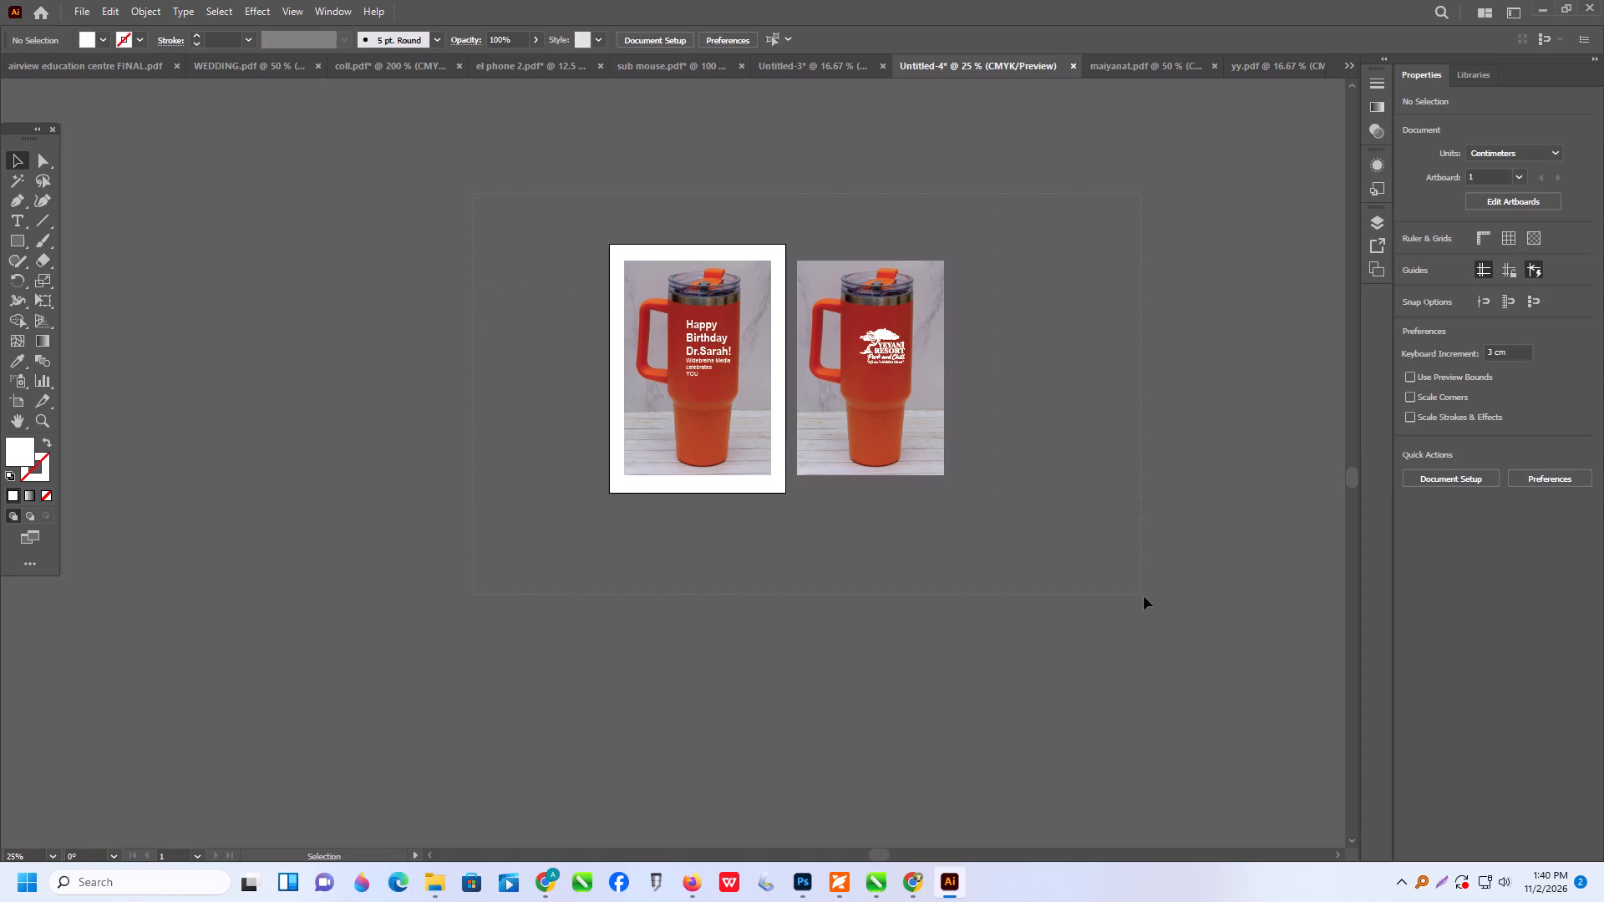
pyautogui.moveTo(1144, 596); pyautogui.dragTo(1145, 594)
pyautogui.click(126, 9)
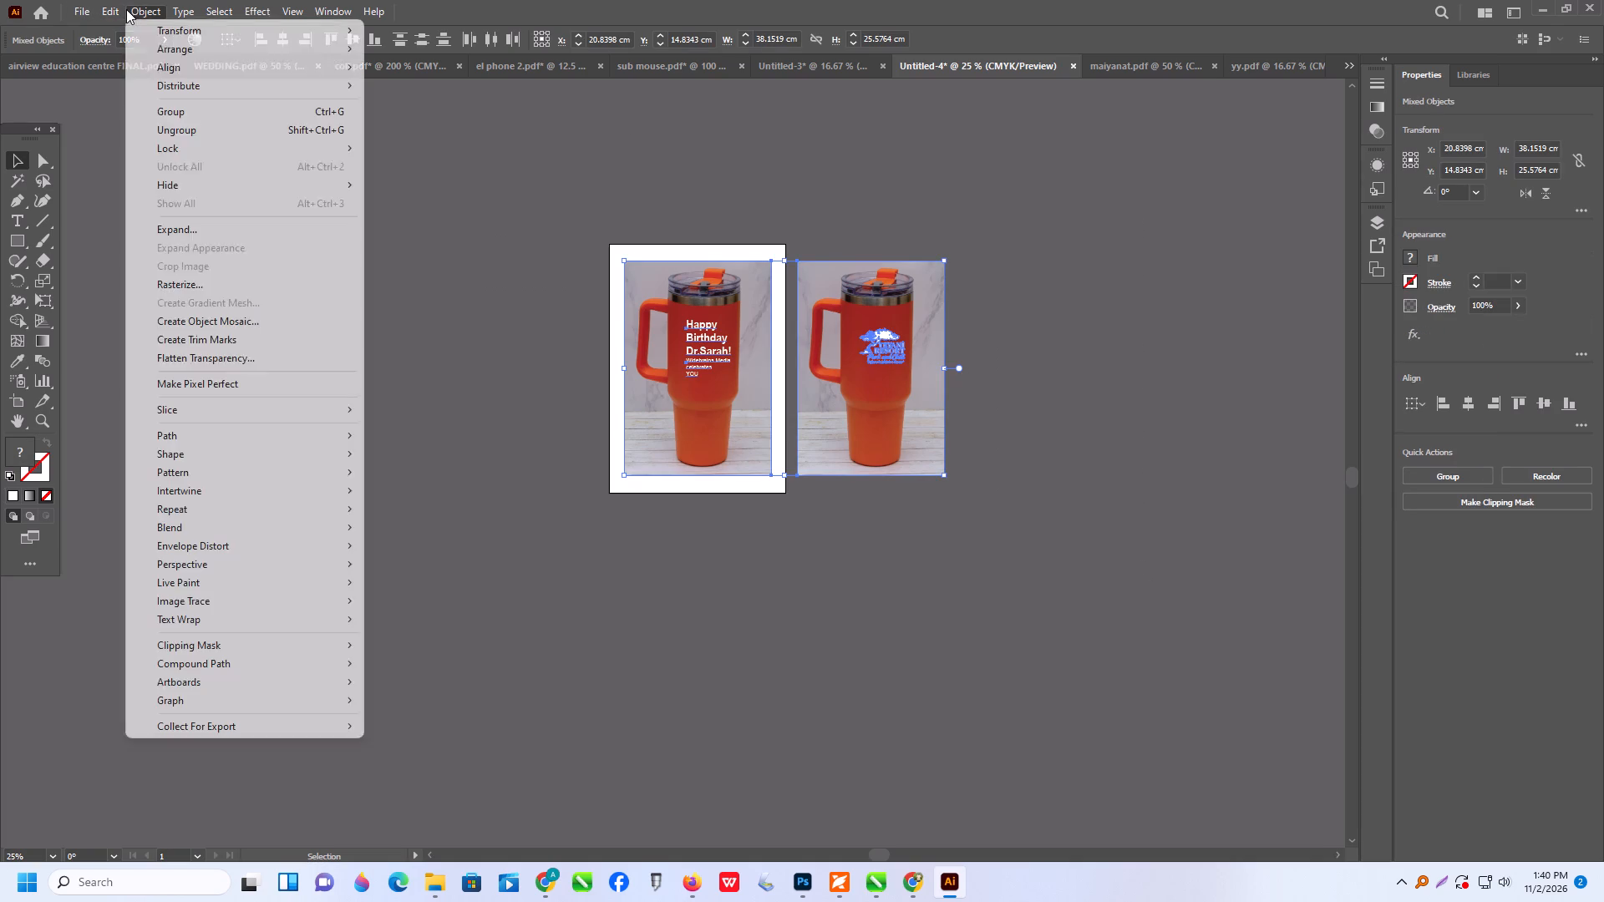
pyautogui.click(216, 685)
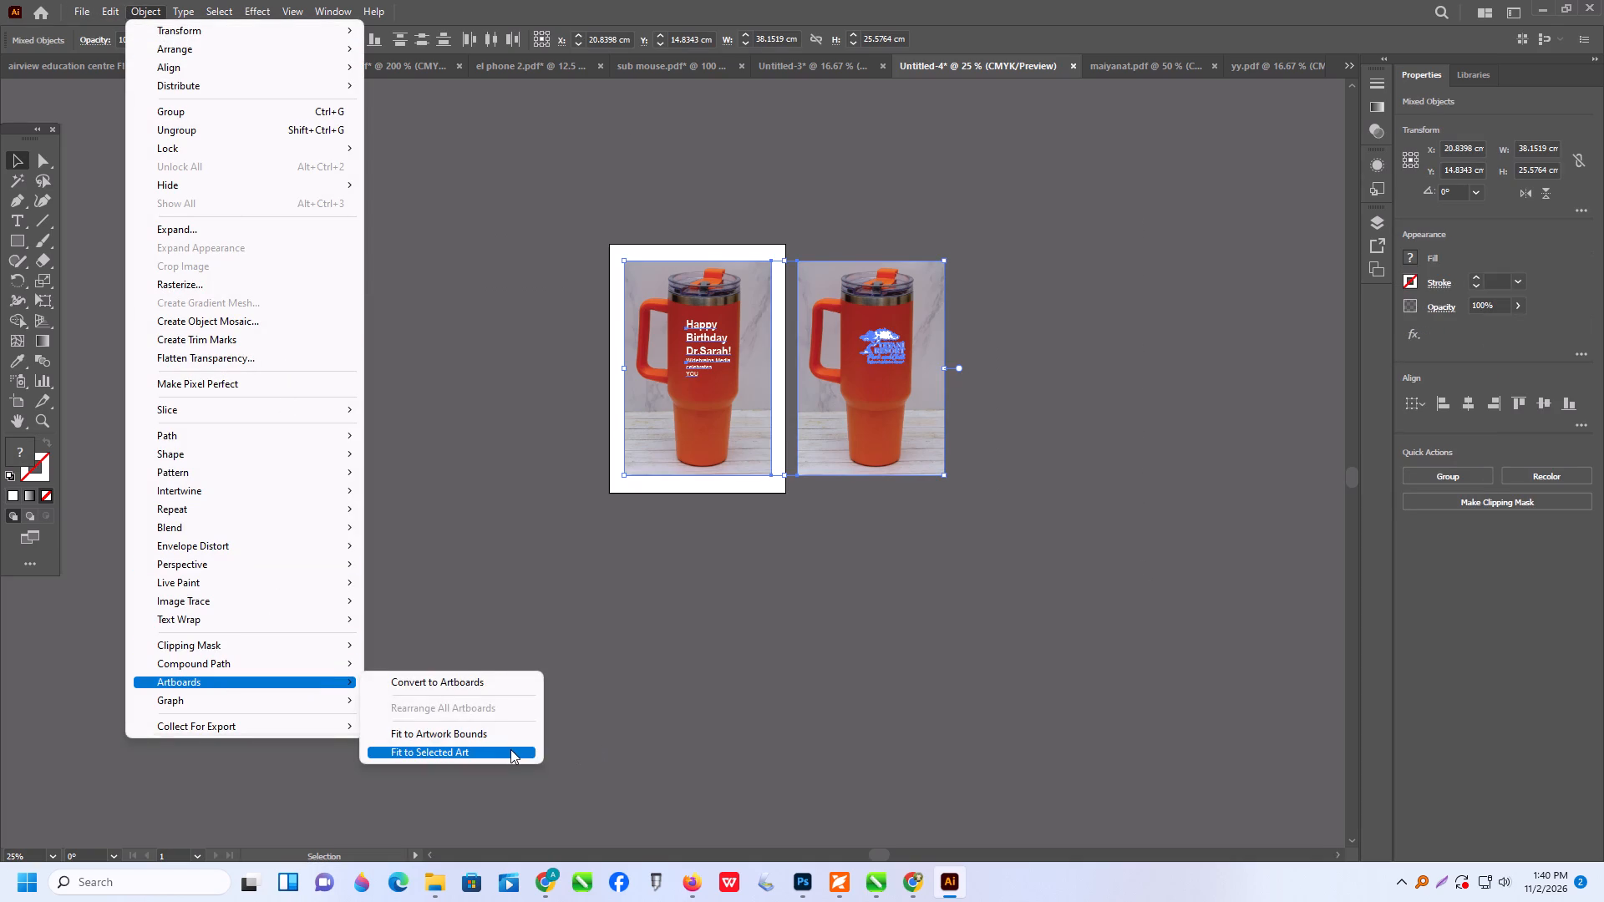
pyautogui.click(511, 750)
pyautogui.click(699, 671)
# Save the tumbler mockups as an Adobe PDF named yeyani mug in the YEYANI folder, using the Illustrator Default preset.
pyautogui.keyDown('alt'); pyautogui.scroll(1, 920, 403); pyautogui.keyUp('alt')
pyautogui.scroll(2, 663, 312)
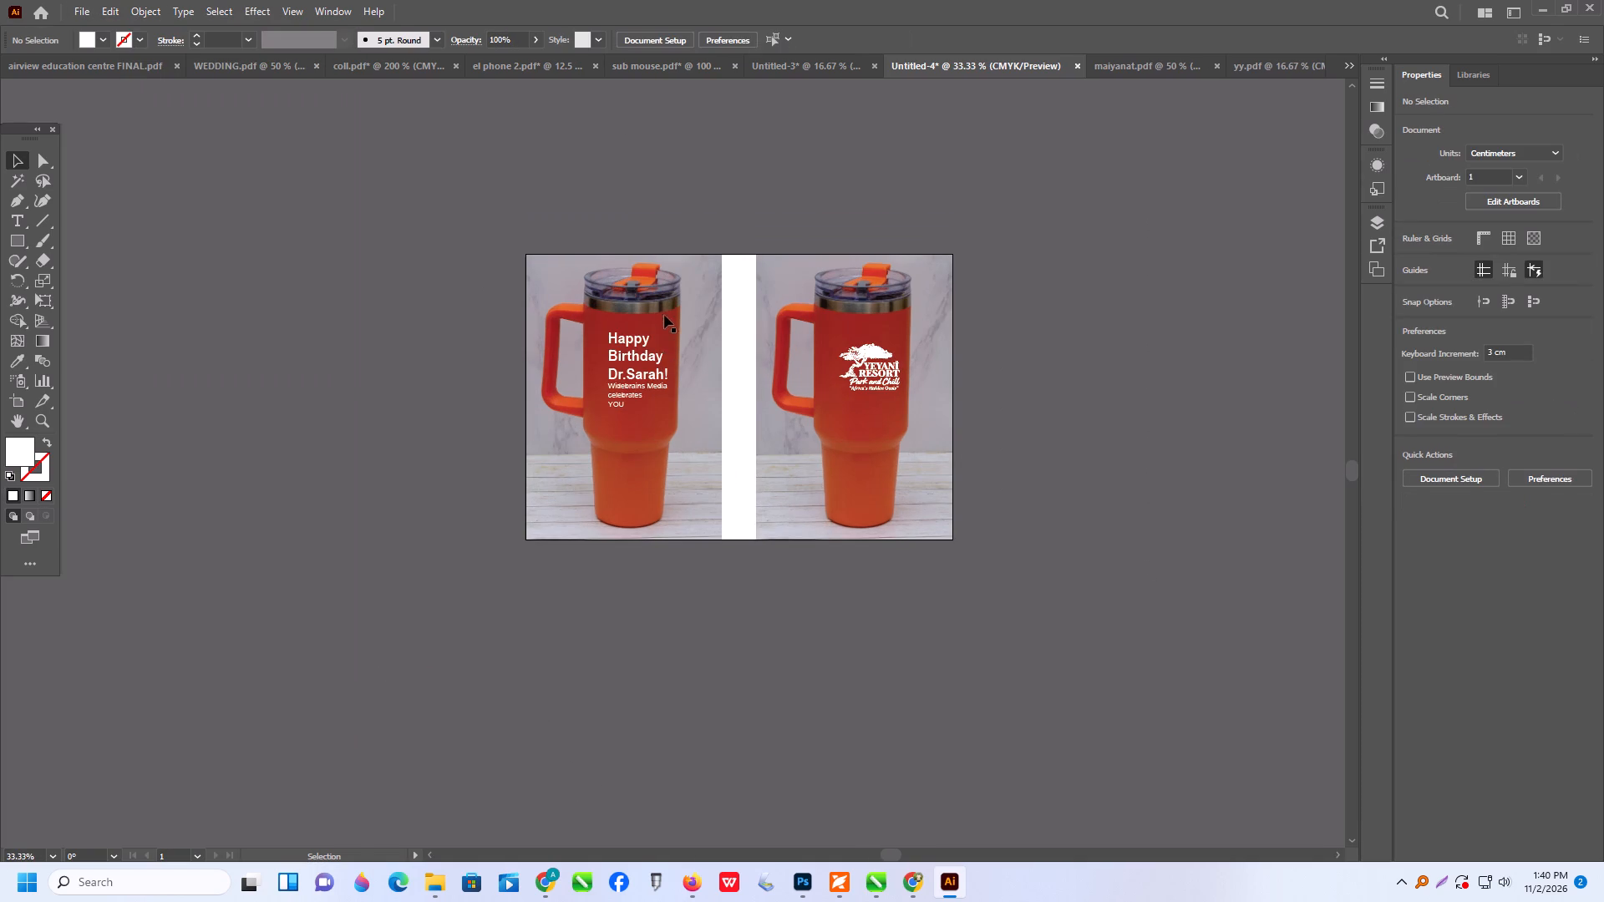
pyautogui.keyDown('alt'); pyautogui.scroll(1, 676, 324); pyautogui.keyUp('alt')
pyautogui.keyDown('alt'); pyautogui.scroll(1, 515, 403); pyautogui.keyUp('alt')
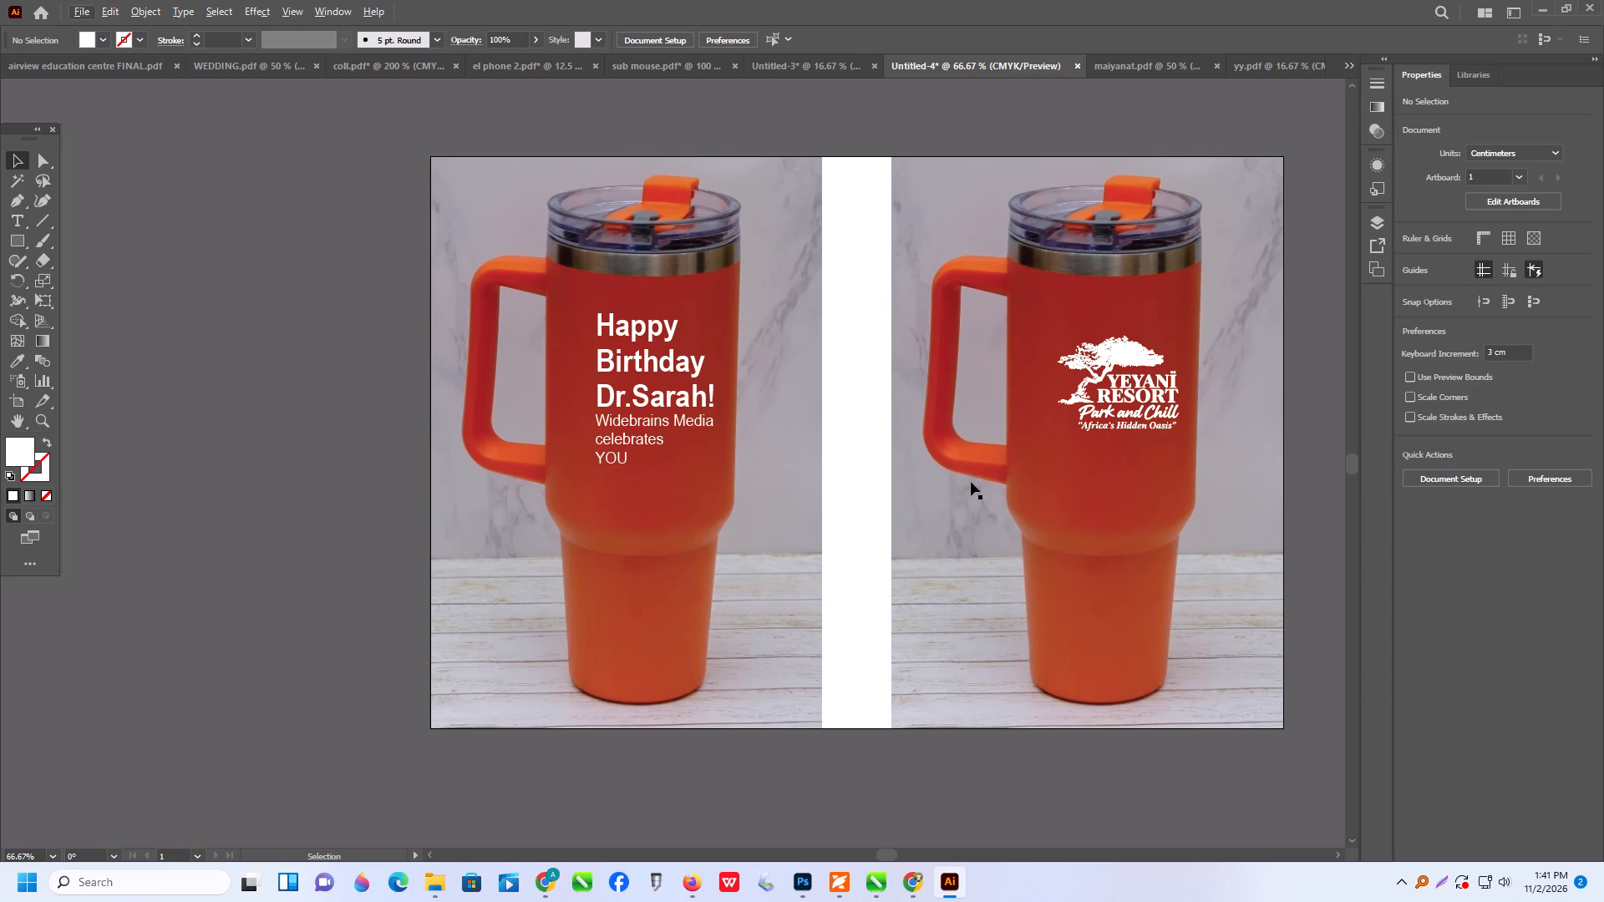
pyautogui.scroll(2, 971, 482)
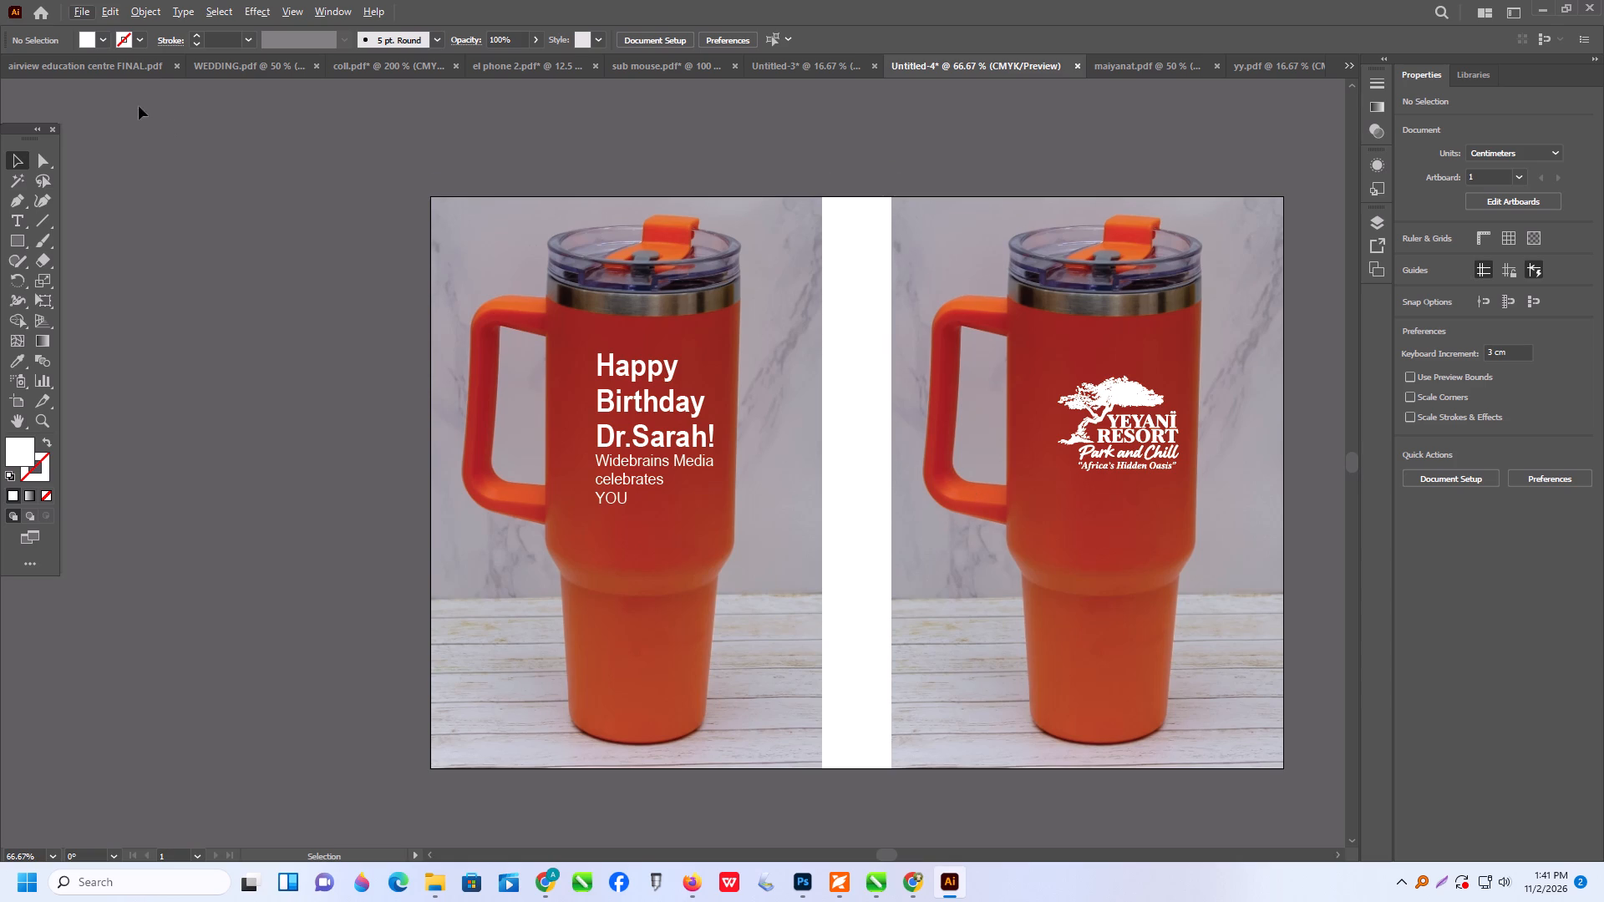
pyautogui.click(89, 15)
pyautogui.click(151, 183)
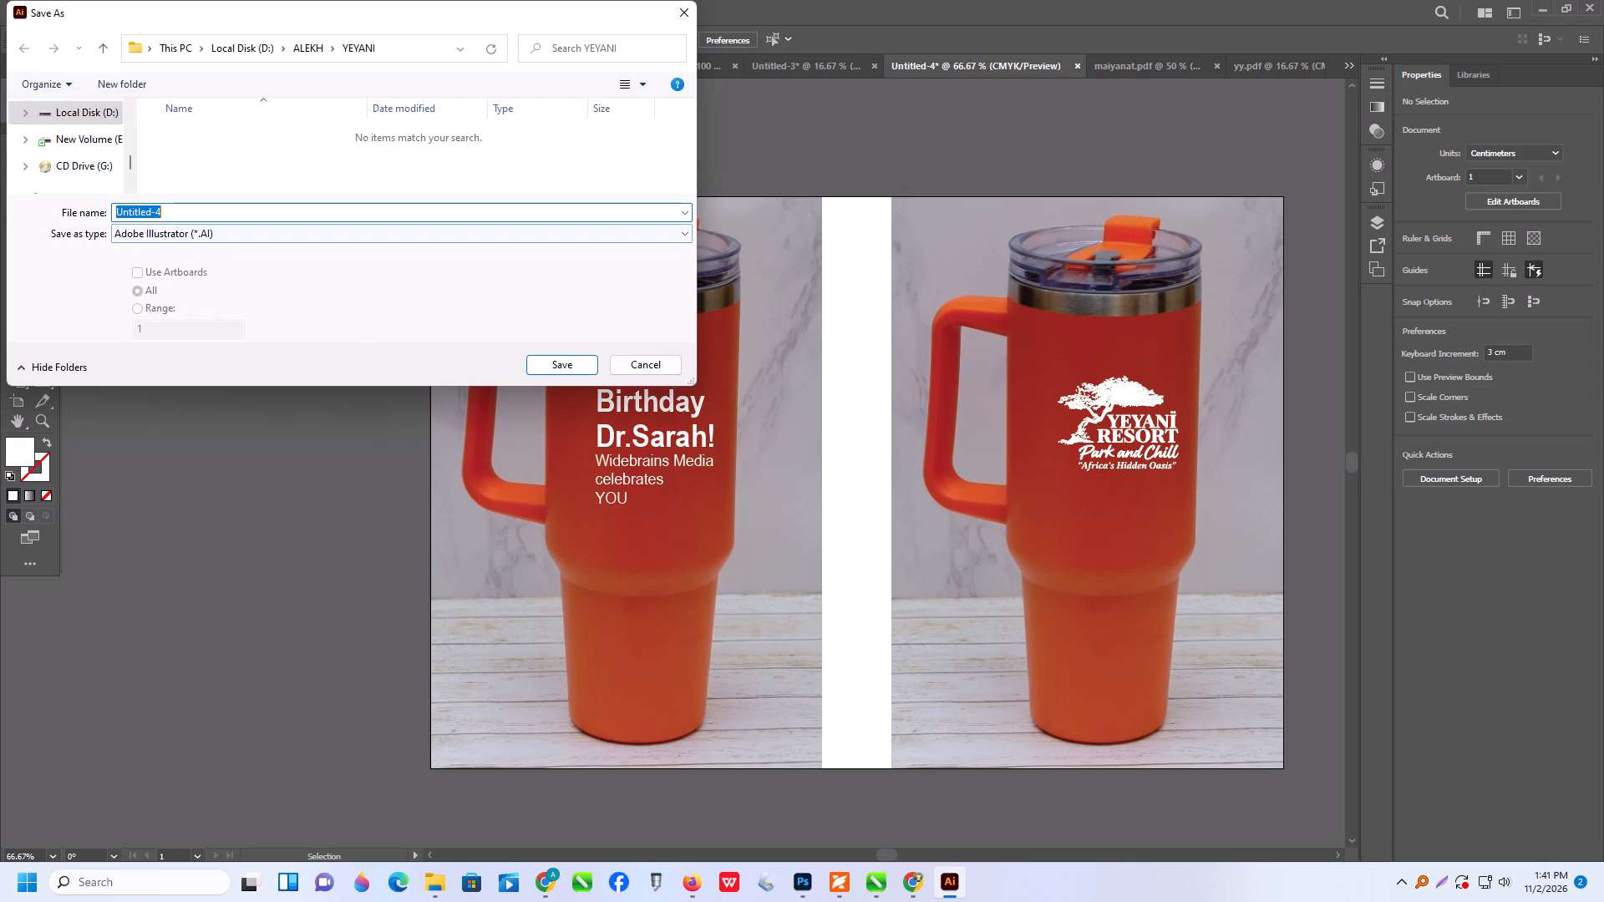
pyautogui.write('ye')
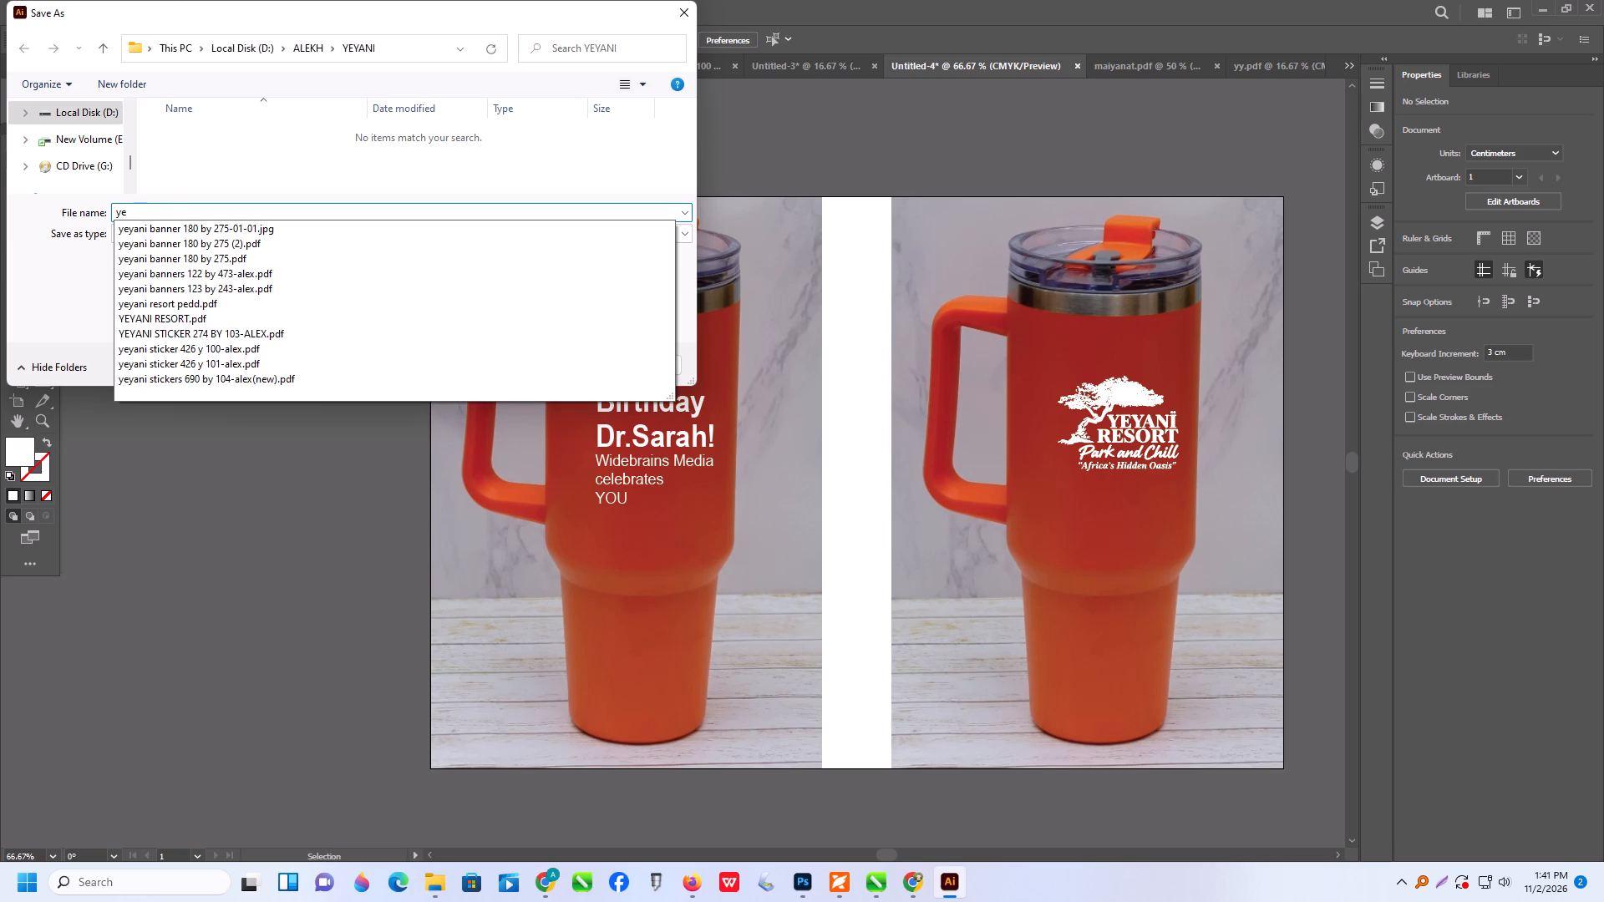
pyautogui.write('yani')
pyautogui.press('space')
pyautogui.write('mug')
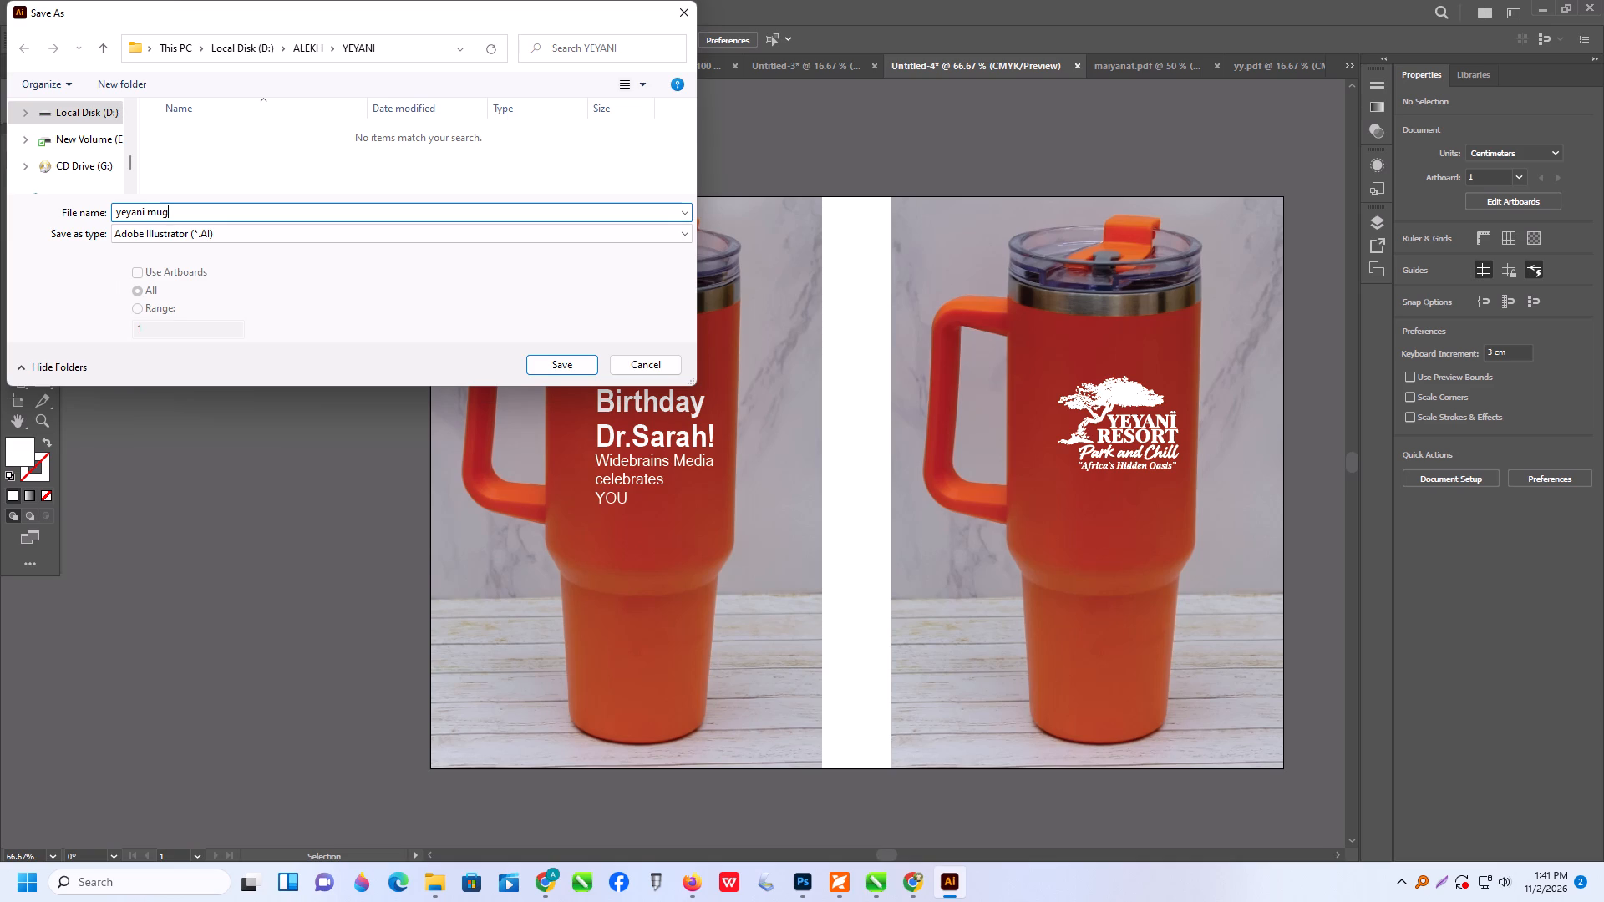
pyautogui.click(265, 241)
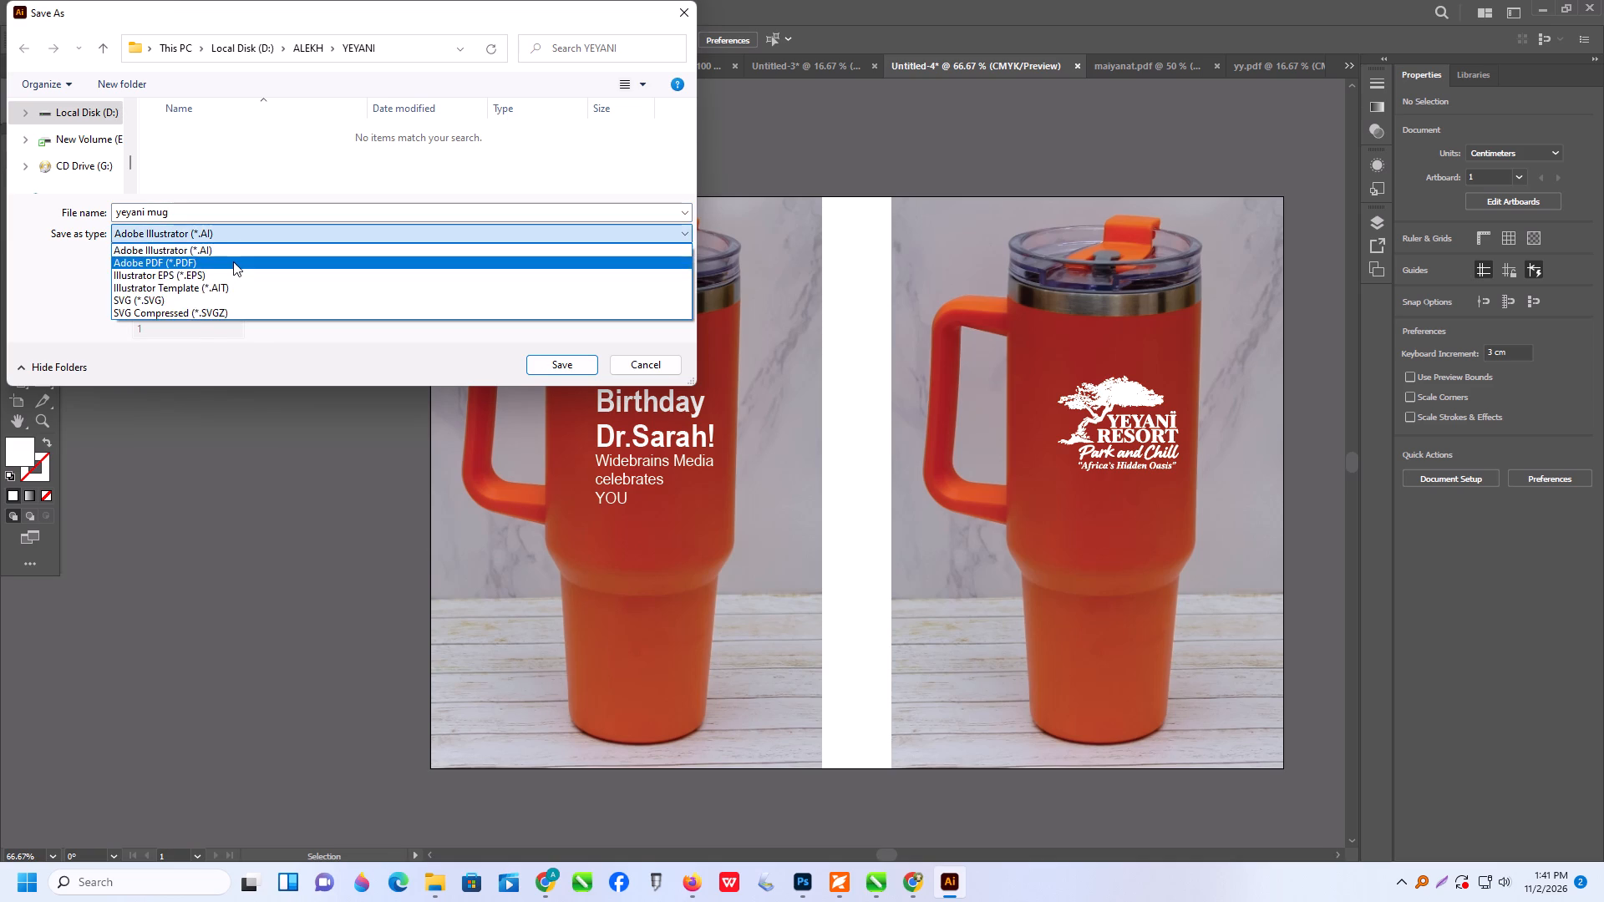
pyautogui.click(233, 261)
pyautogui.click(558, 372)
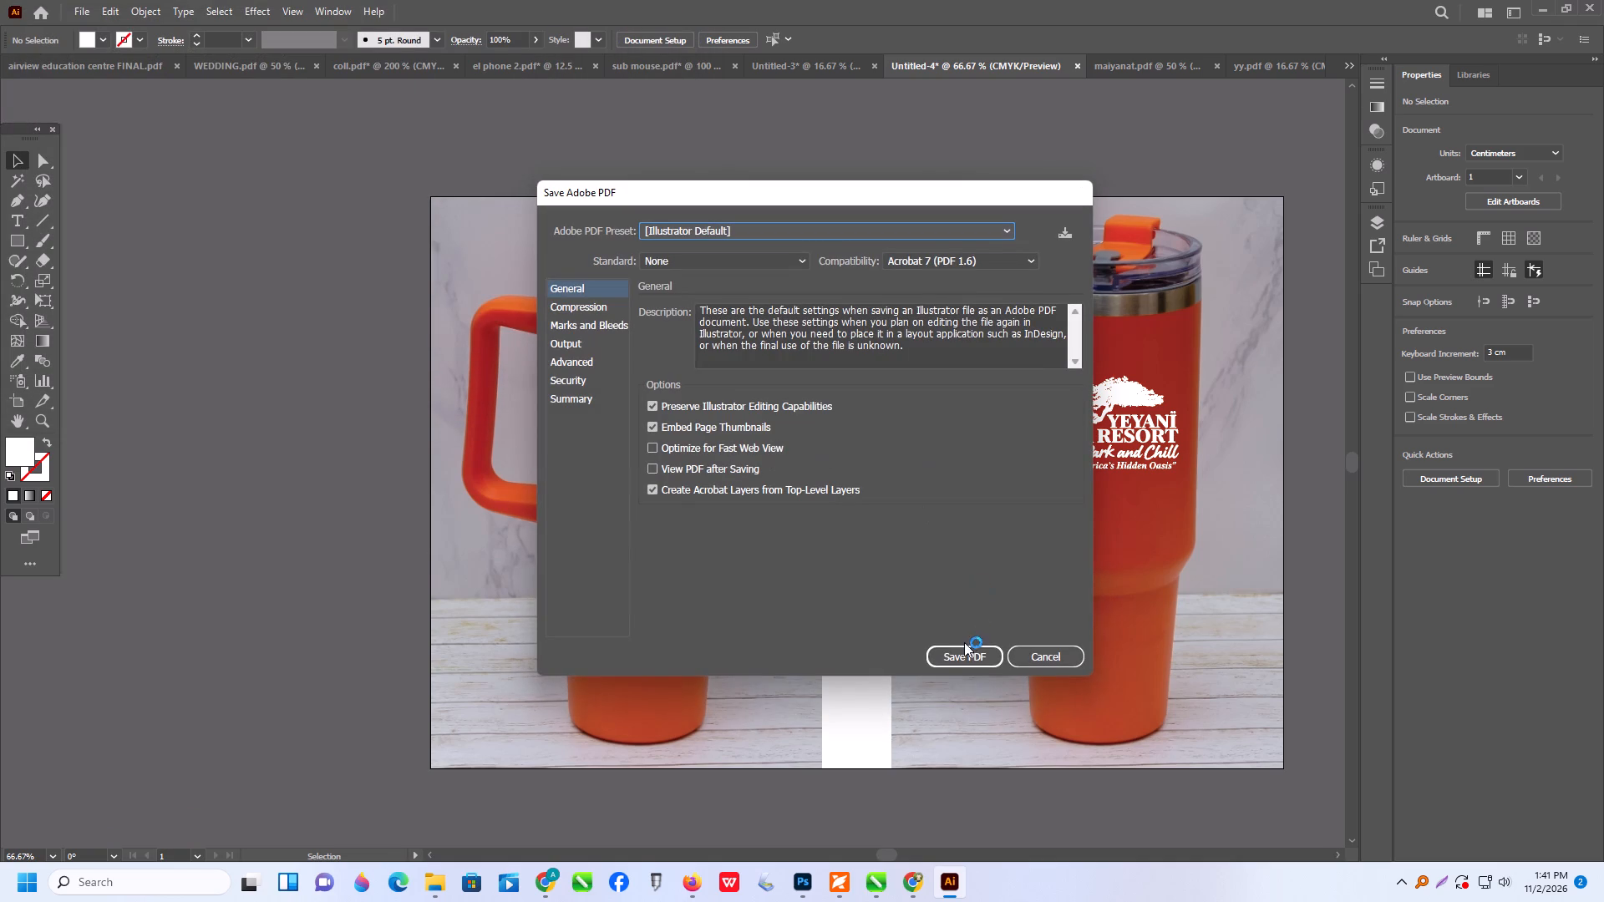
pyautogui.click(965, 655)
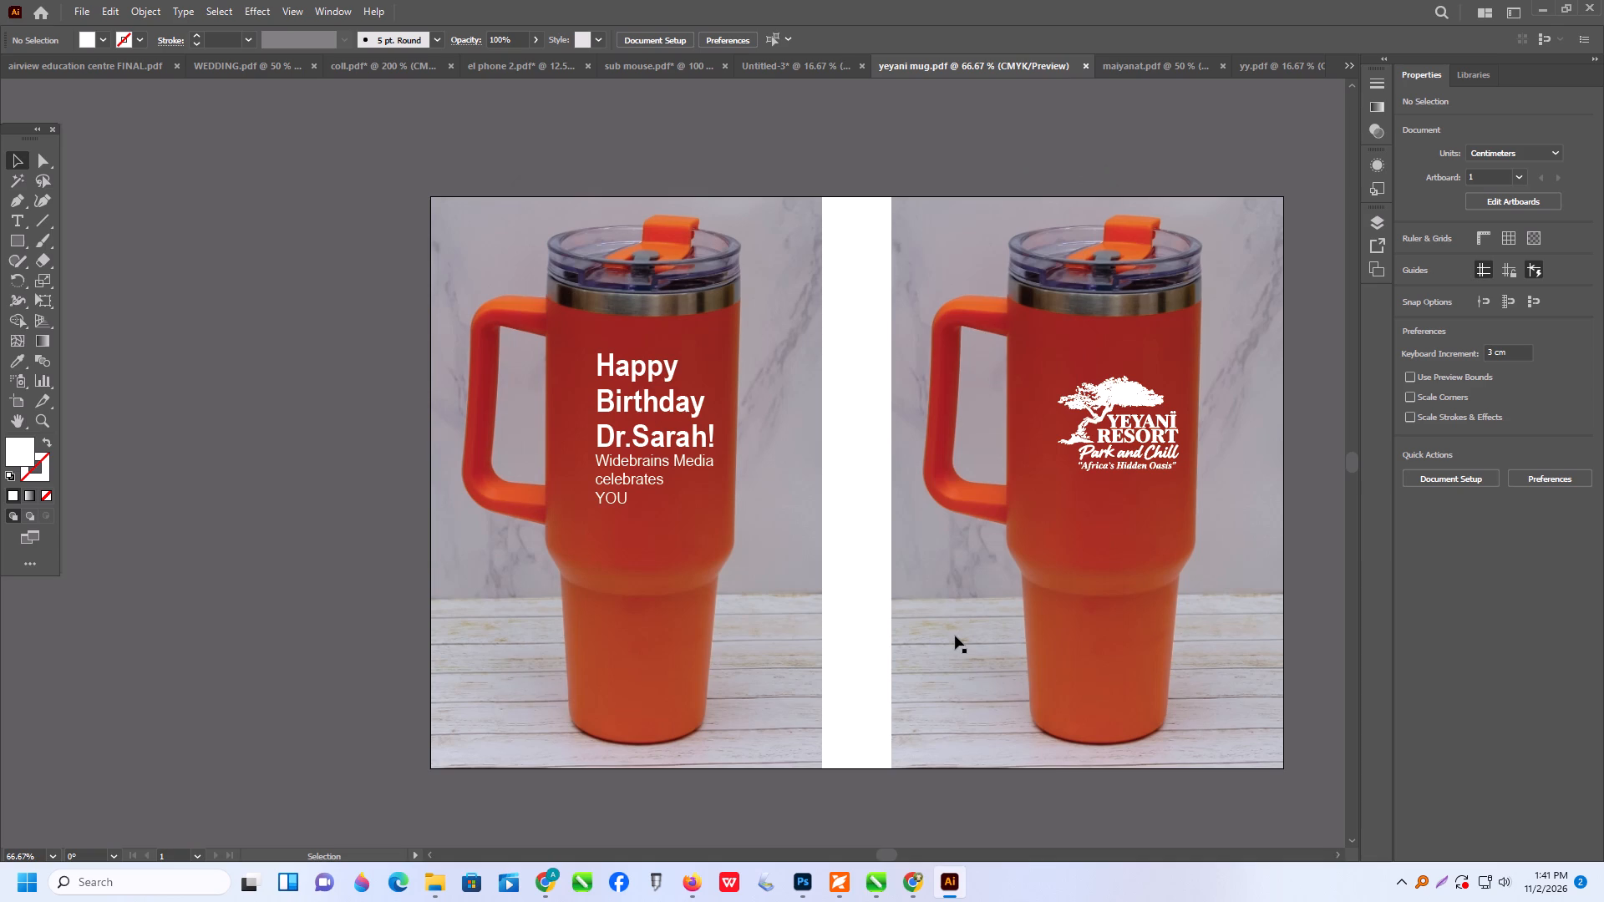
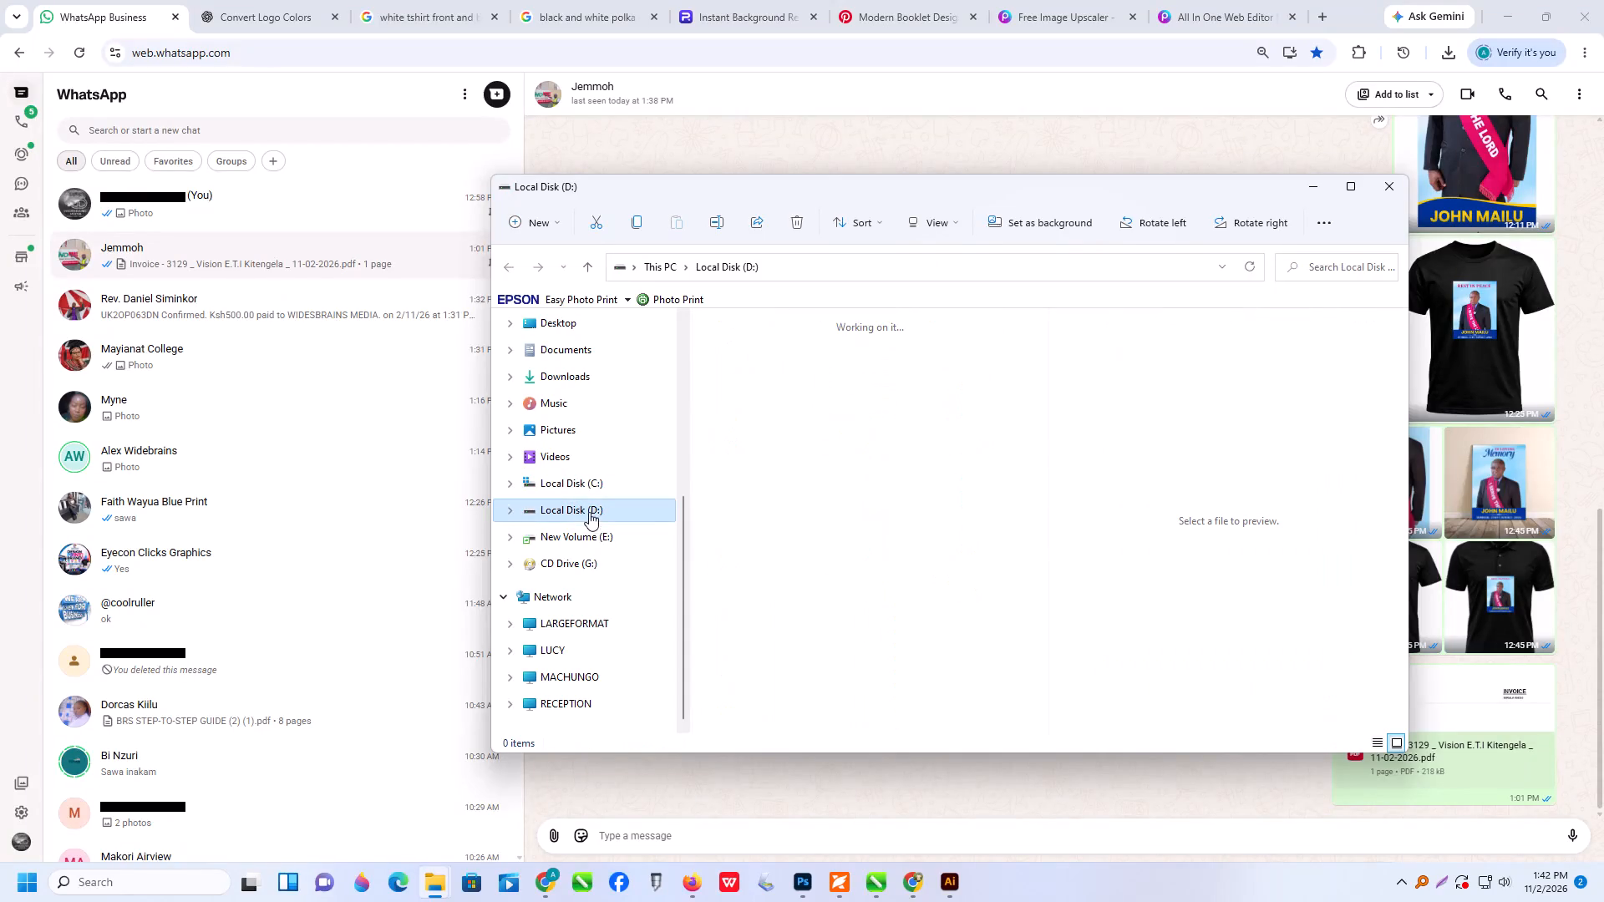
# Browse the ALEKH folder on Local Disk (D:) and switch to Quick access to locate the saved Yeyani files.
pyautogui.doubleClick(952, 378)
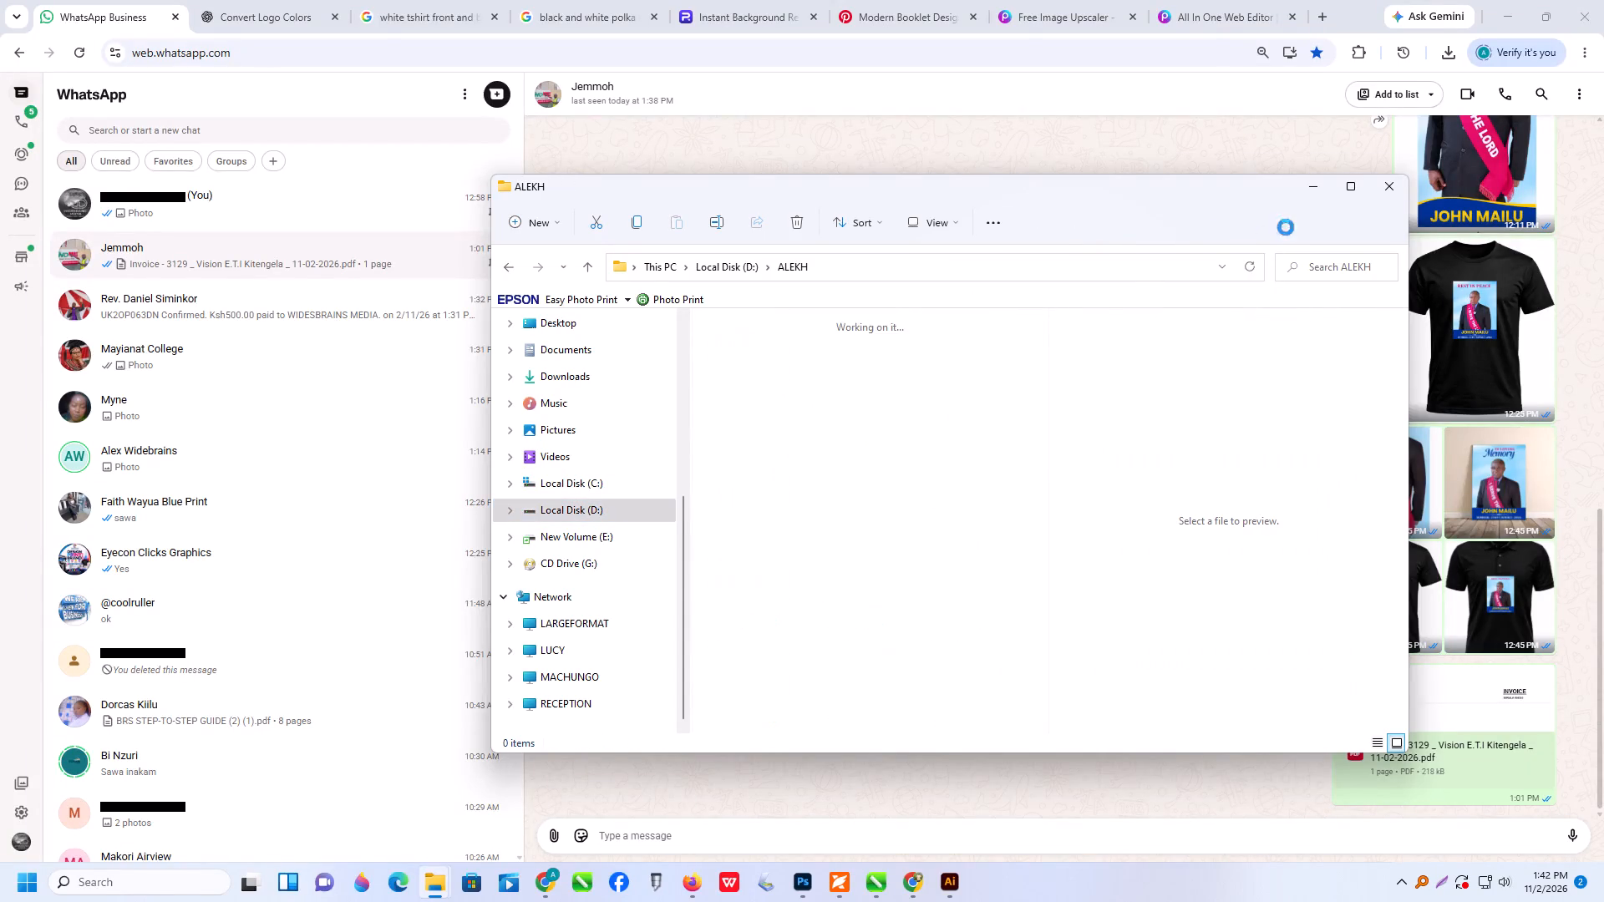
pyautogui.scroll(1, 730, 428)
pyautogui.scroll(1, 578, 365)
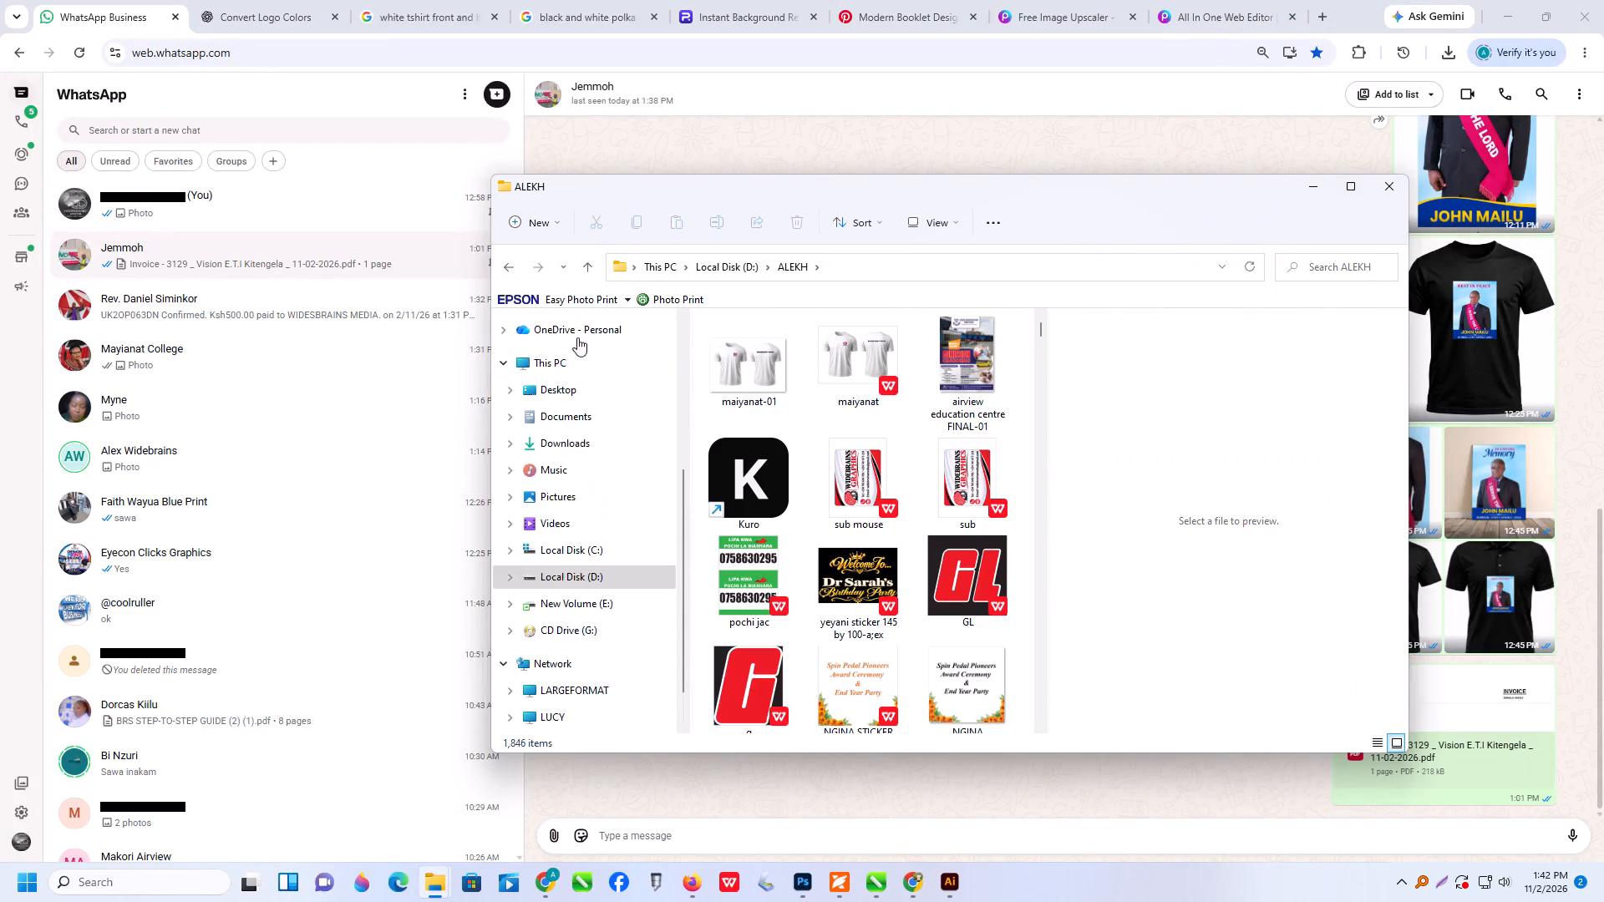
pyautogui.scroll(2, 560, 328)
pyautogui.scroll(7, 678, 355)
pyautogui.click(559, 341)
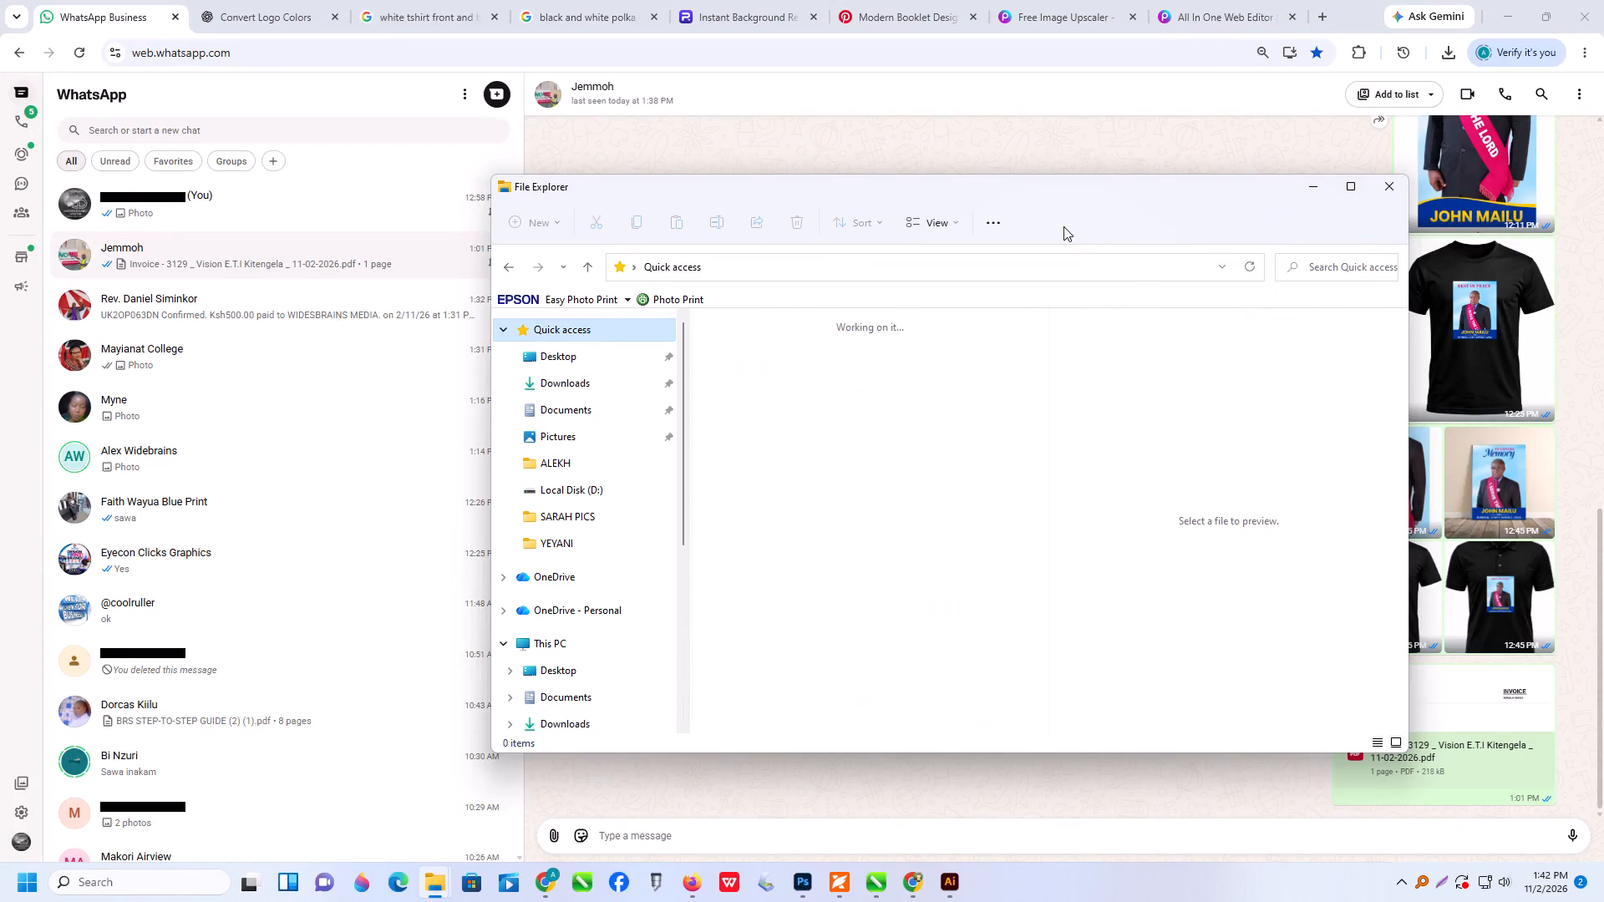
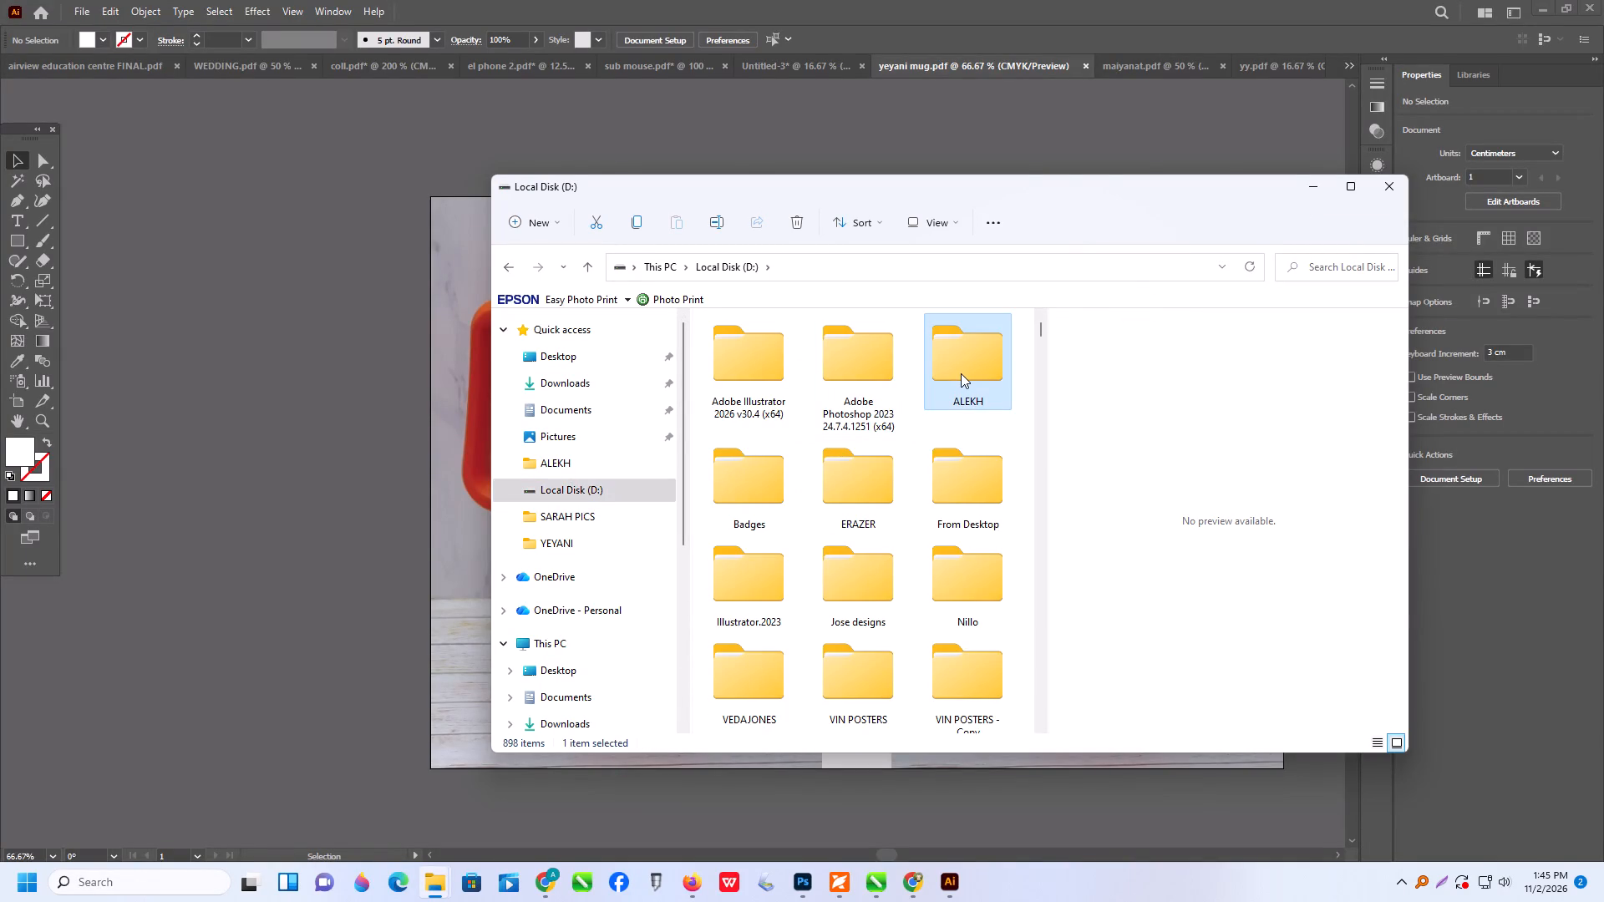
# Open the yeyani sticker 145 by 100 PDF from the ALEKH folder in WPS Office and examine its artwork.
pyautogui.doubleClick(968, 363)
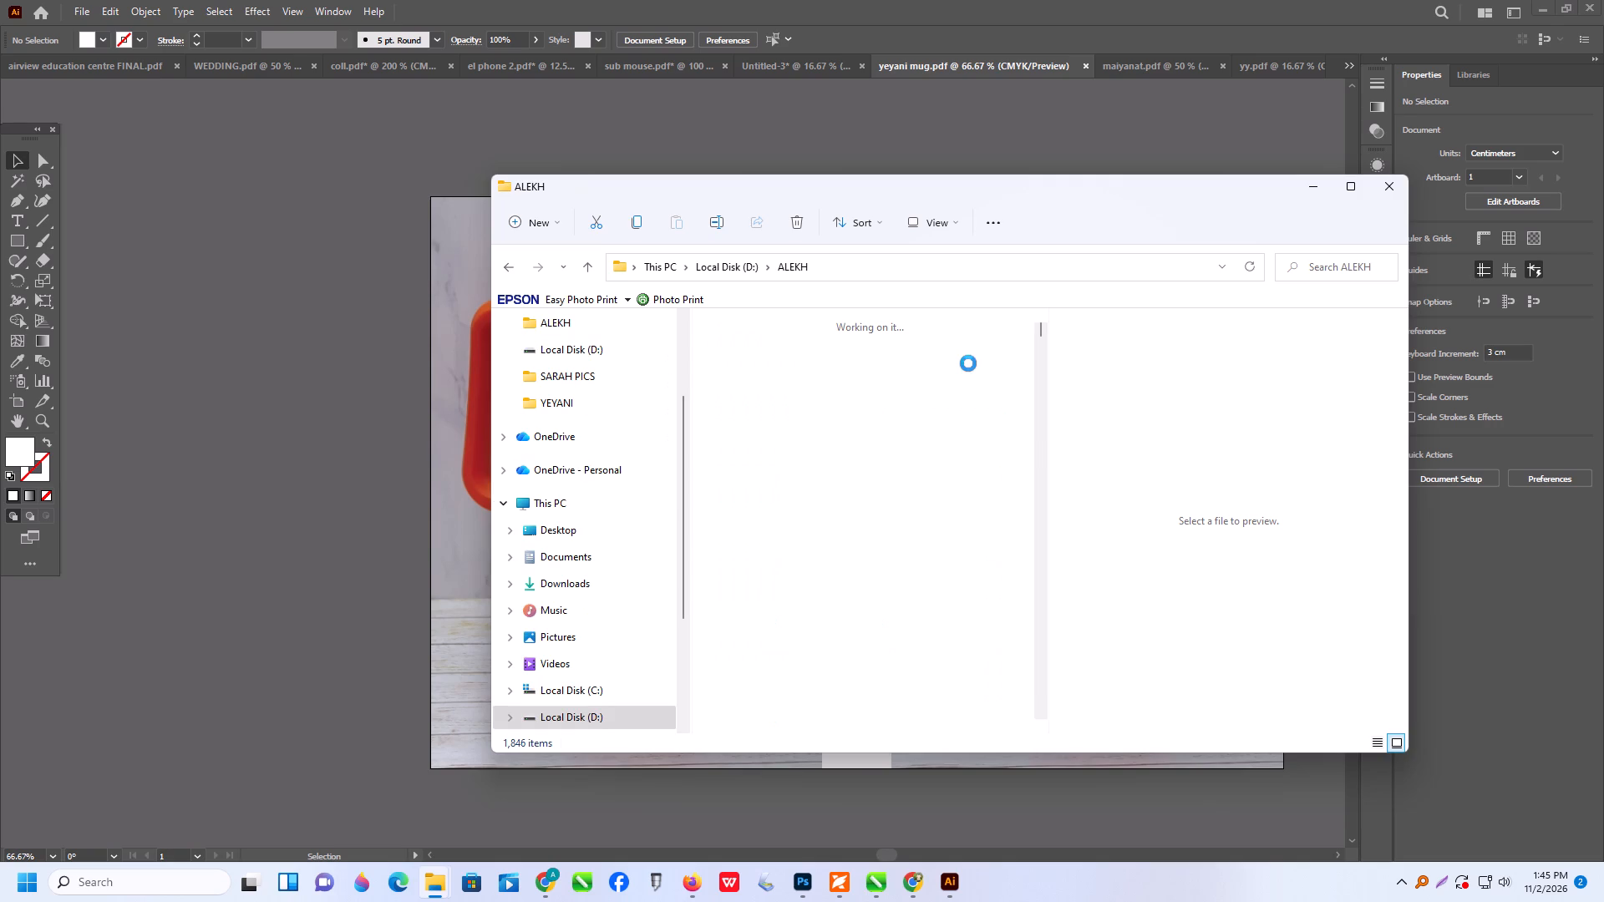
pyautogui.click(853, 575)
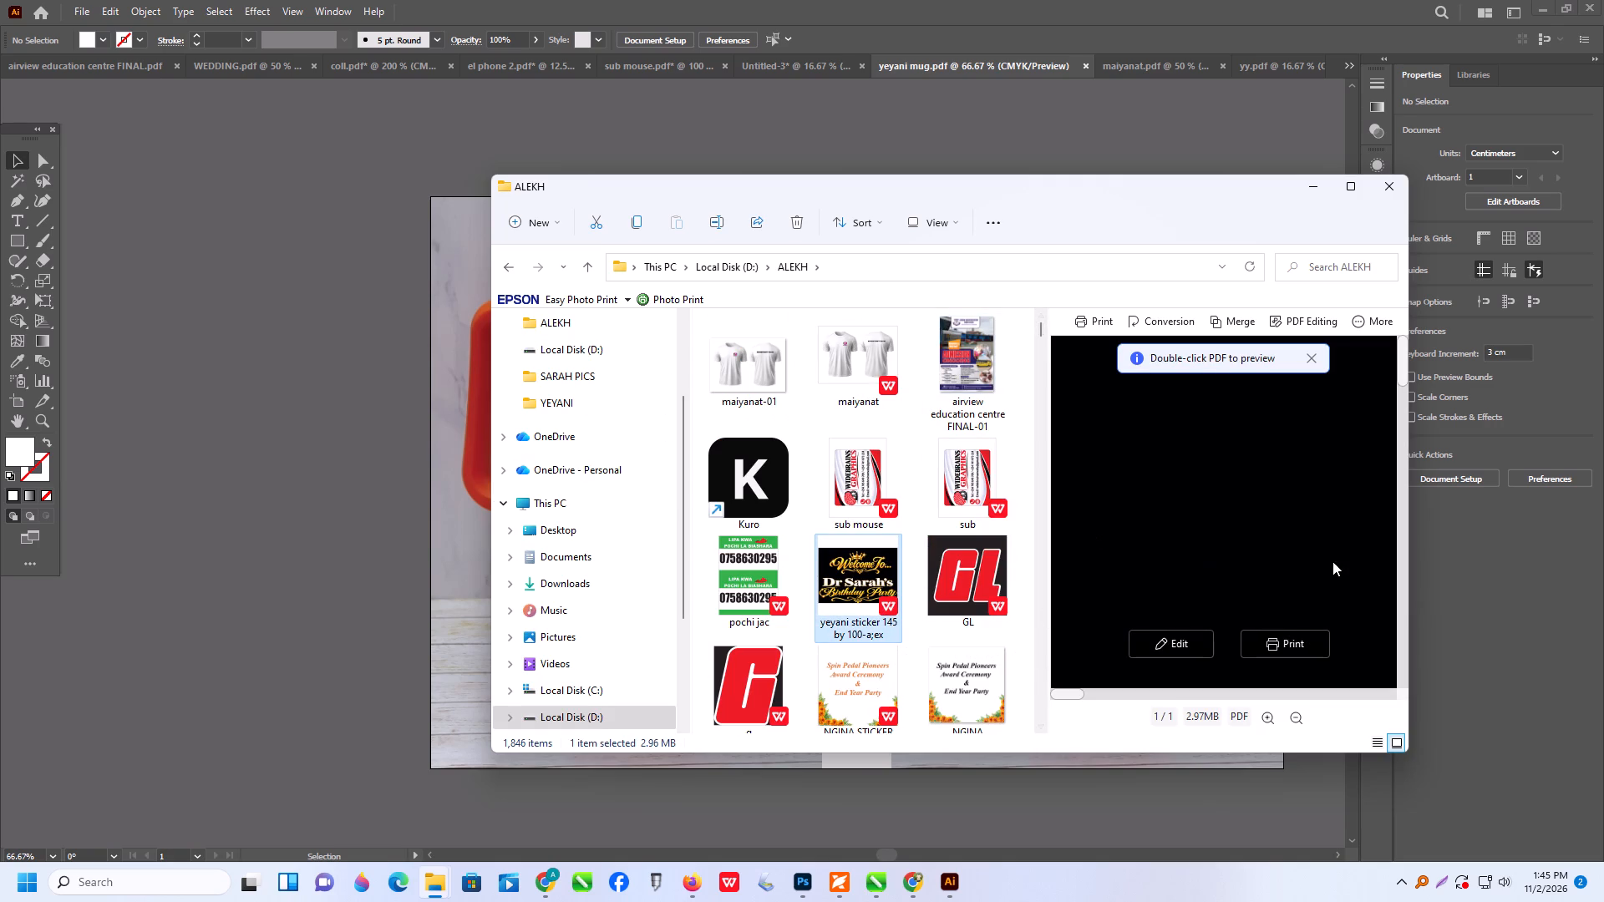
pyautogui.scroll(-2, 1329, 577)
pyautogui.scroll(-2, 1154, 613)
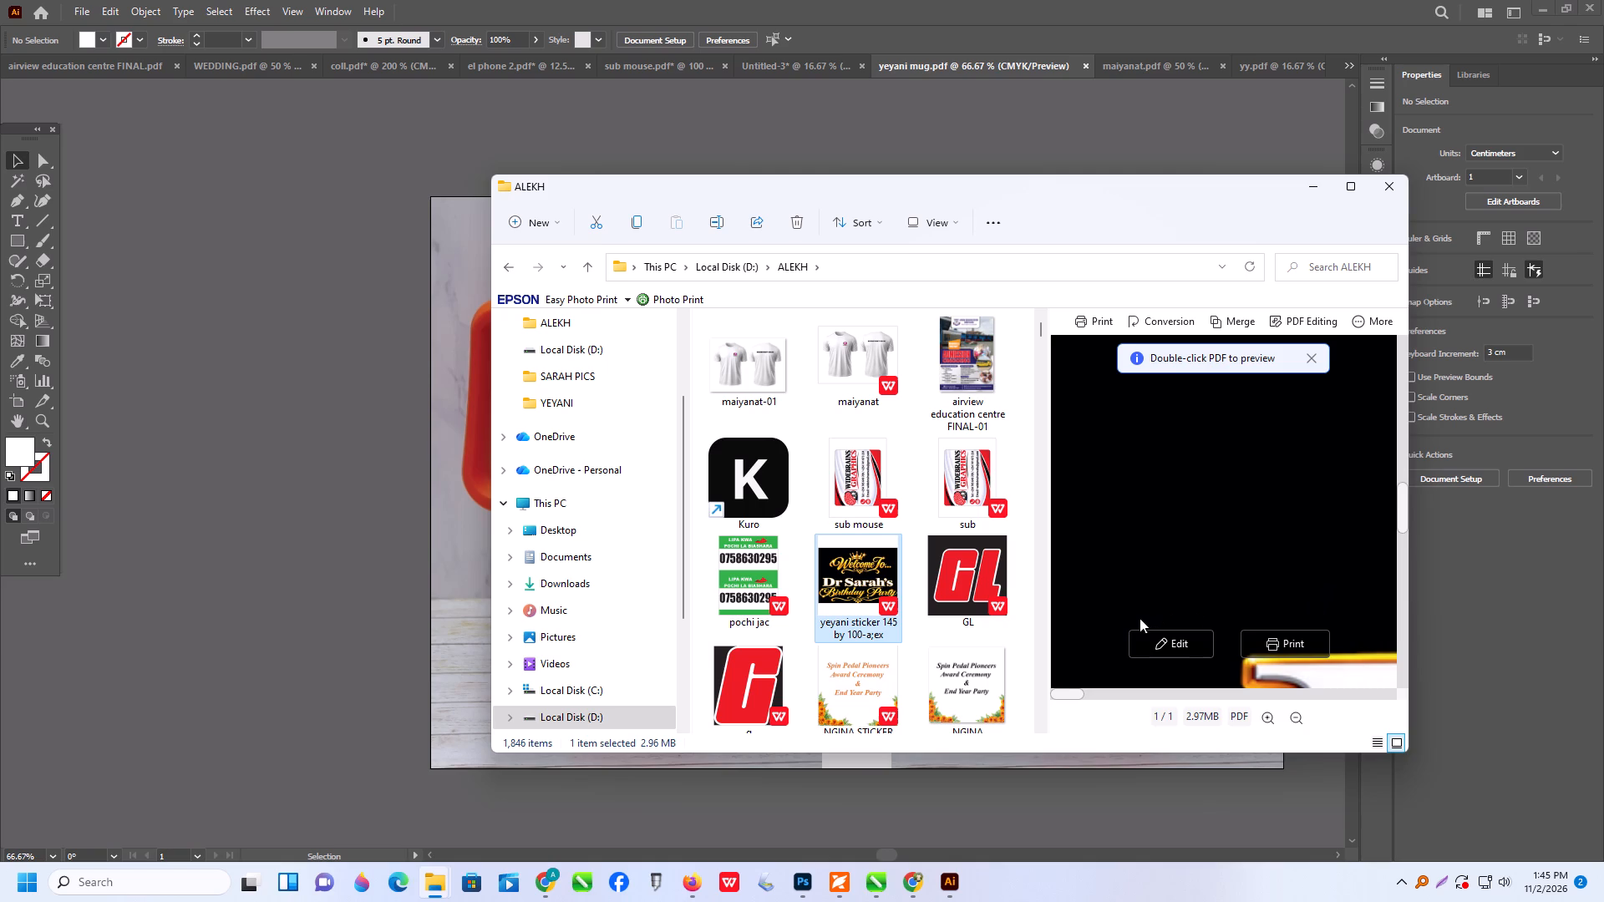
pyautogui.tripleClick(865, 579)
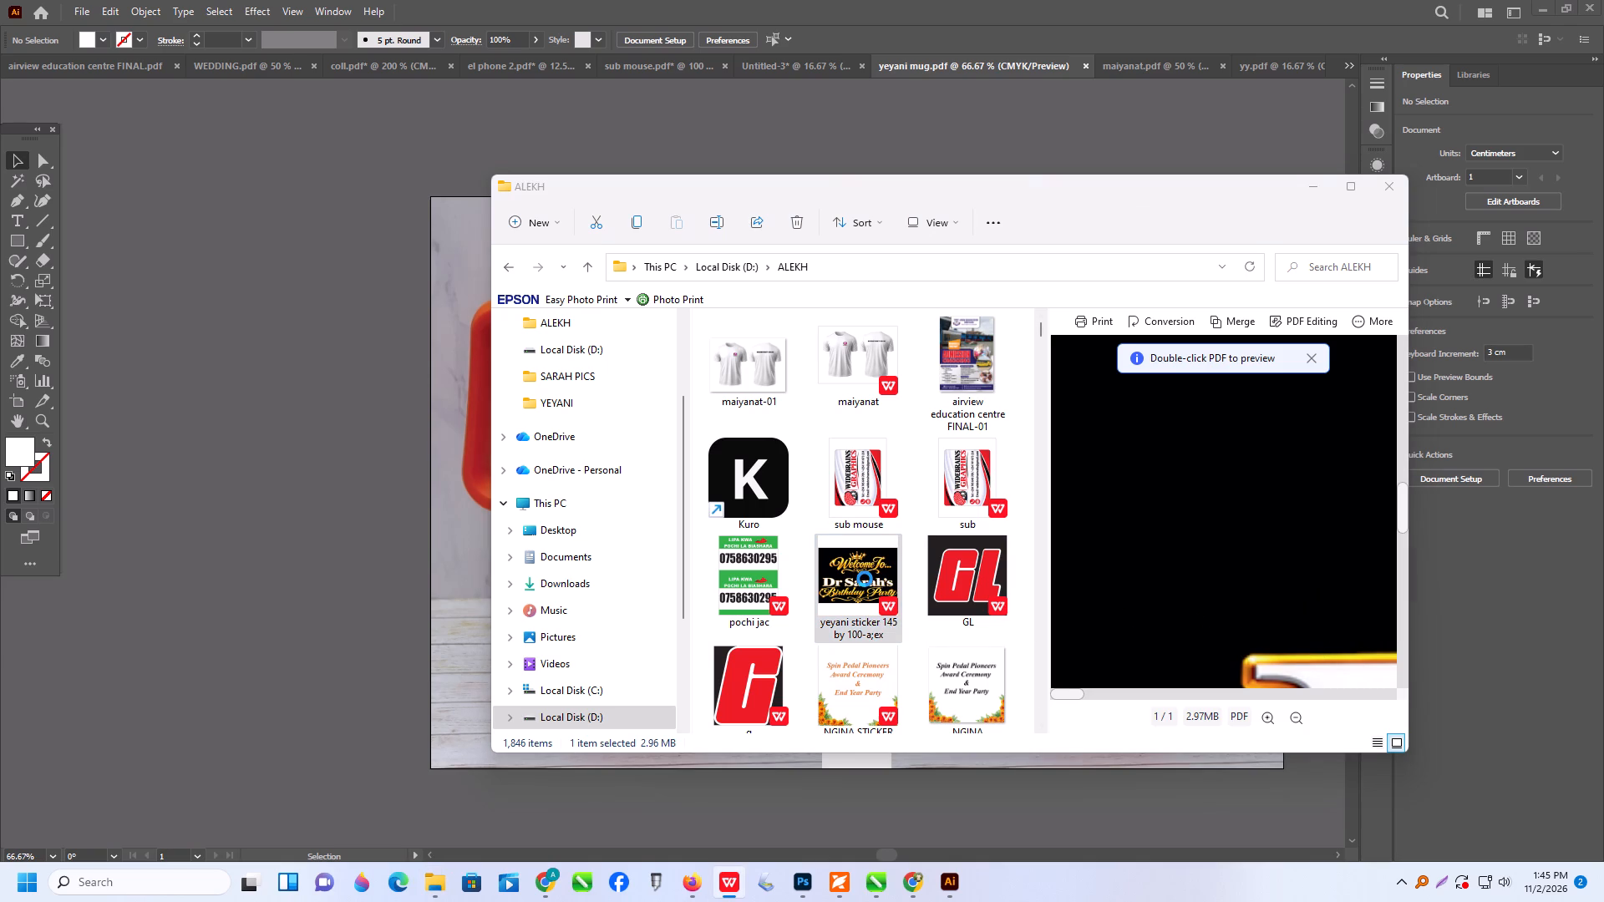
pyautogui.scroll(-2, 865, 688)
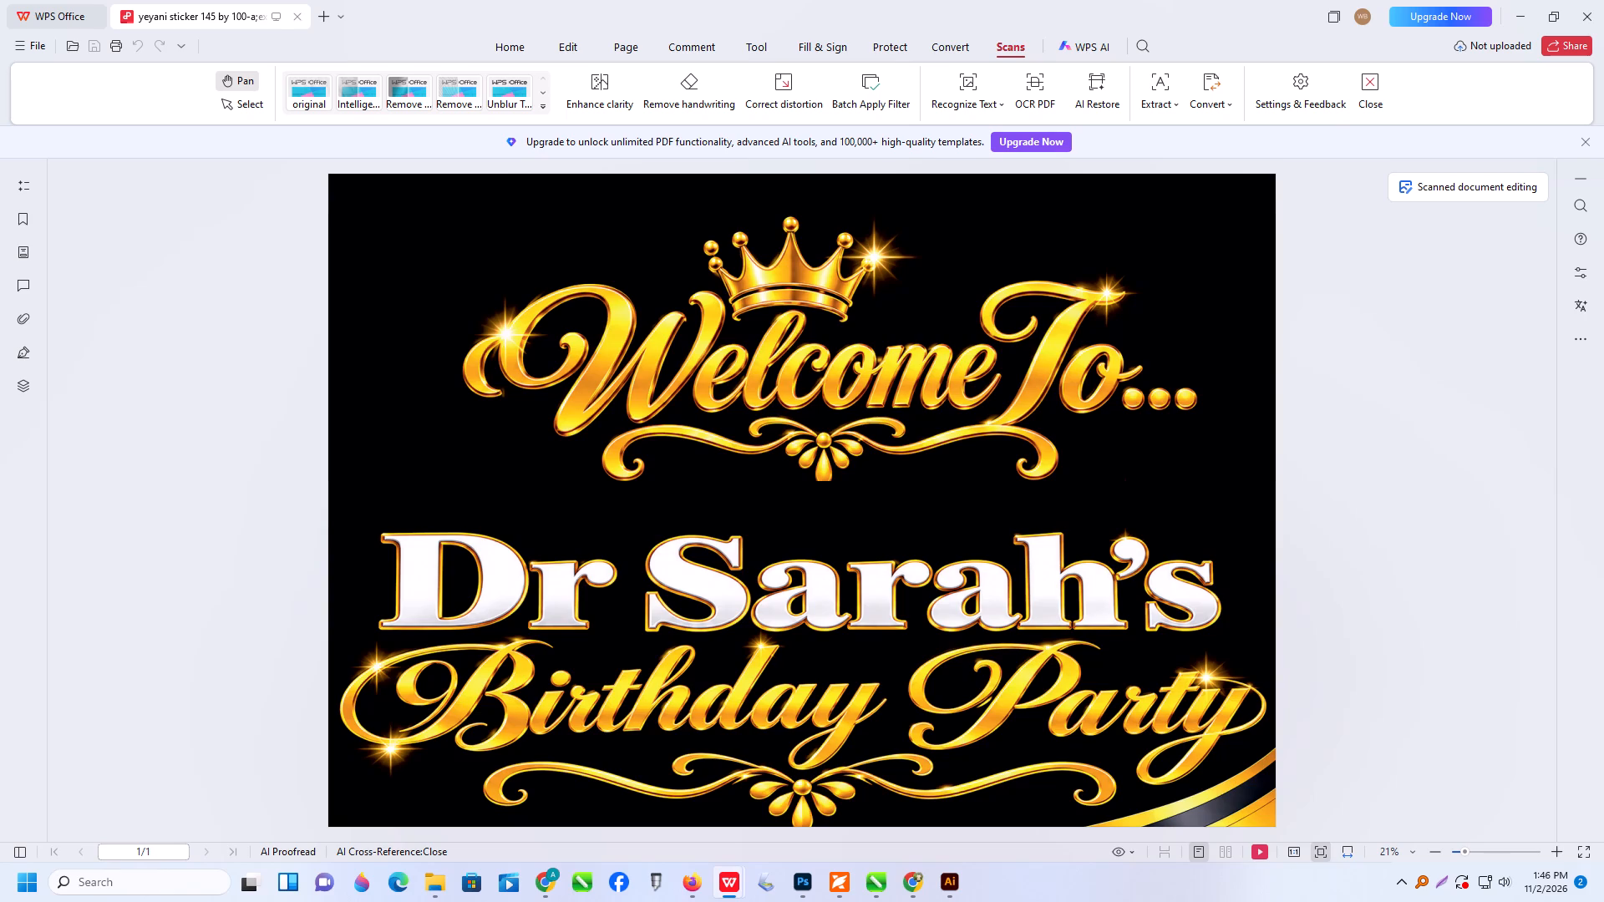
pyautogui.scroll(-3, 956, 746)
pyautogui.scroll(1, 960, 741)
pyautogui.scroll(-1, 1082, 566)
pyautogui.click(1521, 20)
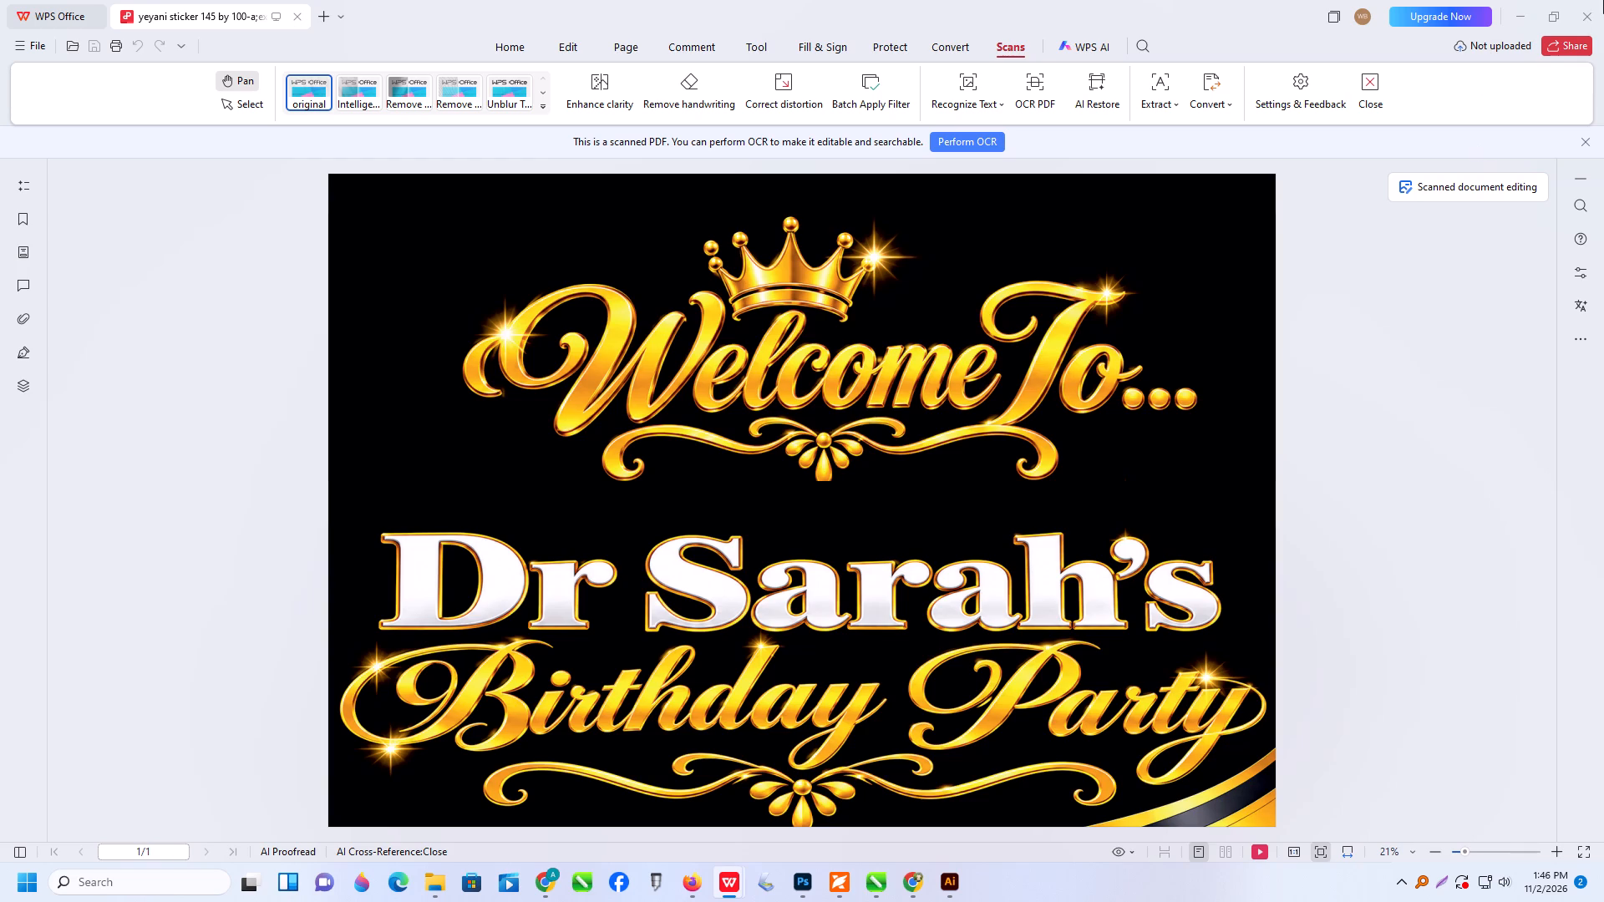
pyautogui.click(1516, 16)
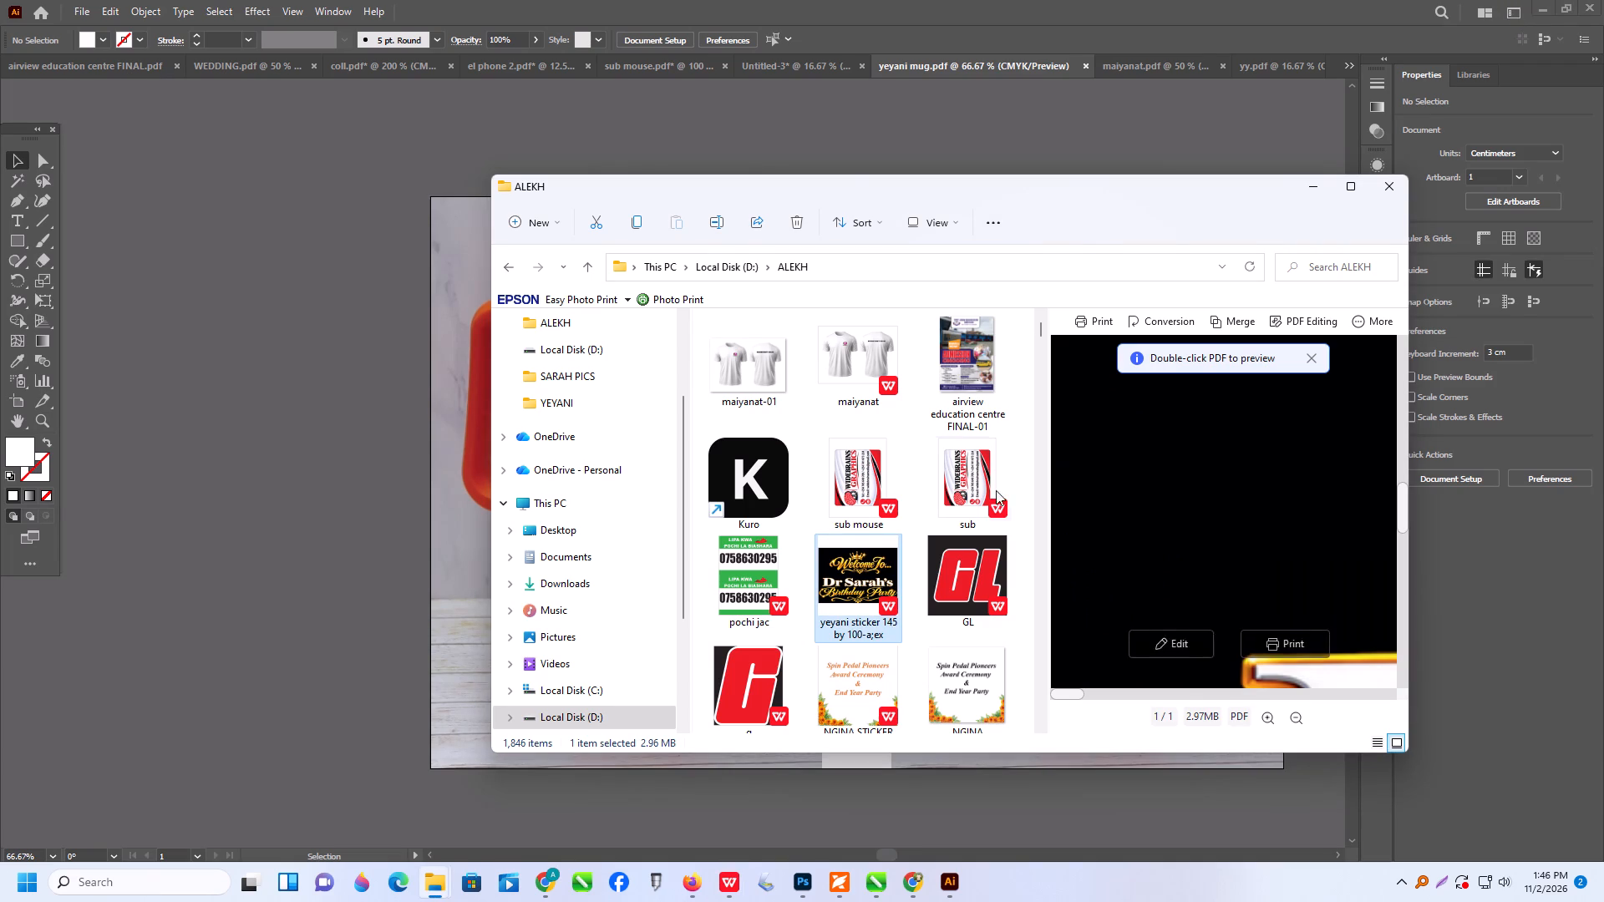
# Maximize the File Explorer window and open the 31.10.2026 folder on the Desktop.
pyautogui.scroll(2, 532, 362)
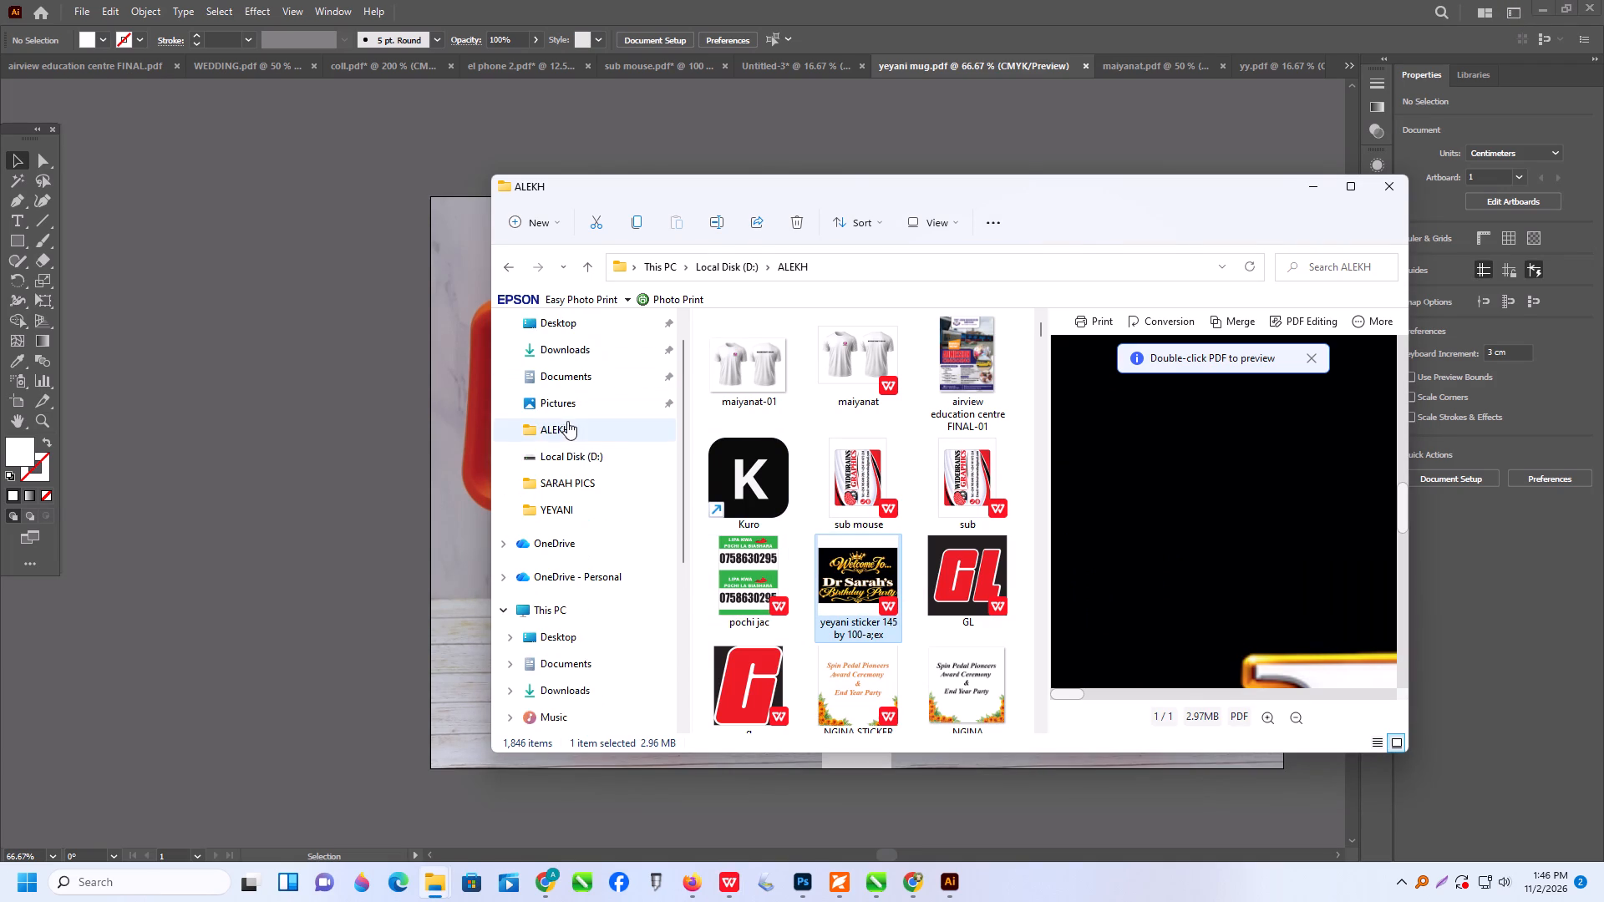
pyautogui.scroll(4, 586, 447)
pyautogui.click(1355, 185)
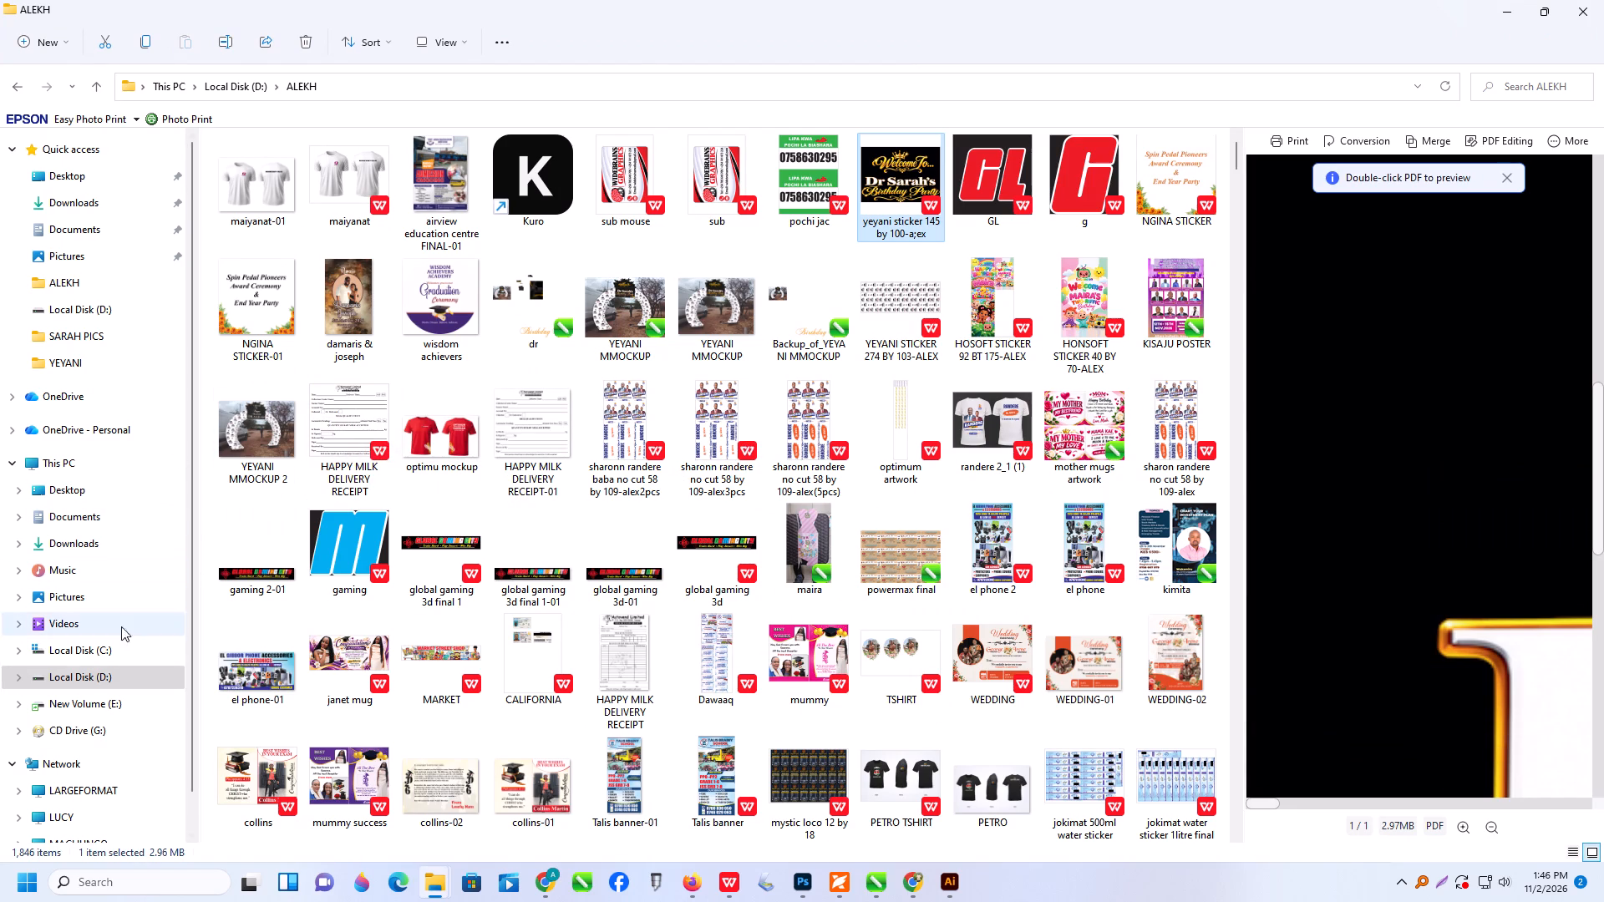
pyautogui.scroll(2, 51, 266)
pyautogui.click(81, 175)
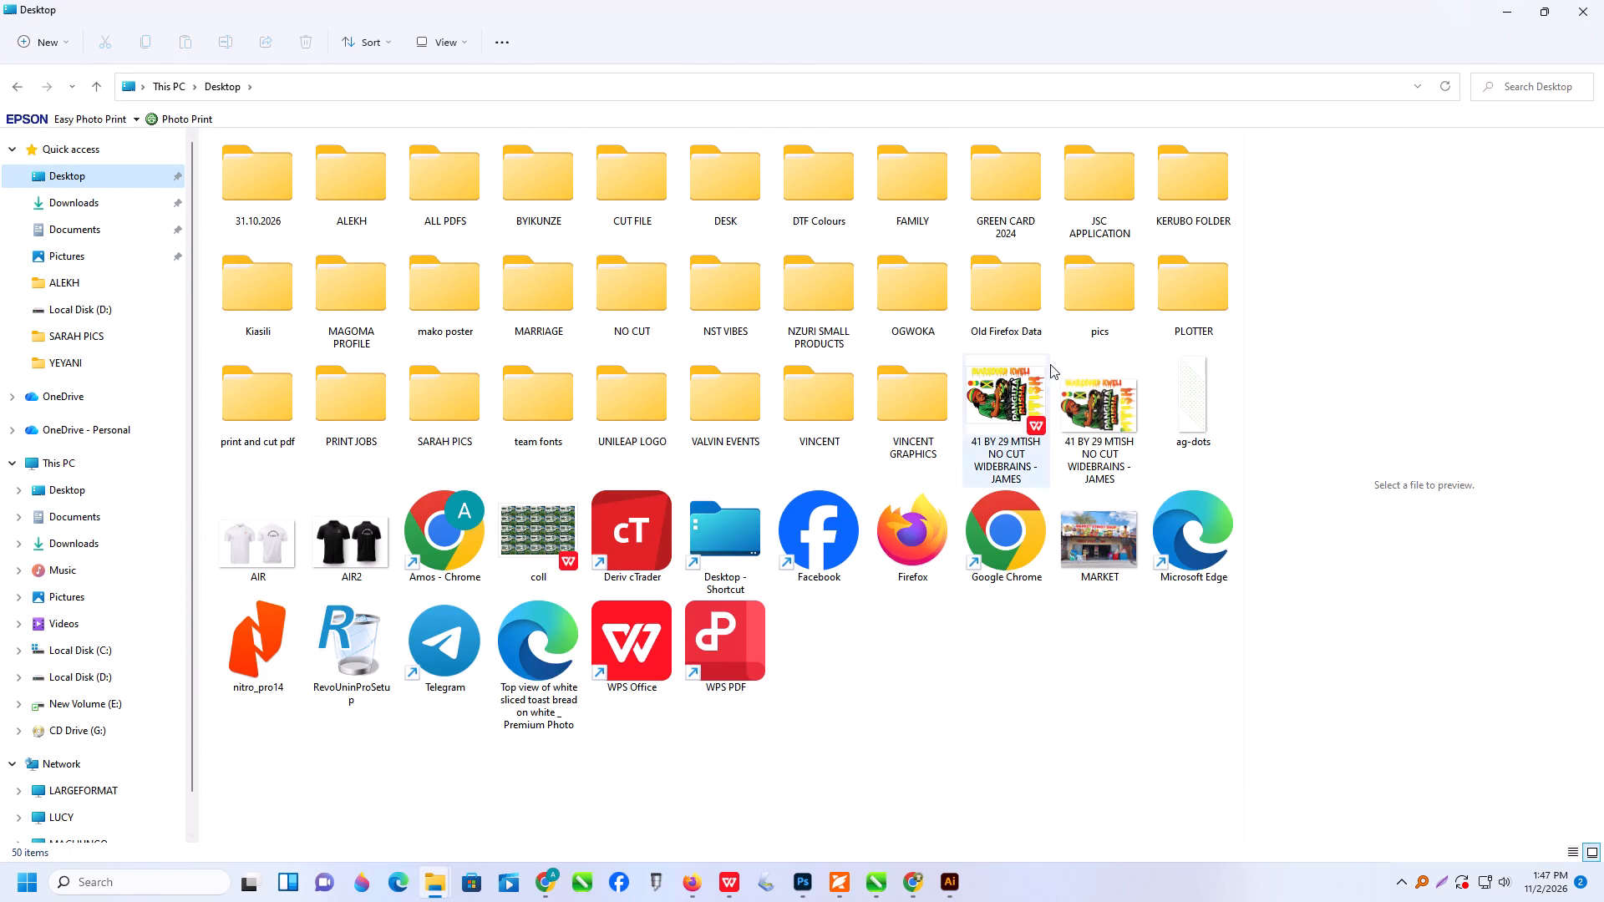
pyautogui.doubleClick(233, 193)
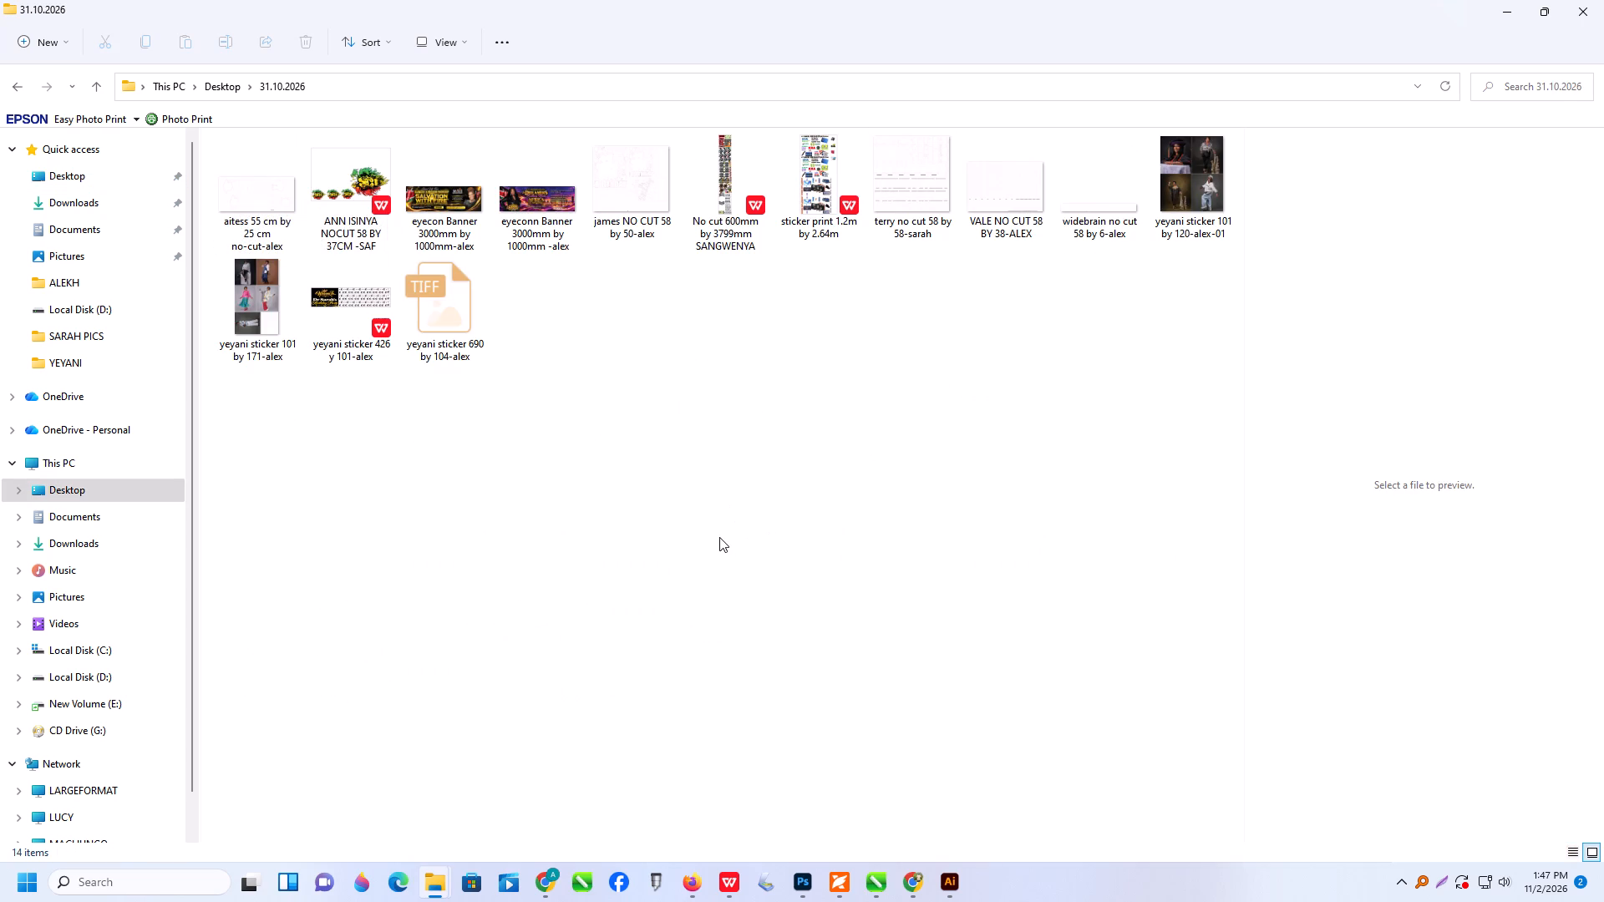
# Import the No cut 600mm by 3799mm PDF into Adobe Photoshop 2023, adding "eyecon" at the start of its name.
pyautogui.rightClick(728, 165)
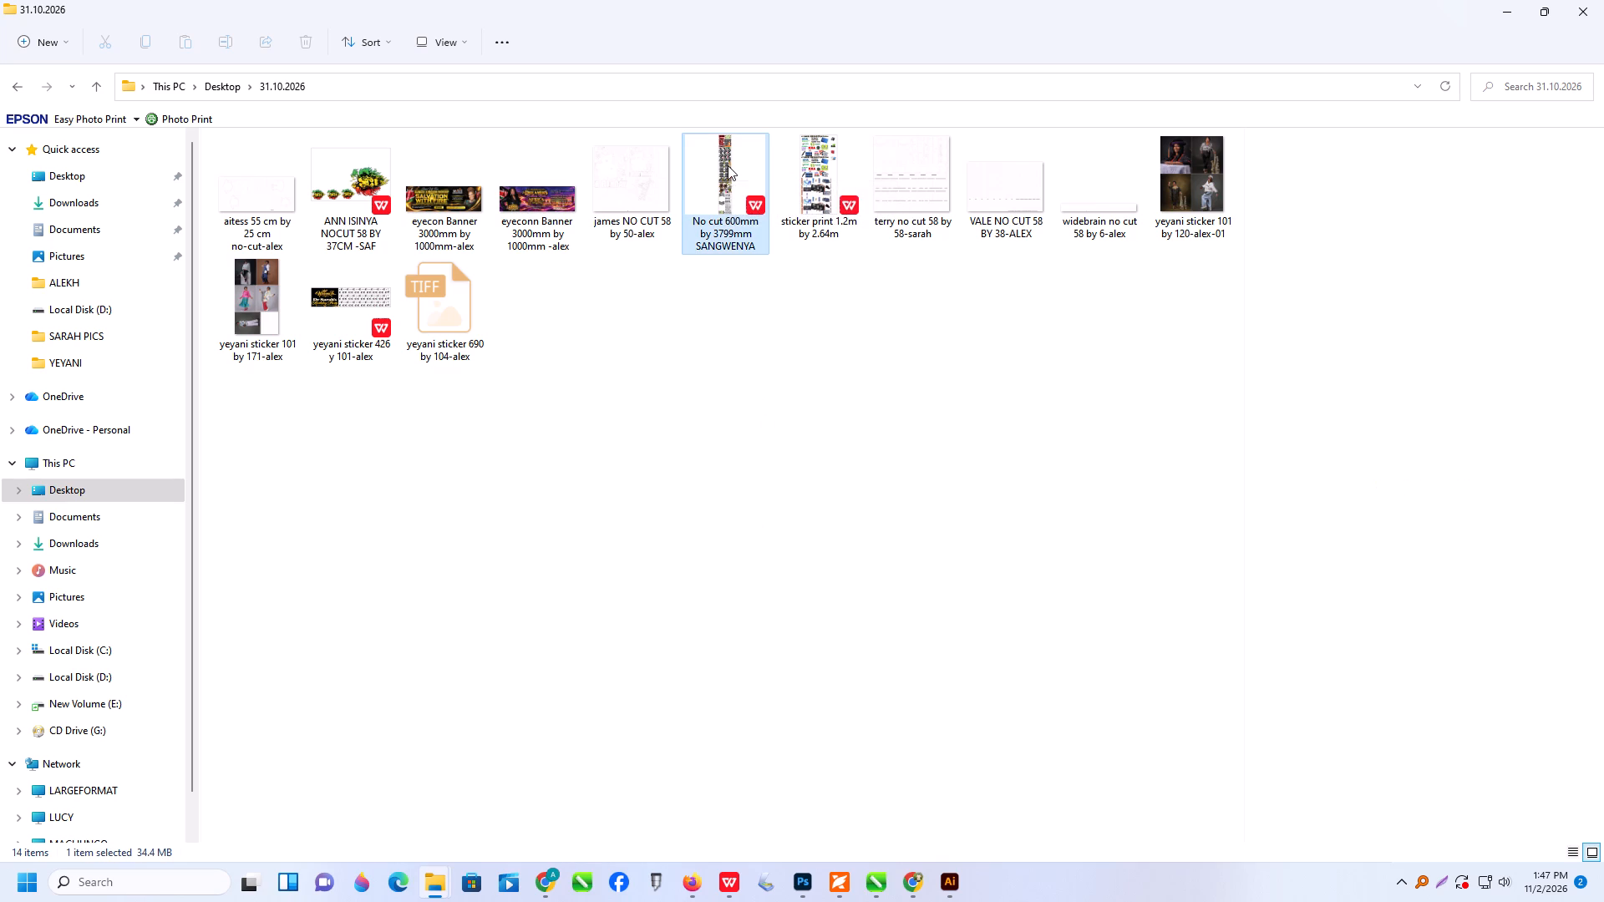
pyautogui.click(828, 255)
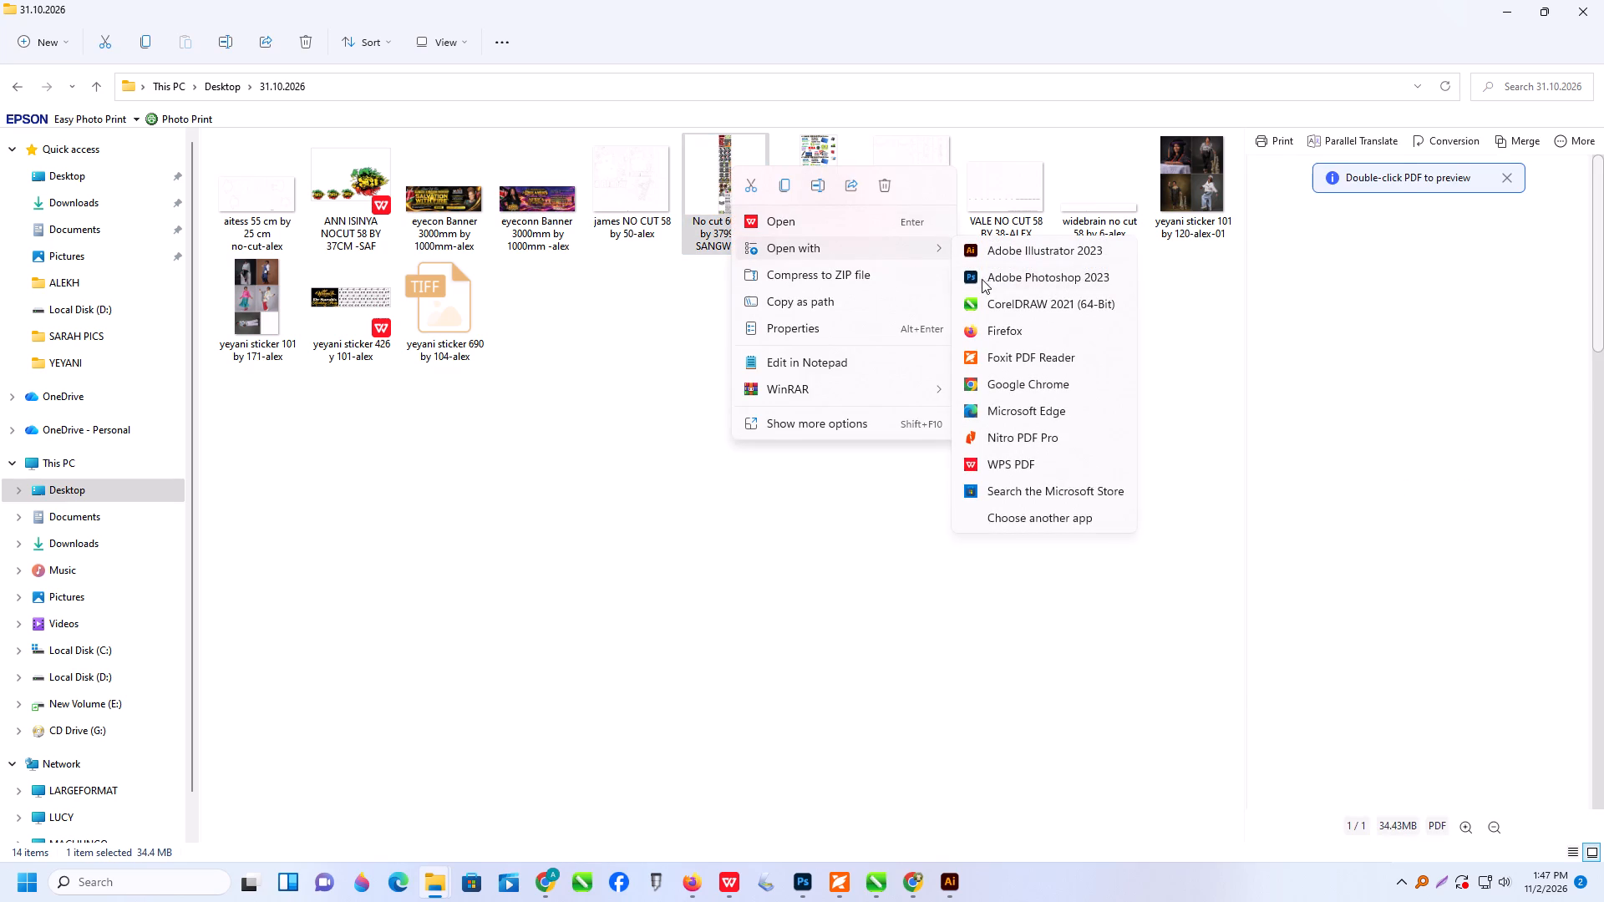
pyautogui.click(992, 278)
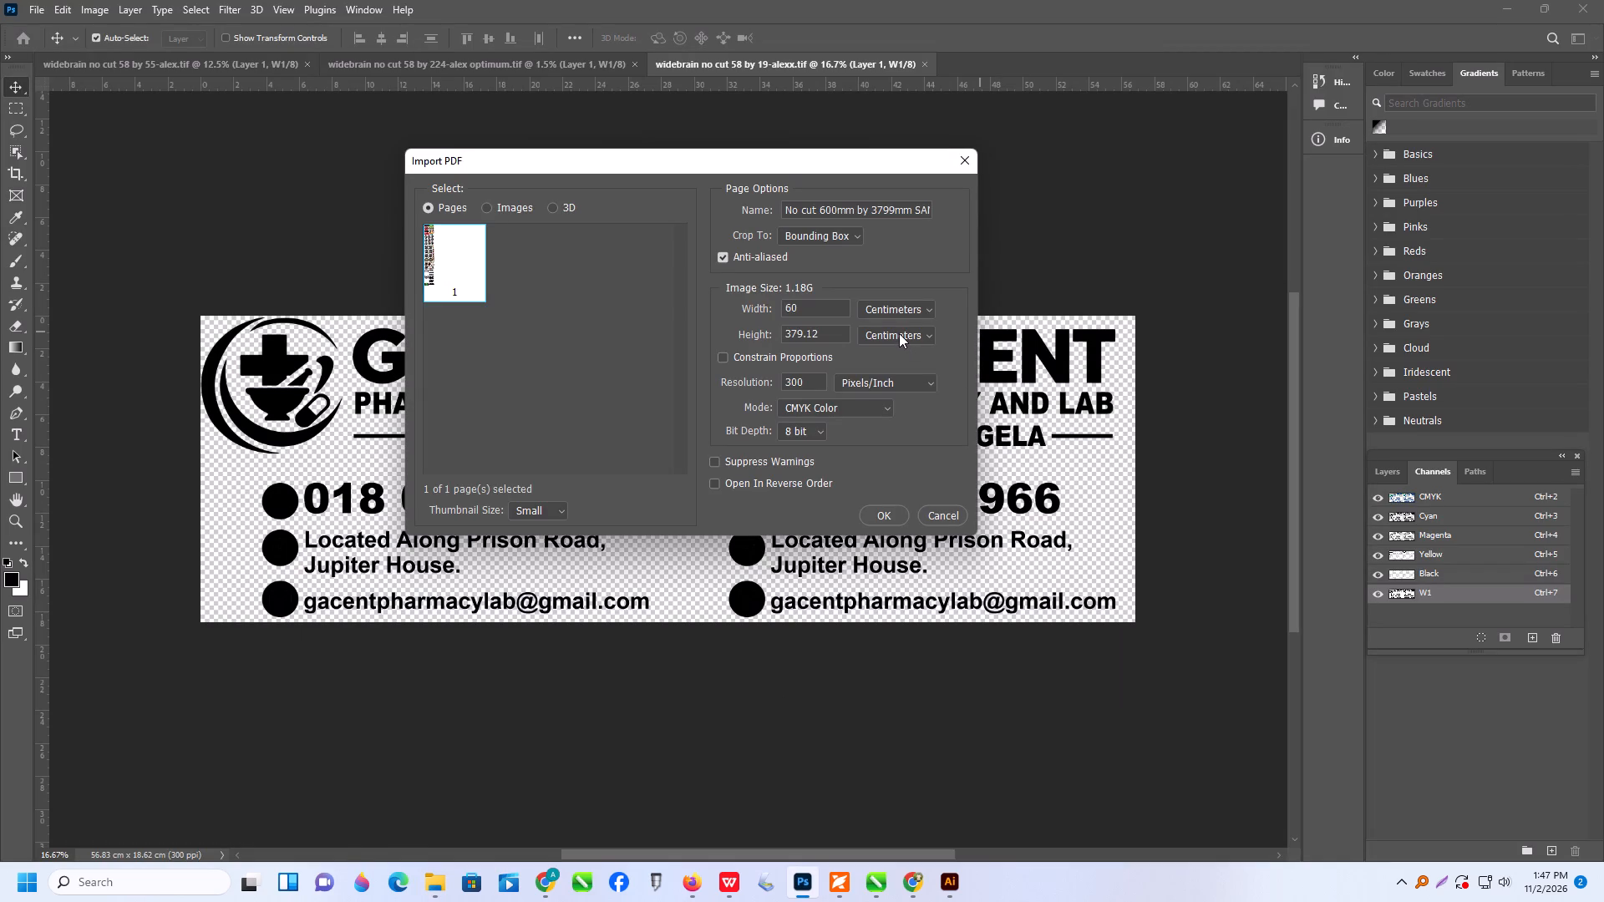
pyautogui.click(787, 212)
pyautogui.press('e')
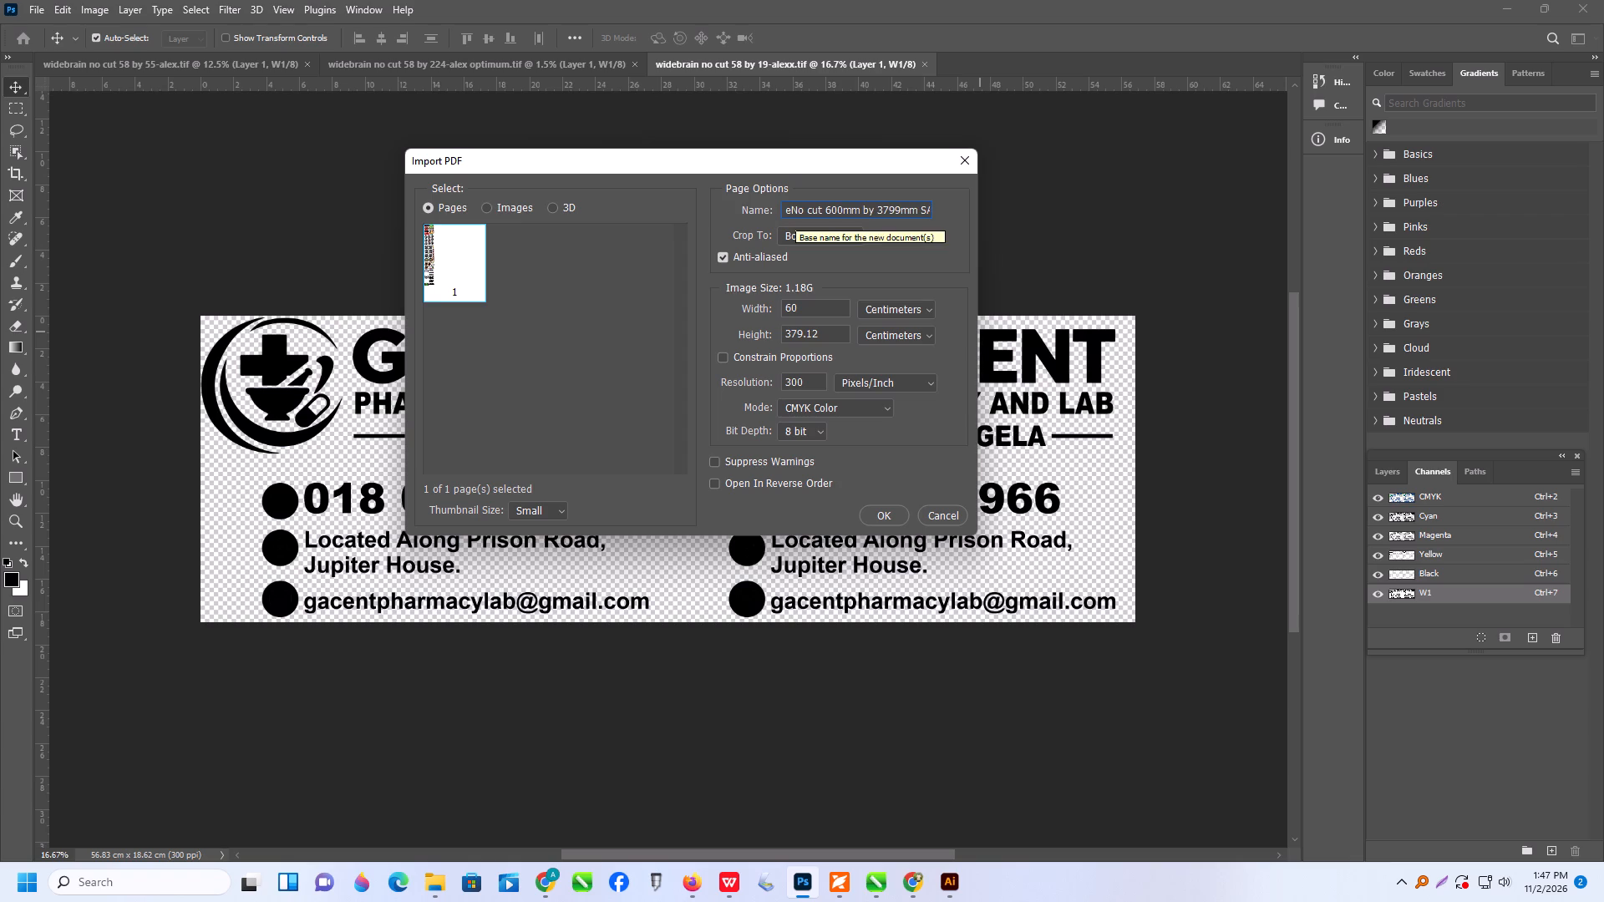
pyautogui.write('ye')
pyautogui.write('con')
pyautogui.press('space')
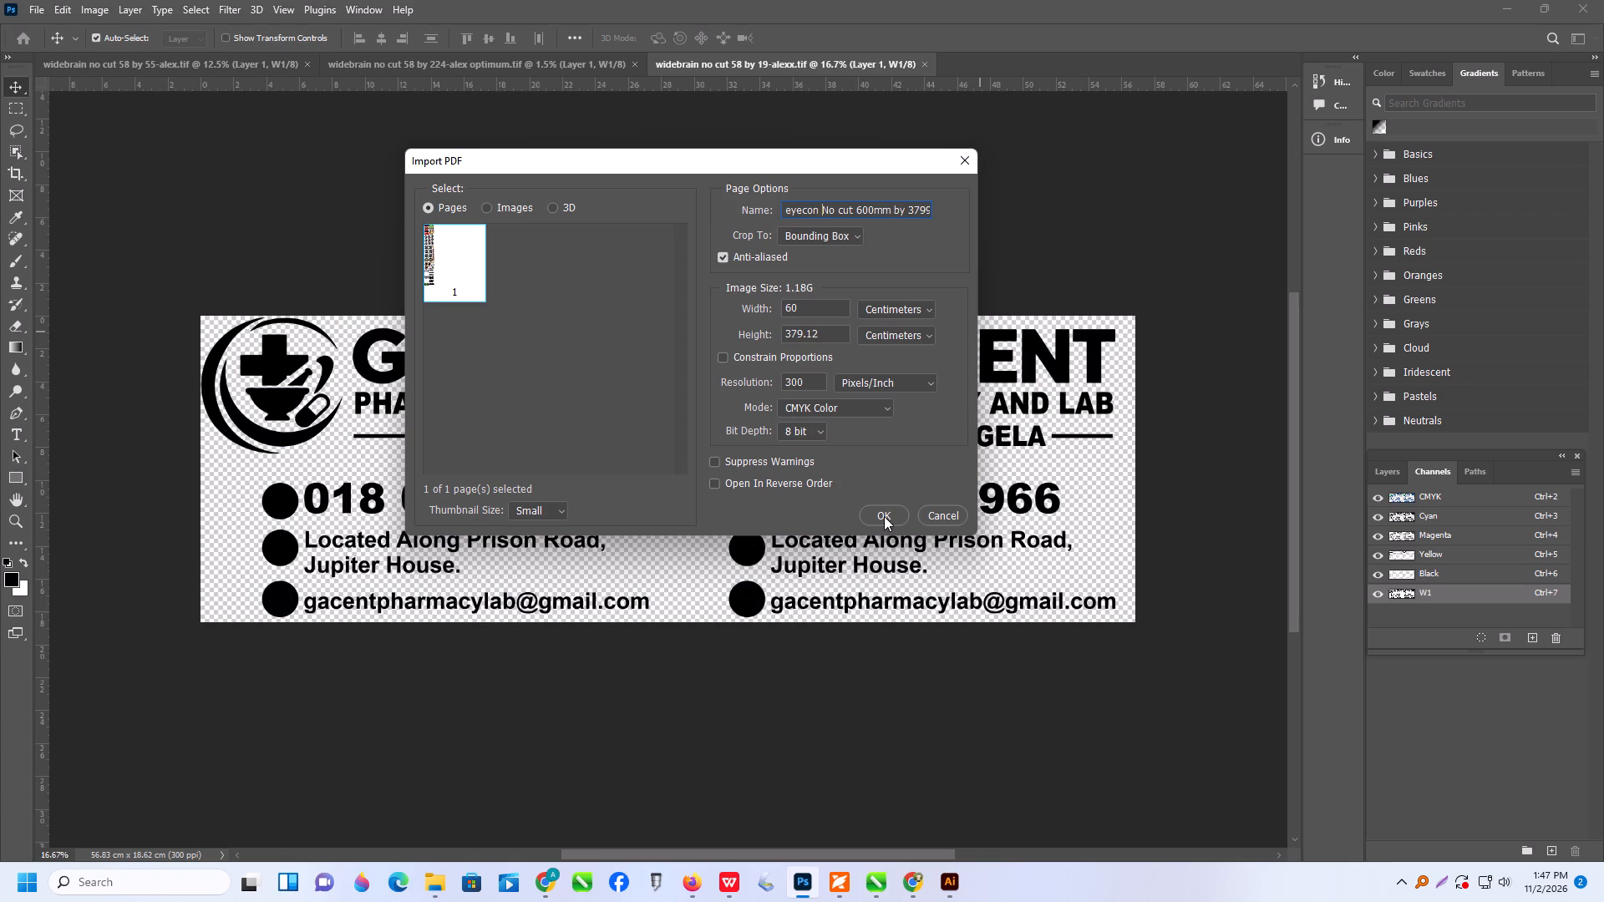
pyautogui.click(884, 516)
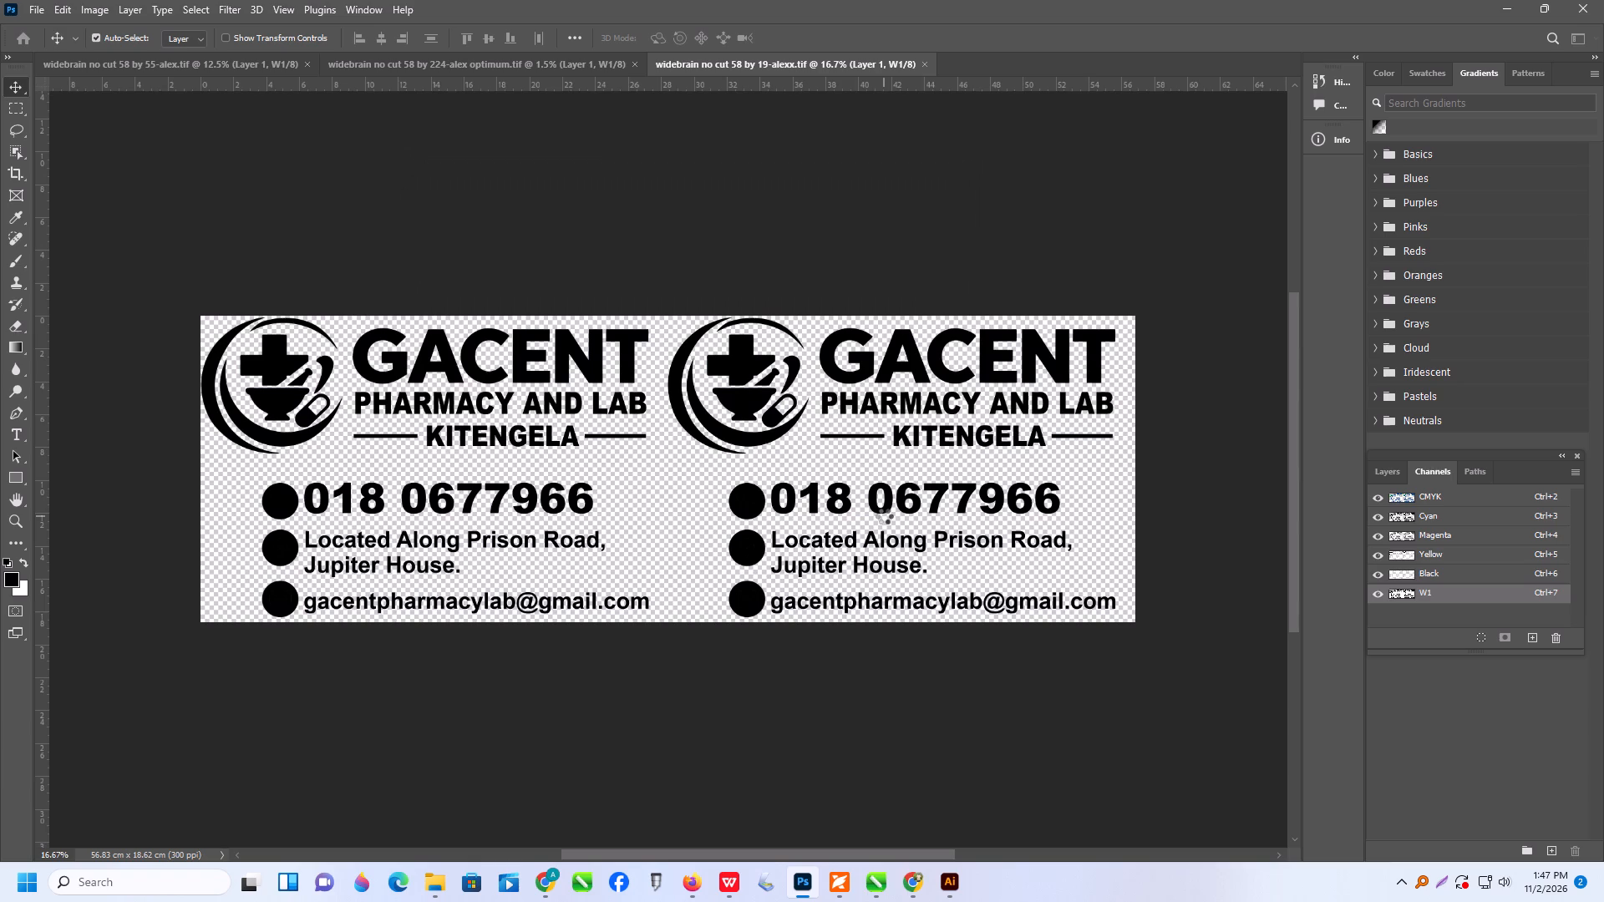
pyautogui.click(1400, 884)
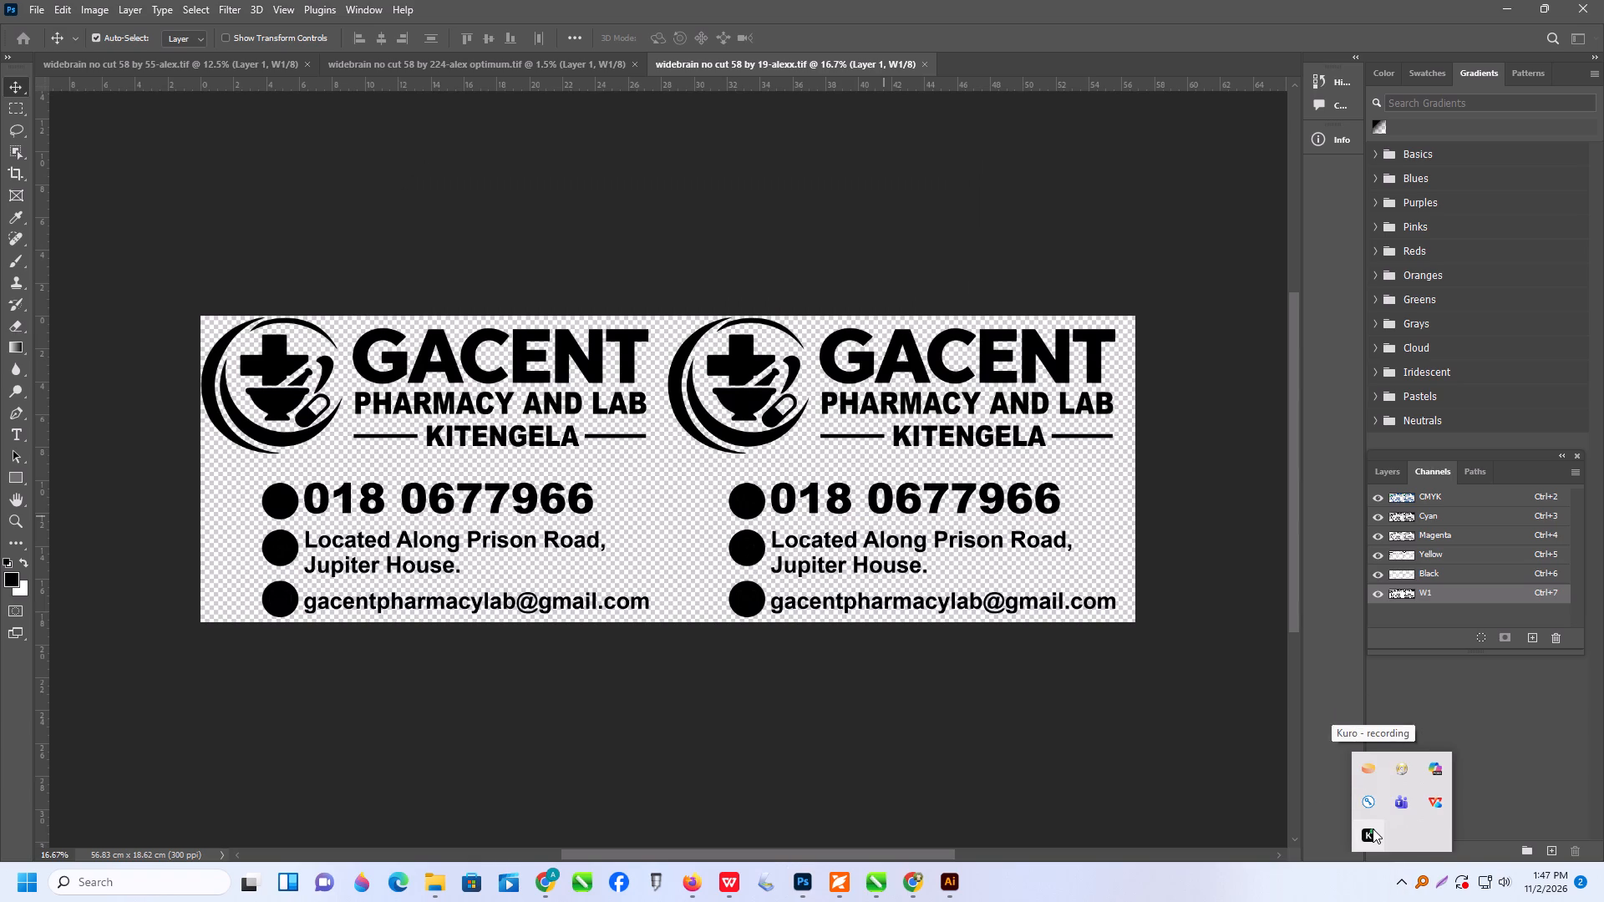
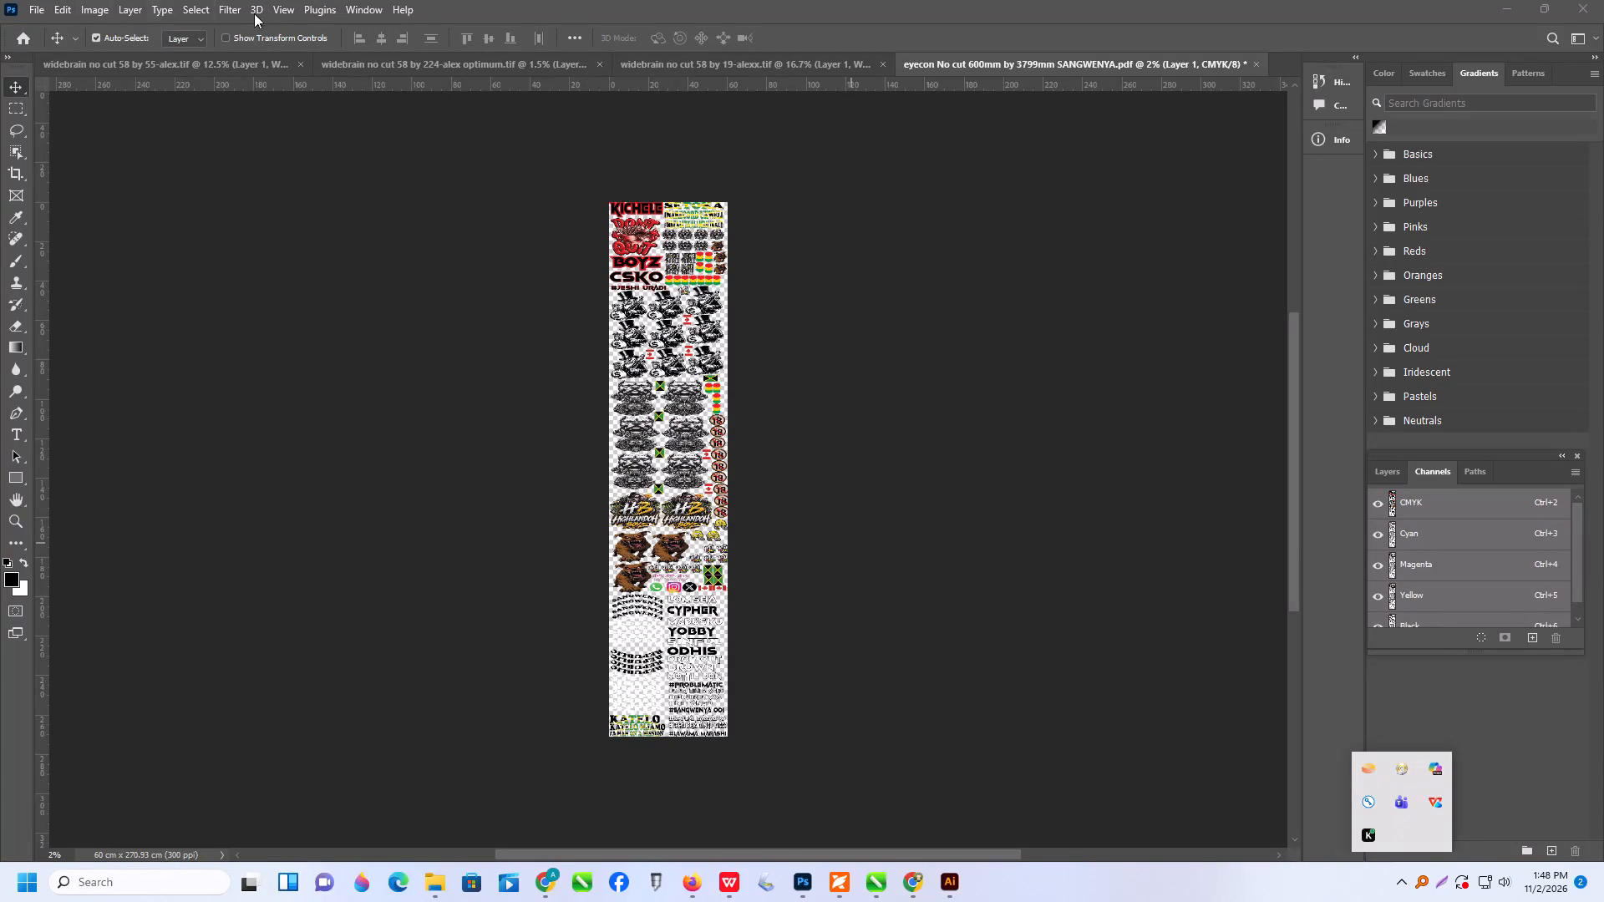
# Load the artwork as a selection and create a W1 spot channel from it with black ink at 100% solidity.
pyautogui.click(203, 6)
pyautogui.click(267, 372)
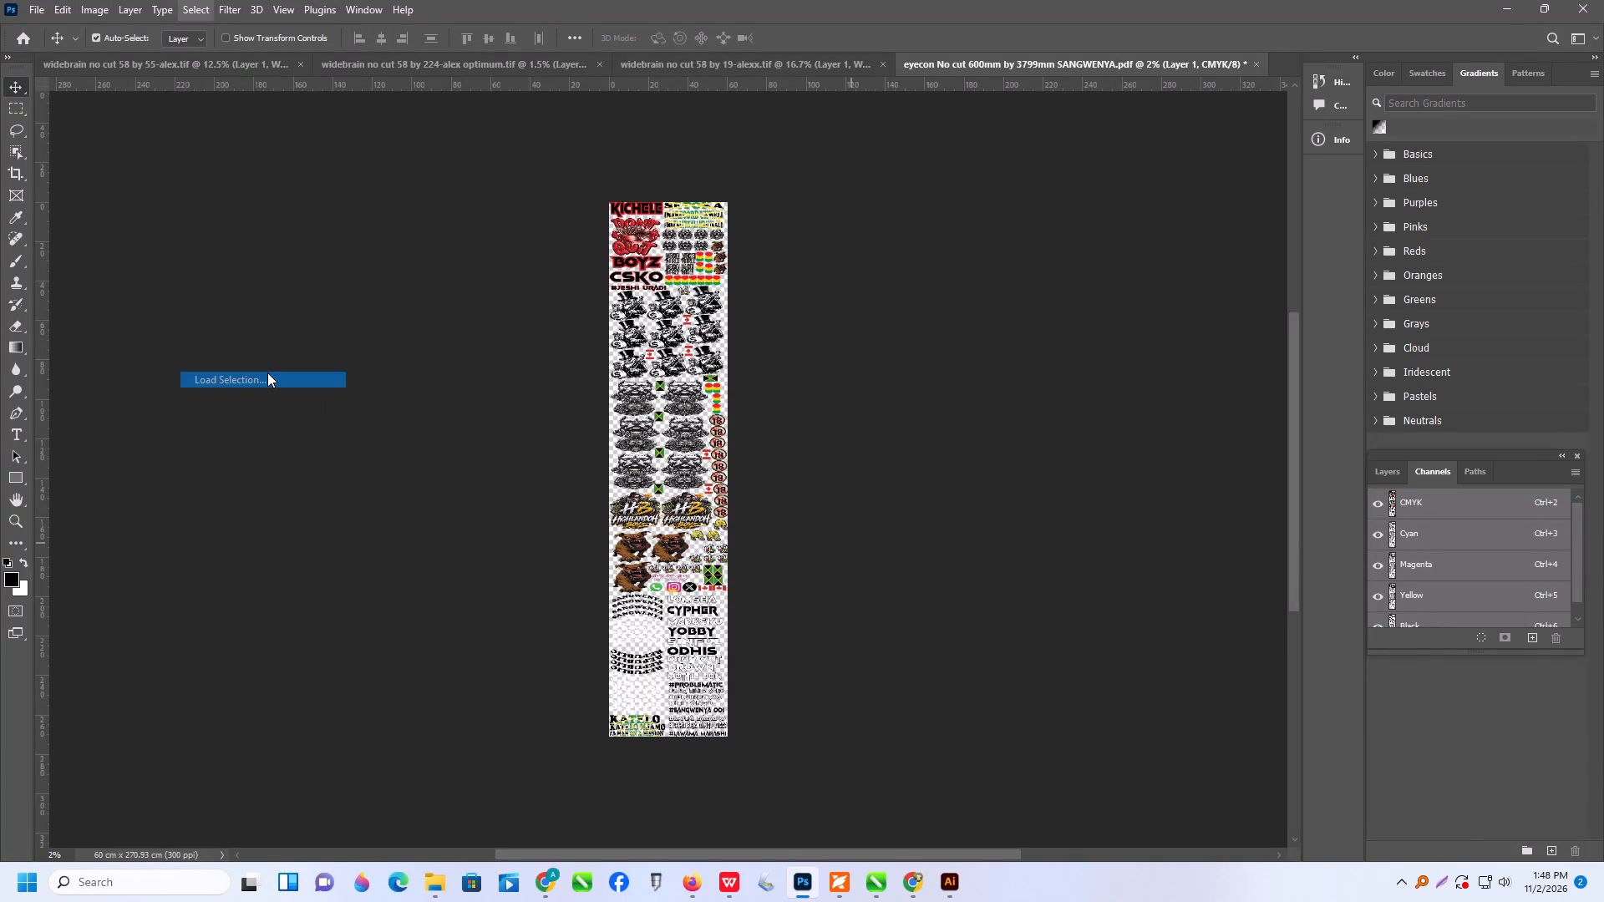
pyautogui.click(928, 229)
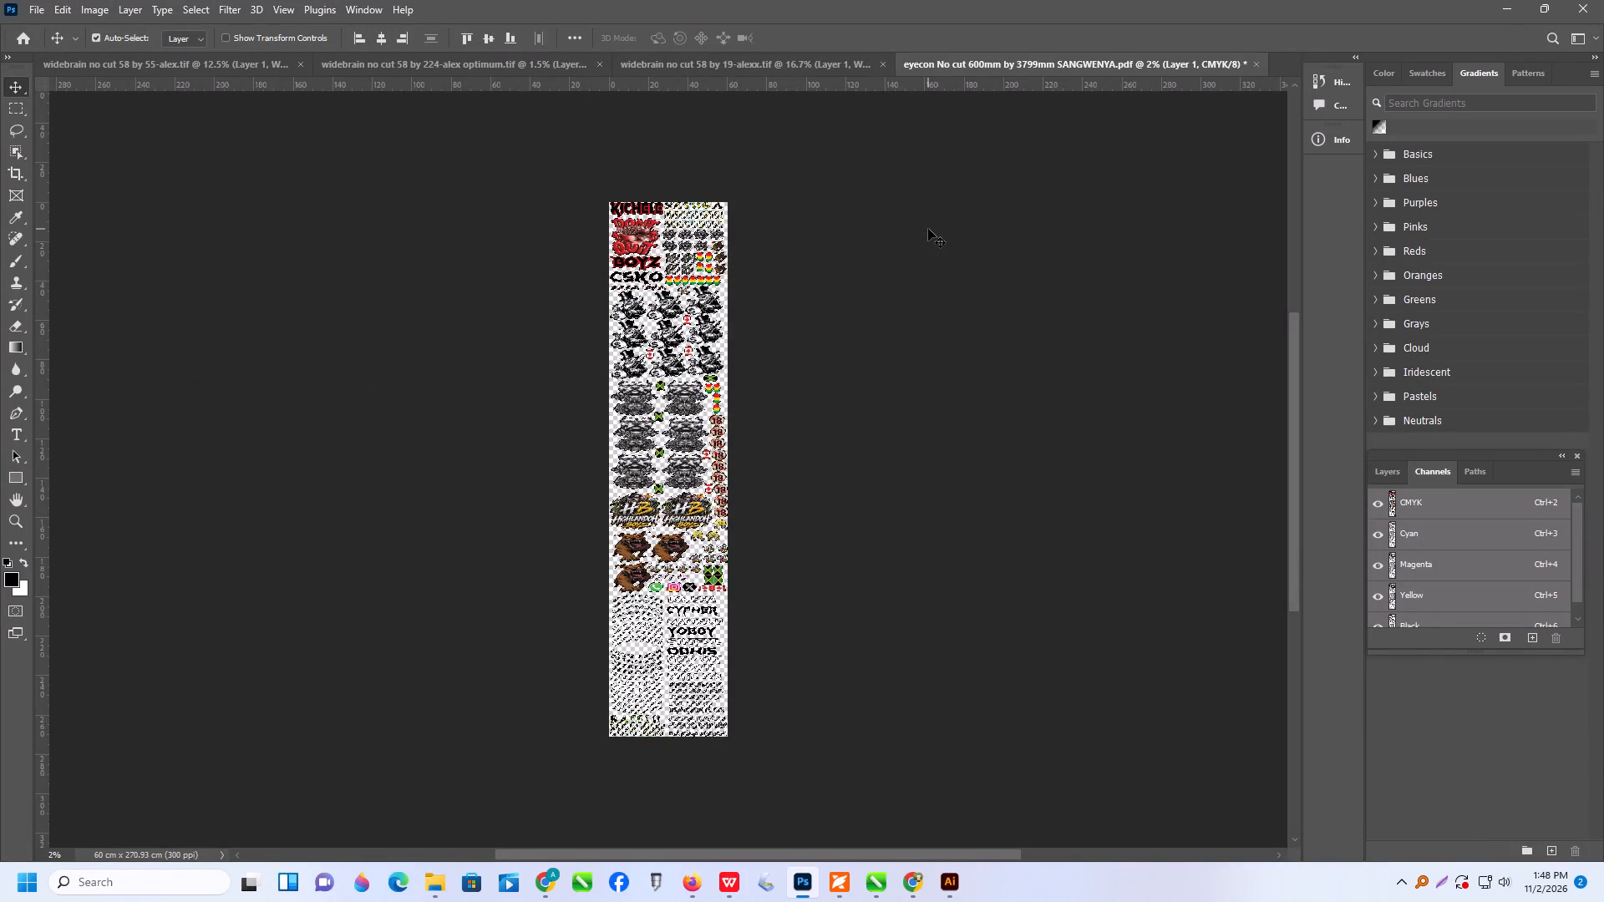
pyautogui.click(1575, 473)
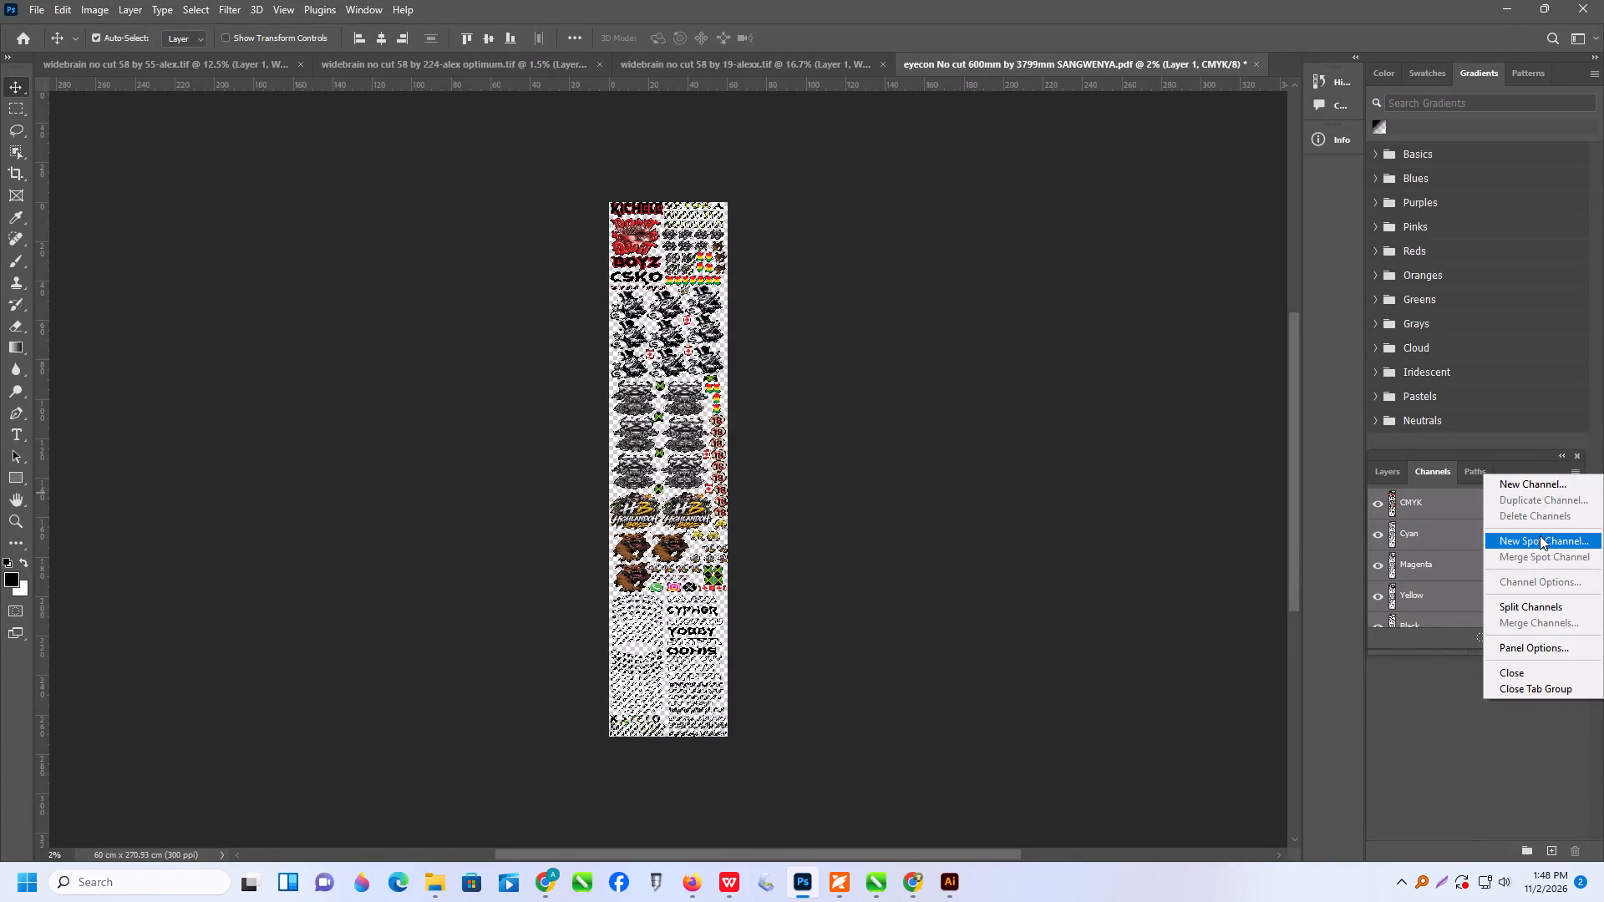
pyautogui.click(1537, 539)
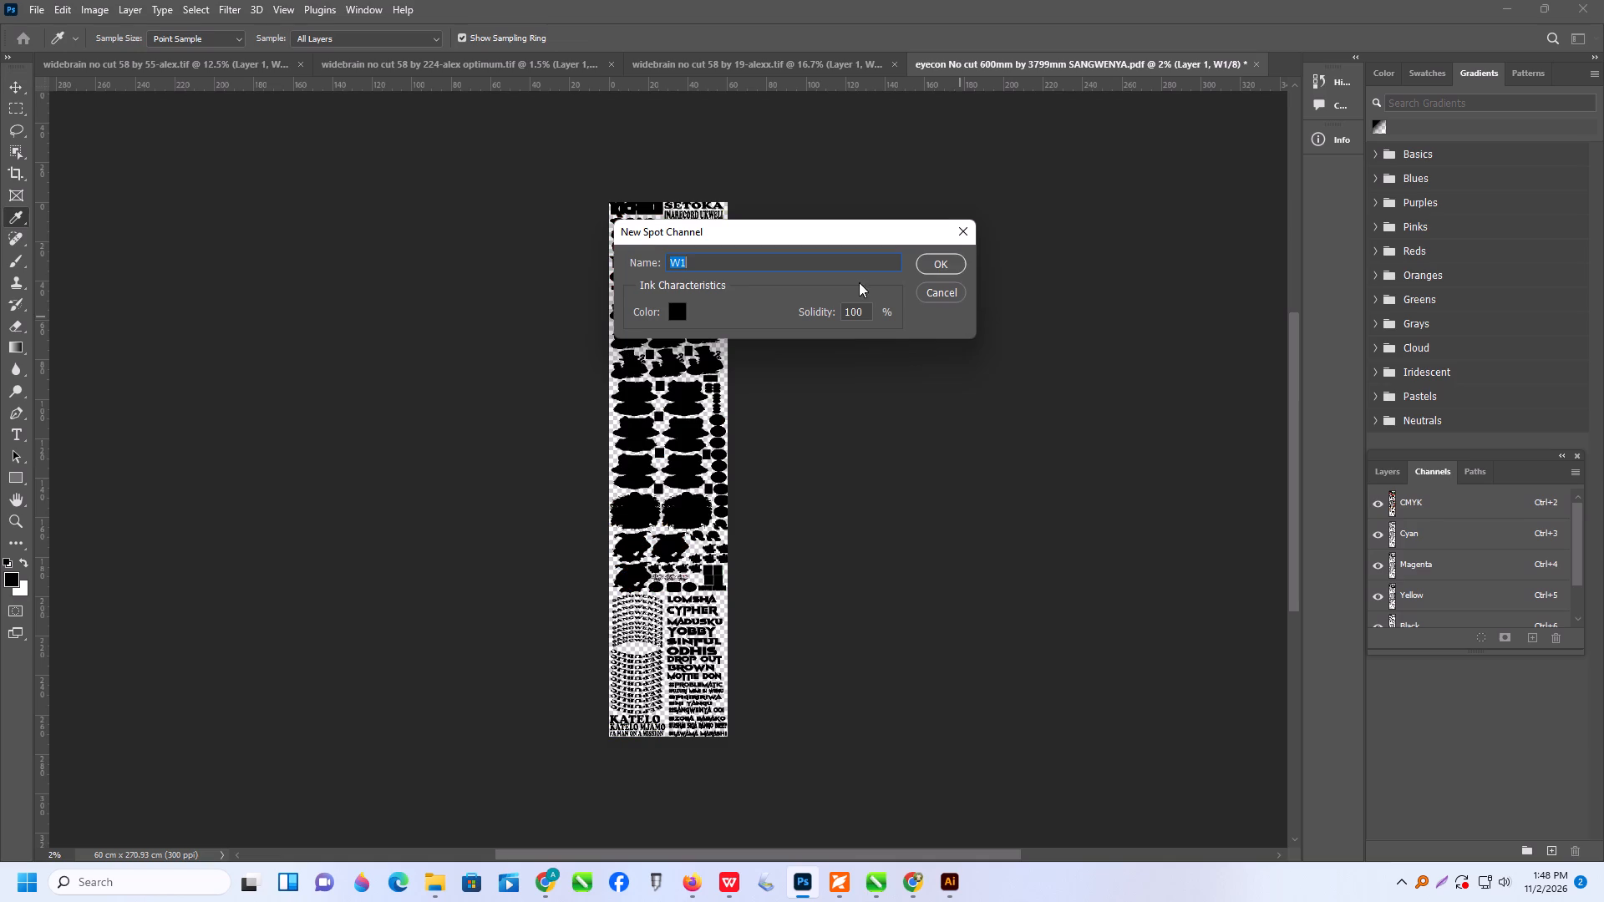
pyautogui.click(950, 254)
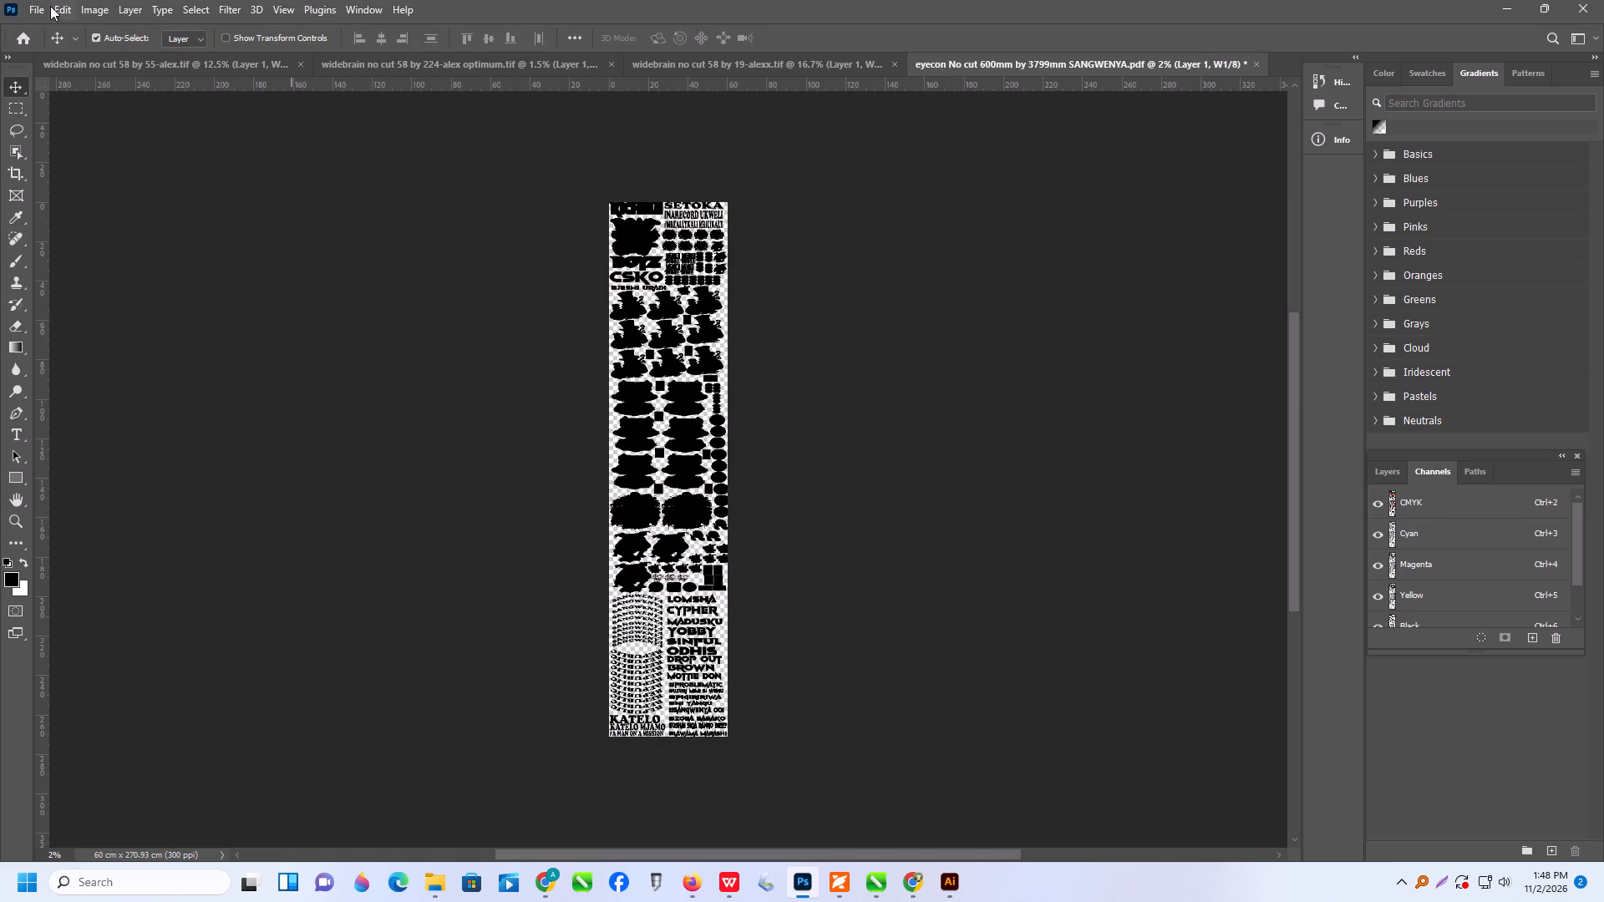
# Save the document as TIFF "eyecon No cut 600mm by 3799mm -alex" in the Largeformat dtf 30.10.2026 folder, with no image compression.
pyautogui.click(50, 4)
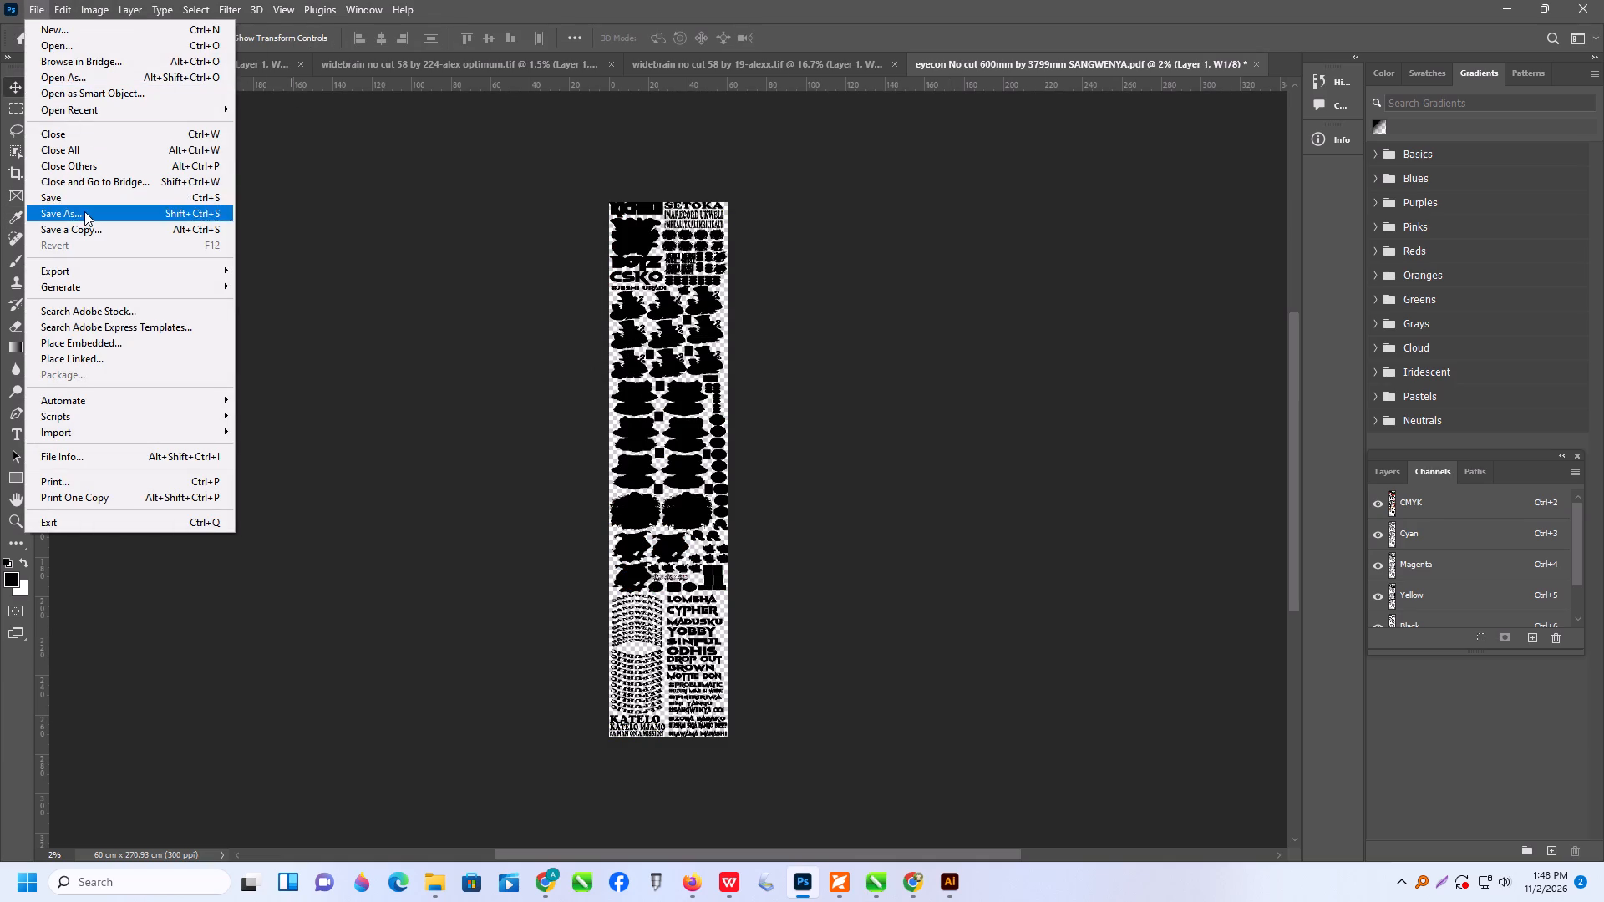
pyautogui.click(84, 211)
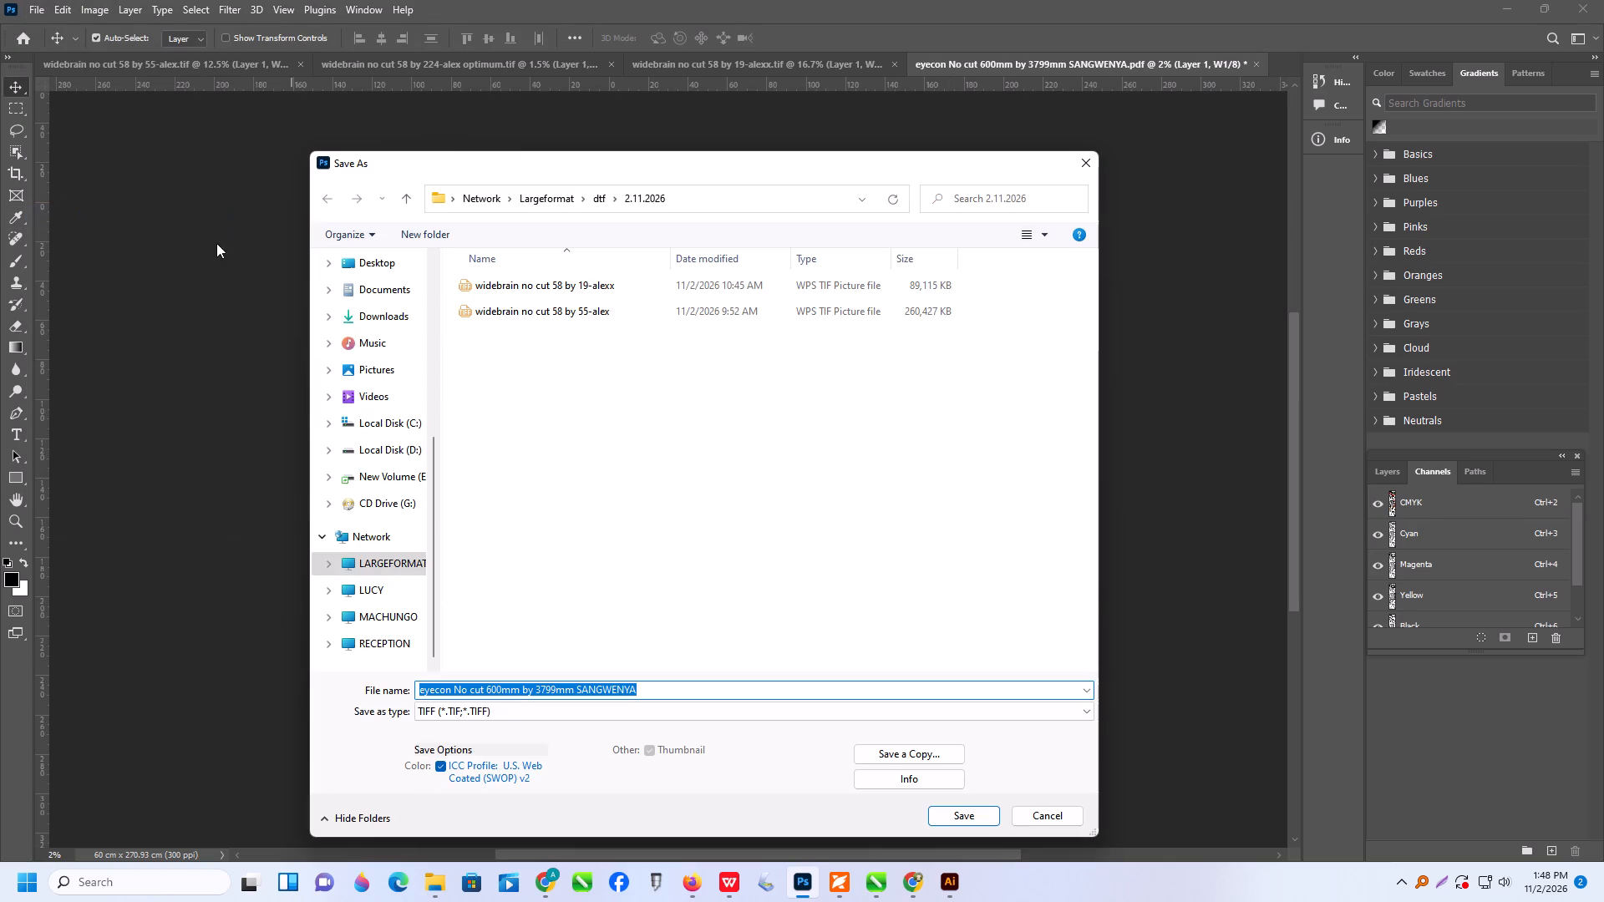
pyautogui.click(596, 199)
pyautogui.scroll(-11, 530, 581)
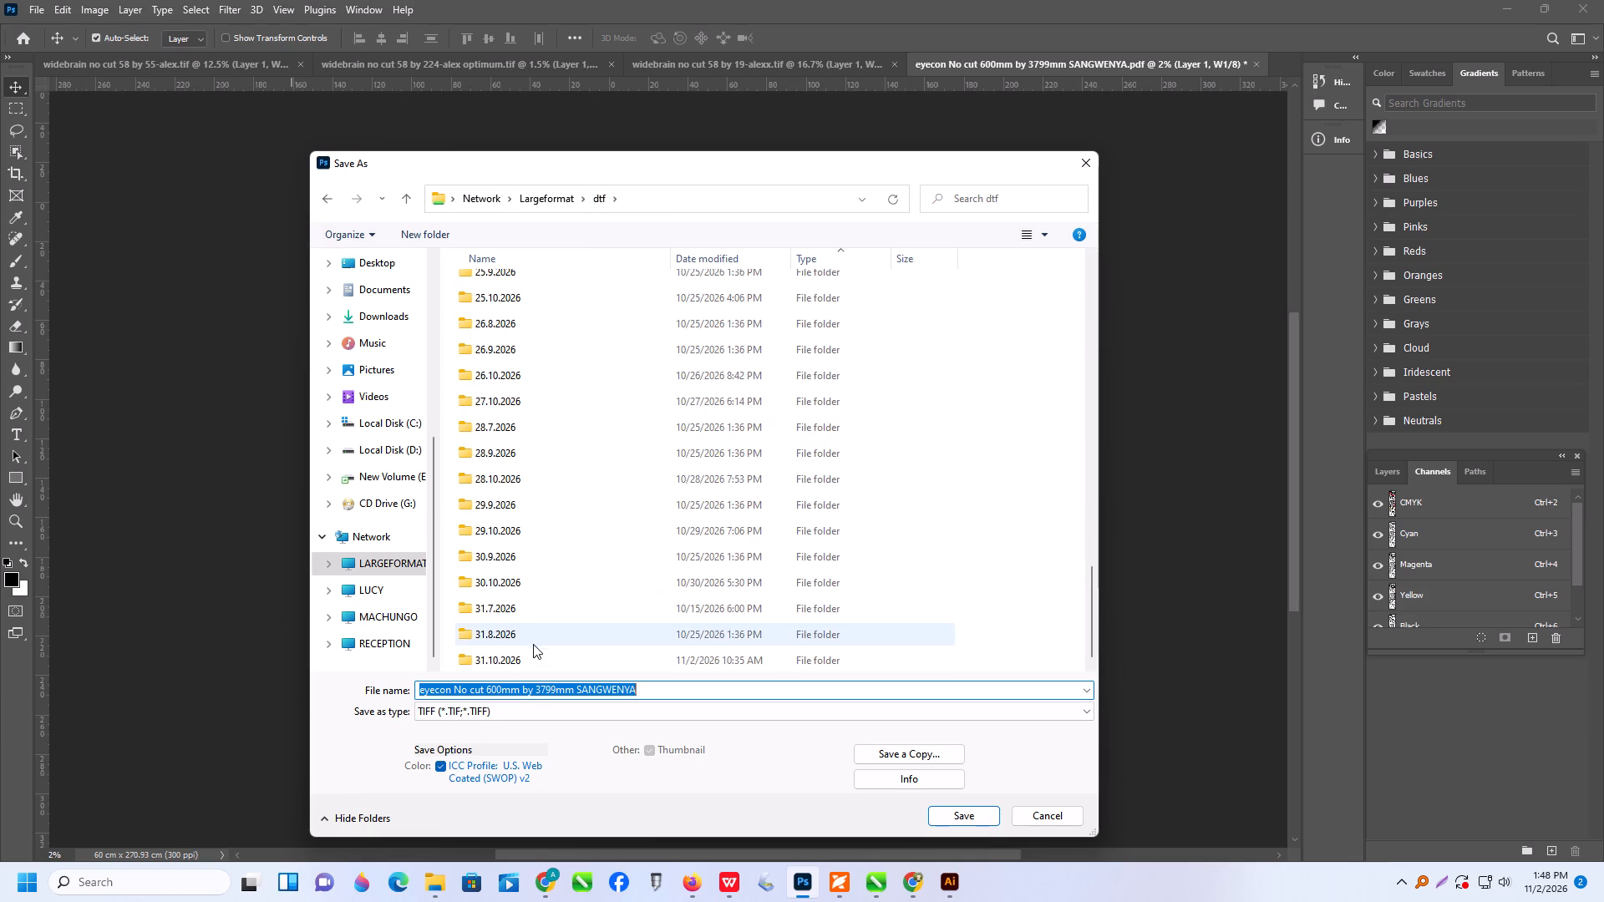
pyautogui.doubleClick(521, 580)
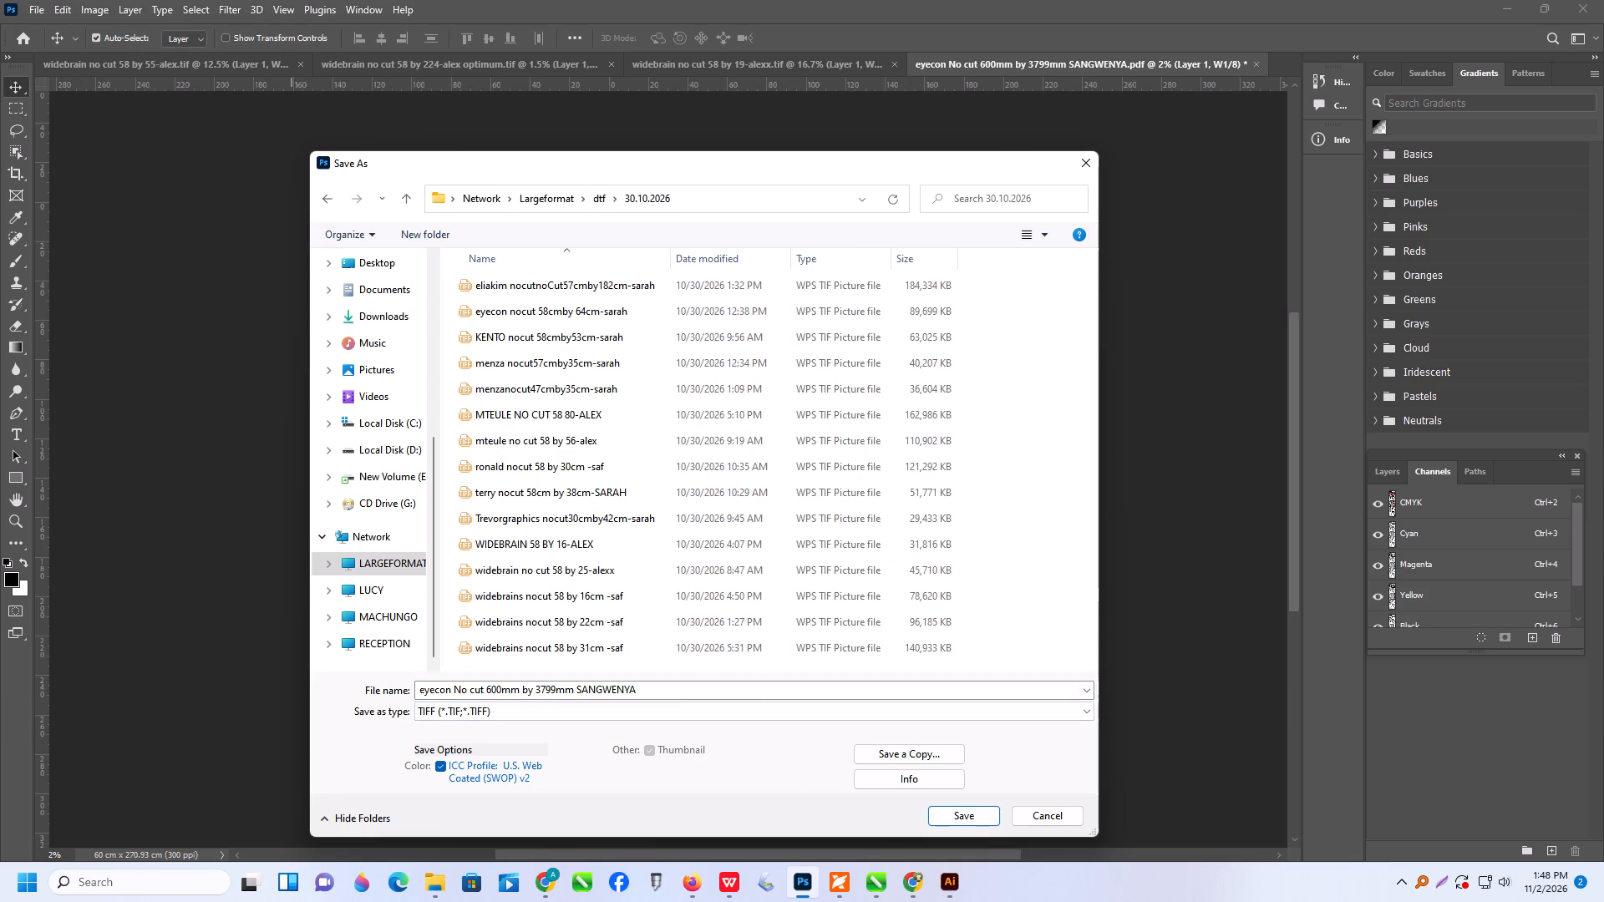
pyautogui.moveTo(577, 691); pyautogui.dragTo(713, 699)
pyautogui.doubleClick(590, 690)
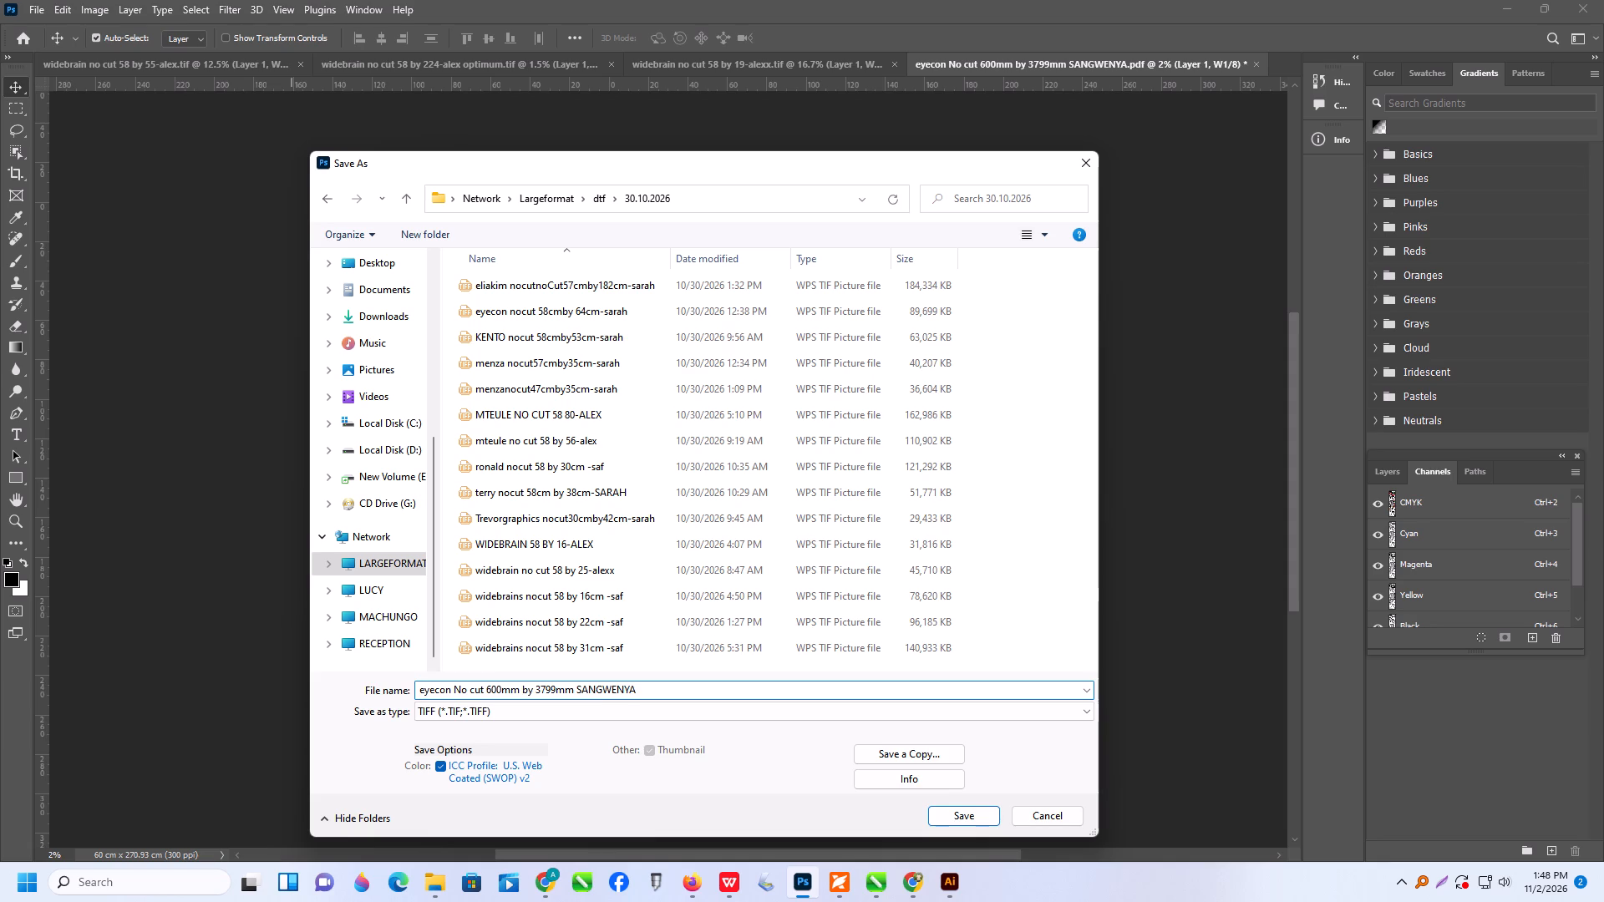
pyautogui.moveTo(576, 690); pyautogui.dragTo(748, 691)
pyautogui.write('-alex')
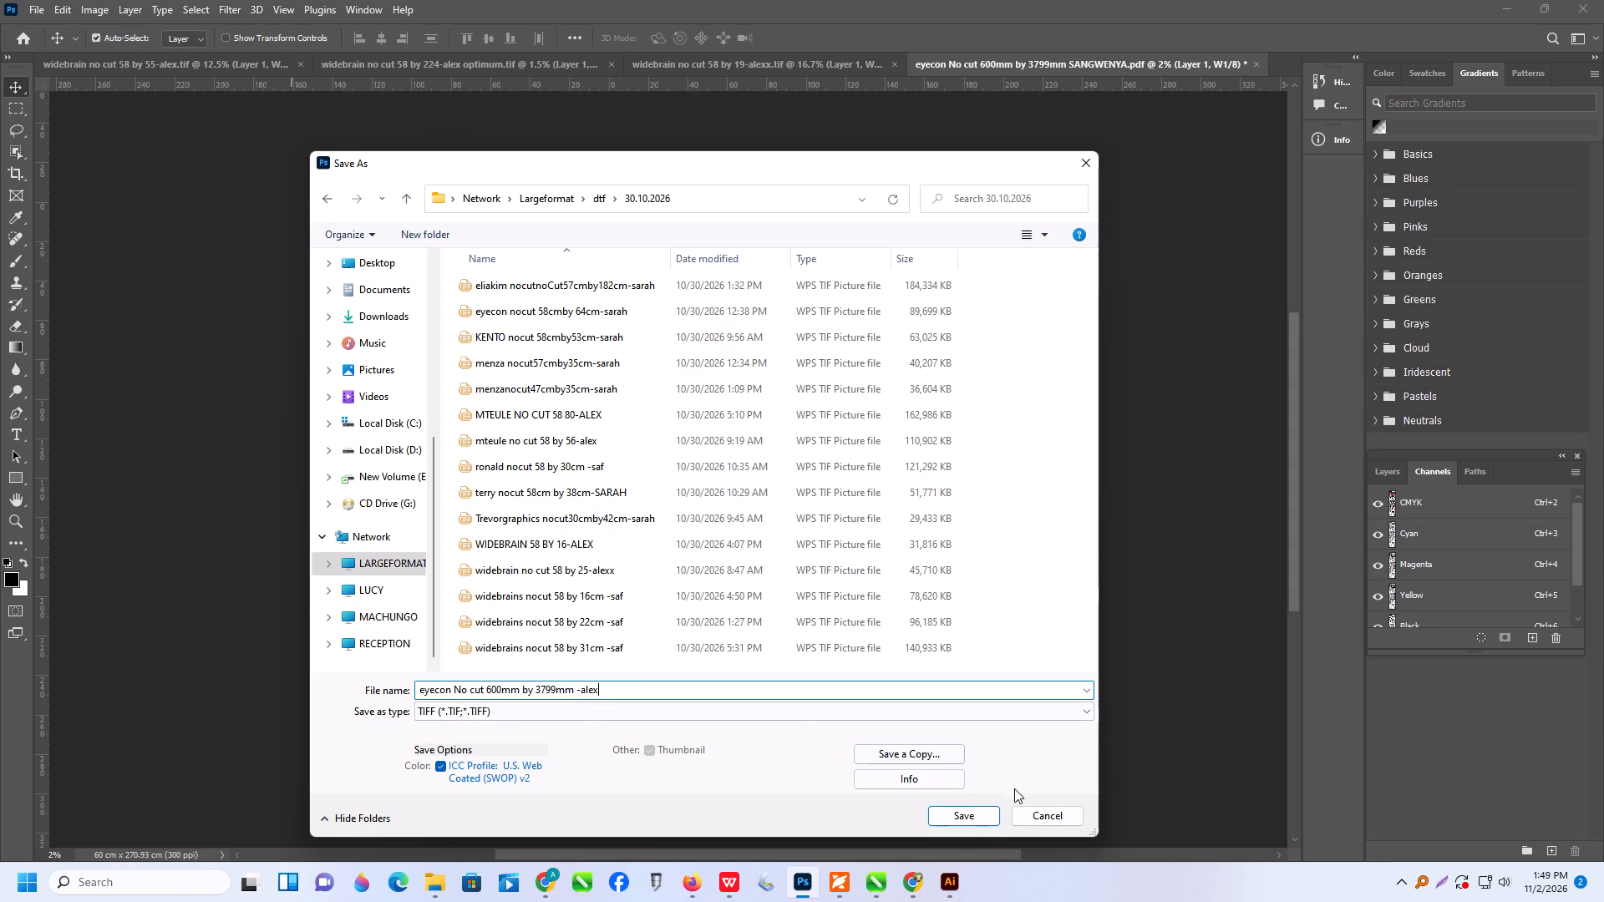
pyautogui.click(978, 809)
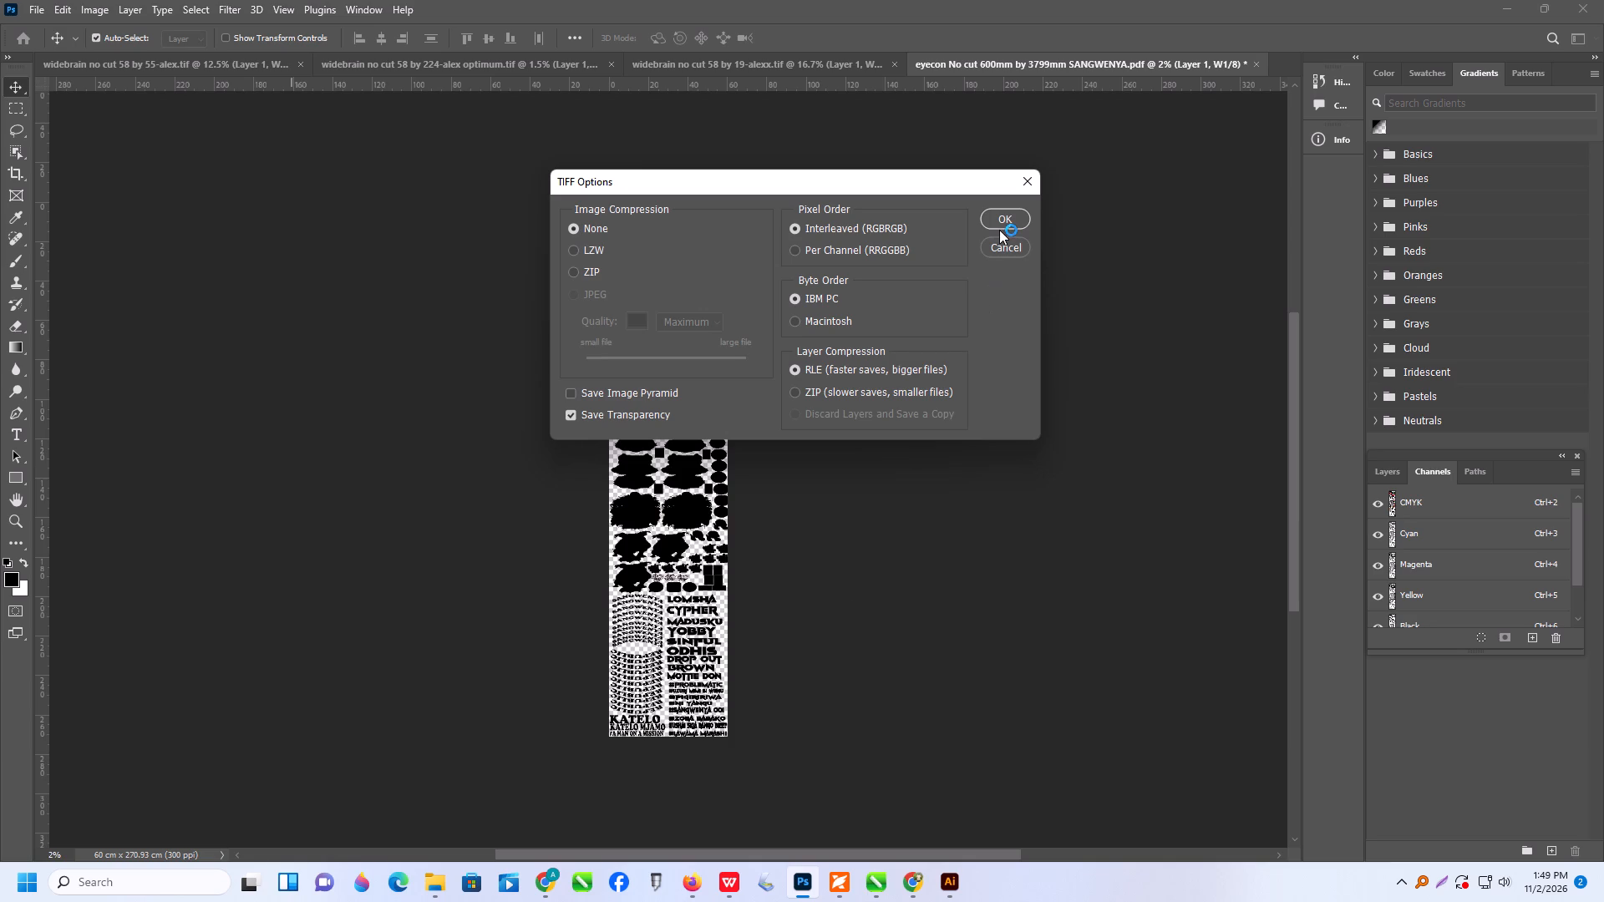
pyautogui.click(999, 230)
pyautogui.click(1001, 220)
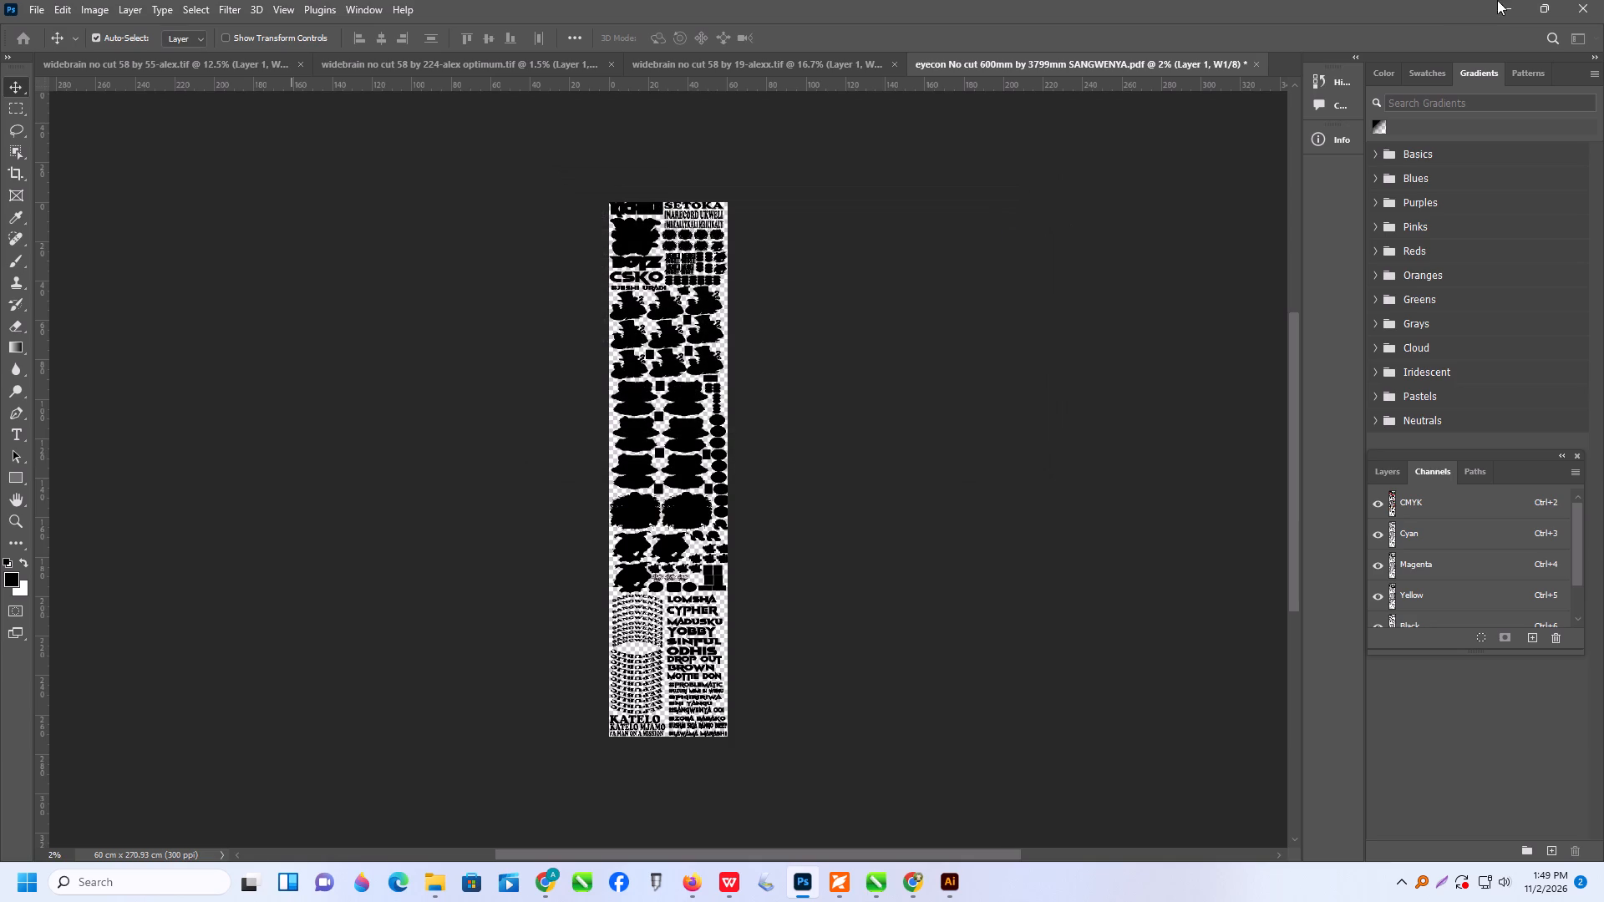
# Switch to Adobe Illustrator 2023, show the Untitled-3 arcade artwork and select its START SPEED SCORE text group.
pyautogui.click(1509, 6)
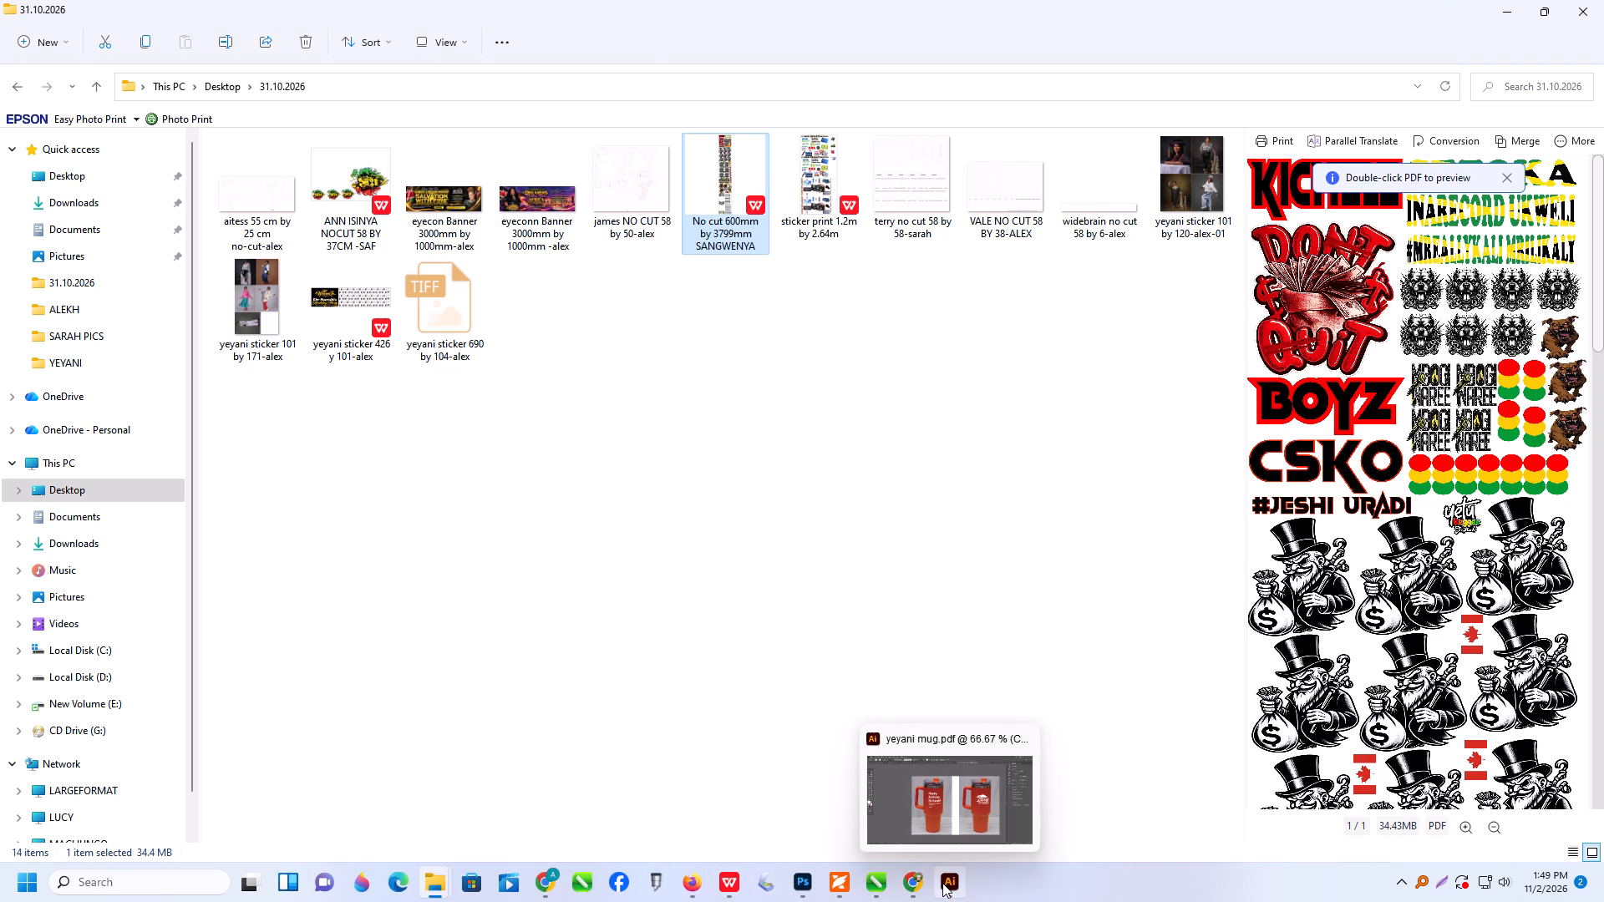
pyautogui.click(956, 819)
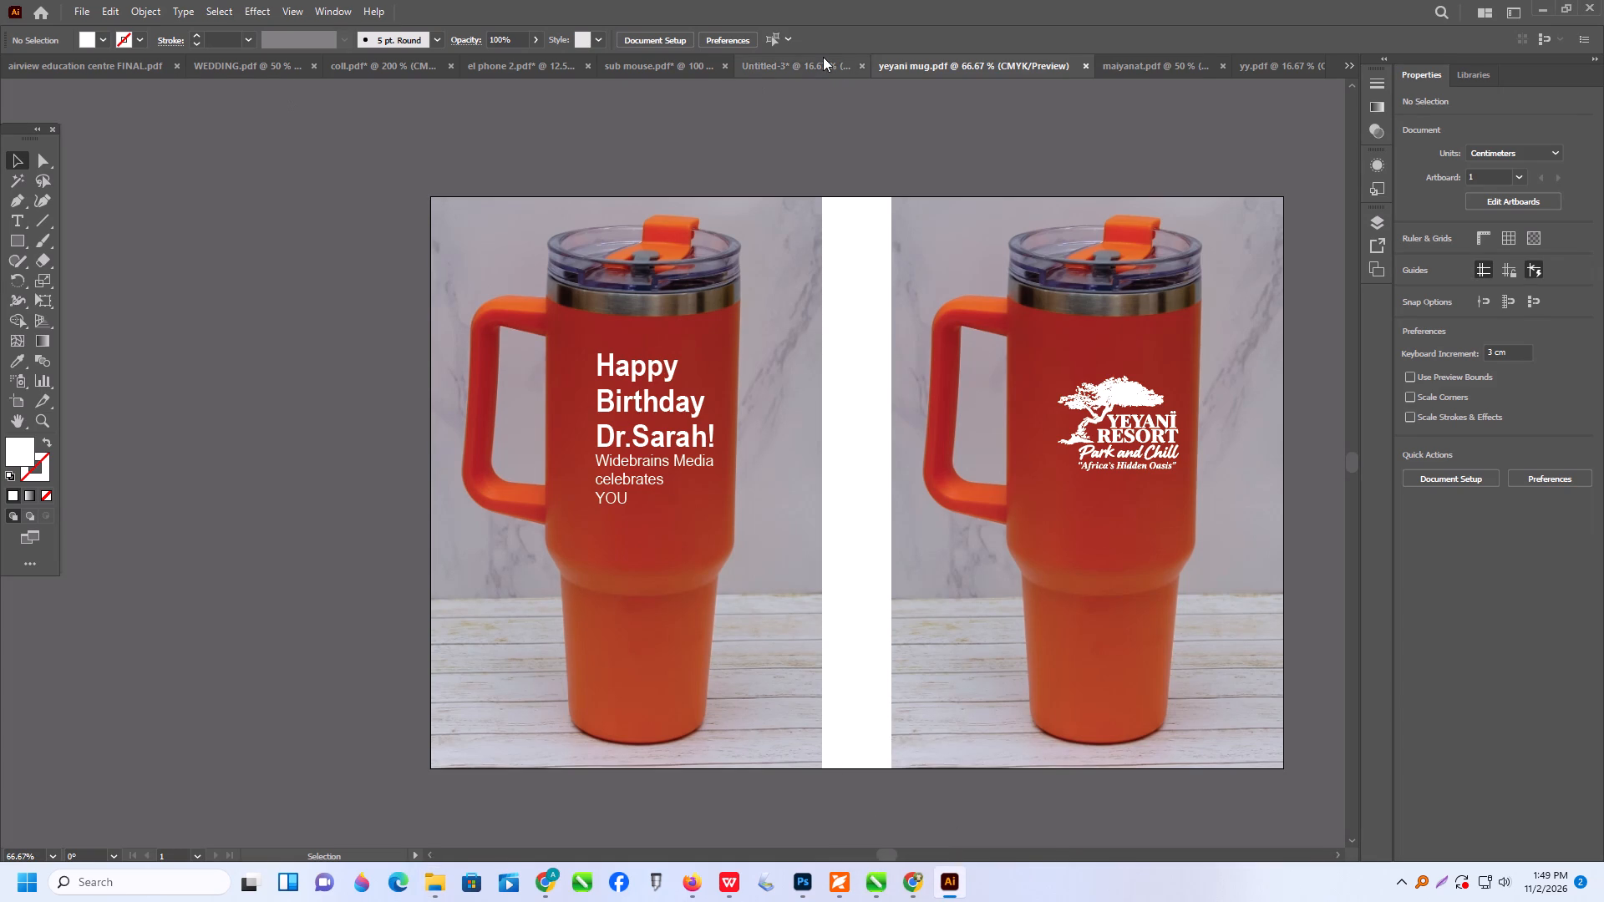
pyautogui.click(823, 57)
pyautogui.scroll(2, 750, 262)
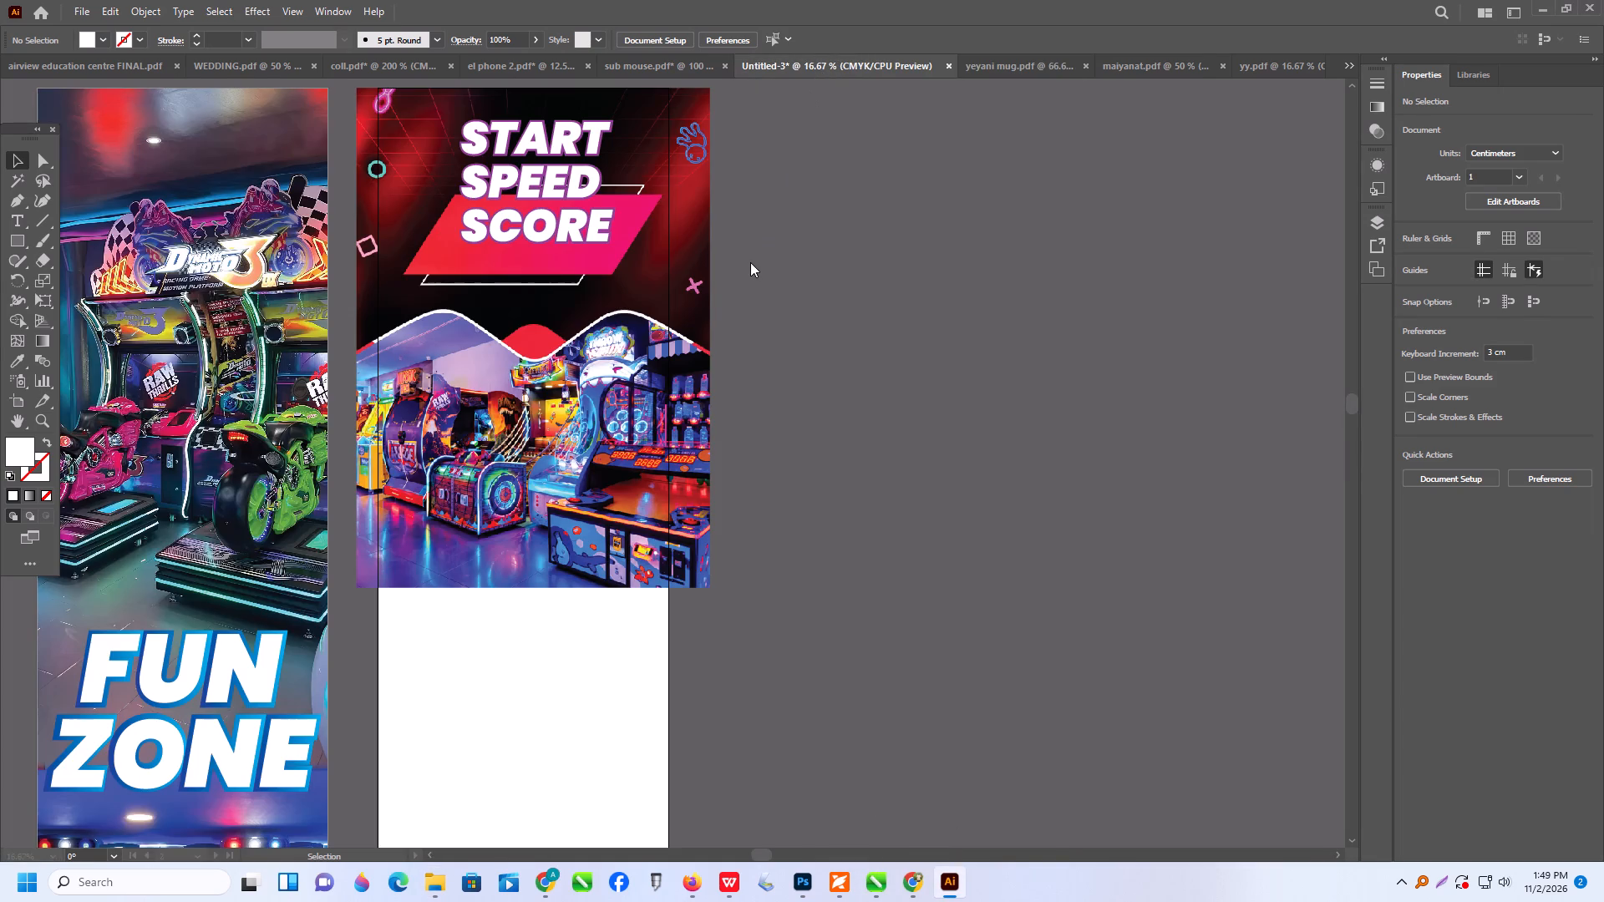
pyautogui.scroll(2, 673, 296)
pyautogui.scroll(2, 564, 310)
pyautogui.click(571, 195)
pyautogui.scroll(4, 482, 210)
pyautogui.click(519, 346)
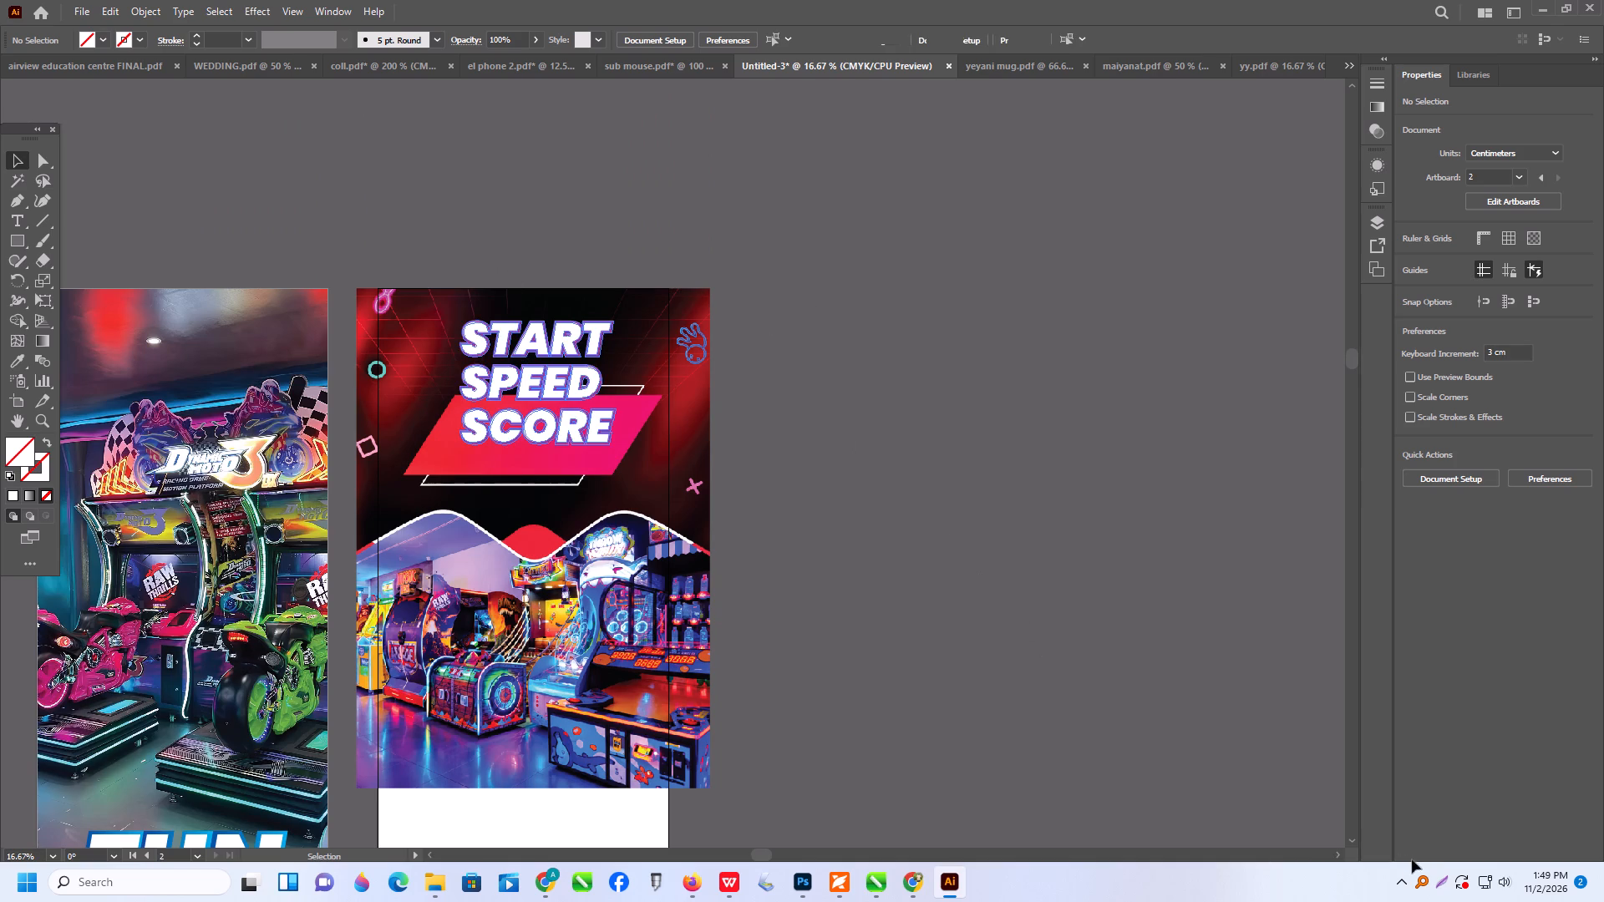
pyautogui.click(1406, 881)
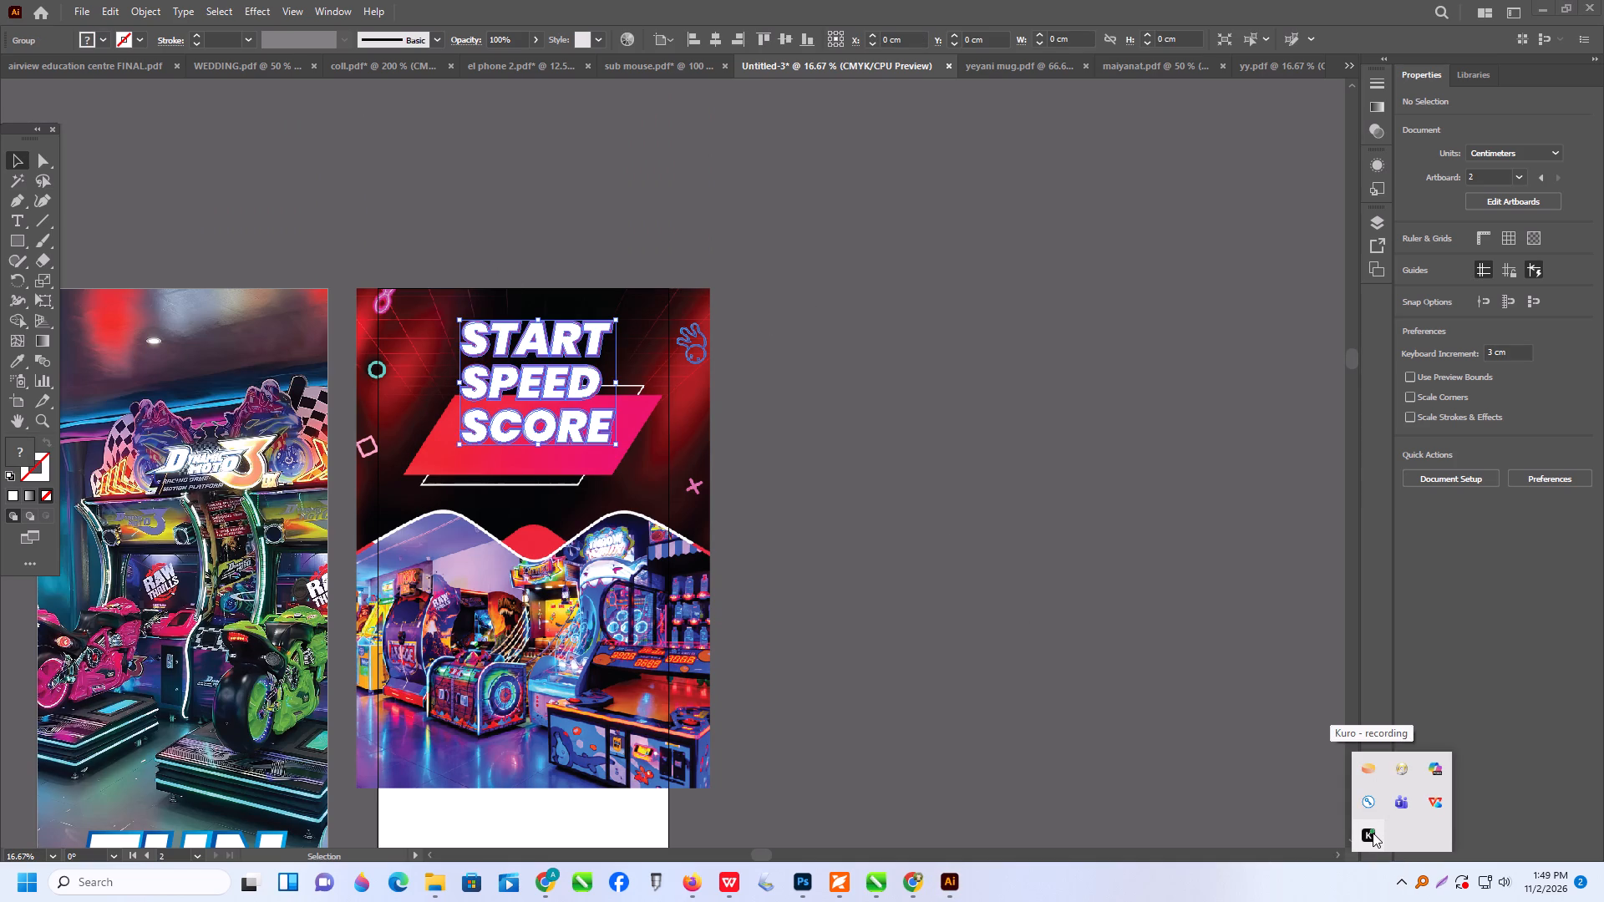